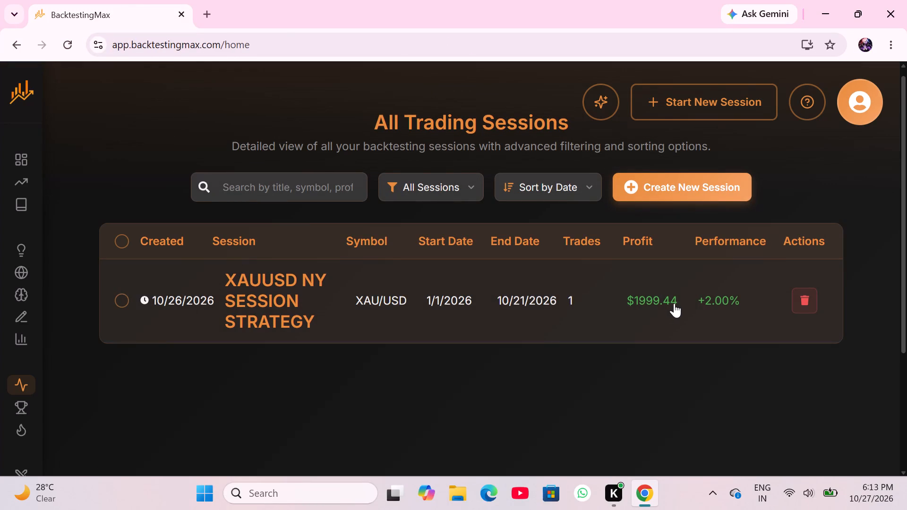
Open the XAUUSD NY SESSION STRATEGY session and continue its playback.
double_click(674, 303)
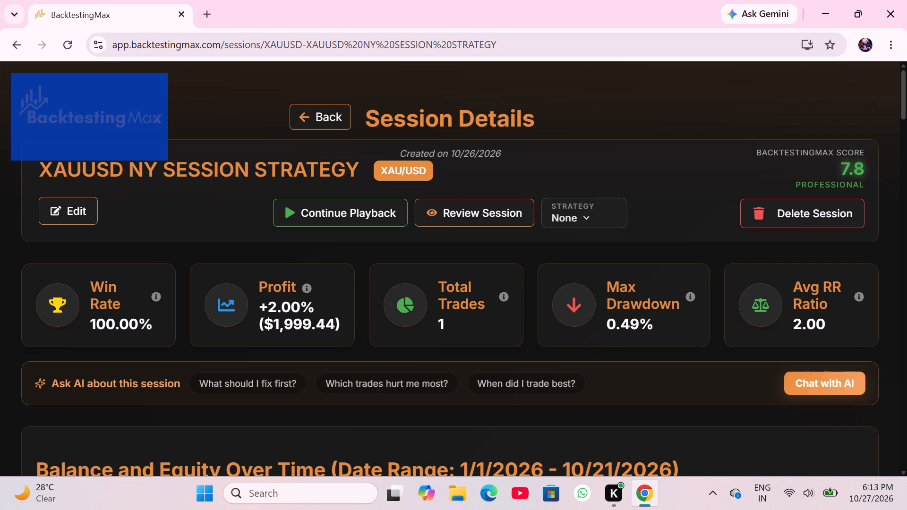
left_click(154, 103)
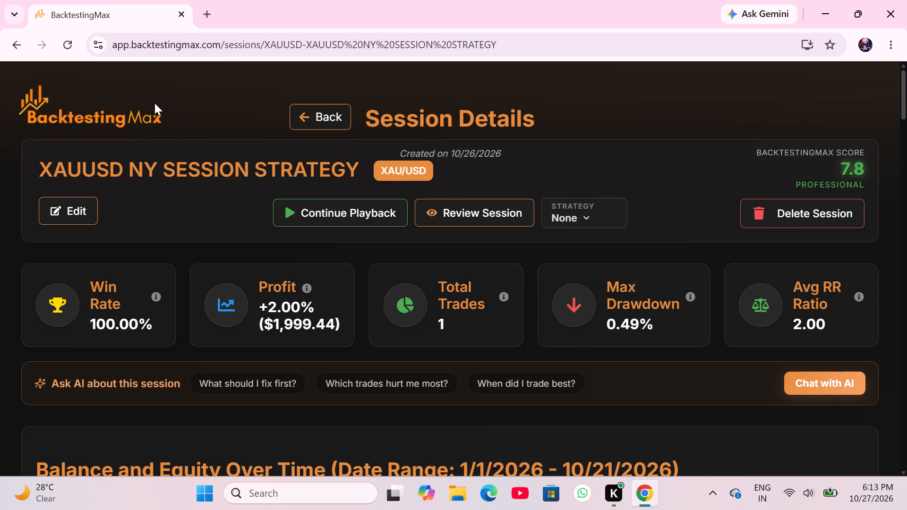
left_click(345, 216)
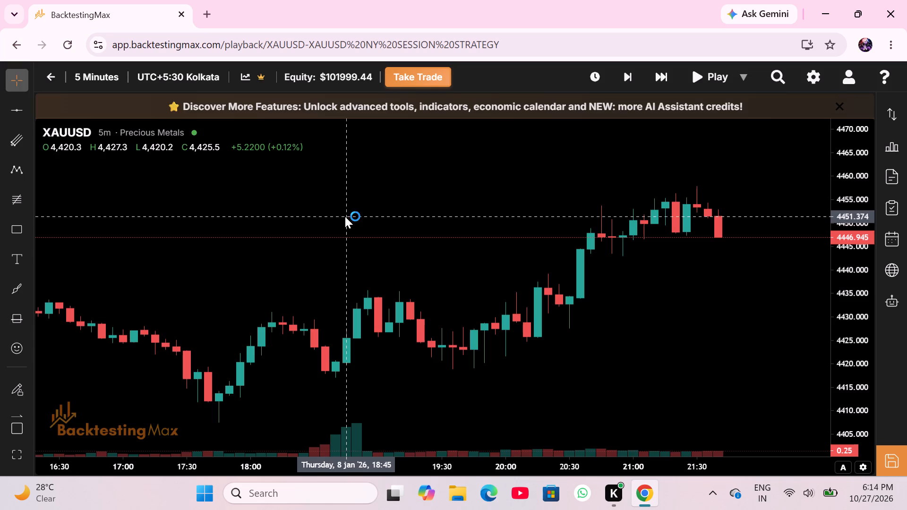
Dismiss the feature promotion banner and switch the XAUUSD playback chart to full screen.
left_click_drag(719, 225, 638, 225)
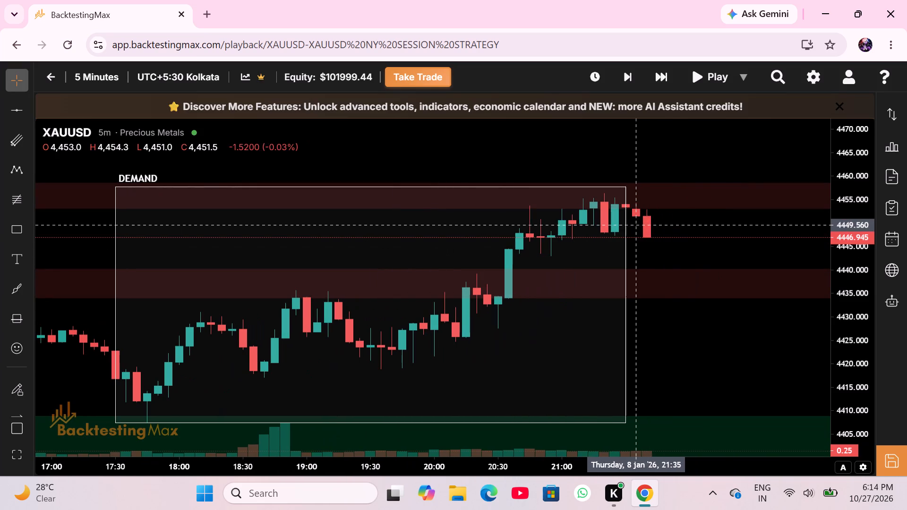
left_click(833, 106)
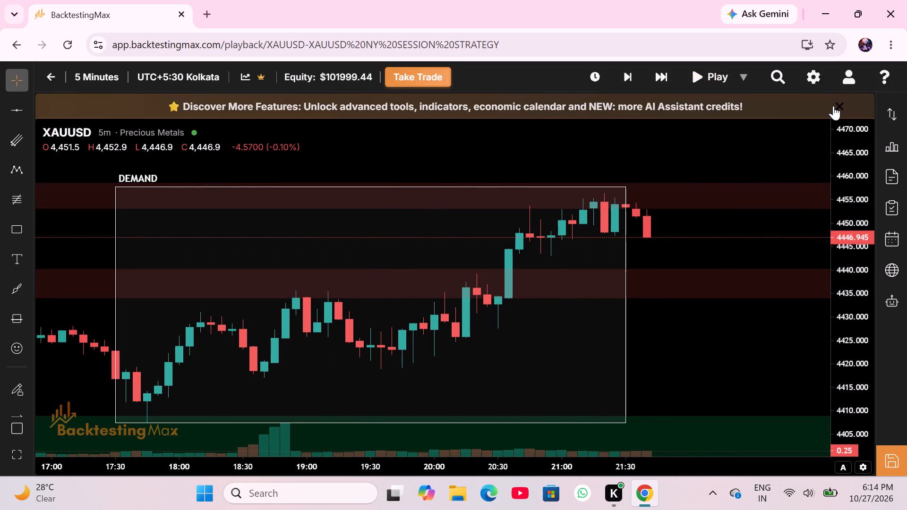
left_click_drag(643, 377, 609, 356)
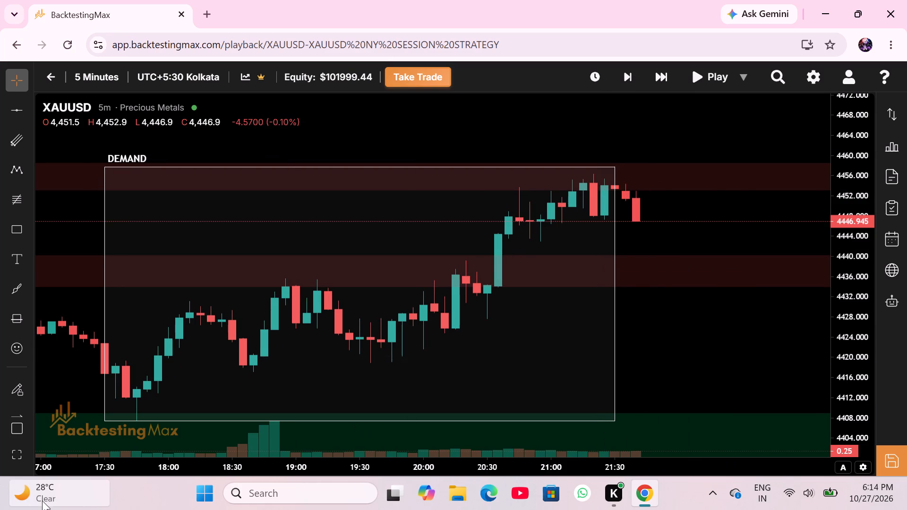
left_click(15, 458)
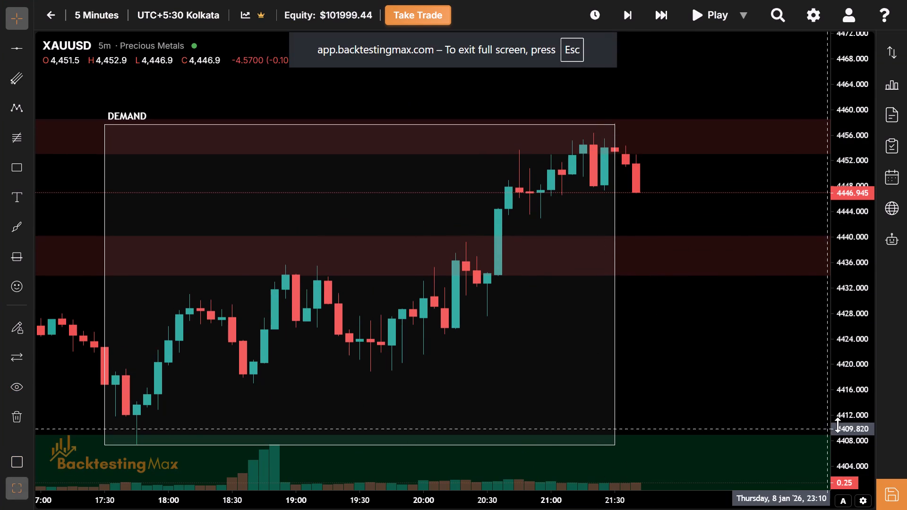
Apply the Support/Demand template to the red zone between 4433.892 and 4440.161.
left_click_drag(840, 424, 841, 381)
left_click_drag(700, 386, 522, 448)
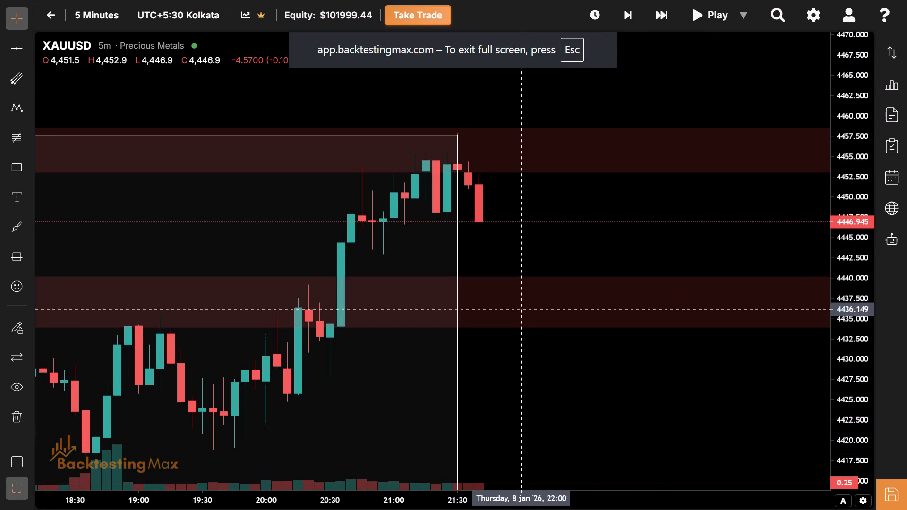
left_click(517, 276)
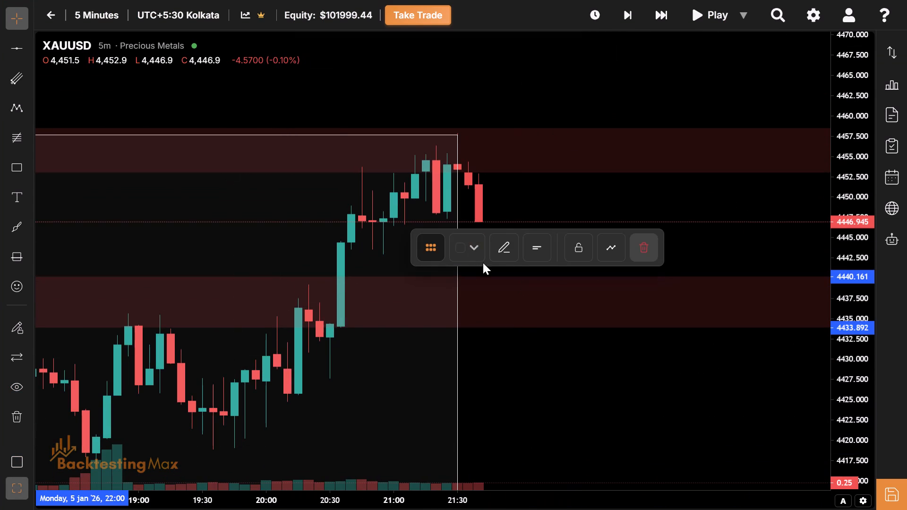
left_click_drag(436, 246, 55, 81)
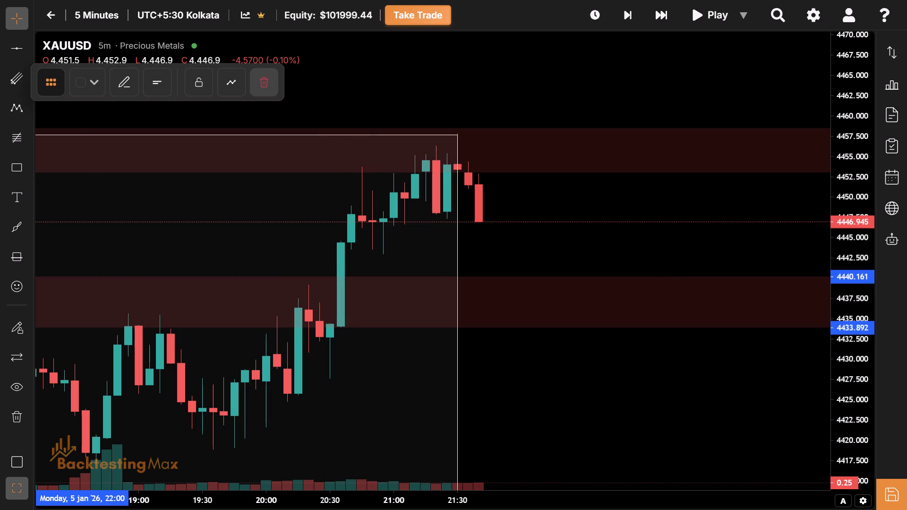
left_click_drag(55, 81, 66, 90)
left_click(100, 100)
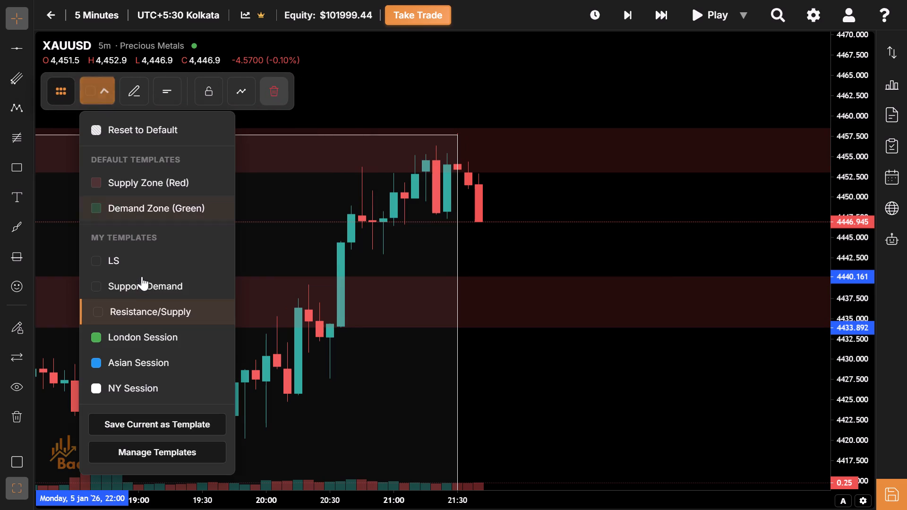
left_click(159, 293)
left_click(617, 306)
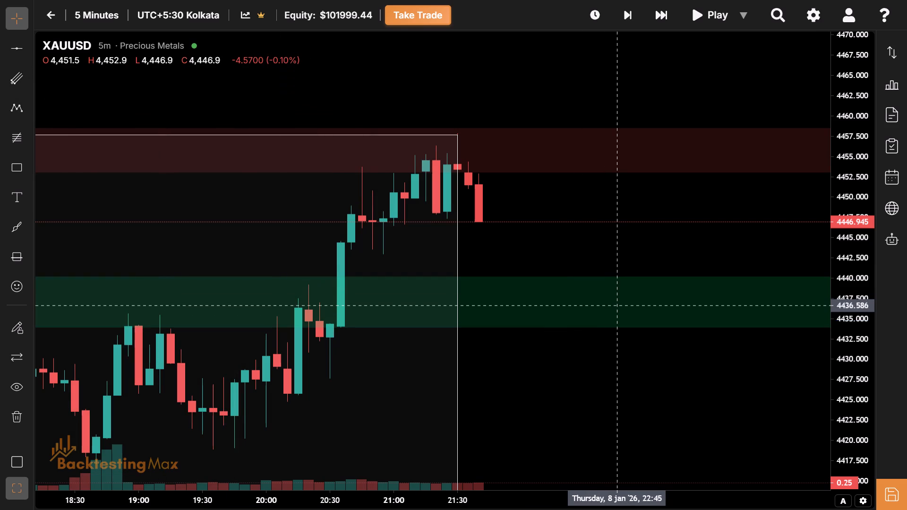
Examine the 7 and 8 January price action in the marked session boxes against the supply and demand zones.
left_click_drag(591, 389, 783, 228)
left_click_drag(528, 271, 522, 313)
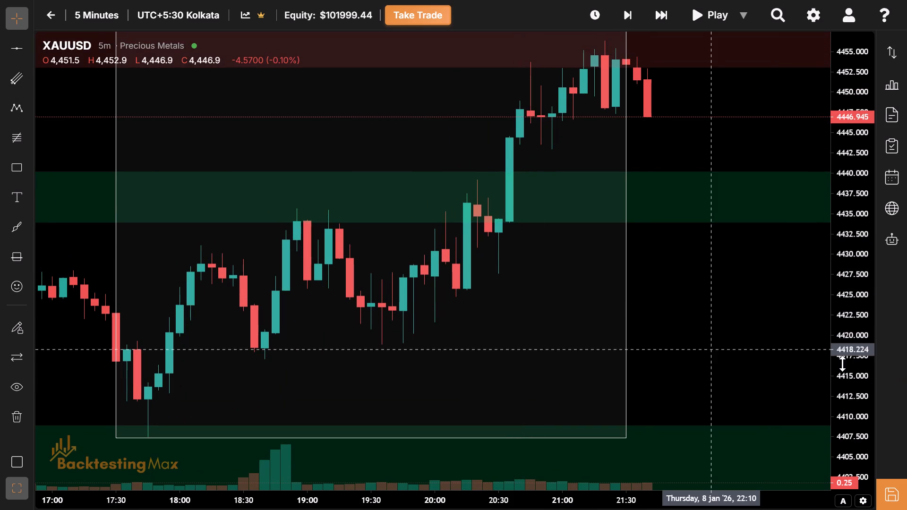
left_click_drag(842, 364, 838, 316)
left_click_drag(746, 311, 601, 333)
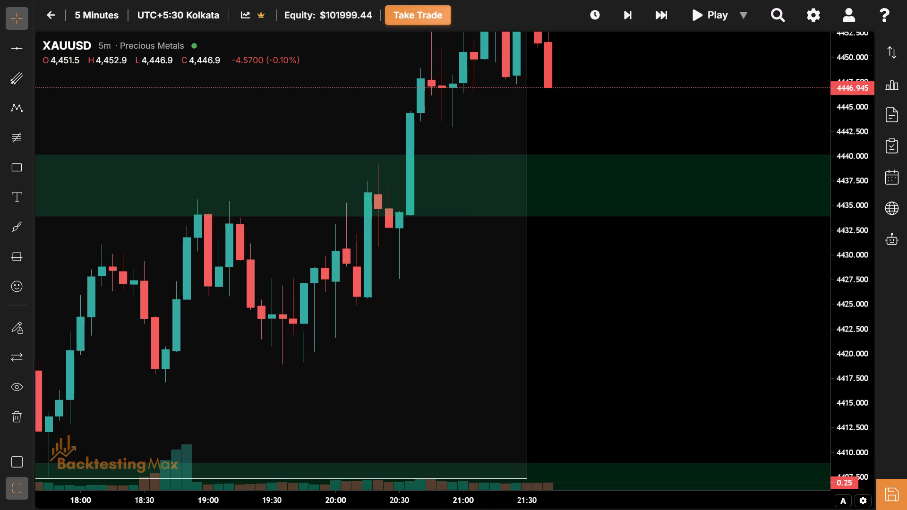
left_click_drag(485, 499, 698, 509)
left_click_drag(681, 365, 612, 362)
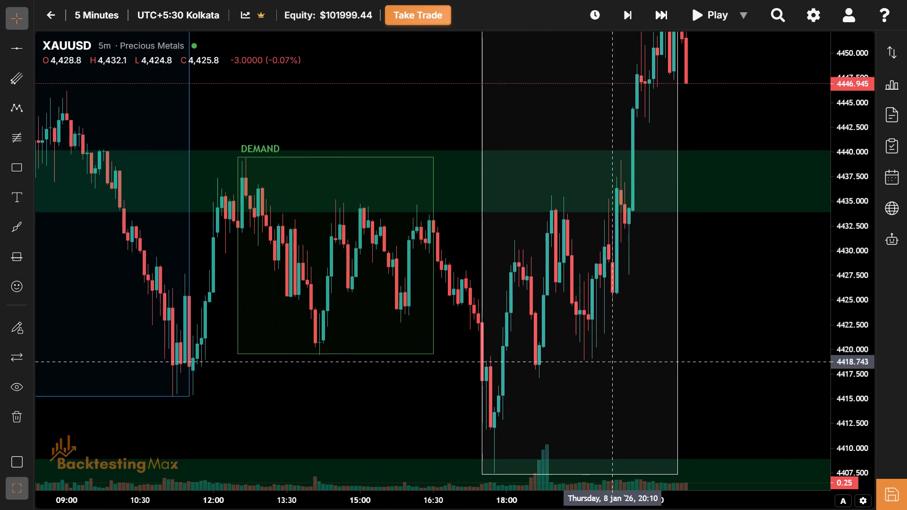
left_click_drag(871, 93, 877, 224)
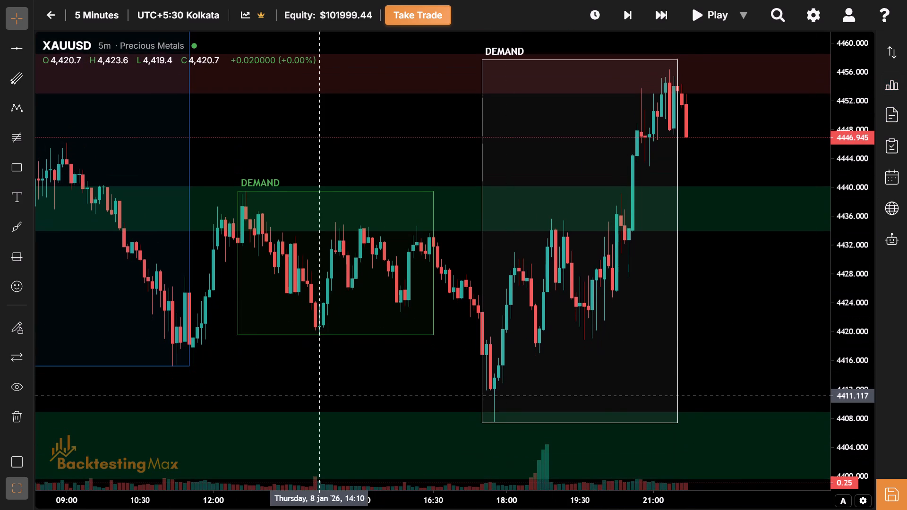
left_click_drag(318, 395, 429, 377)
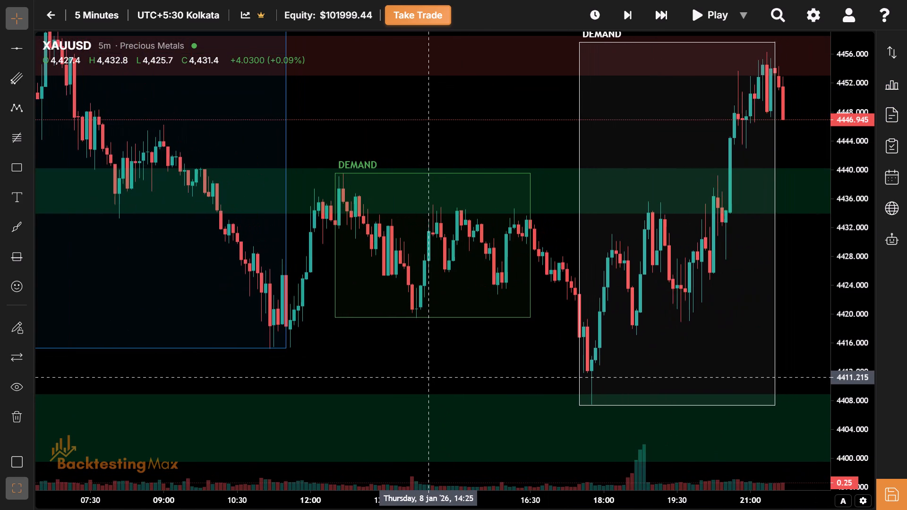
left_click_drag(429, 377, 906, 410)
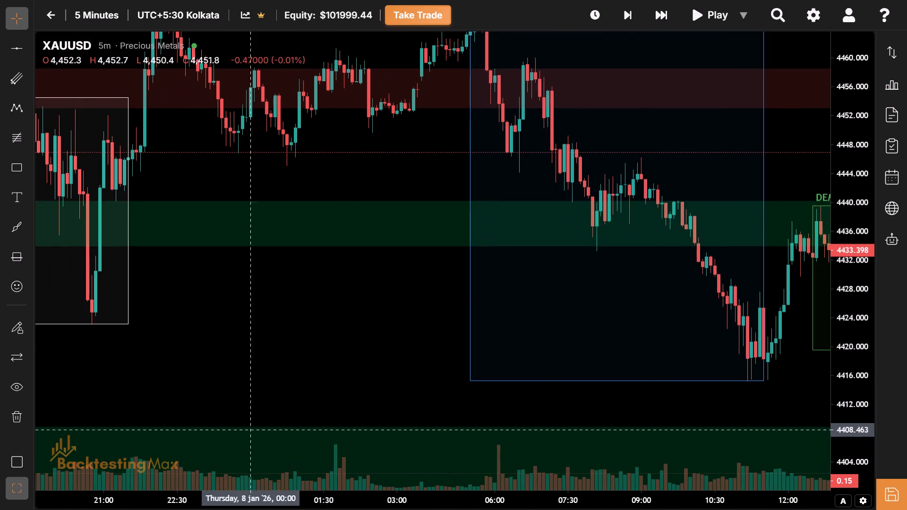
left_click_drag(135, 397, 0, 389)
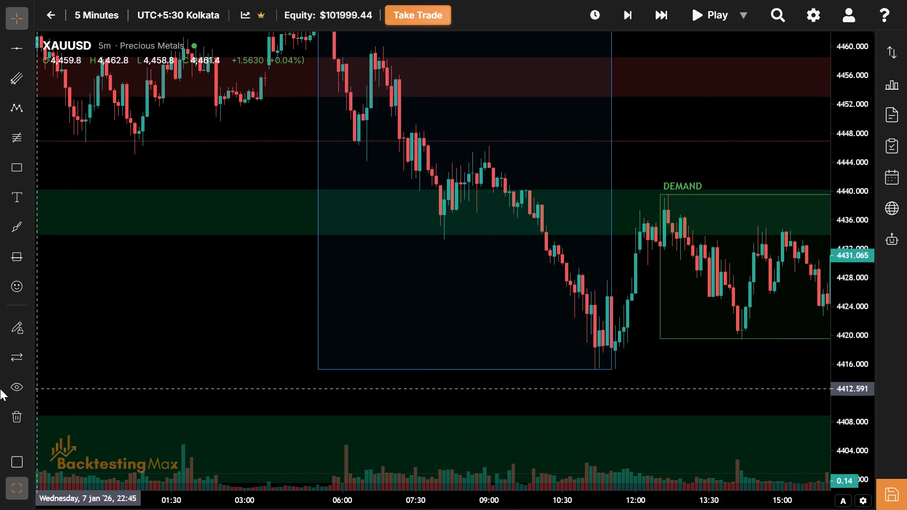
left_click_drag(474, 363, 295, 358)
left_click_drag(654, 380, 469, 425)
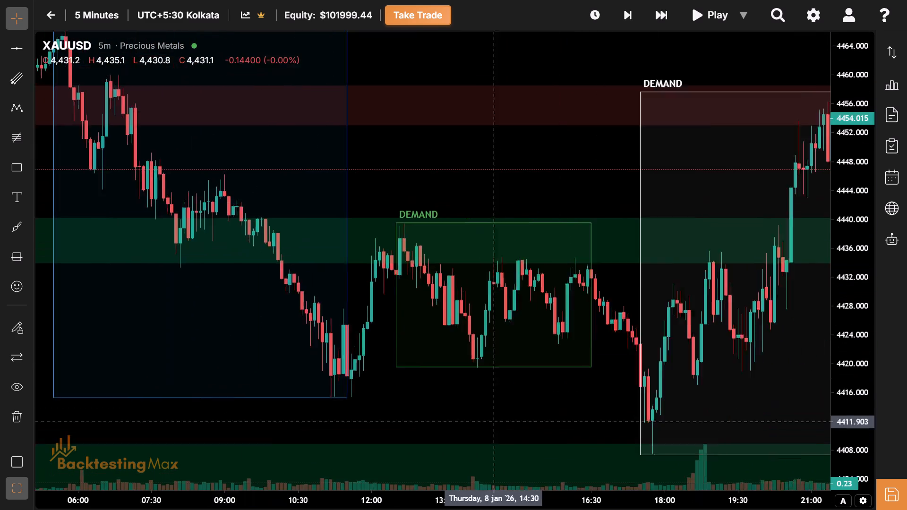
left_click_drag(469, 425, 300, 385)
left_click_drag(630, 358, 363, 372)
left_click_drag(493, 356, 363, 415)
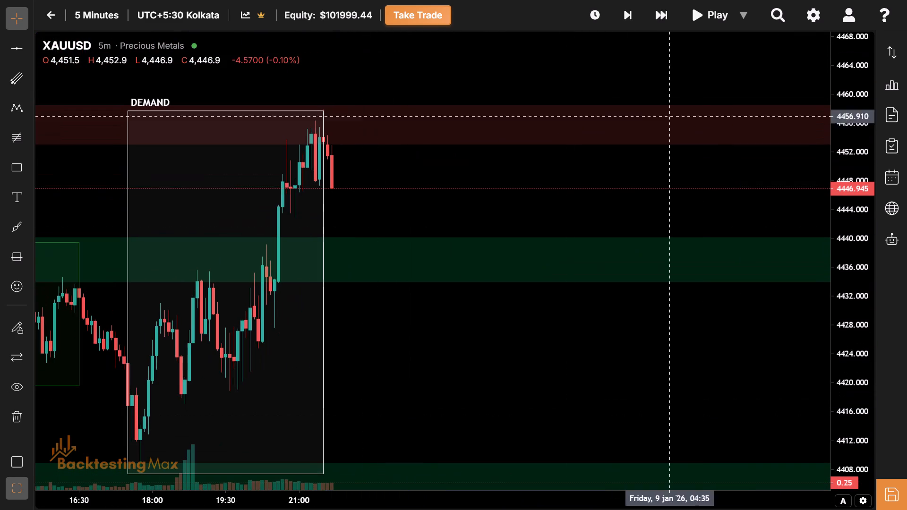
Advance the replay in five-bar skips to about 23:30 on 8 January.
triple_click(669, 22)
triple_click(669, 22)
triple_click(669, 22)
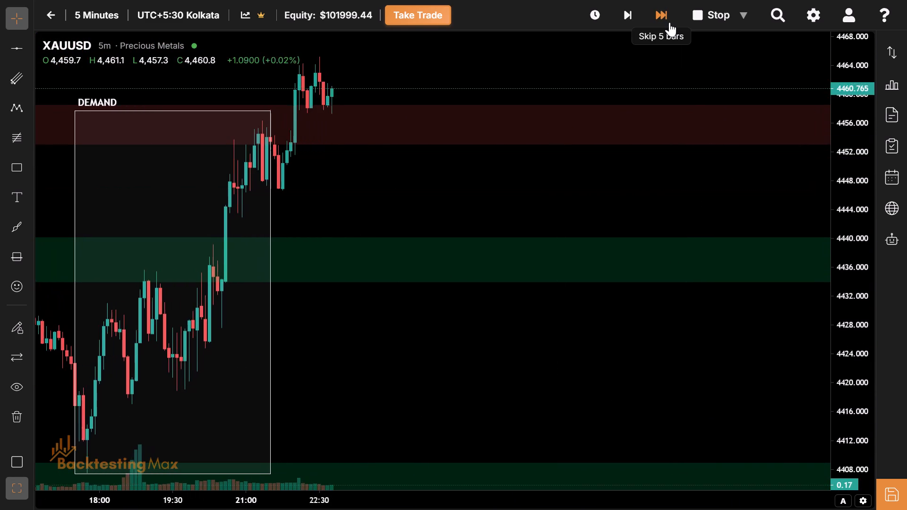
left_click_drag(669, 22, 330, 200)
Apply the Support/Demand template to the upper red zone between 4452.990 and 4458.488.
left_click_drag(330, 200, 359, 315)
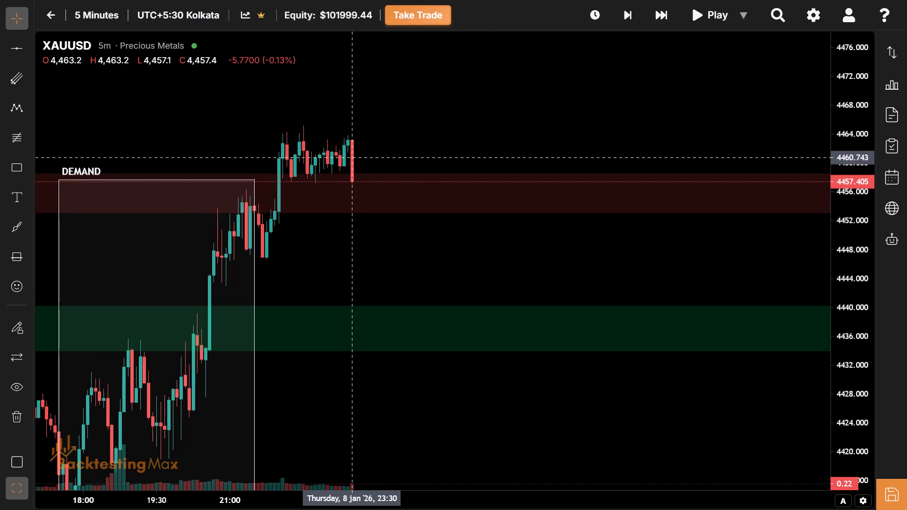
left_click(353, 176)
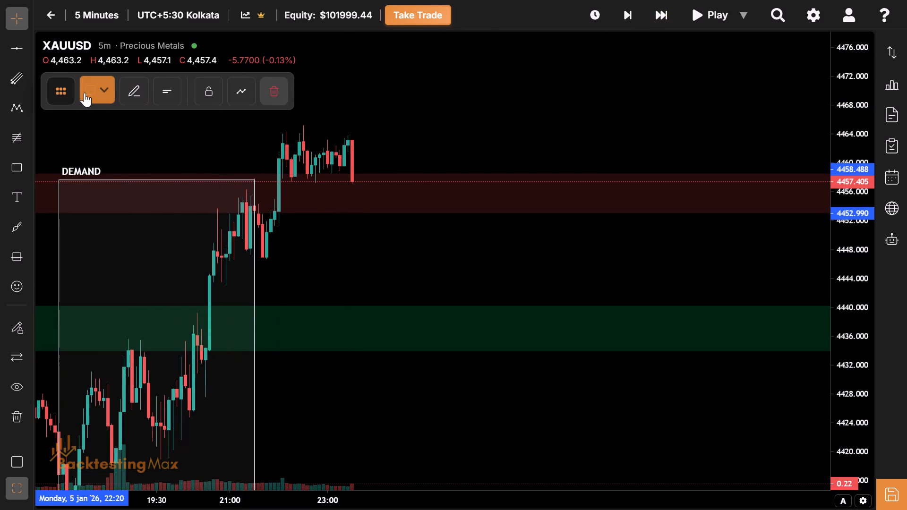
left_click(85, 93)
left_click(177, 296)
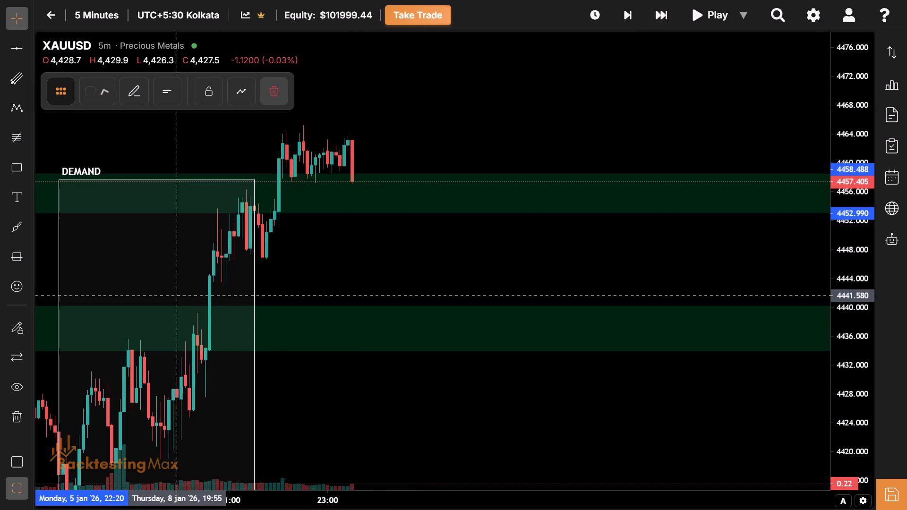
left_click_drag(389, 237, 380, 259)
Advance the replay in five-bar skips to about 00:30 on 9 January.
triple_click(660, 8)
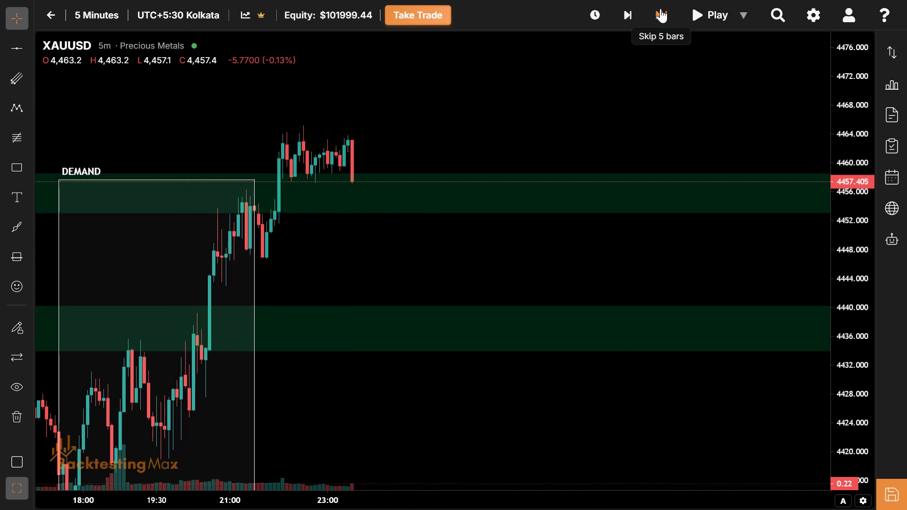
left_click(660, 8)
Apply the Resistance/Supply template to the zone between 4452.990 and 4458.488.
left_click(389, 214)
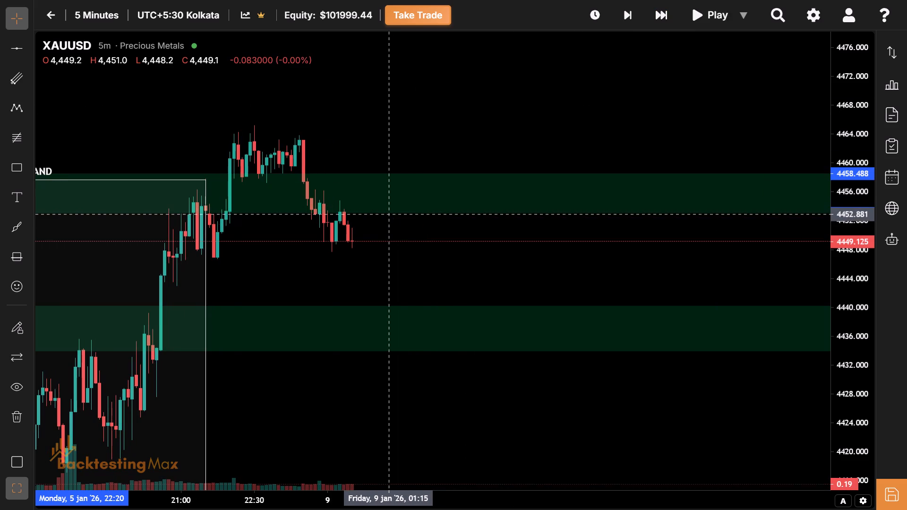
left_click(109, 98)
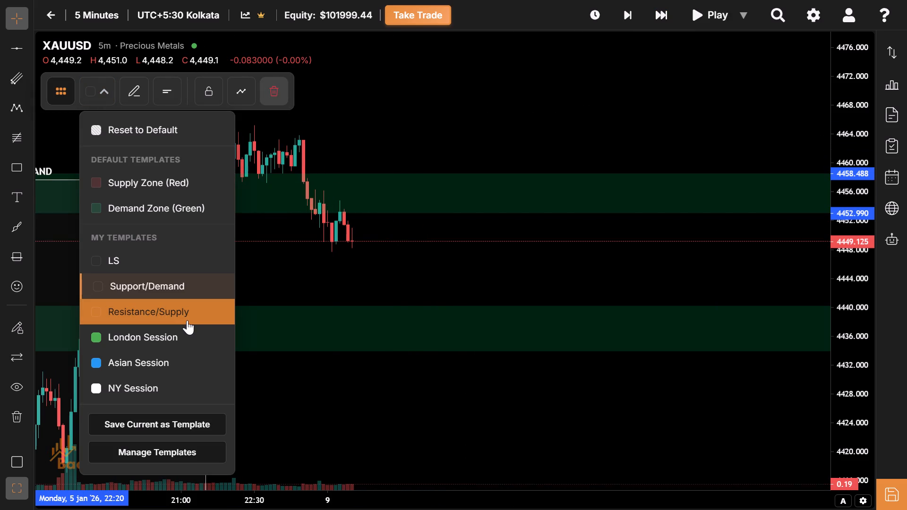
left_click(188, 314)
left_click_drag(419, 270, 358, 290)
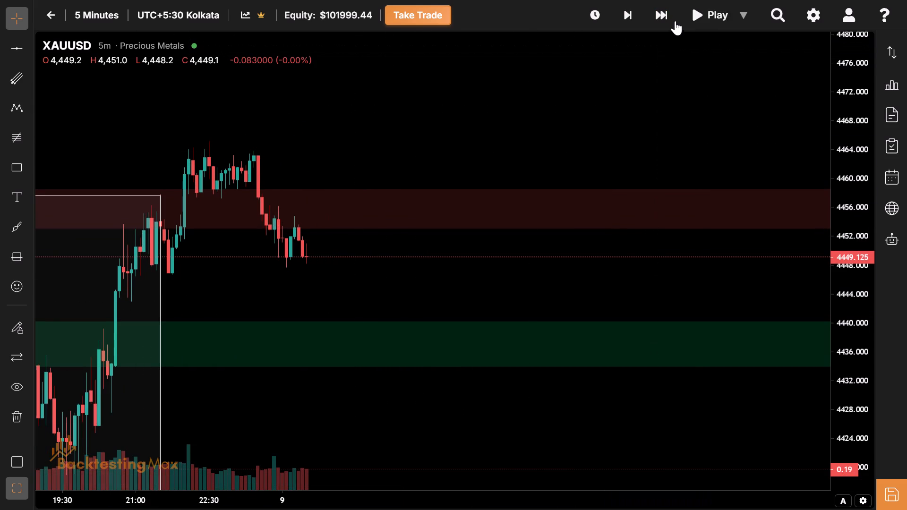
Advance the replay in five-bar skips to about 02:50 on 9 January.
triple_click(675, 15)
triple_click(675, 15)
triple_click(675, 15)
triple_click(675, 15)
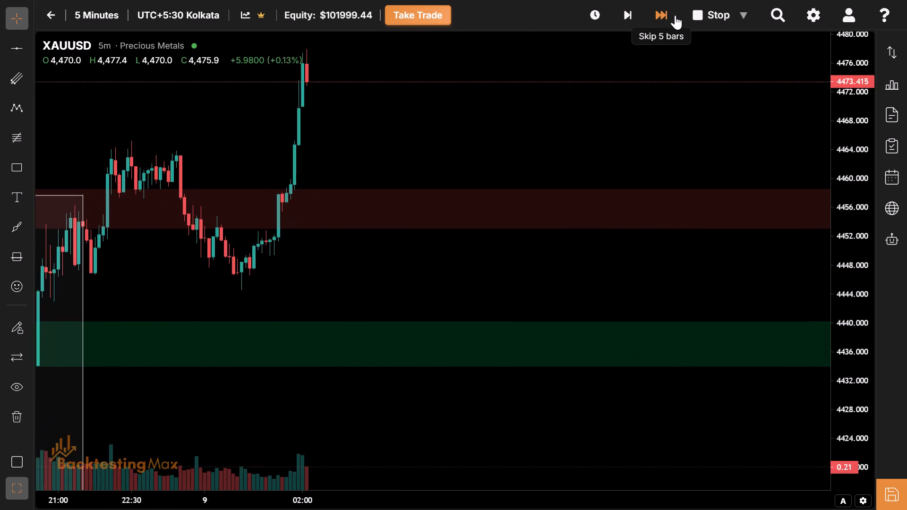
Apply the Support/Demand template to the red zone between 4452.990 and 4458.488.
left_click_drag(385, 159, 380, 246)
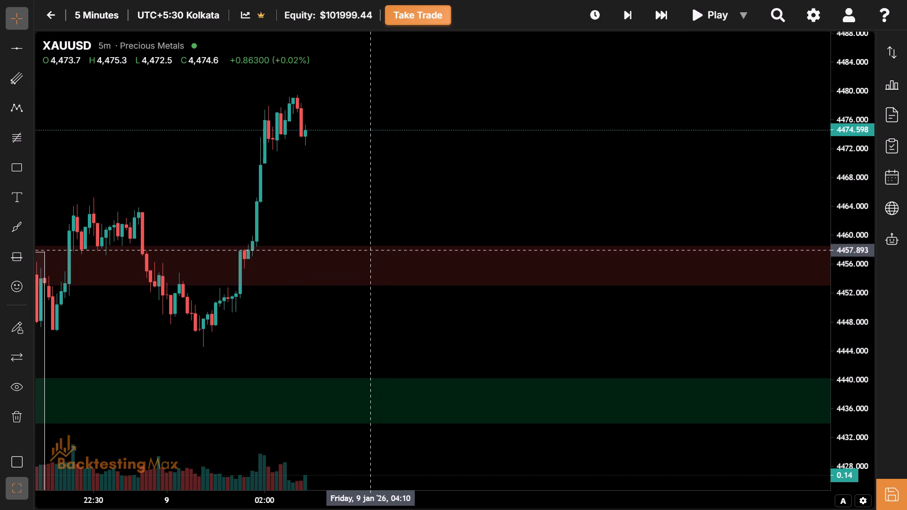
left_click(371, 247)
left_click(98, 92)
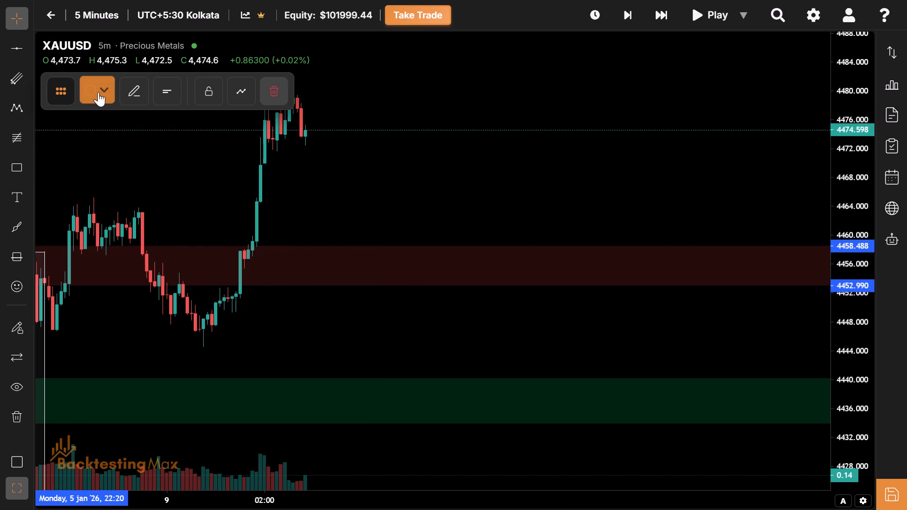
left_click(120, 288)
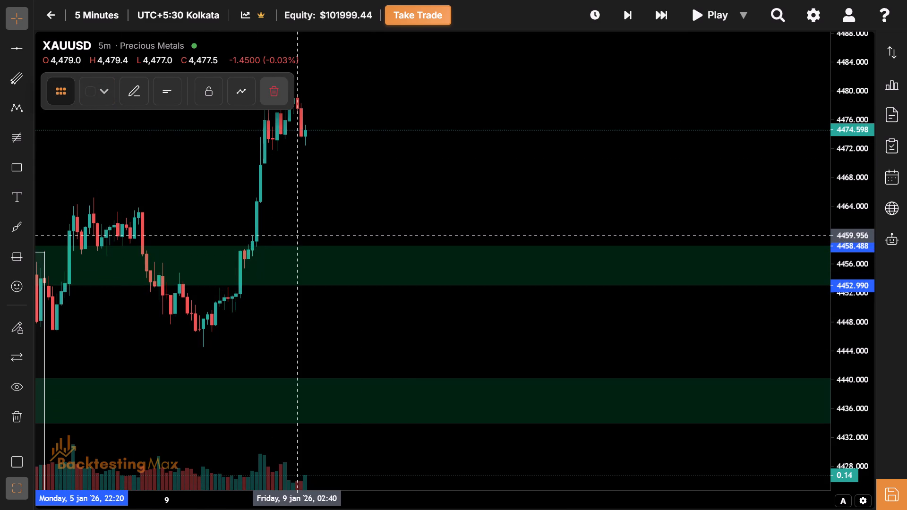
left_click(299, 235)
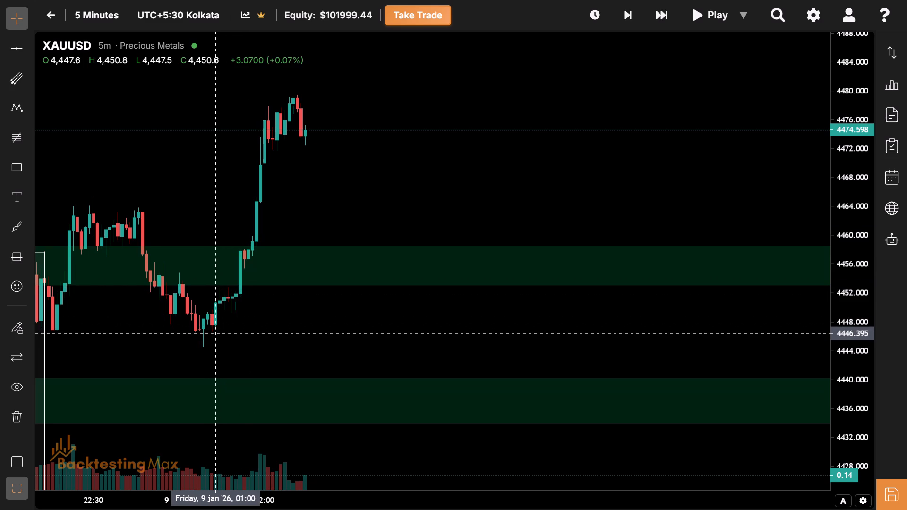
Advance the replay in five-bar skips to about 05:50 on 9 January.
left_click(667, 8)
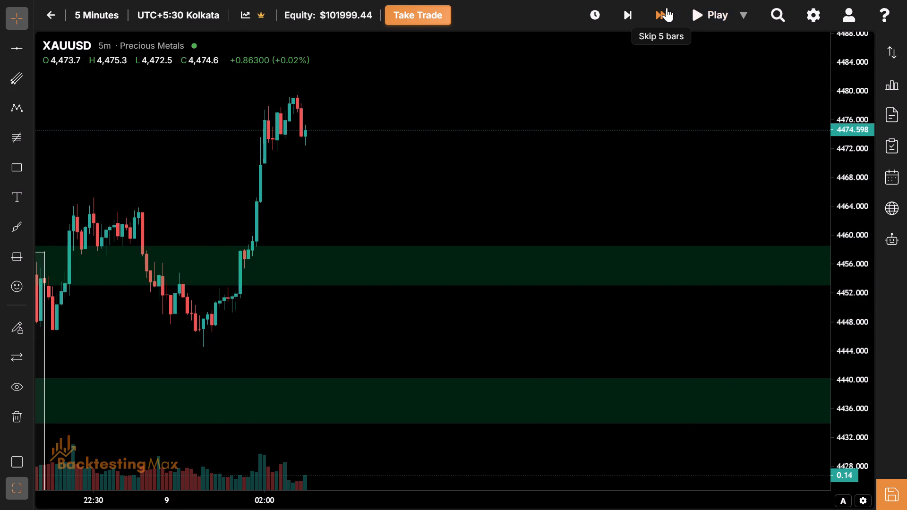
left_click(667, 8)
left_click(667, 8)
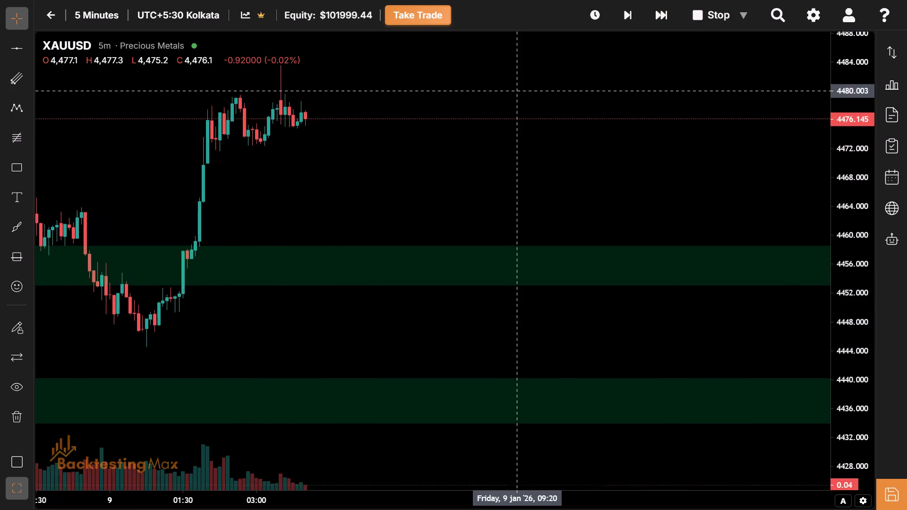
left_click_drag(517, 91, 524, 192)
left_click(669, 11)
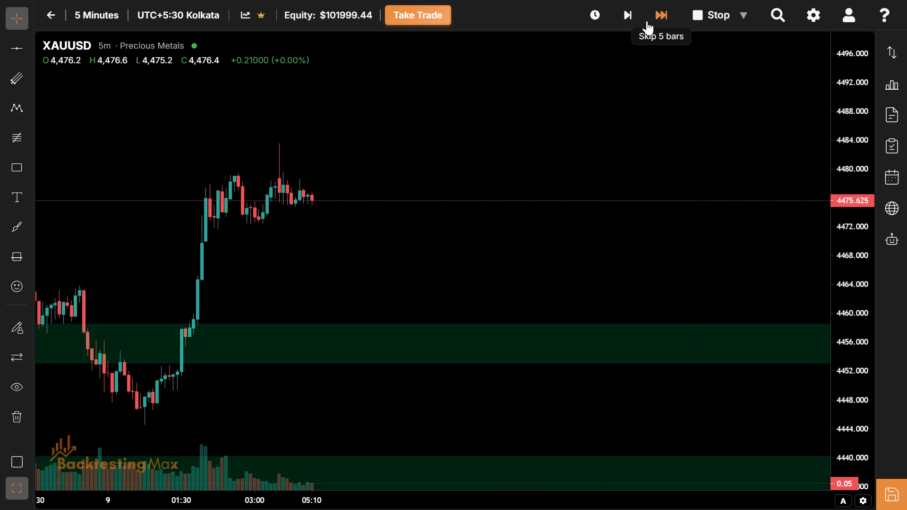
left_click_drag(460, 155, 461, 180)
left_click(667, 4)
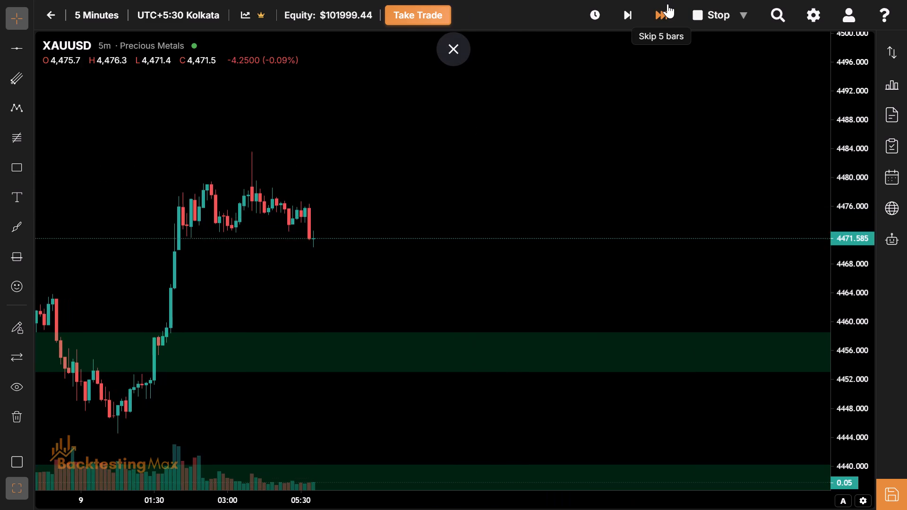
Place a horizontal line at about 4479.593, near the swing high inside the blue 7 January session box.
left_click_drag(454, 266, 561, 243)
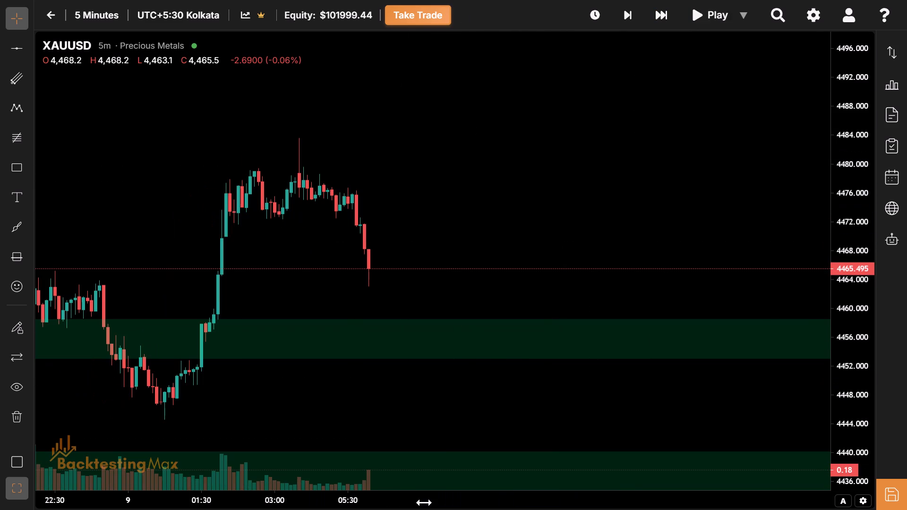
left_click_drag(424, 502, 291, 509)
left_click_drag(301, 303, 496, 267)
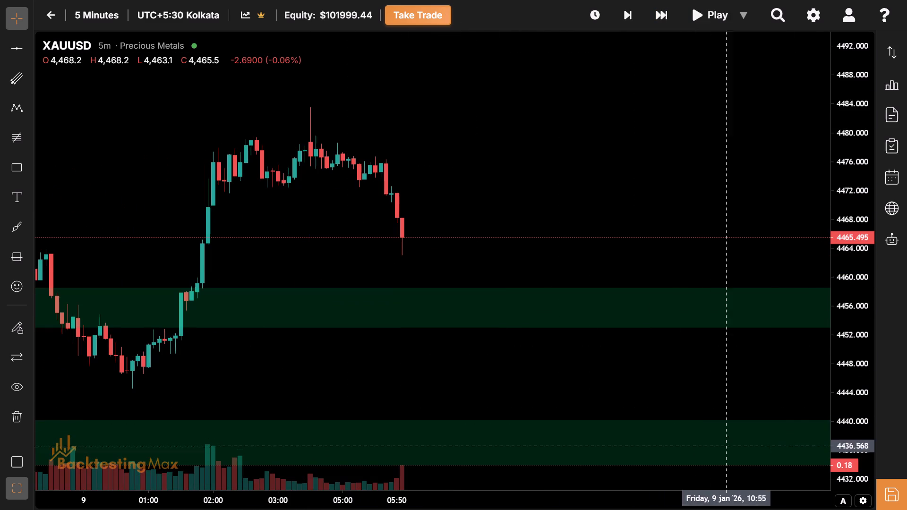
left_click_drag(838, 446, 834, 364)
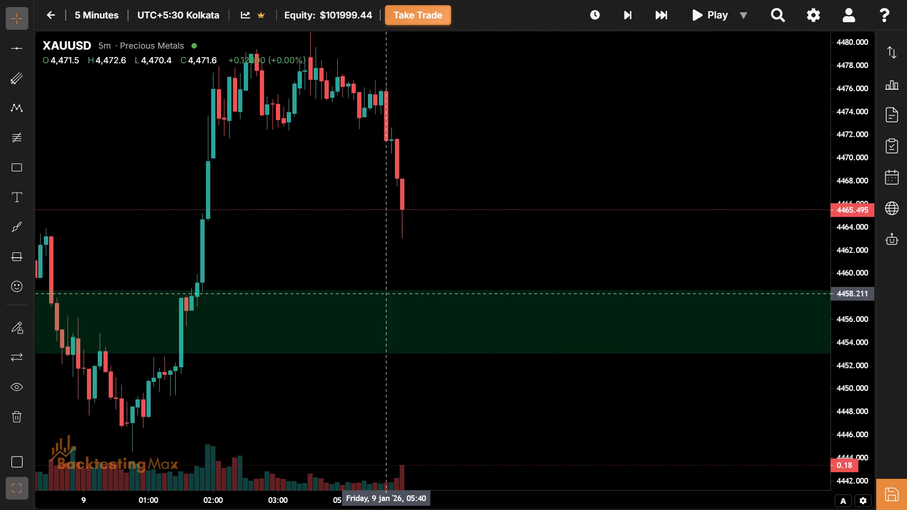
left_click_drag(348, 240, 552, 393)
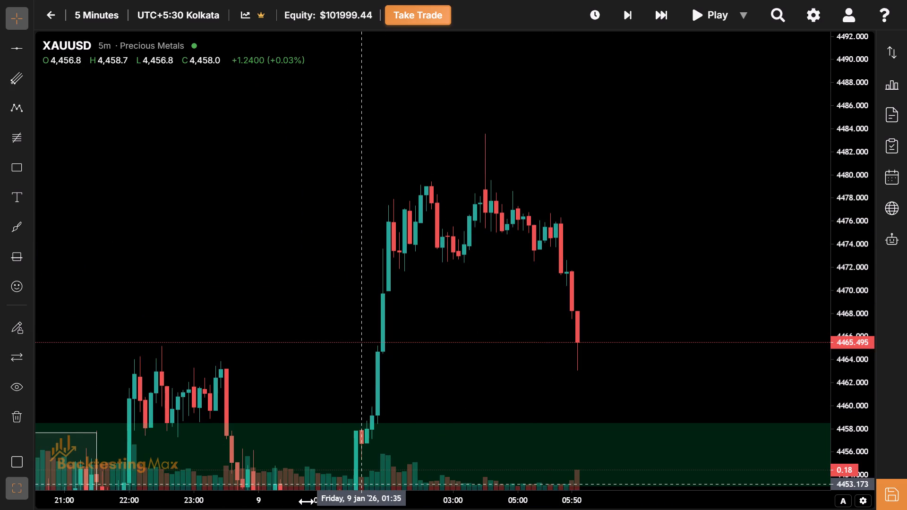
left_click_drag(307, 501, 698, 509)
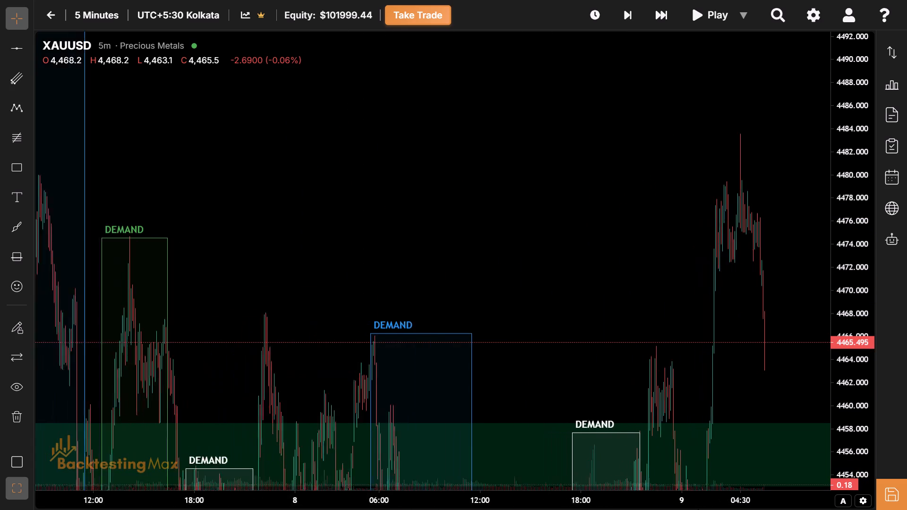
left_click_drag(698, 509, 702, 509)
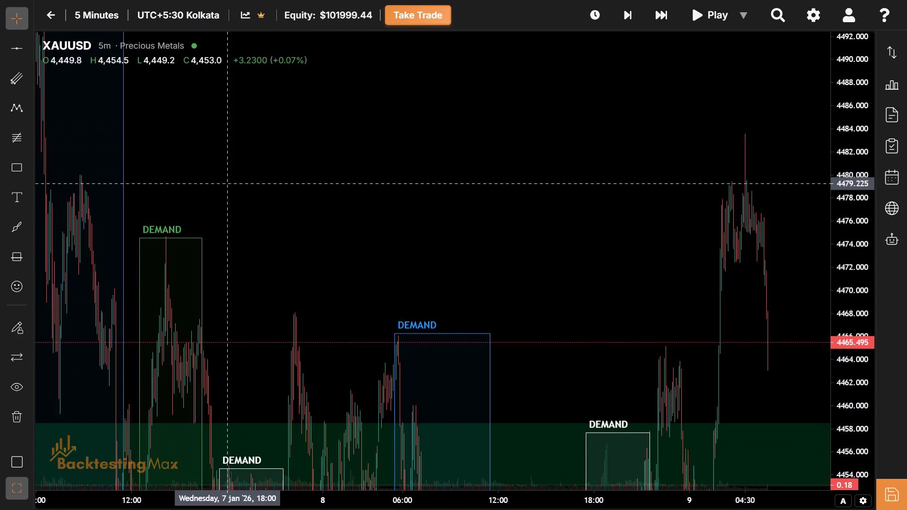
left_click_drag(211, 178, 227, 180)
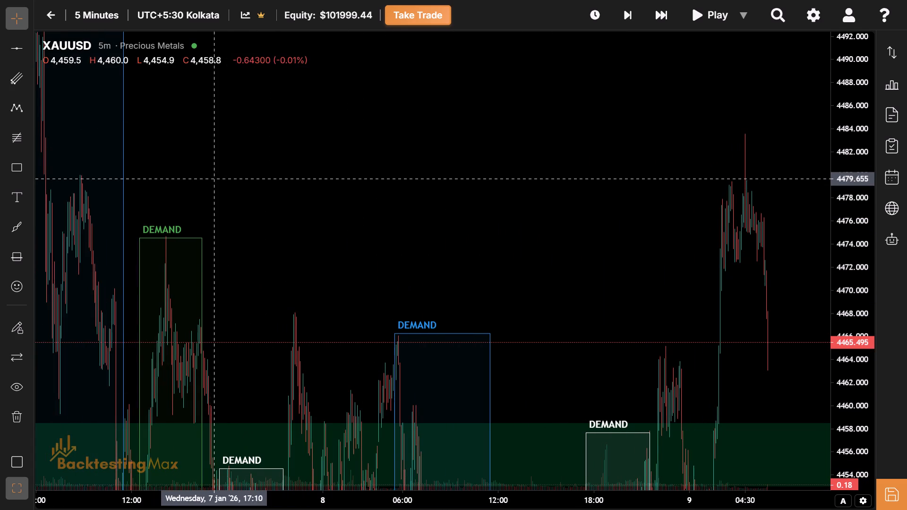
left_click_drag(227, 180, 317, 188)
left_click(15, 50)
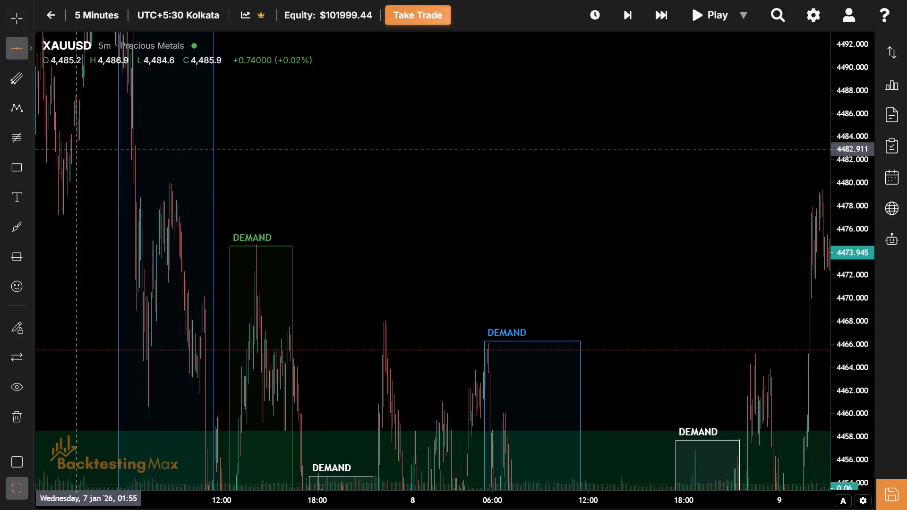
left_click(136, 187)
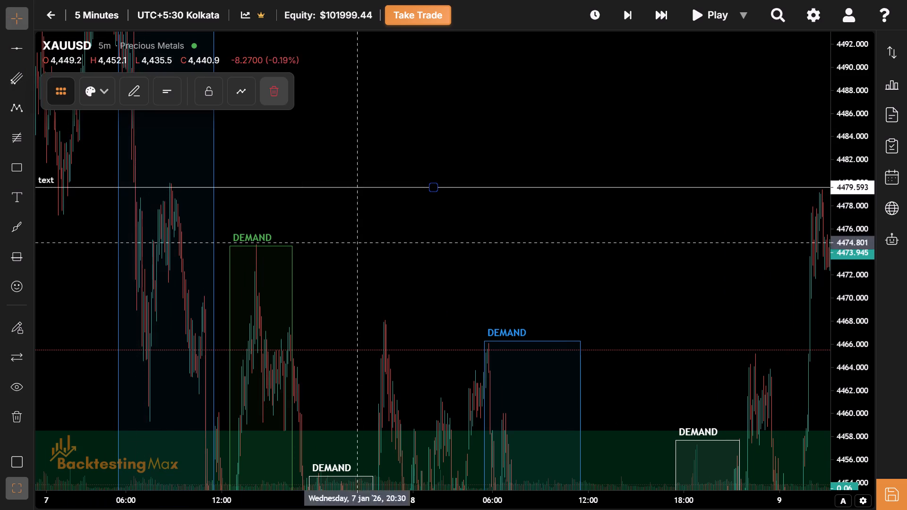
Draw a rectangle from 05:30 to 11:30 on 9 January, between about 4475.721 and 4465.401.
left_click_drag(447, 257, 480, 392)
left_click_drag(339, 241, 248, 195)
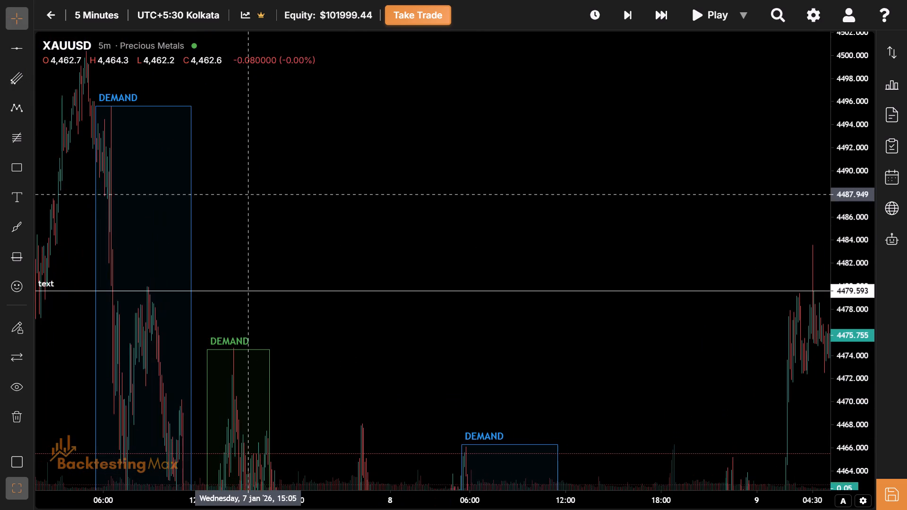
left_click_drag(660, 391, 406, 273)
left_click_drag(691, 332, 611, 276)
left_click_drag(615, 502, 251, 509)
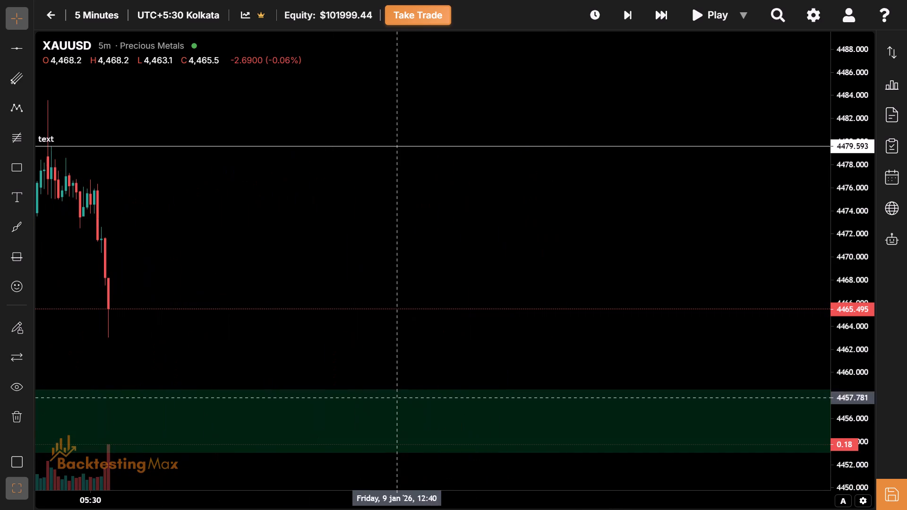
left_click_drag(271, 248, 574, 315)
left_click_drag(853, 415, 851, 393)
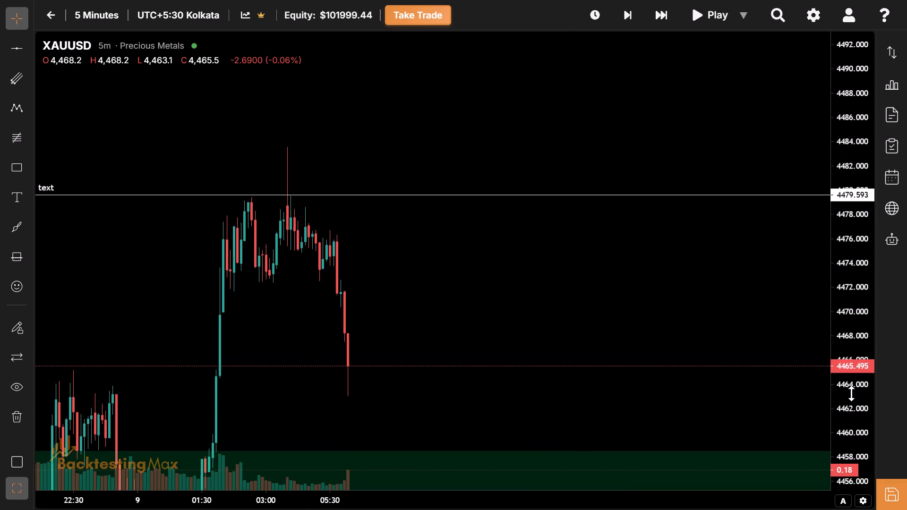
left_click_drag(851, 393, 852, 386)
left_click_drag(616, 414, 639, 267)
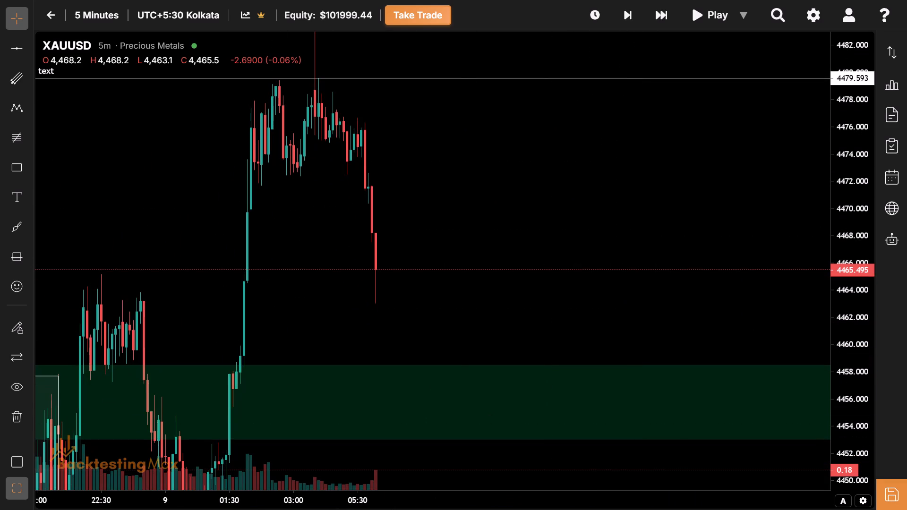
left_click_drag(368, 499, 252, 503)
left_click_drag(411, 257, 334, 286)
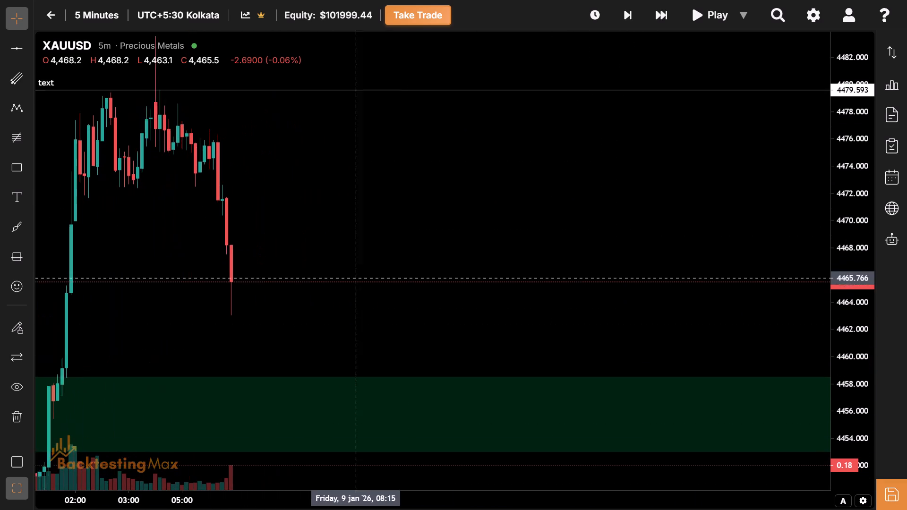
left_click_drag(334, 286, 301, 300)
left_click(17, 157)
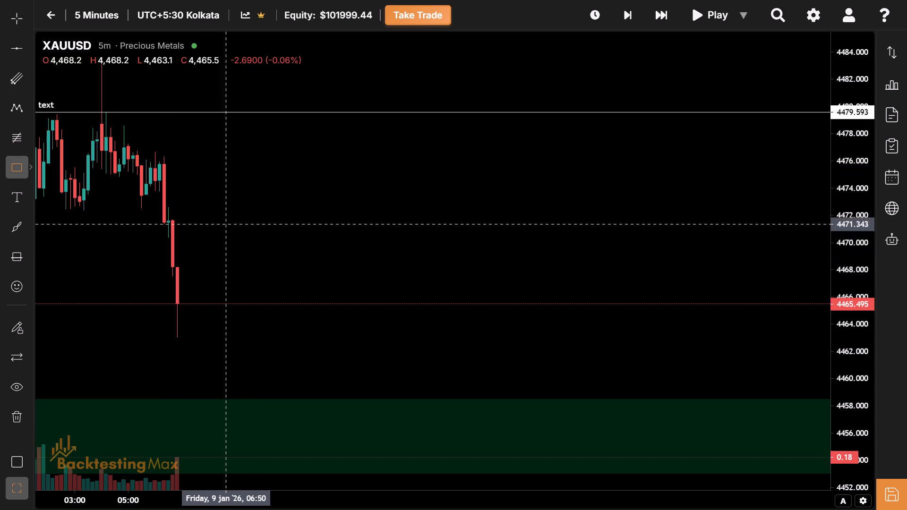
left_click(154, 165)
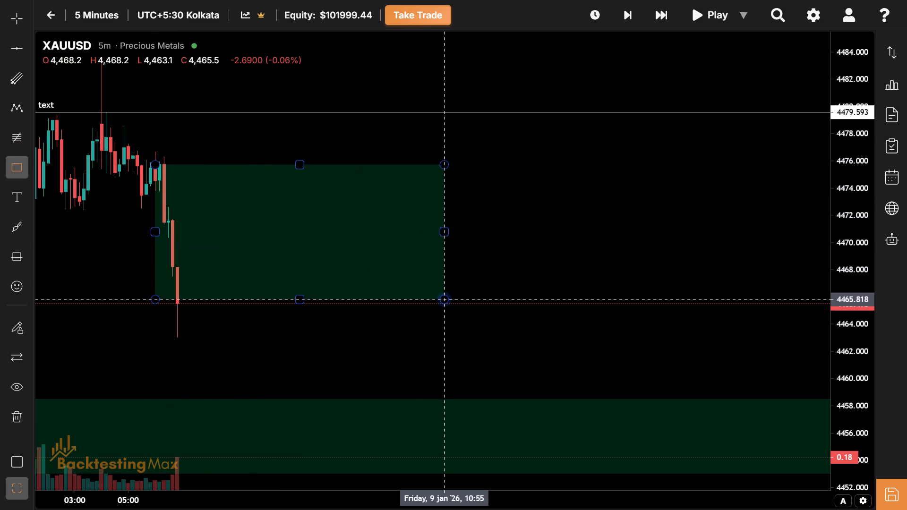
left_click(477, 305)
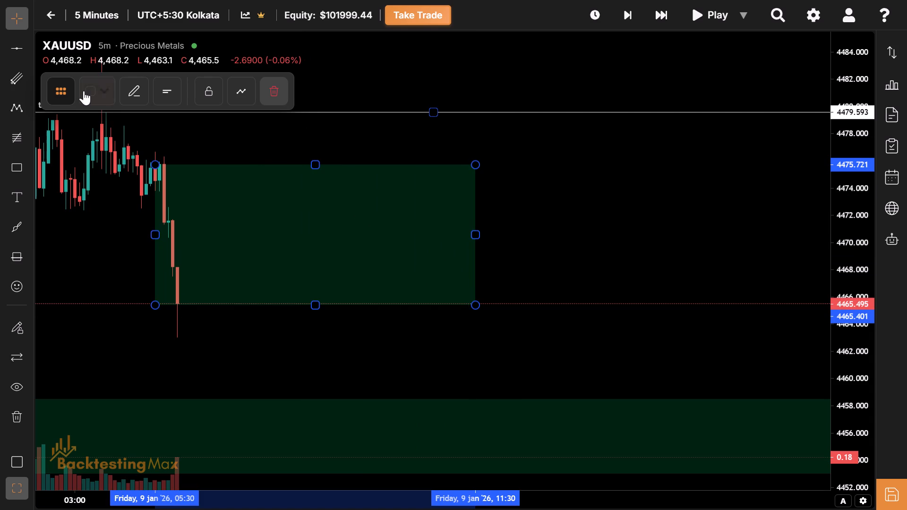
Apply the Asian Session template to the new 05:30–11:30 rectangle.
left_click(92, 90)
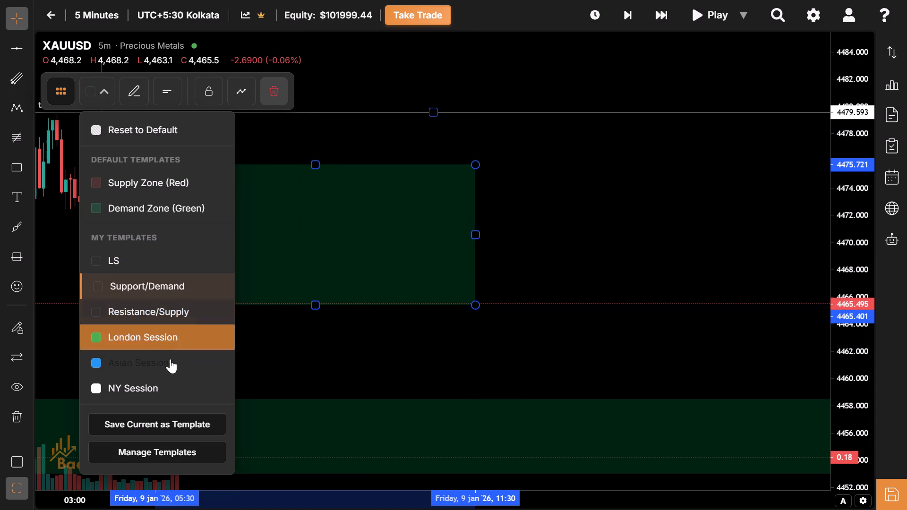
left_click(170, 360)
Extend the 9 January Asian session box to the candle extremes, with its bottom at 4463.056 and its top at 4476.399.
left_click_drag(312, 279, 335, 329)
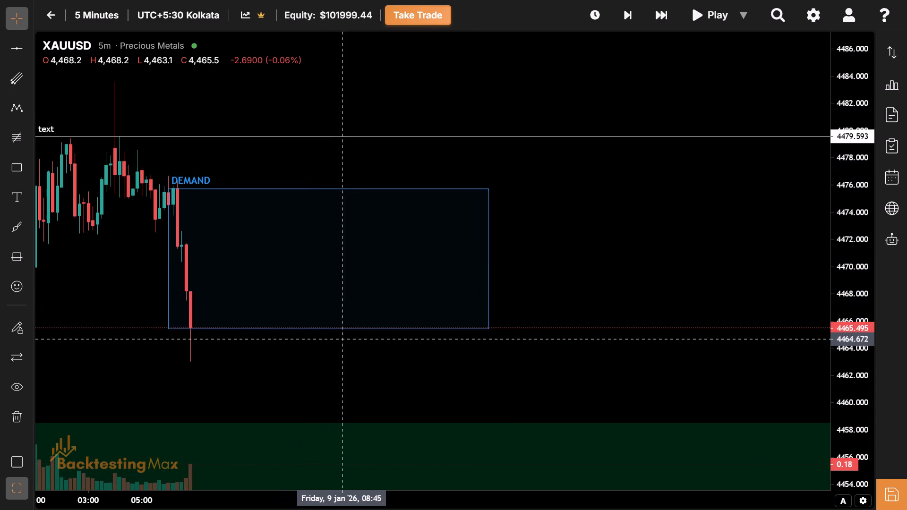
left_click_drag(325, 330, 460, 361)
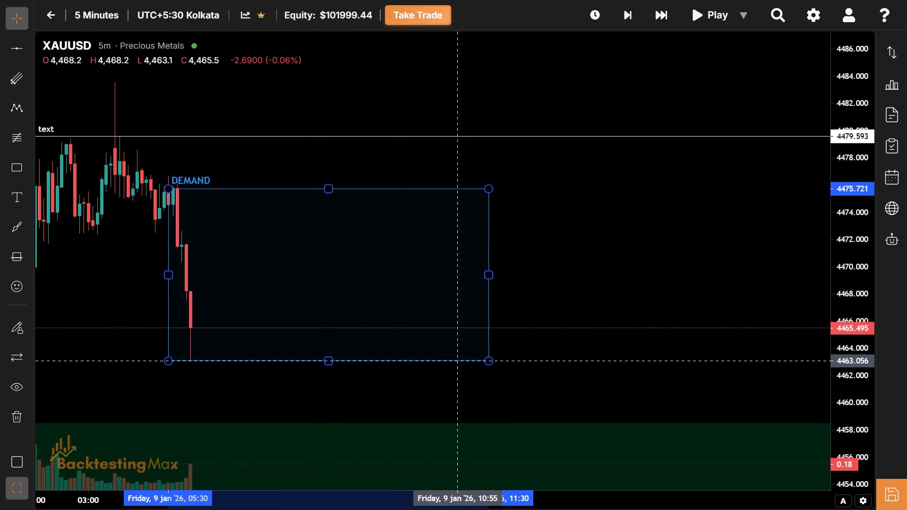
left_click_drag(360, 310, 399, 350)
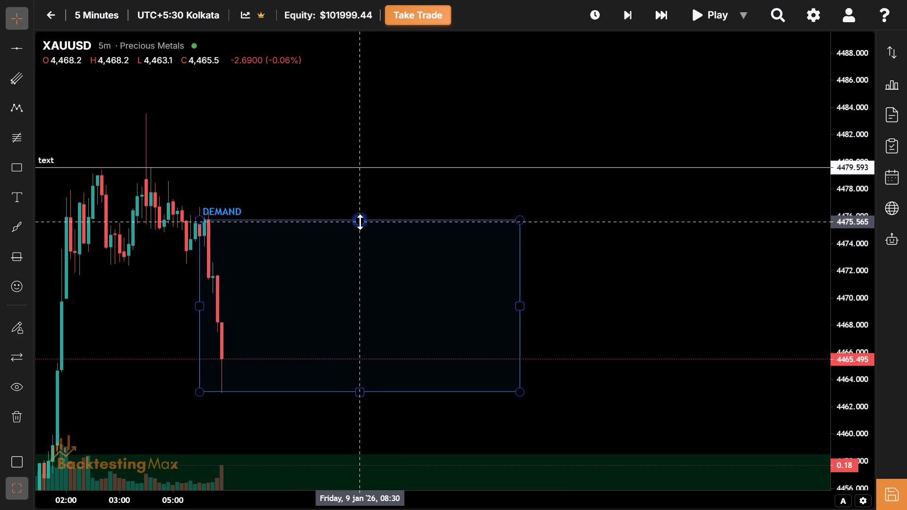
left_click_drag(360, 222, 368, 211)
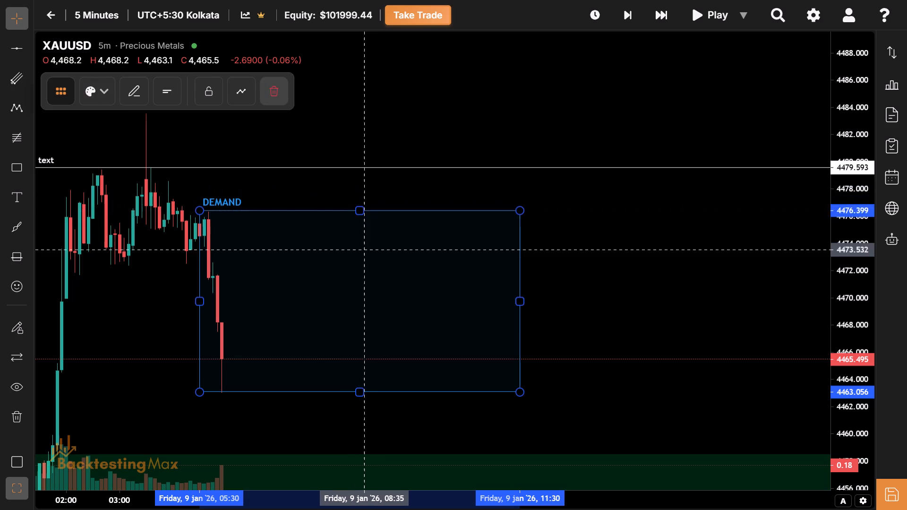
Examine the price action around the 9 January Asian session box, the 4479.593 line and the green zone below.
left_click_drag(365, 288, 531, 163)
left_click_drag(471, 507, 345, 509)
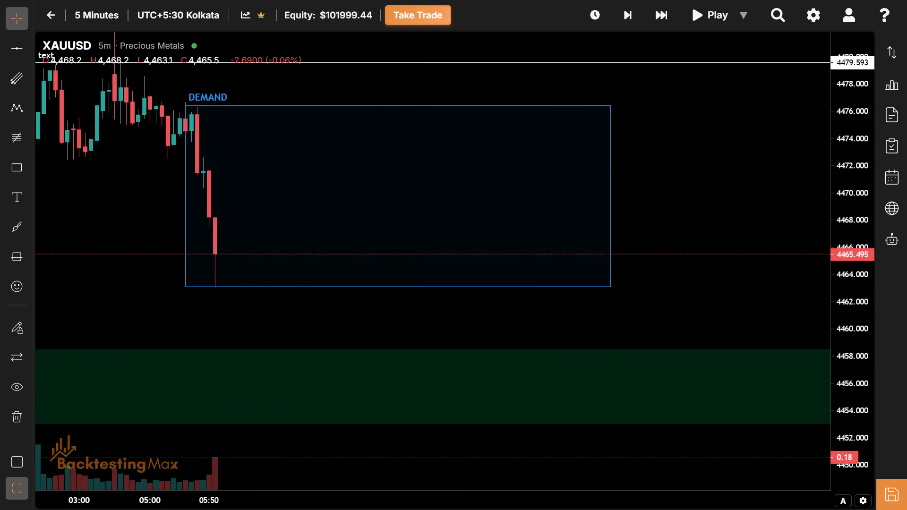
left_click_drag(345, 509, 296, 509)
left_click_drag(850, 456, 843, 400)
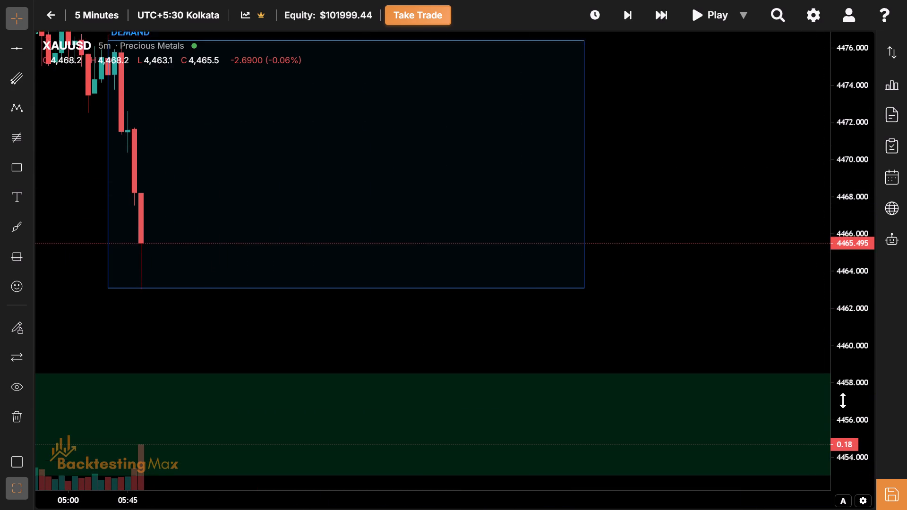
left_click_drag(843, 400, 842, 377)
left_click_drag(292, 220, 428, 335)
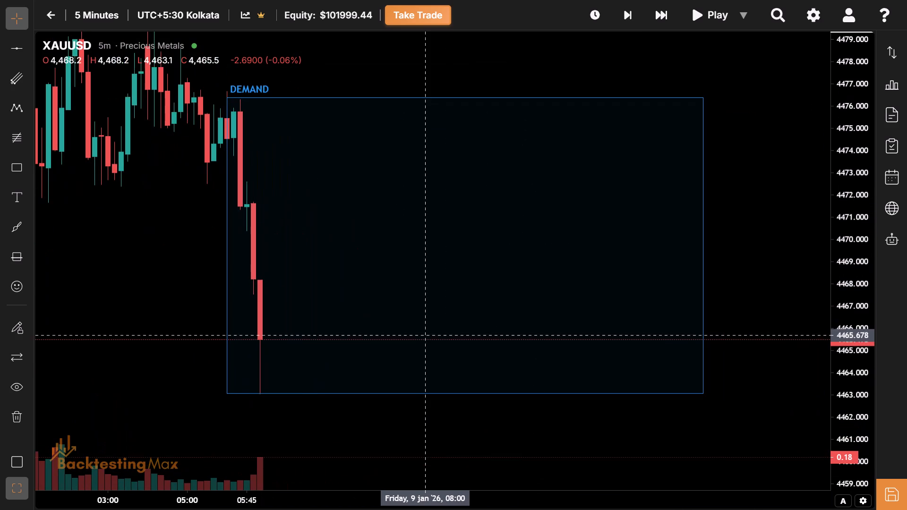
left_click_drag(372, 304, 371, 379)
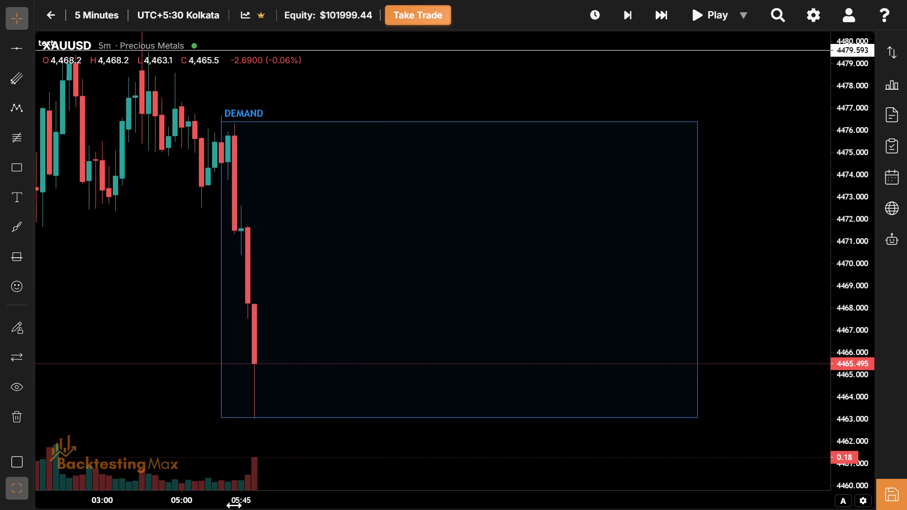
left_click_drag(261, 501, 325, 509)
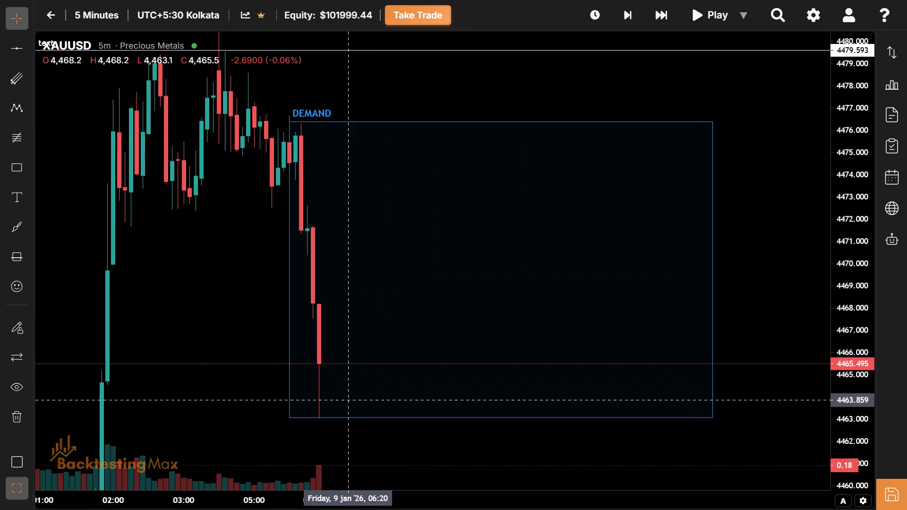
left_click_drag(359, 371, 330, 355)
left_click_drag(844, 106, 845, 162)
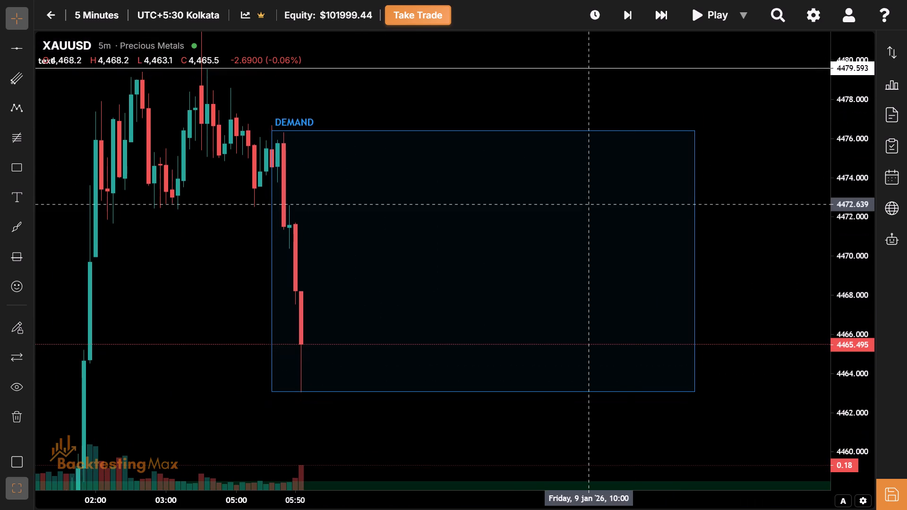
left_click_drag(573, 206, 450, 155)
left_click_drag(416, 216, 580, 92)
left_click_drag(580, 92, 447, 221)
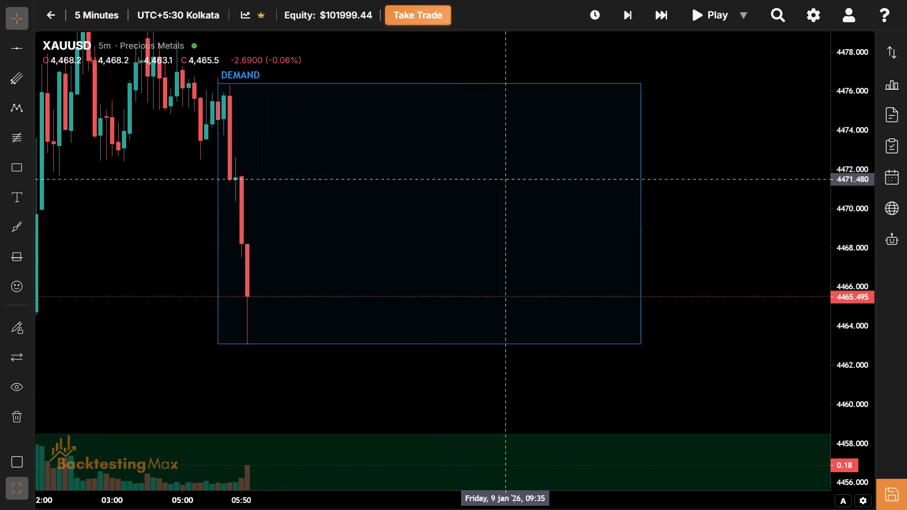
Advance the replay in five-bar skips to about 09:00 on 9 January.
triple_click(657, 8)
triple_click(657, 8)
triple_click(657, 8)
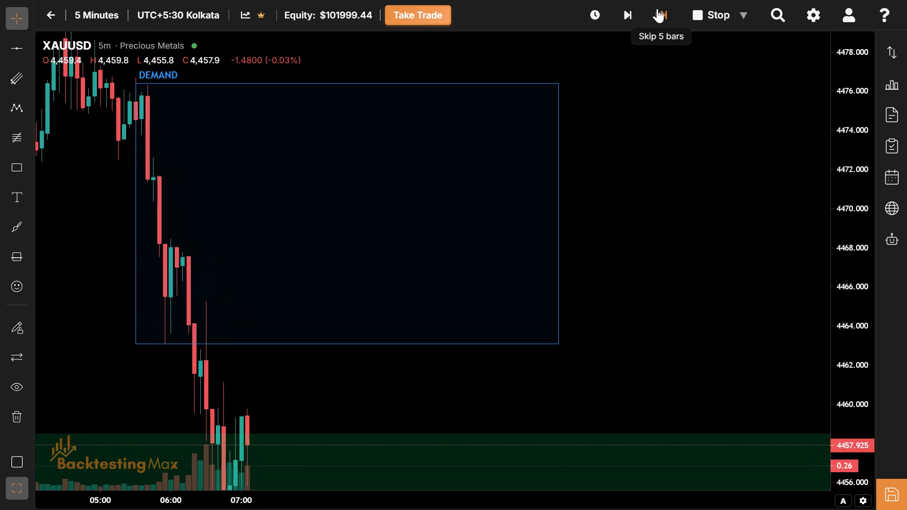
triple_click(657, 8)
triple_click(657, 8)
triple_click(657, 8)
triple_click(657, 8)
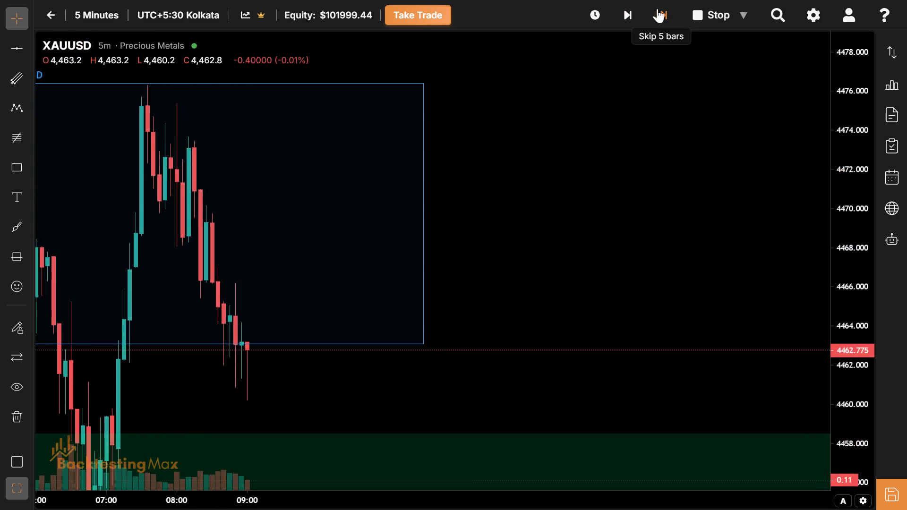
Advance the replay in five-bar skips past the Asian session's 11:30 close, to about 11:40 on 9 January.
triple_click(657, 8)
triple_click(657, 8)
triple_click(657, 8)
triple_click(657, 8)
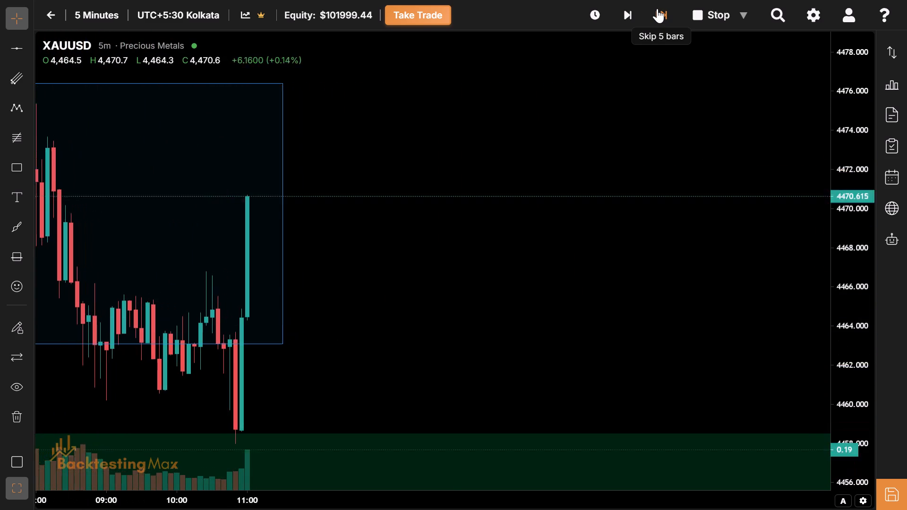
left_click_drag(657, 8, 349, 324)
Extend the bottom of the 9 January Asian session box down to the session's lowest wick, about 4452.6.
left_click_drag(349, 324, 692, 195)
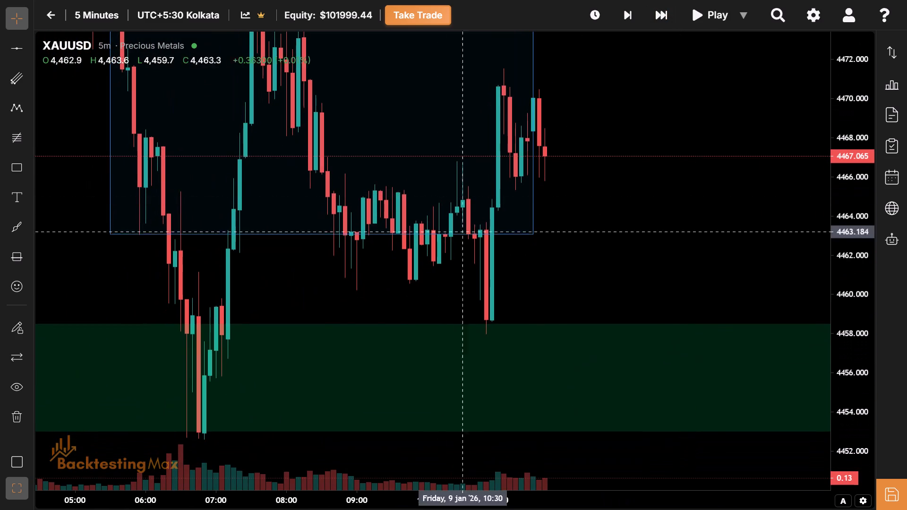
left_click_drag(342, 251, 339, 196)
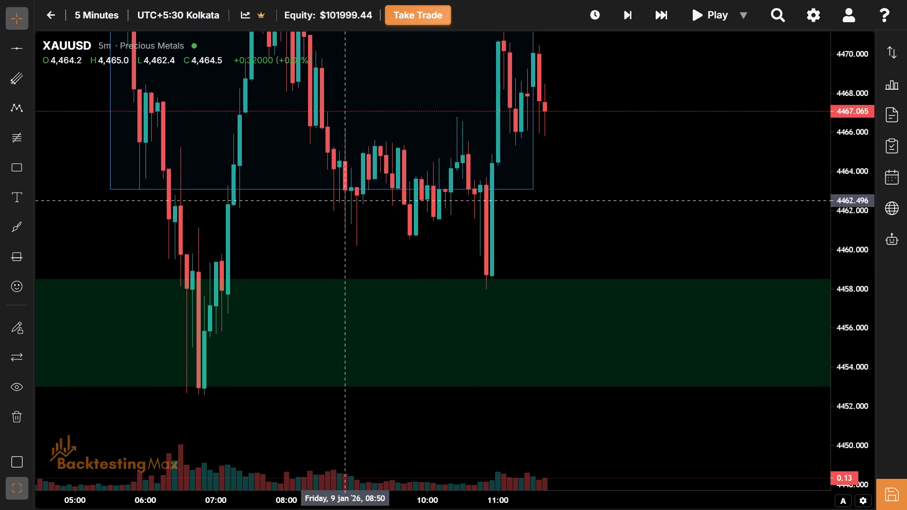
left_click_drag(323, 189, 343, 279)
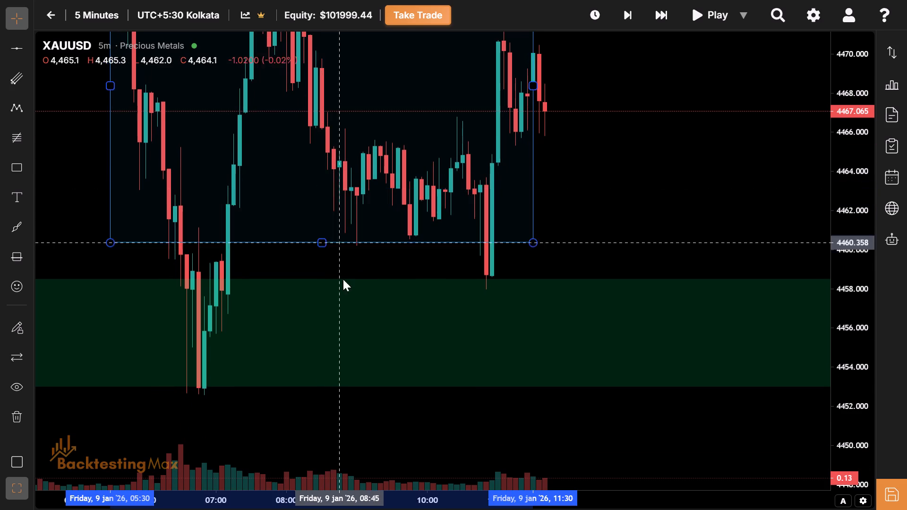
left_click_drag(343, 279, 505, 396)
left_click_drag(336, 341, 380, 474)
left_click_drag(673, 286, 554, 309)
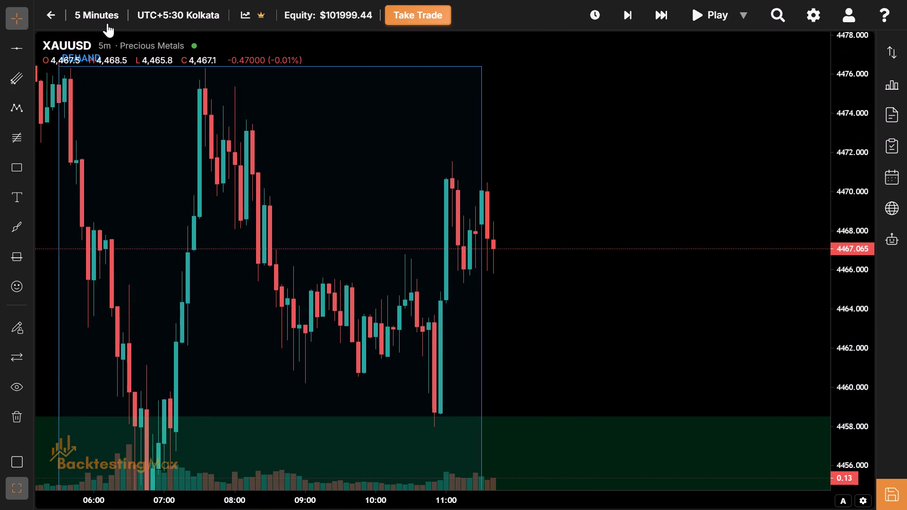
Switch to the 4-hour timeframe and examine the price structure, green zones and horizontal levels from mid-December to 9 January.
left_click(101, 17)
left_click(164, 270)
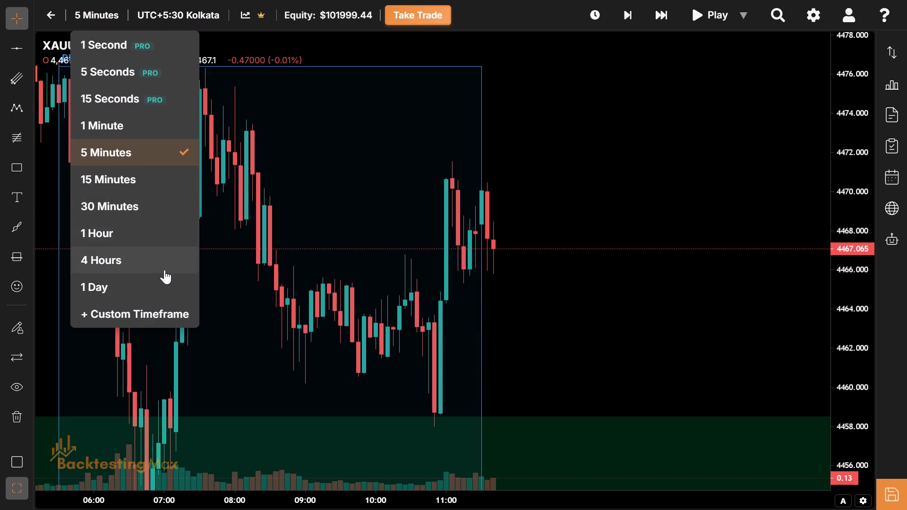
left_click_drag(871, 39, 869, 131)
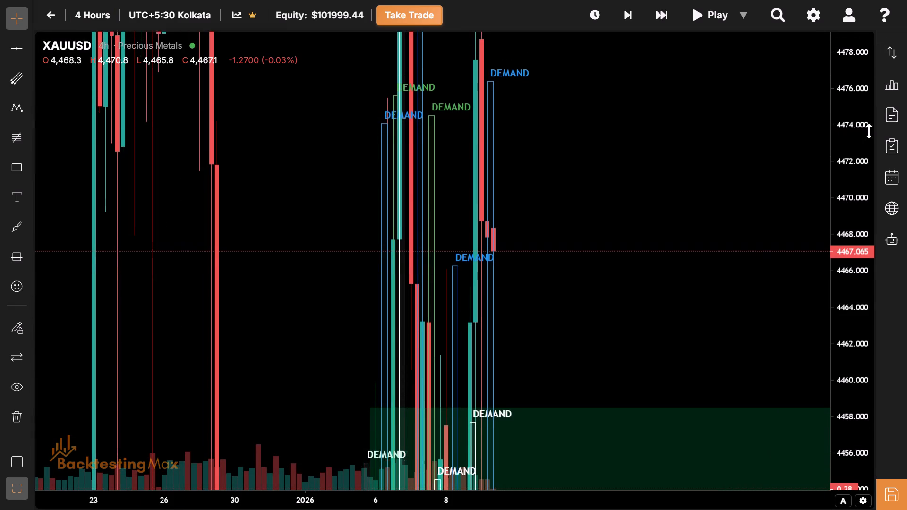
left_click_drag(869, 131, 881, 436)
left_click_drag(854, 42, 862, 257)
left_click_drag(294, 377, 464, 94)
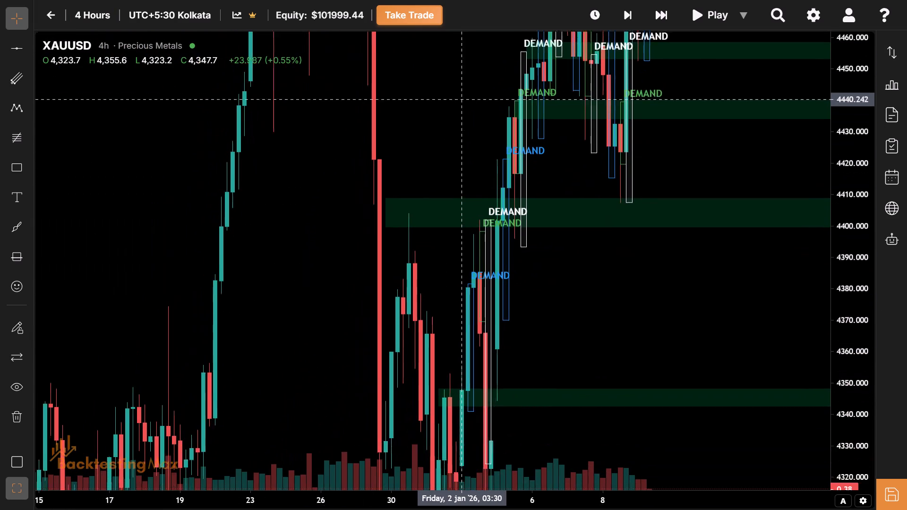
left_click_drag(464, 94, 471, 71)
left_click_drag(835, 78, 844, 334)
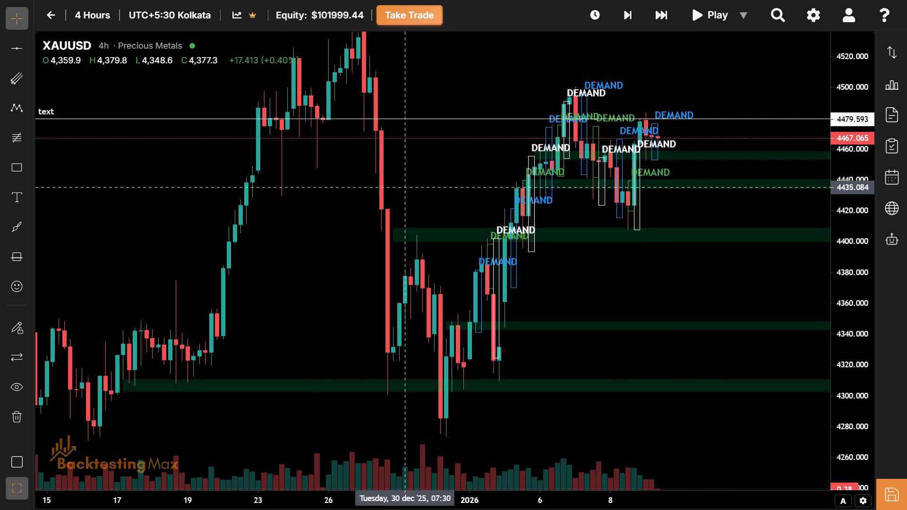
left_click_drag(280, 370, 258, 424)
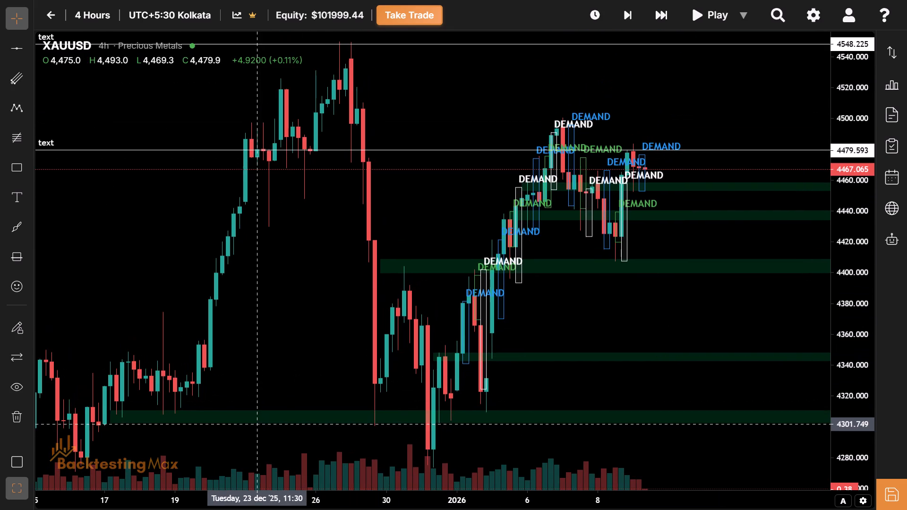
left_click(243, 412)
left_click(237, 384)
left_click_drag(237, 384, 258, 378)
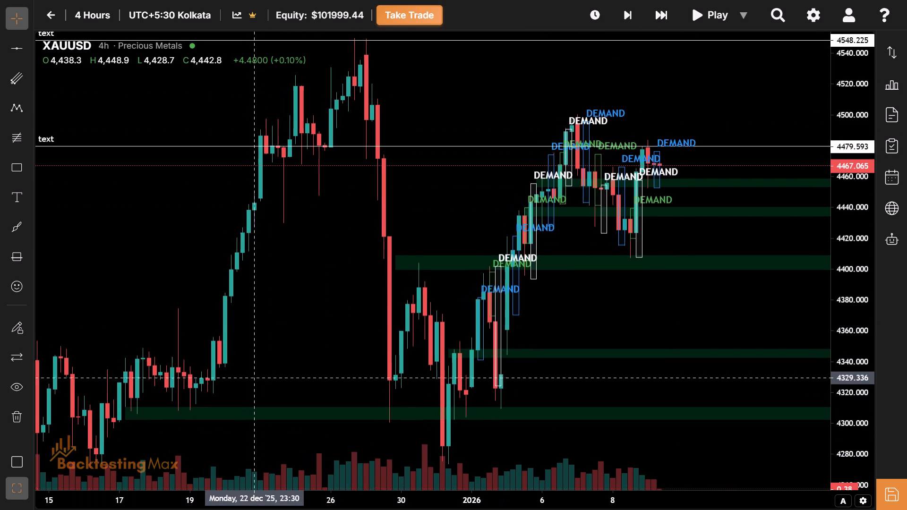
left_click_drag(258, 378, 262, 378)
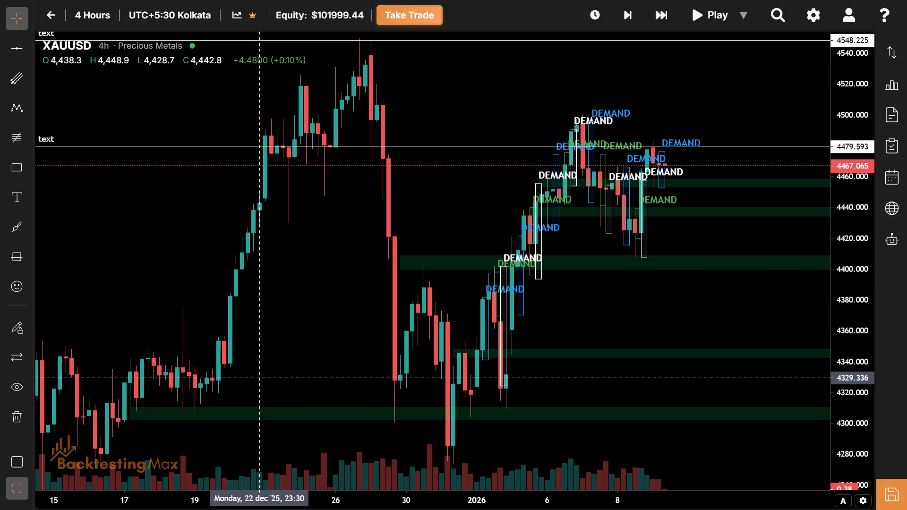
left_click_drag(262, 378, 286, 417)
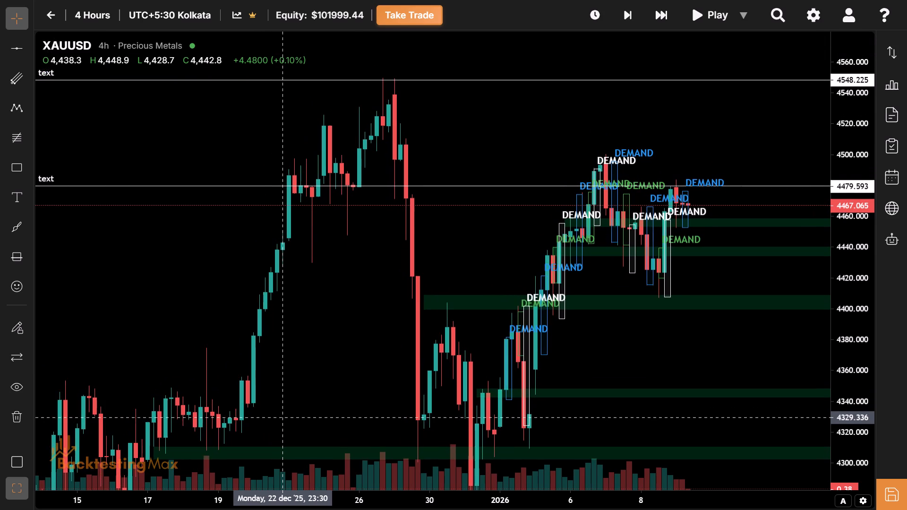
left_click_drag(286, 417, 510, 341)
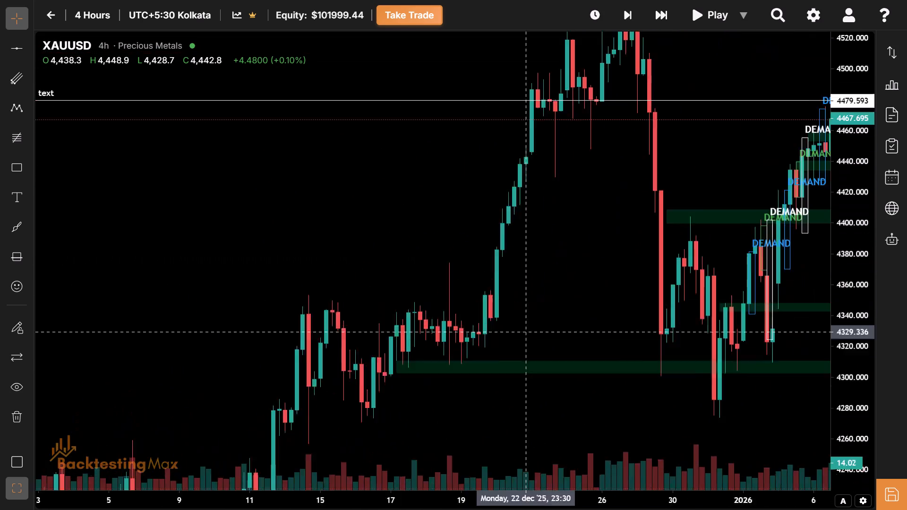
left_click_drag(510, 341, 286, 443)
left_click_drag(331, 382, 252, 405)
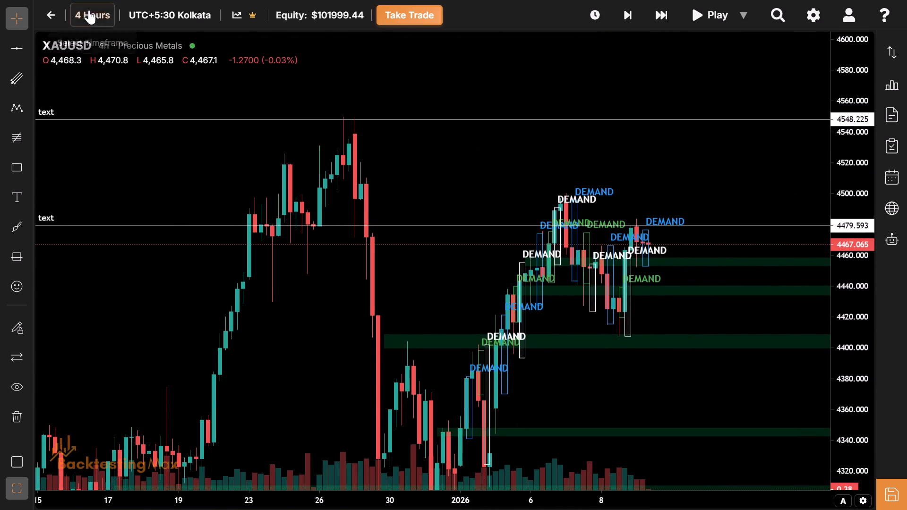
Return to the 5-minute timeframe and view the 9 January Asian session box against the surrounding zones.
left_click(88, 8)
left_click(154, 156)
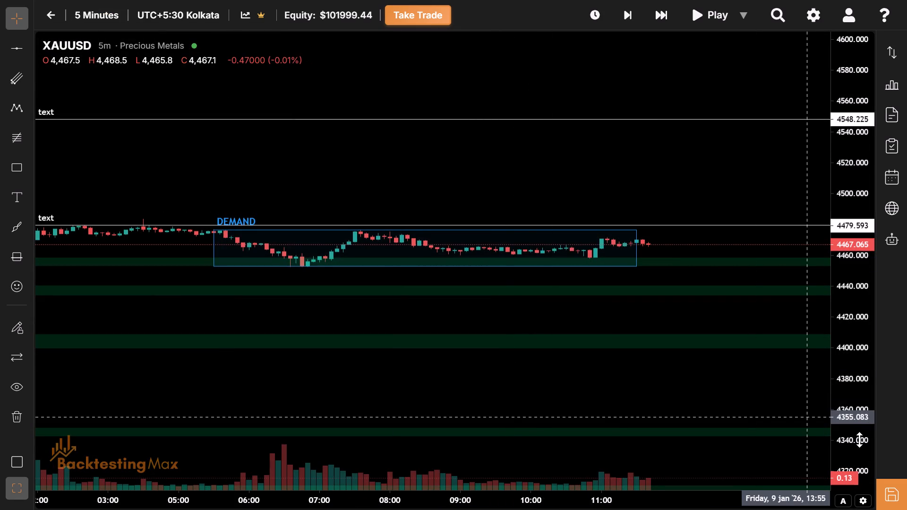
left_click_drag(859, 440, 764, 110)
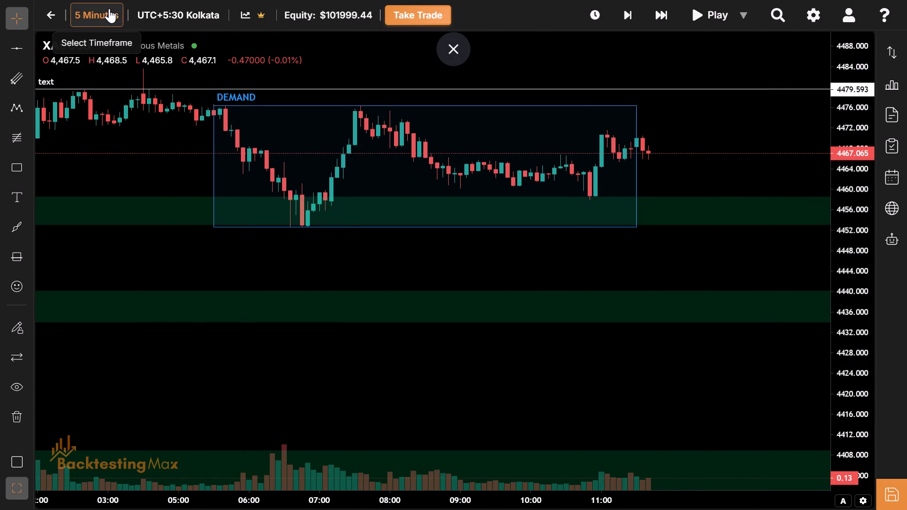
On the 4-hour chart, draw a trend line from 31 December 11:30 at 4326.005 to 8 January 03:30 at 4549.446.
left_click(109, 8)
left_click(149, 254)
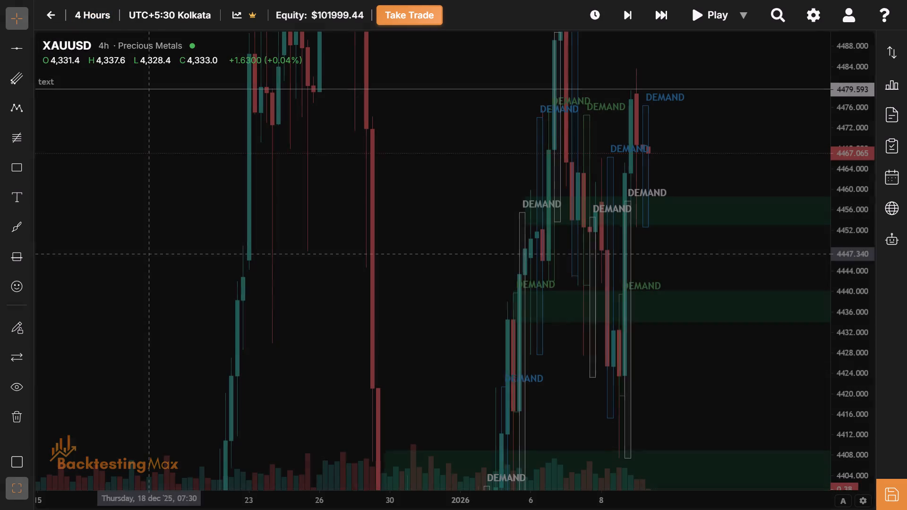
left_click_drag(873, 69, 868, 337)
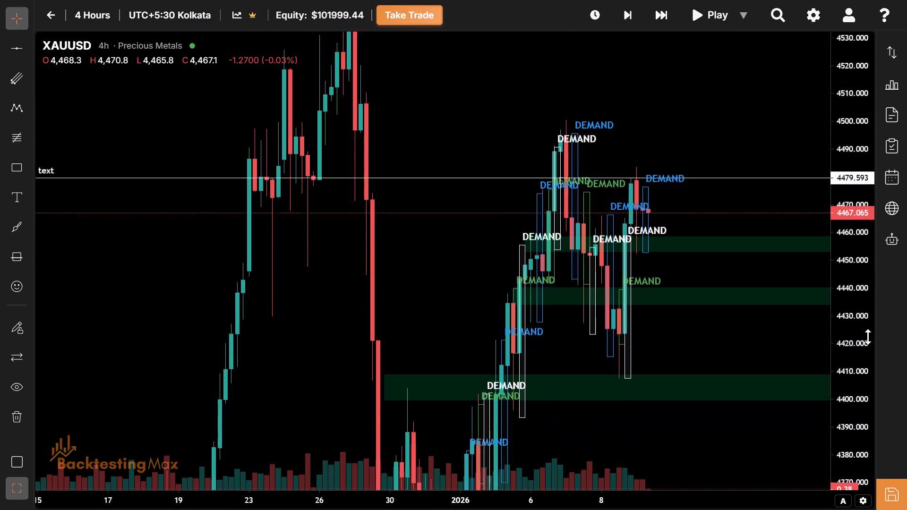
left_click_drag(868, 337, 867, 451)
left_click_drag(660, 374, 361, 266)
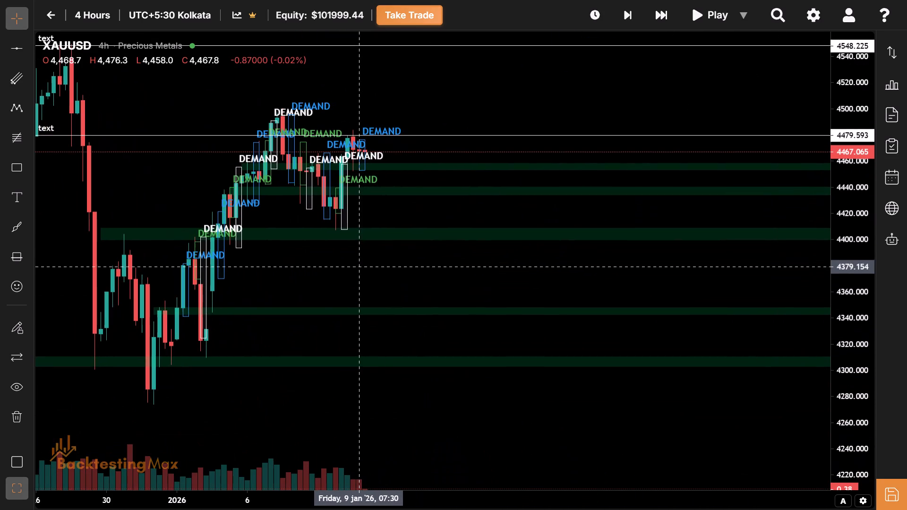
left_click(21, 53)
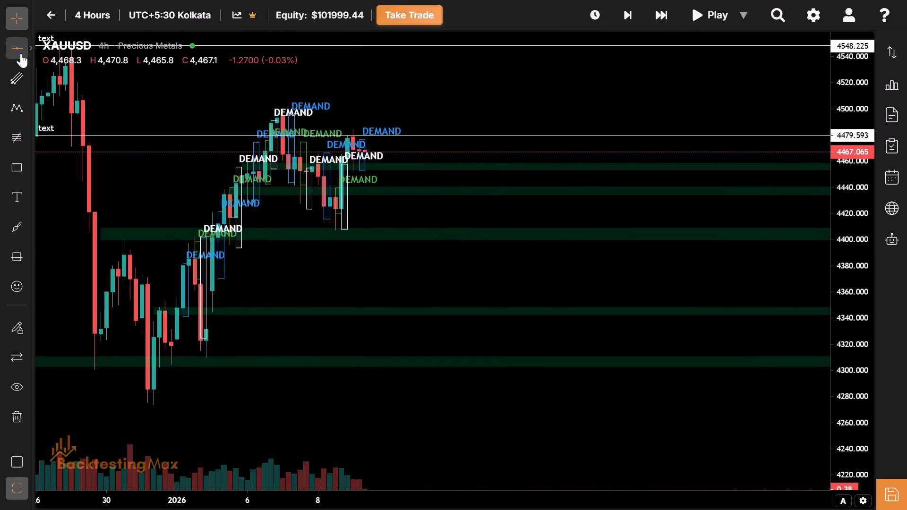
left_click(32, 47)
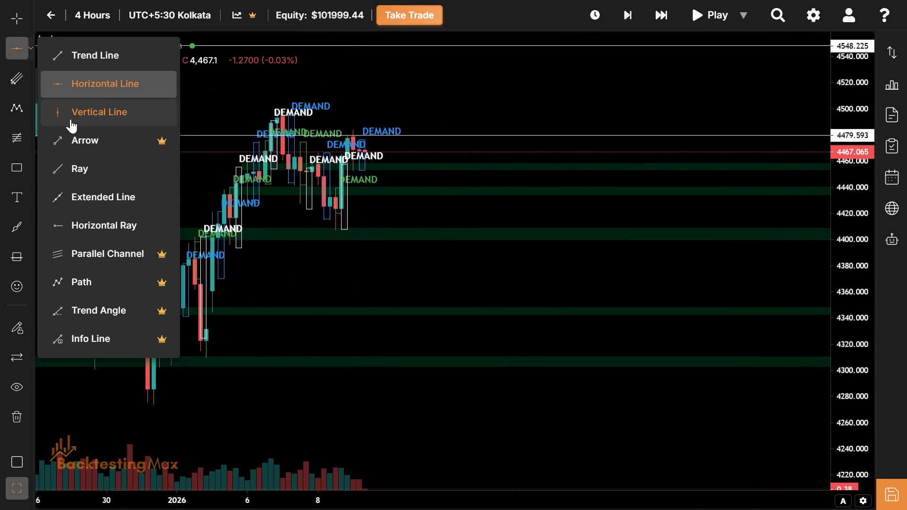
left_click(100, 55)
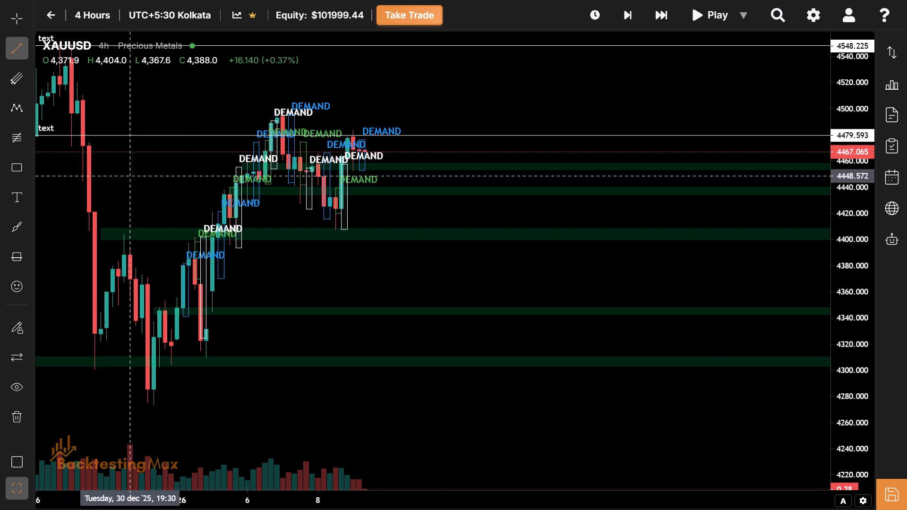
left_click(153, 336)
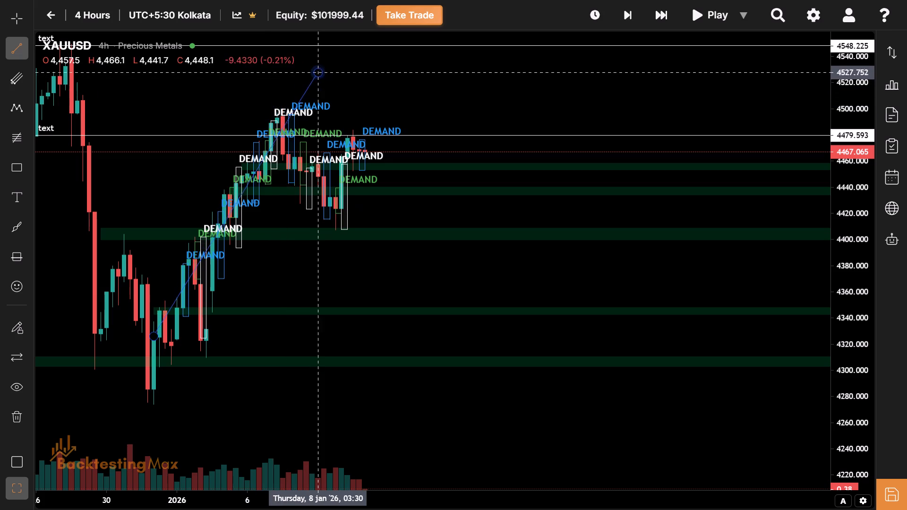
left_click(316, 44)
Set the new trend line's colour to white.
left_click(120, 96)
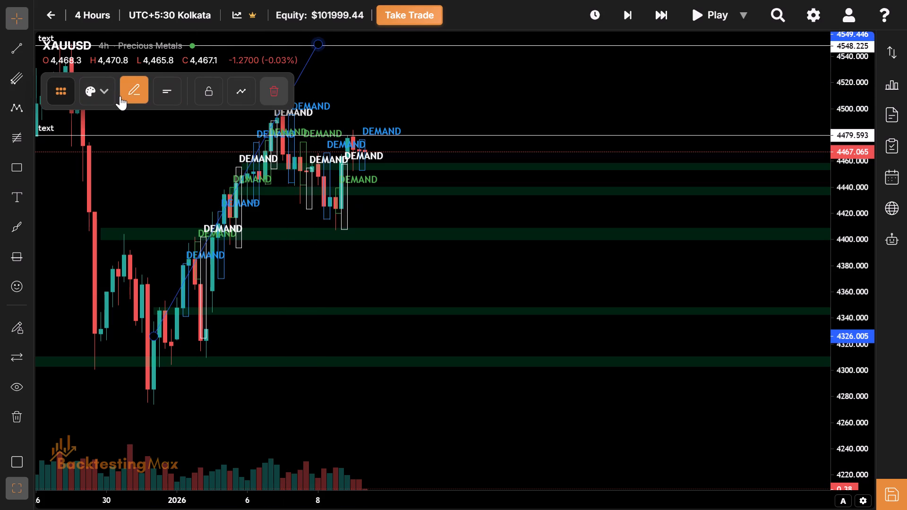
left_click(131, 137)
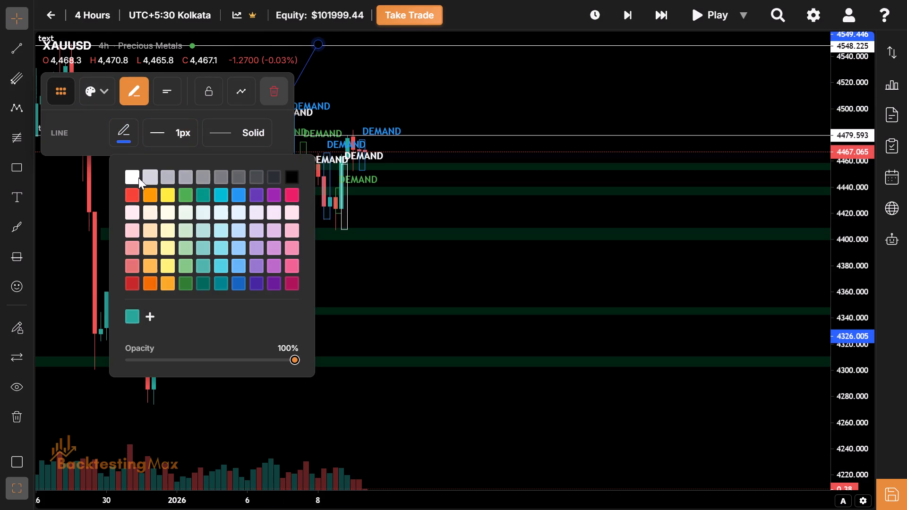
left_click(137, 178)
Save the white trend line's style as a new template named Trendline.
left_click(90, 80)
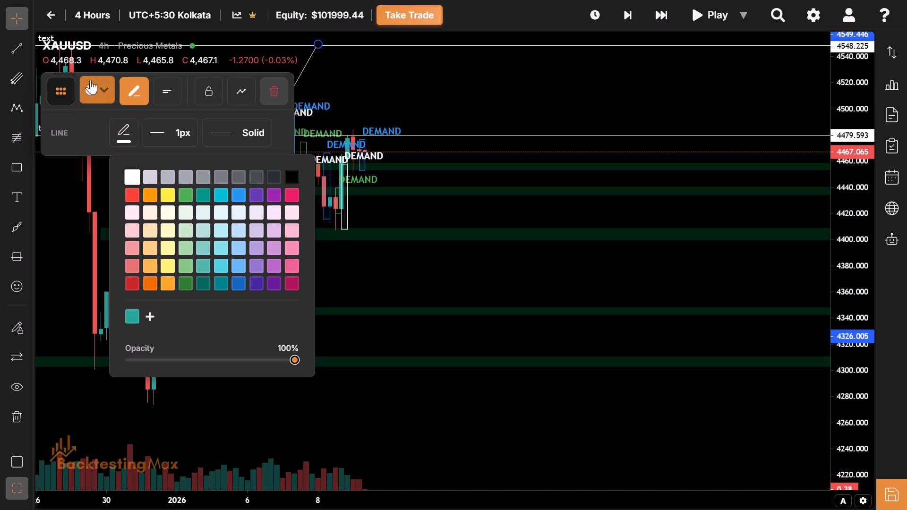
left_click(155, 286)
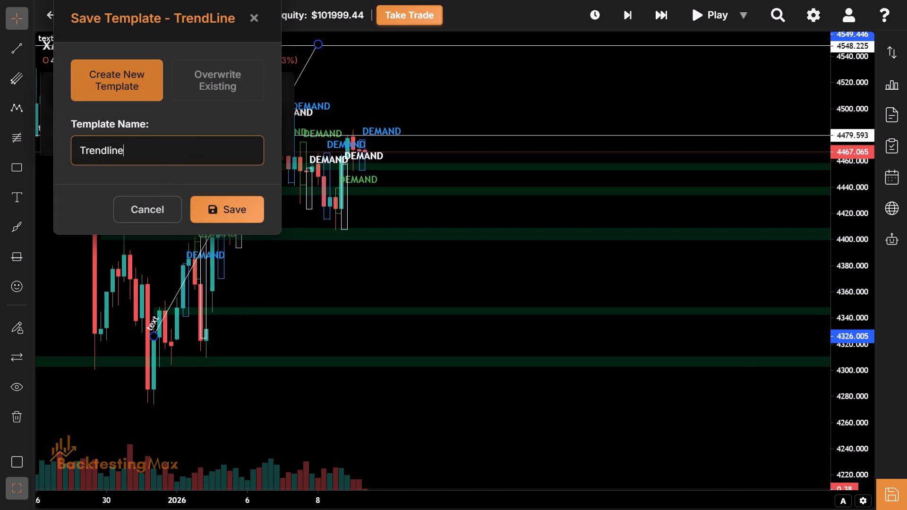
left_click(228, 206)
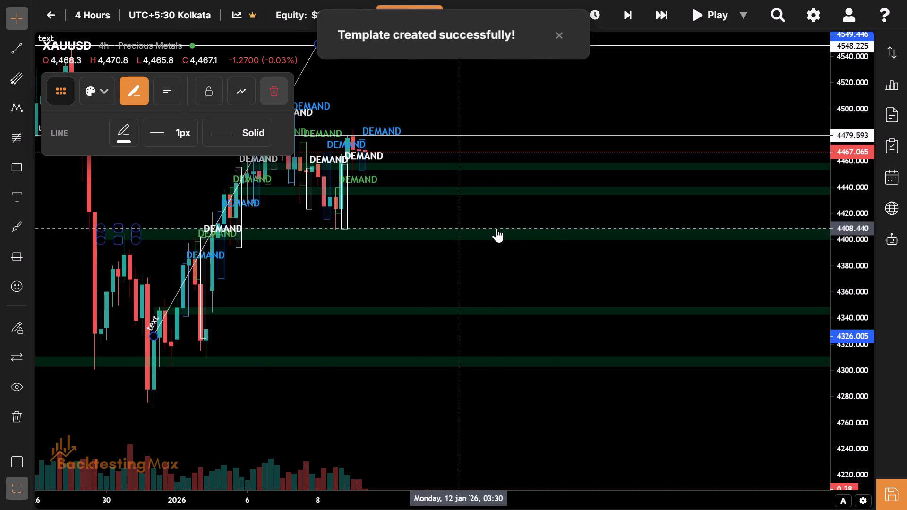
left_click(278, 258)
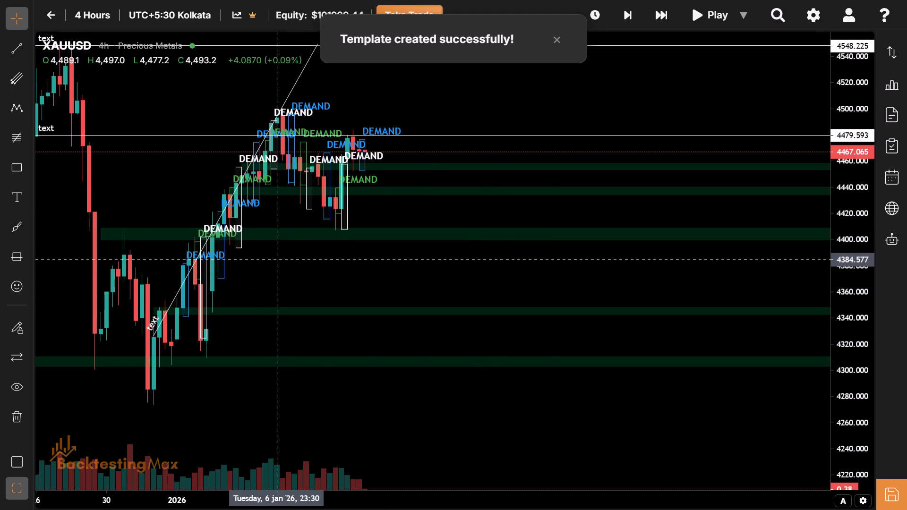
Set the trend line's thickness to 2 px.
left_click_drag(276, 269, 281, 311)
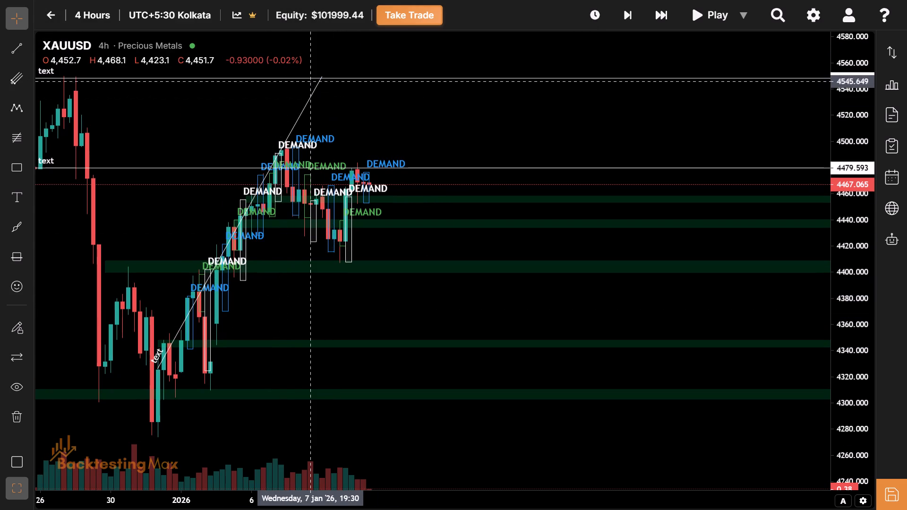
left_click(313, 92)
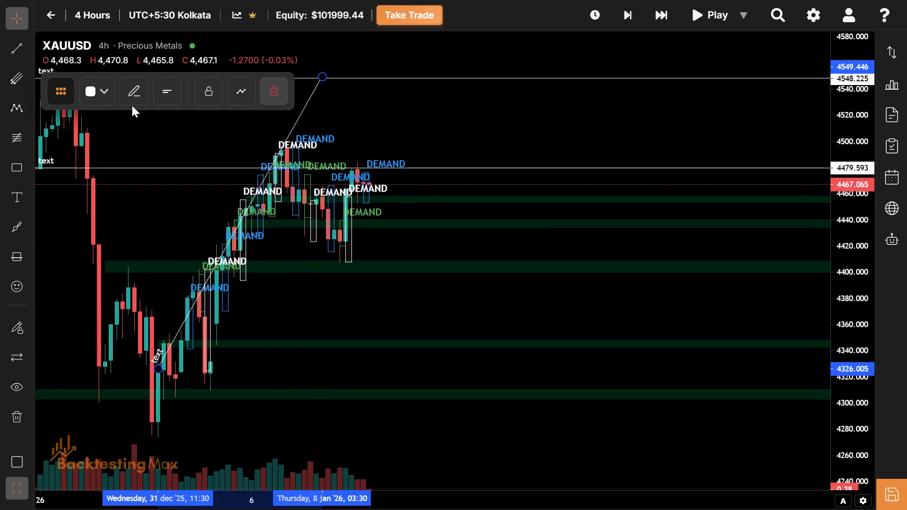
left_click(133, 99)
left_click(163, 134)
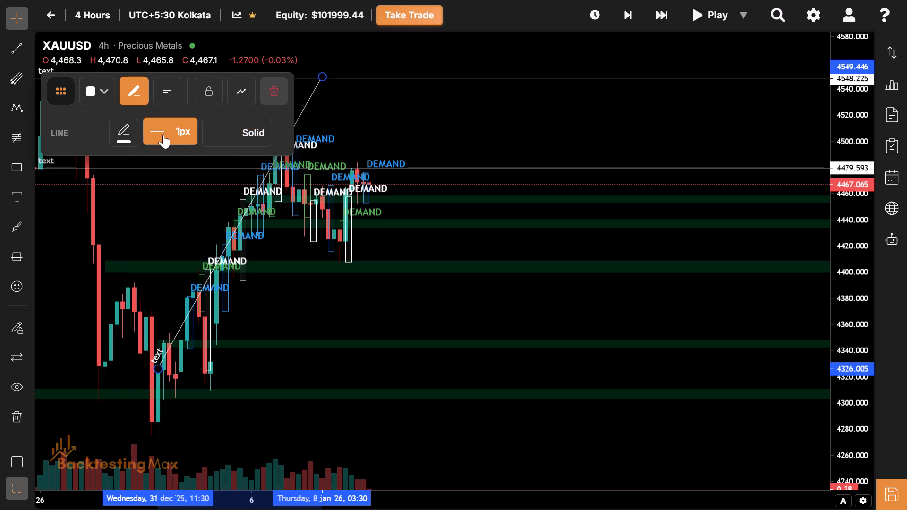
left_click(193, 207)
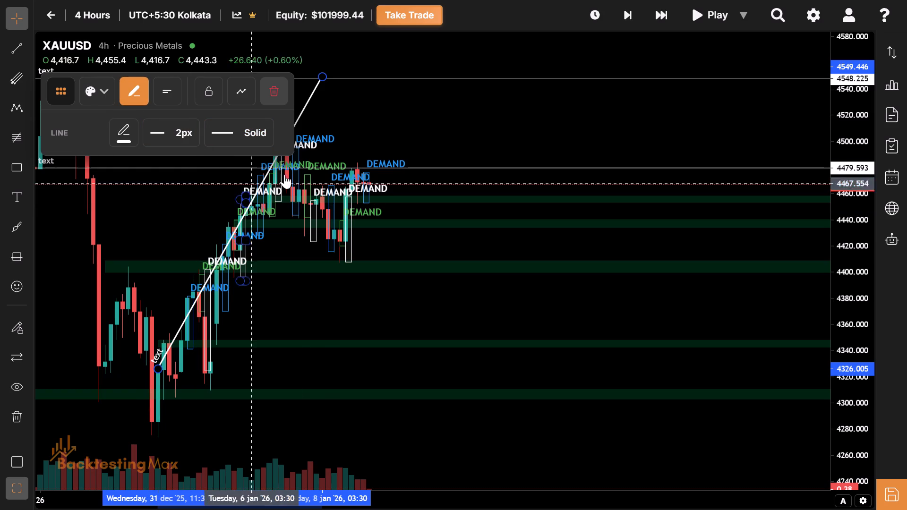
Overwrite the existing Trendline template with the selected trend line's current white 2 px style.
left_click(106, 92)
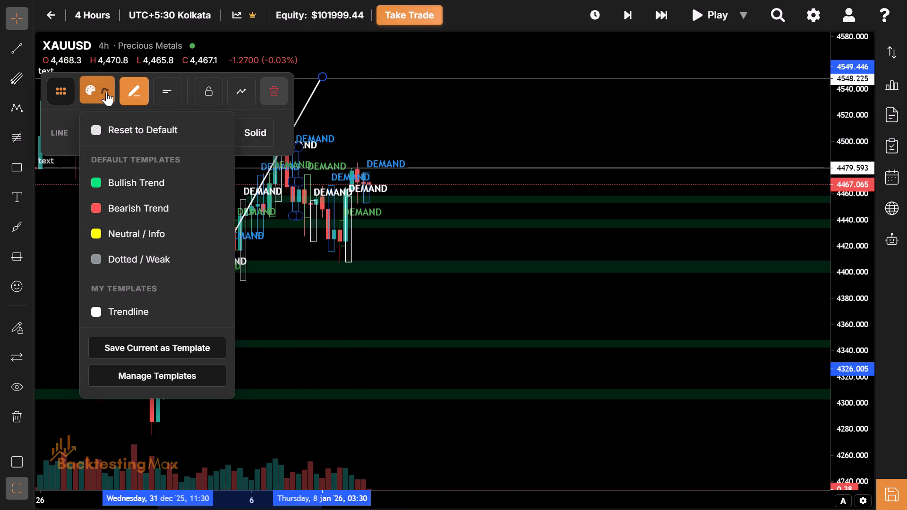
left_click(177, 341)
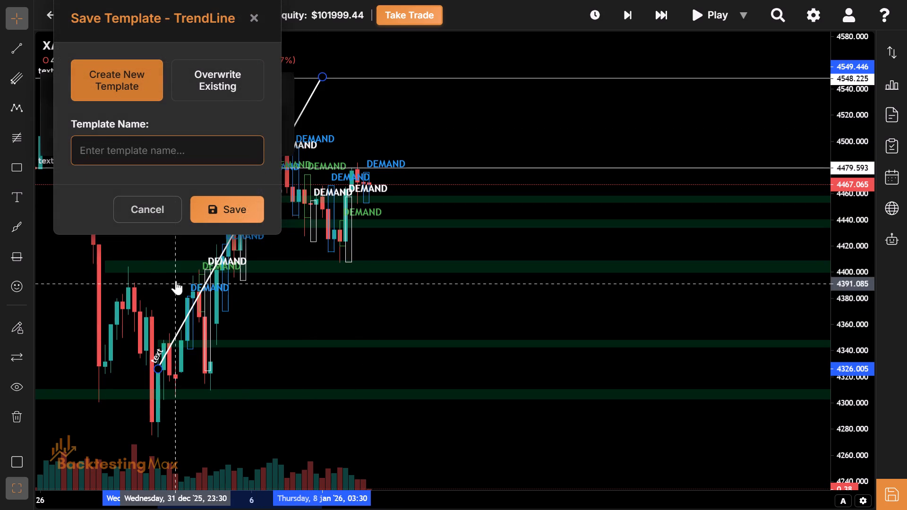
type("trend")
key("BackSpace")
key("BackSpace")
key("BackSpace")
key("BackSpace")
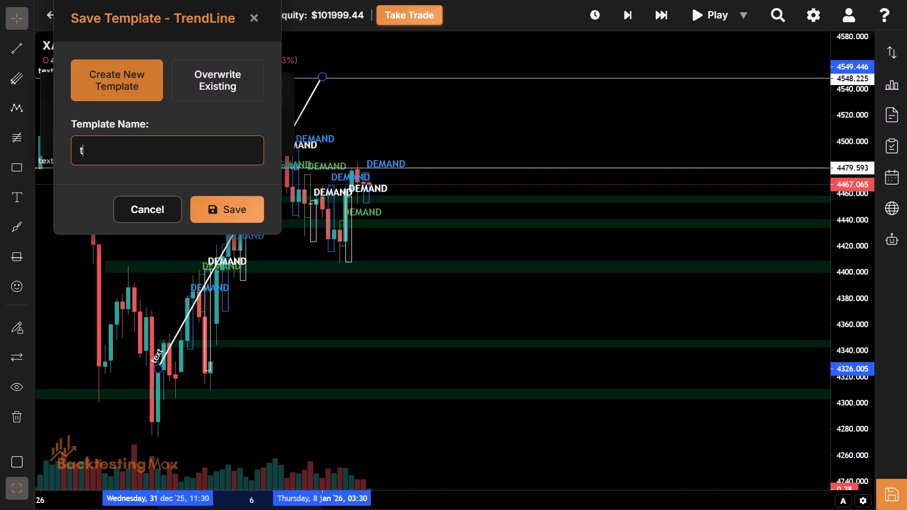
key("BackSpace")
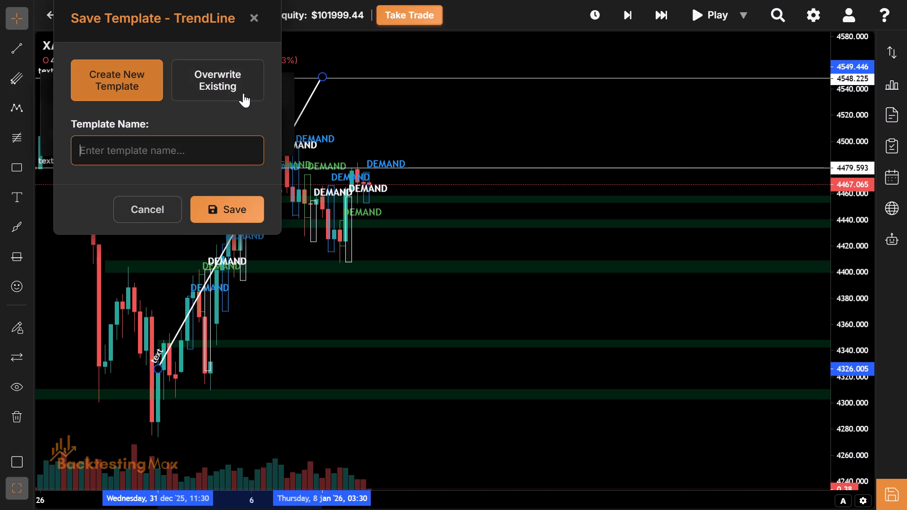
left_click(240, 89)
left_click(205, 223)
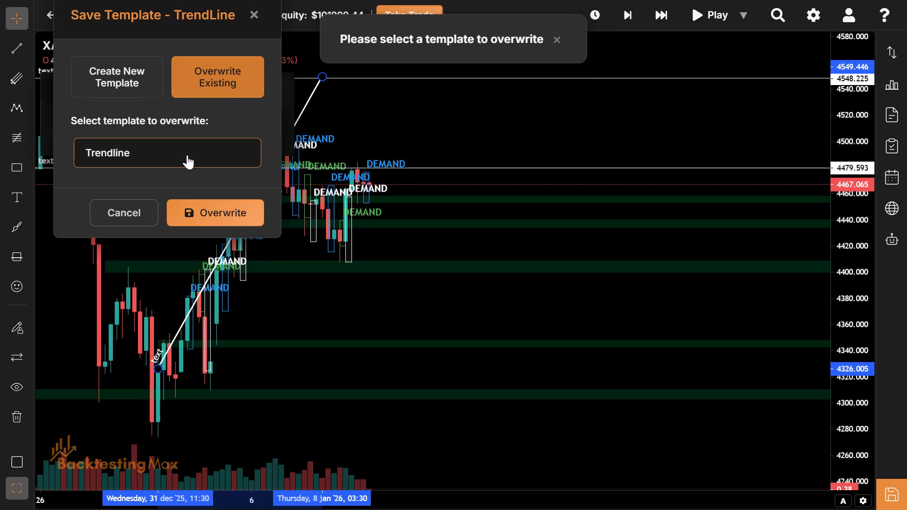
left_click(187, 155)
left_click(209, 209)
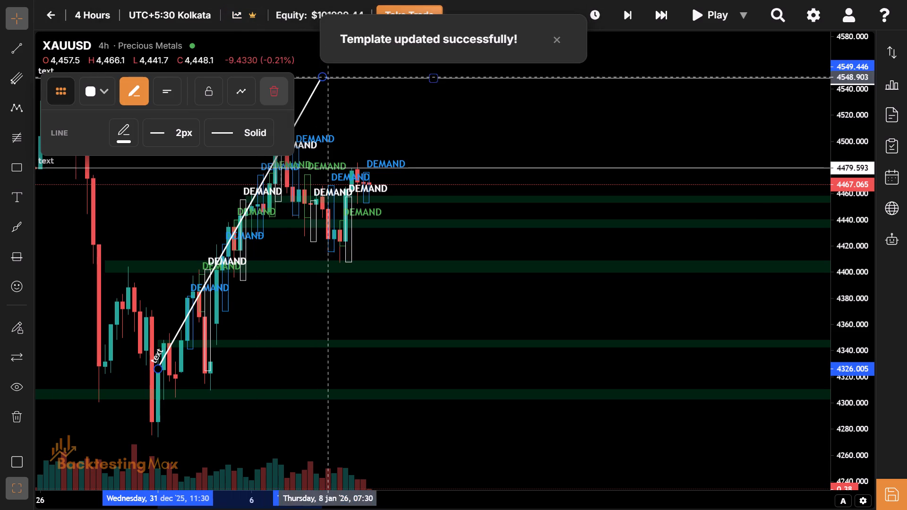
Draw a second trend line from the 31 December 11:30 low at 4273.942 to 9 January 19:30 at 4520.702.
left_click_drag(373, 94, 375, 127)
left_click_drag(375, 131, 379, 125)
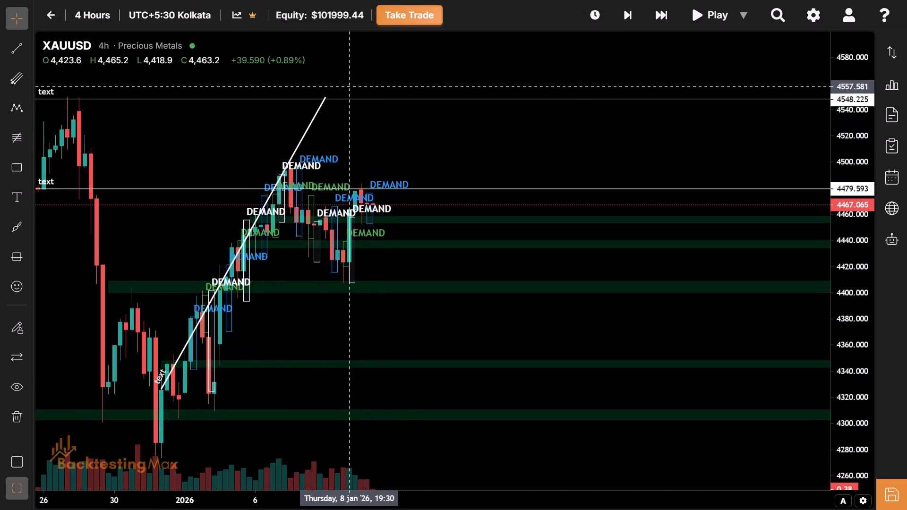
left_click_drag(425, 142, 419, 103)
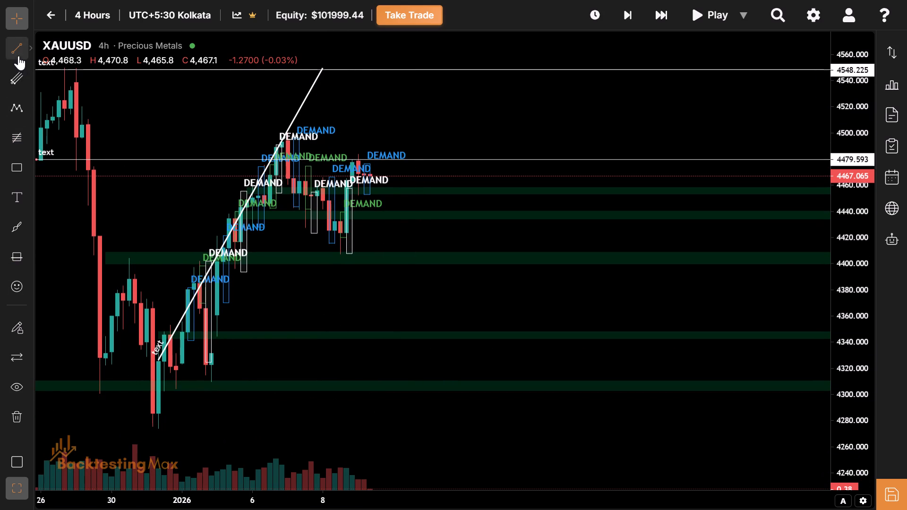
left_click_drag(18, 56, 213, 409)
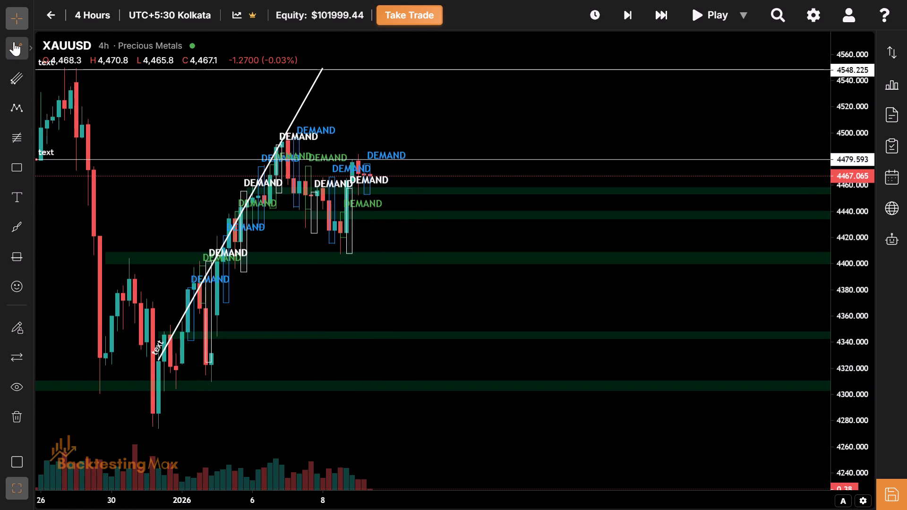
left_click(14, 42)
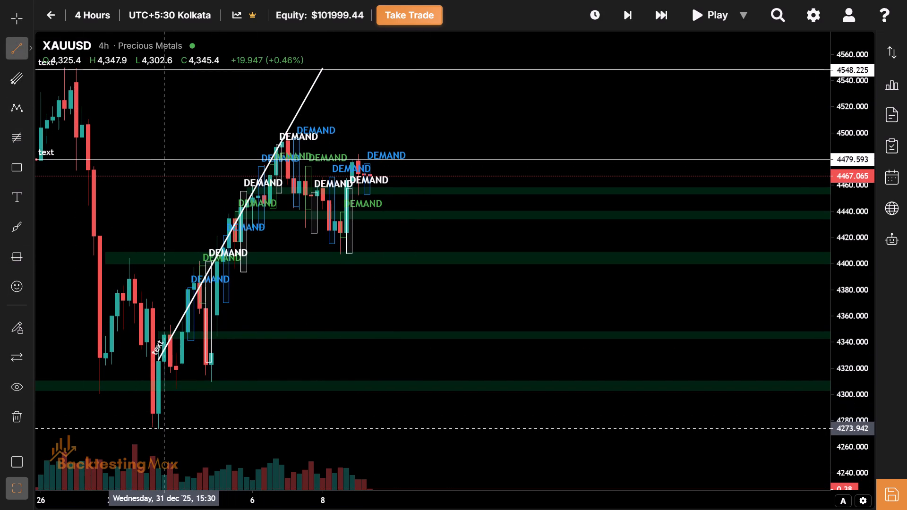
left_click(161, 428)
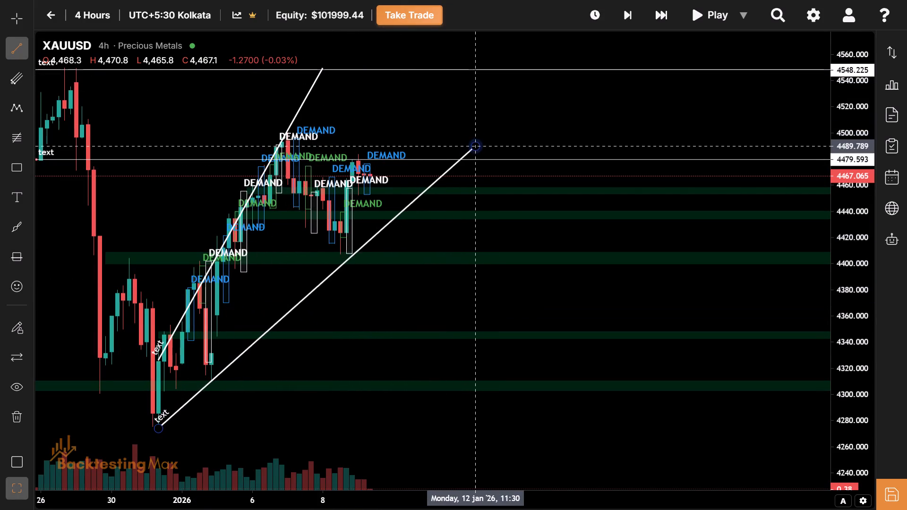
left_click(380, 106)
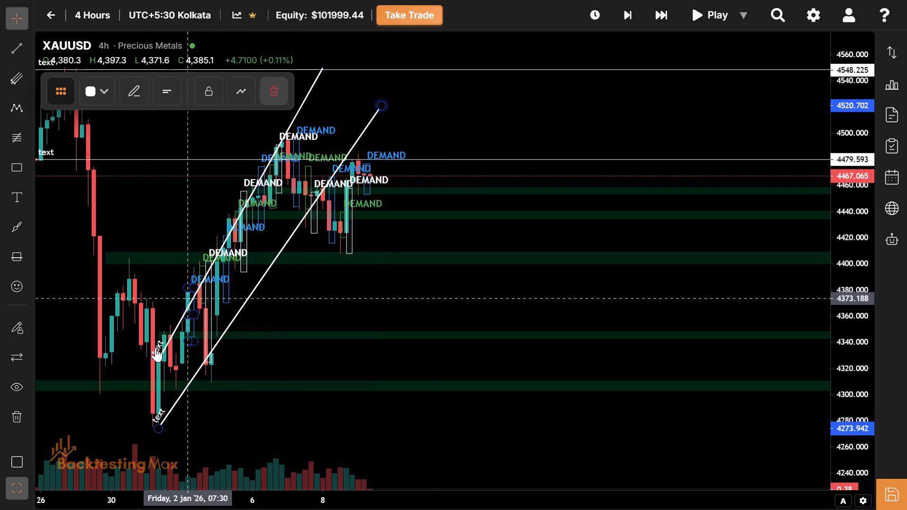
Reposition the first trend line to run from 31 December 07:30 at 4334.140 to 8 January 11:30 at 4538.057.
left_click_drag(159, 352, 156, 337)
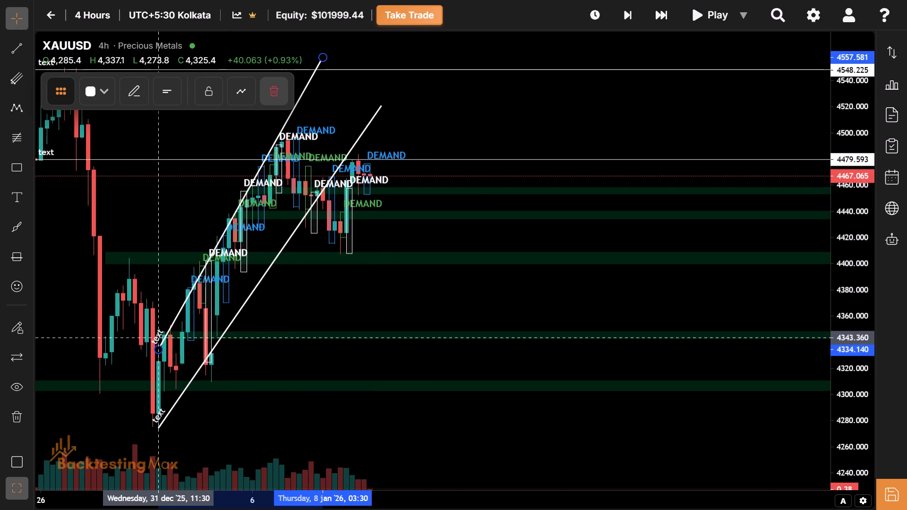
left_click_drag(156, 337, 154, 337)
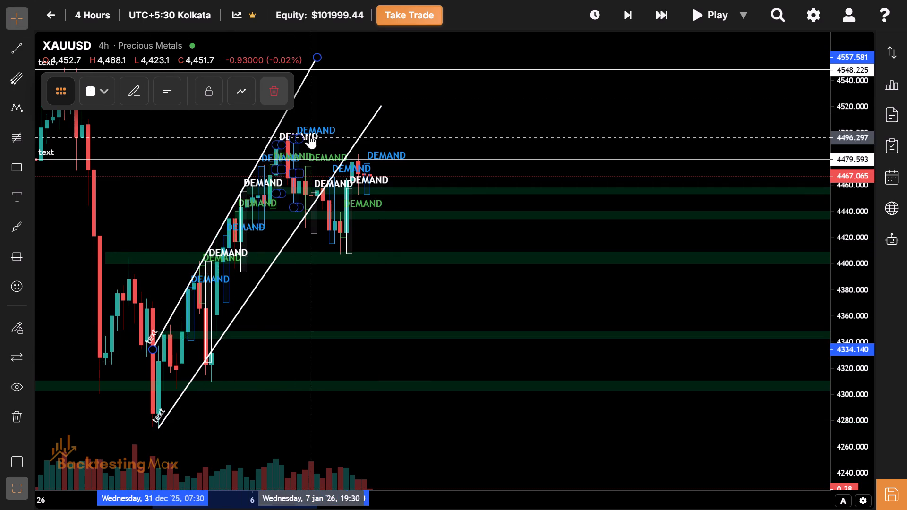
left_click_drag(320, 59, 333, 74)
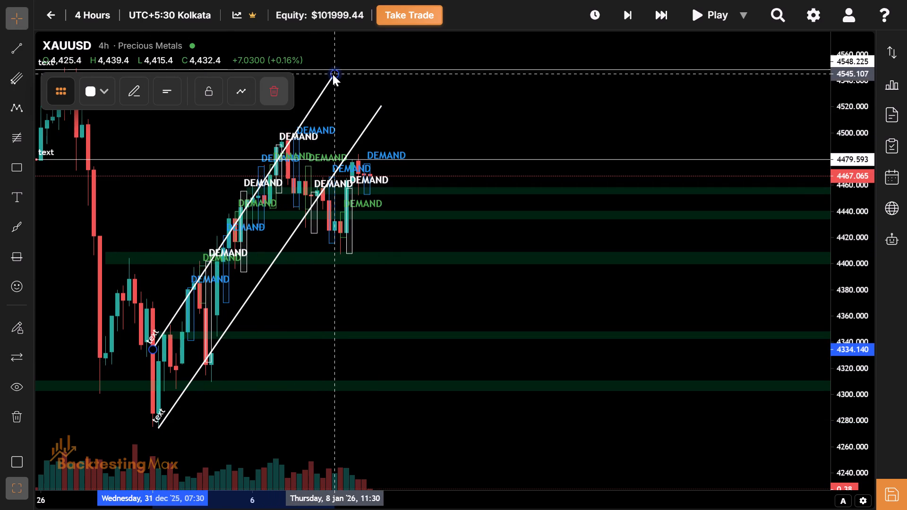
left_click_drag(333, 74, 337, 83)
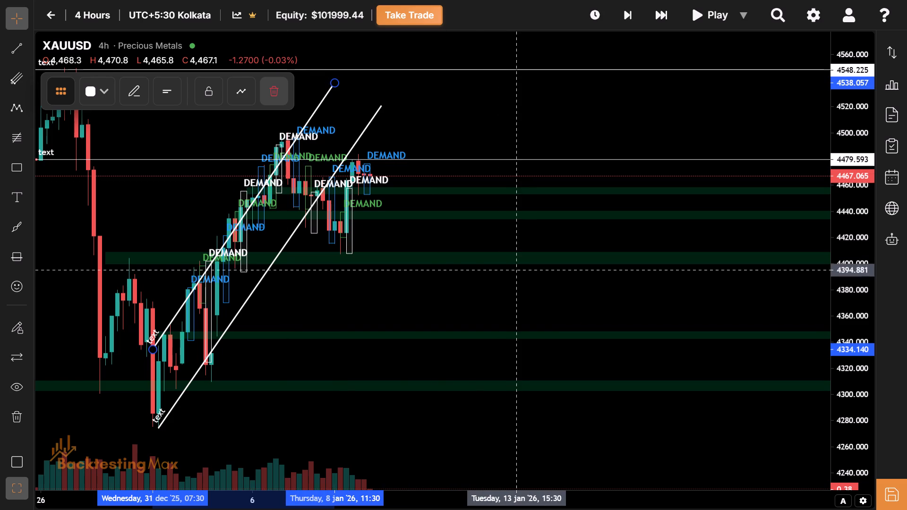
Delete both white trend lines from the 4-hour chart.
left_click_drag(498, 292, 524, 305)
left_click_drag(391, 311, 475, 332)
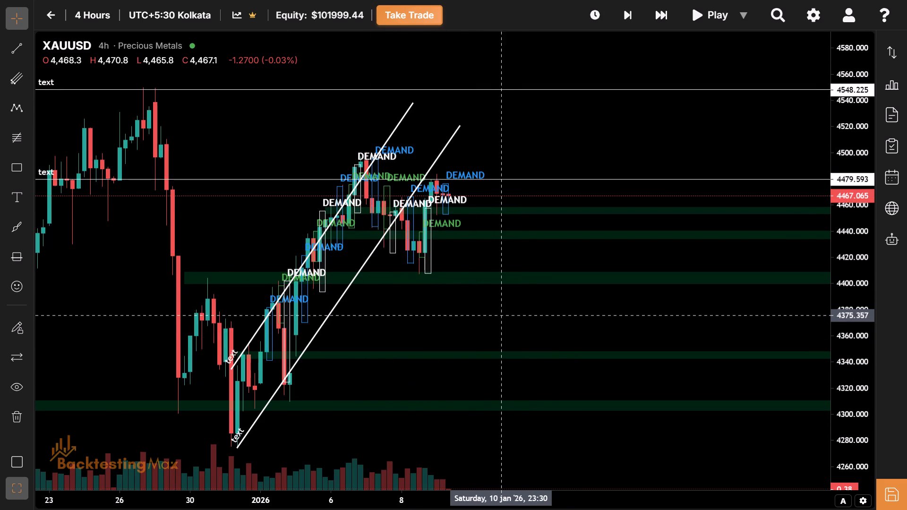
left_click(404, 111)
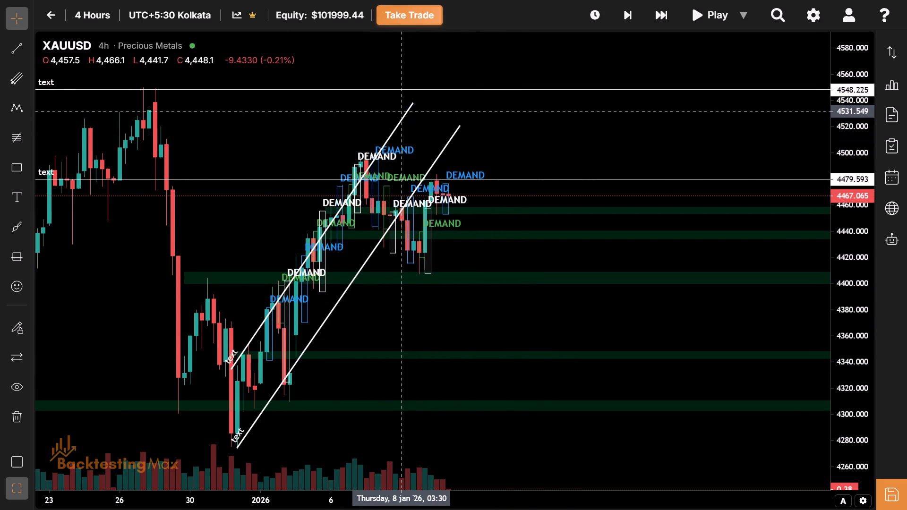
left_click(405, 114)
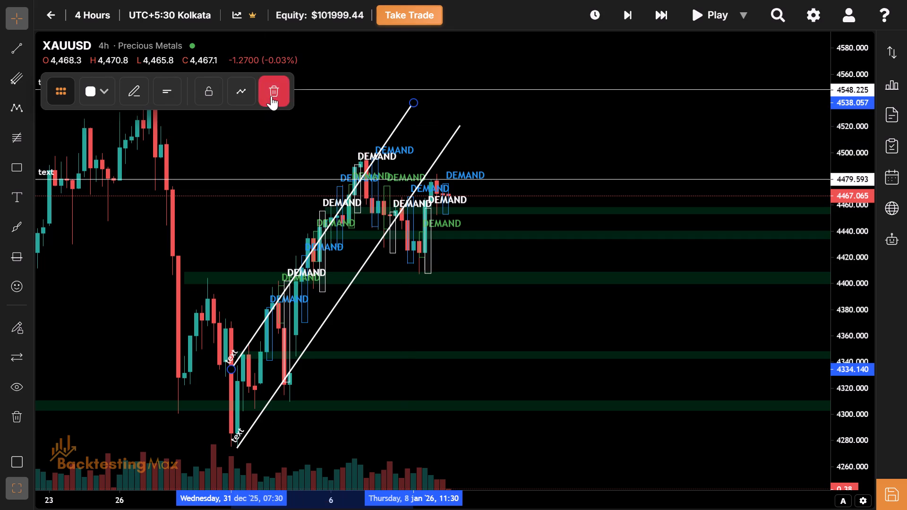
left_click(271, 96)
left_click(458, 129)
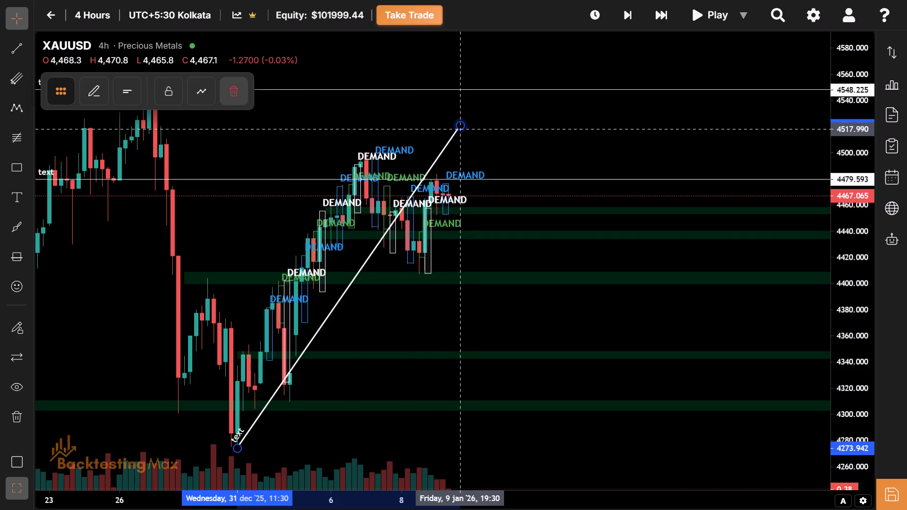
left_click(281, 97)
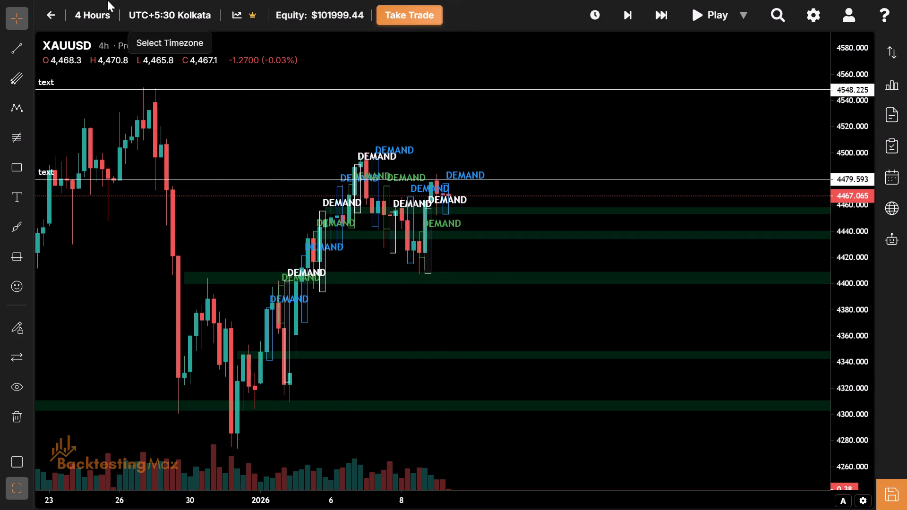
Switch the chart to the 5-minute timeframe.
left_click(96, 6)
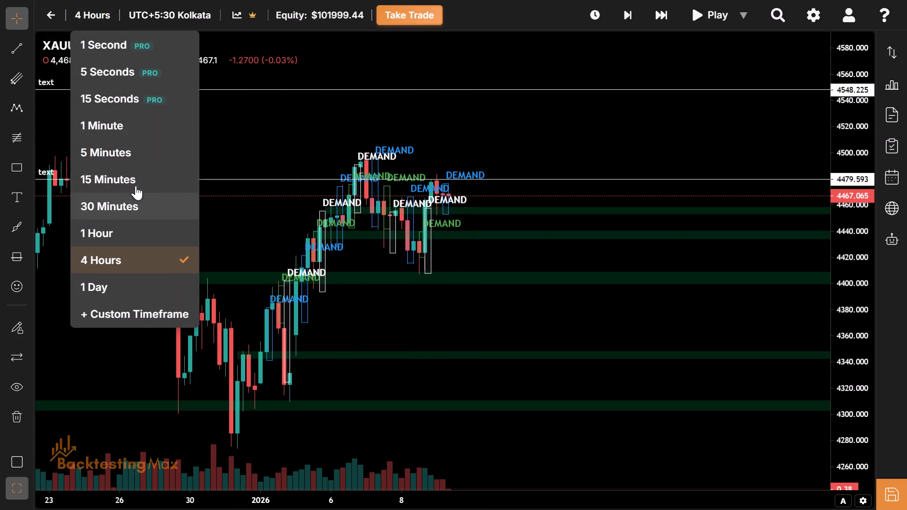
left_click(143, 160)
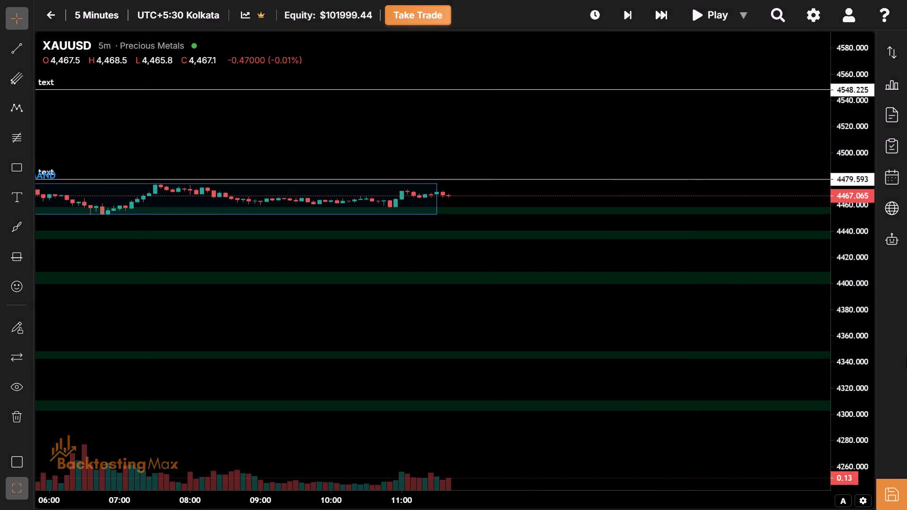
Advance the 9 January replay by ten bars, skipping five bars twice, to the 12:30 candle.
left_click_drag(866, 479, 821, 129)
left_click_drag(501, 195, 474, 499)
left_click_drag(494, 159, 525, 283)
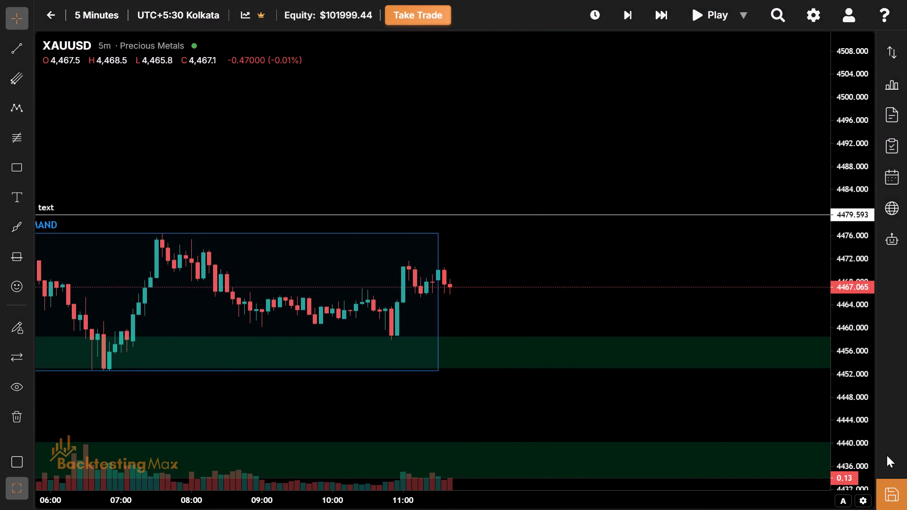
left_click_drag(885, 451, 869, 450)
left_click_drag(869, 450, 830, 300)
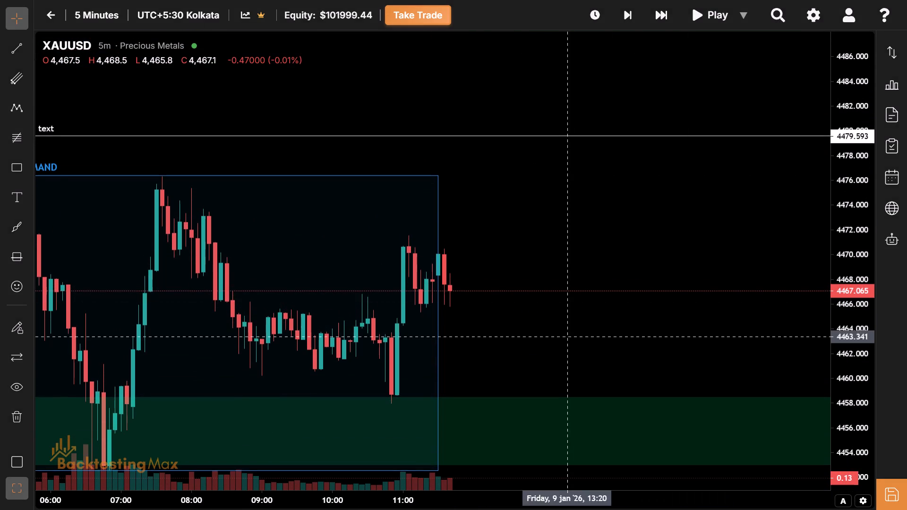
left_click_drag(556, 338, 572, 258)
left_click_drag(564, 258, 508, 298)
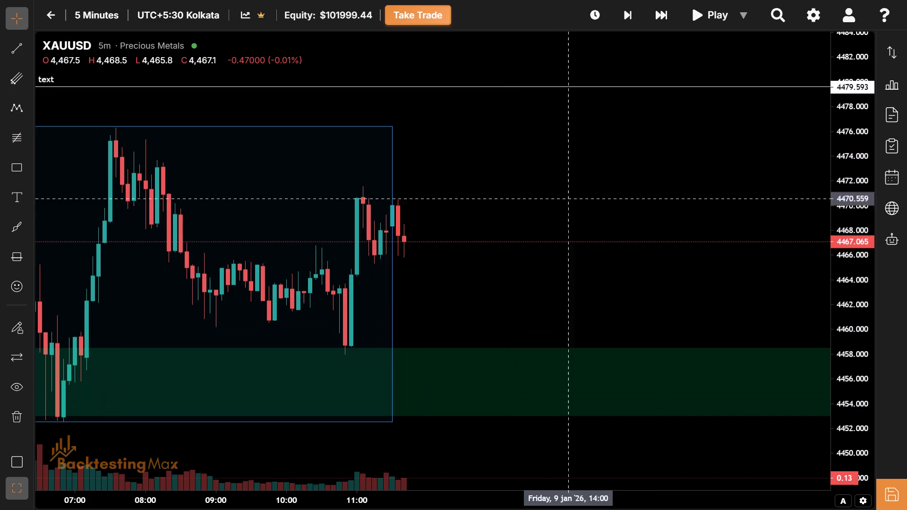
left_click(667, 6)
left_click_drag(523, 238, 549, 288)
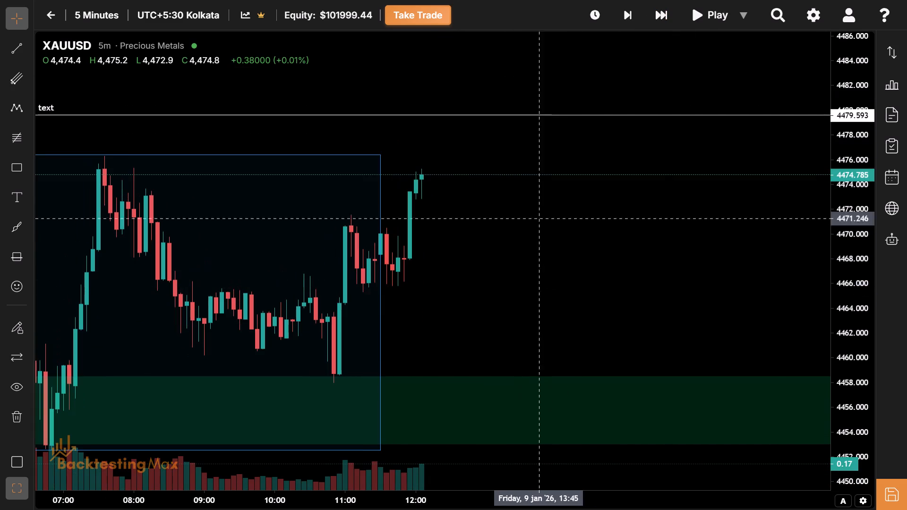
left_click(667, 21)
left_click_drag(534, 259, 497, 326)
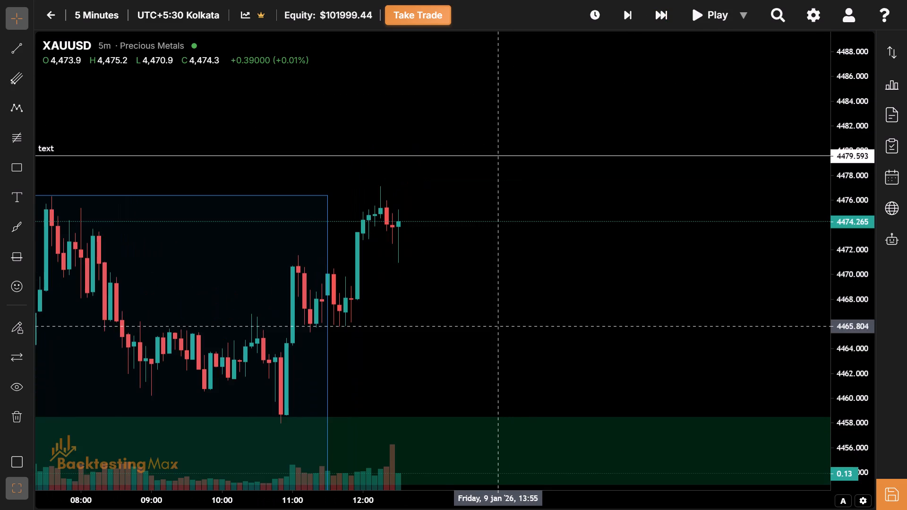
Raise the top edge of the blue DEMAND box spanning 05:30 to 11:30 on 9 January to about 4476.6.
left_click_drag(480, 339, 593, 374)
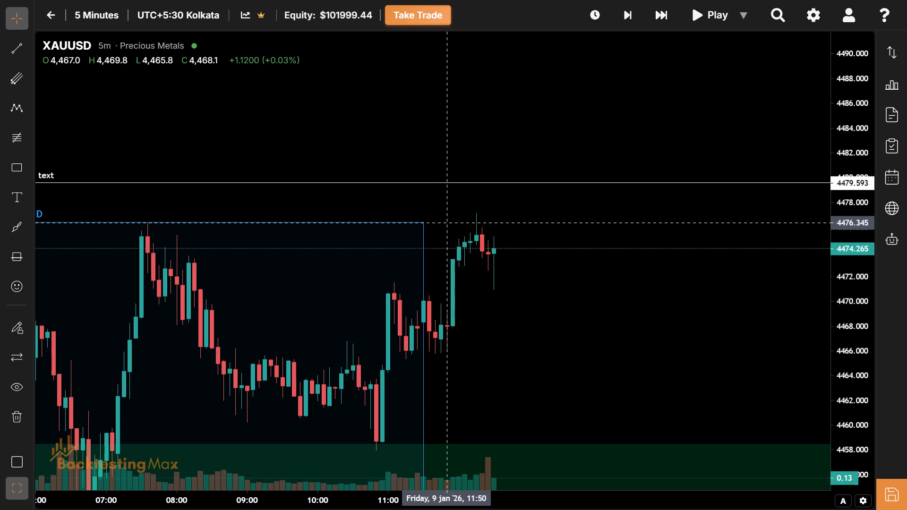
left_click_drag(495, 367, 751, 371)
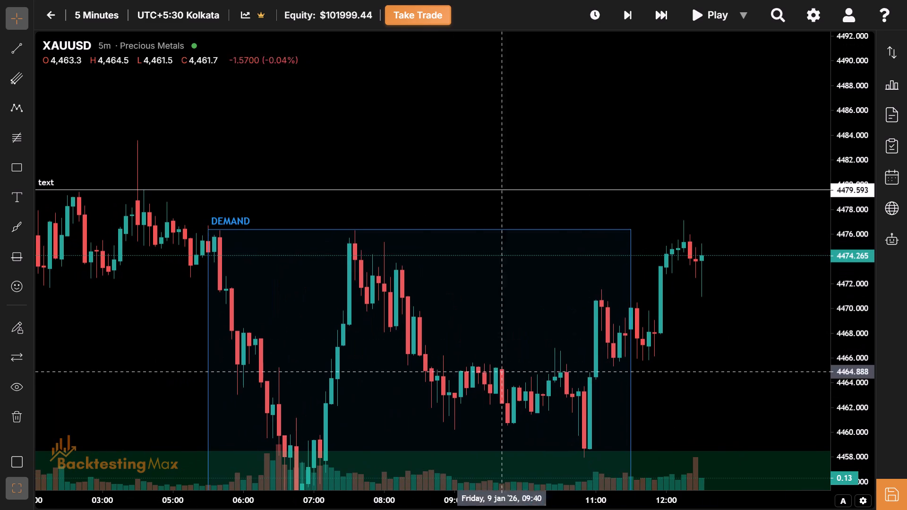
left_click(425, 229)
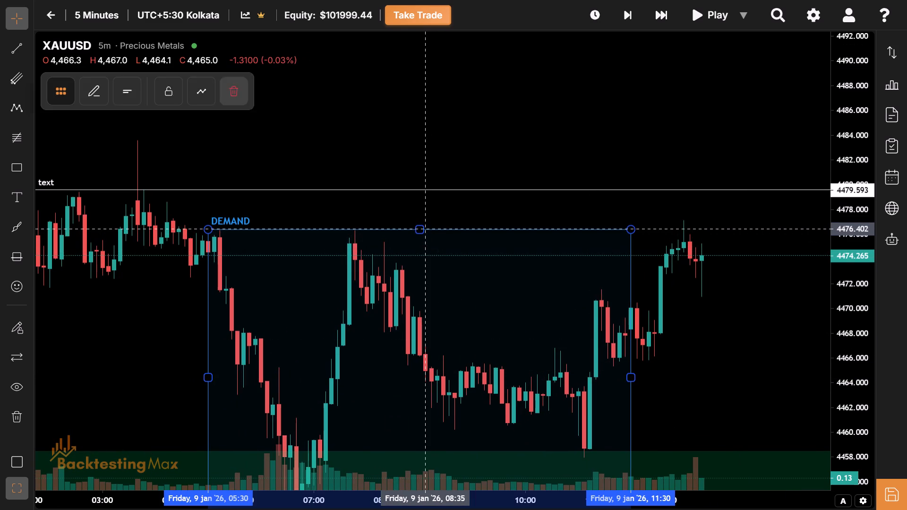
left_click_drag(417, 230, 481, 227)
Advance the 9 January replay by five more bars to the 12:55 candle.
left_click_drag(476, 295, 472, 305)
left_click_drag(460, 293, 471, 318)
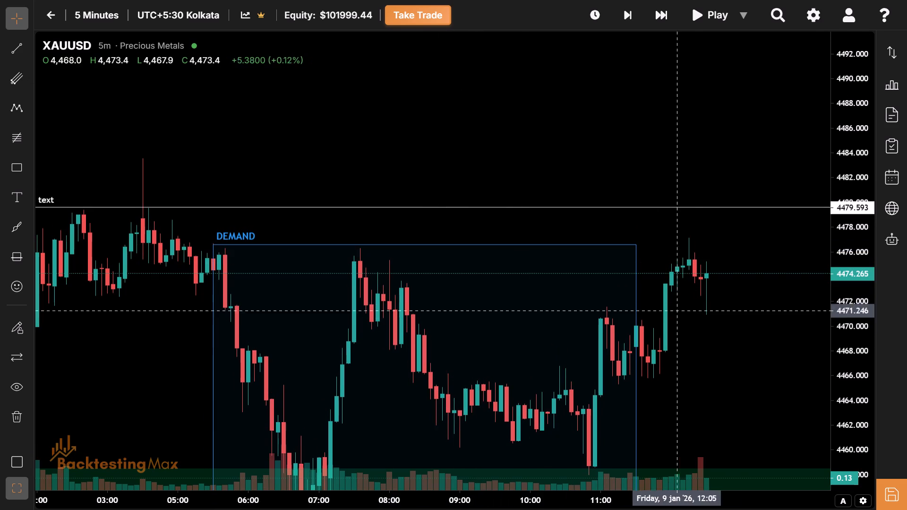
left_click_drag(706, 331, 599, 260)
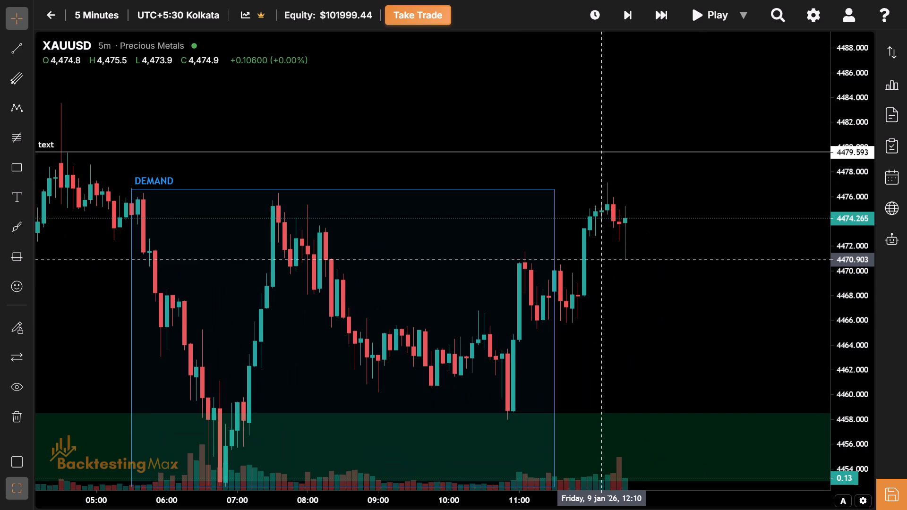
left_click_drag(599, 260, 500, 259)
left_click(665, 11)
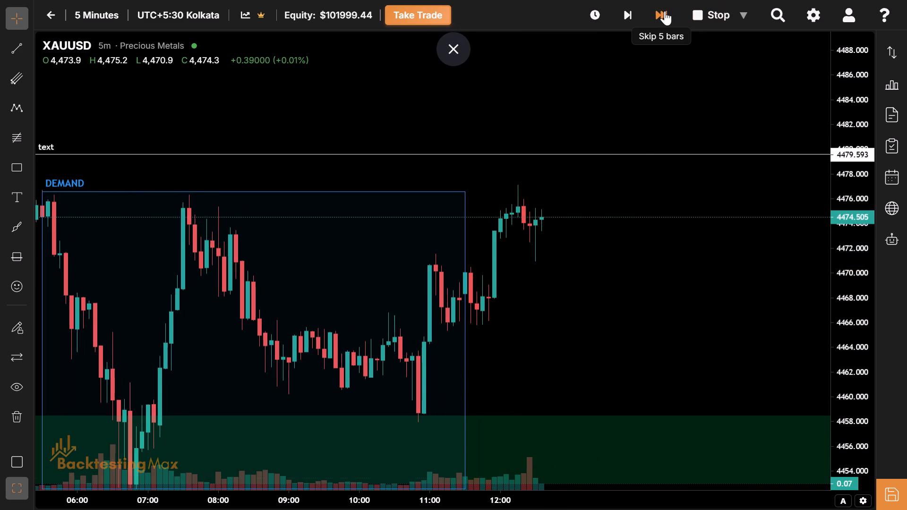
left_click_drag(532, 281, 370, 309)
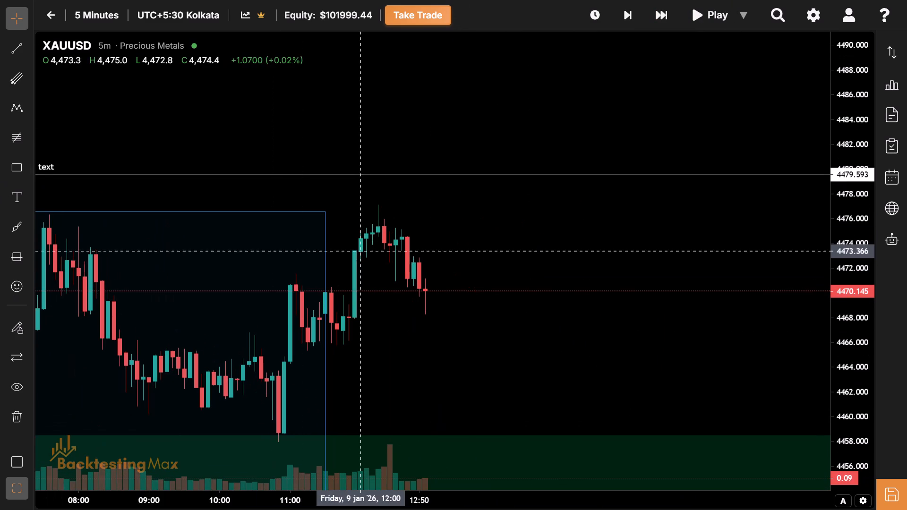
Draw a rectangle on 9 January from 12:30 at about 4475.1 to 16:30 at about 4466.9.
left_click_drag(359, 251, 324, 252)
left_click_drag(413, 497, 335, 509)
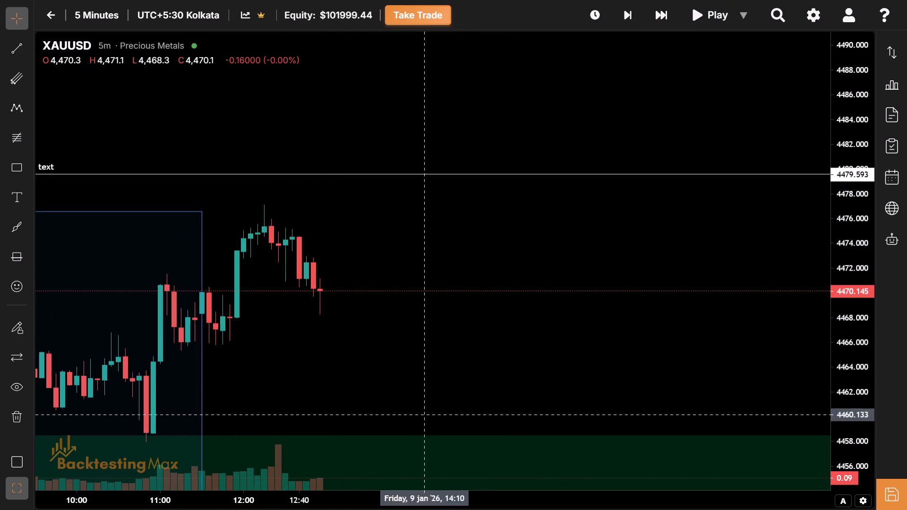
left_click_drag(393, 370, 474, 355)
left_click_drag(856, 432, 851, 361)
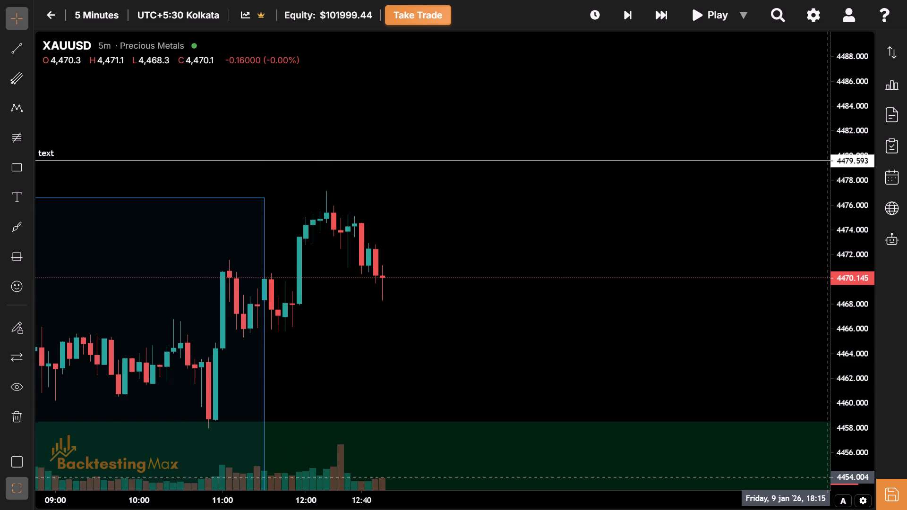
left_click_drag(851, 361, 847, 356)
left_click(578, 349)
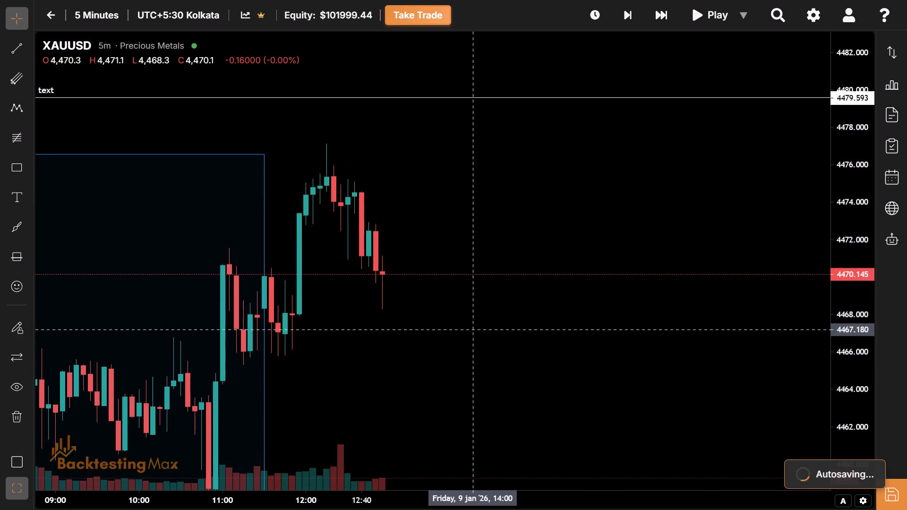
left_click_drag(472, 330, 232, 280)
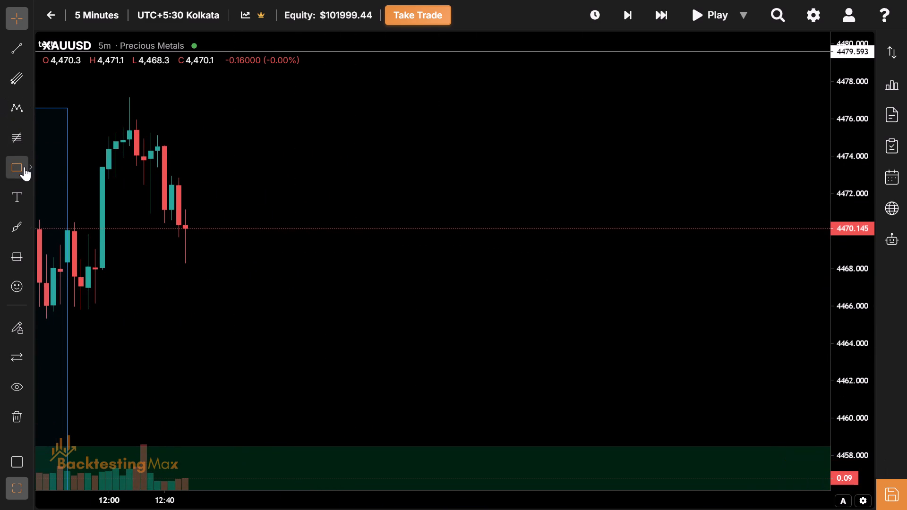
left_click(24, 167)
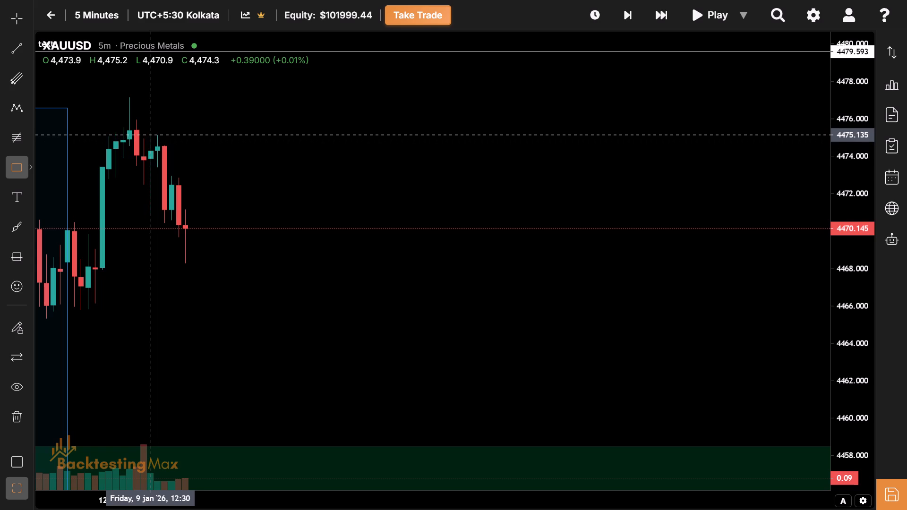
left_click(151, 135)
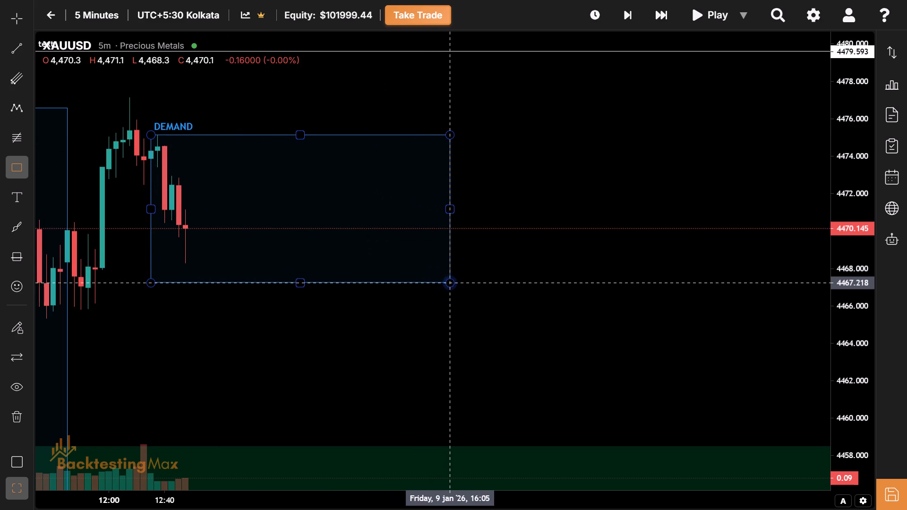
left_click(485, 289)
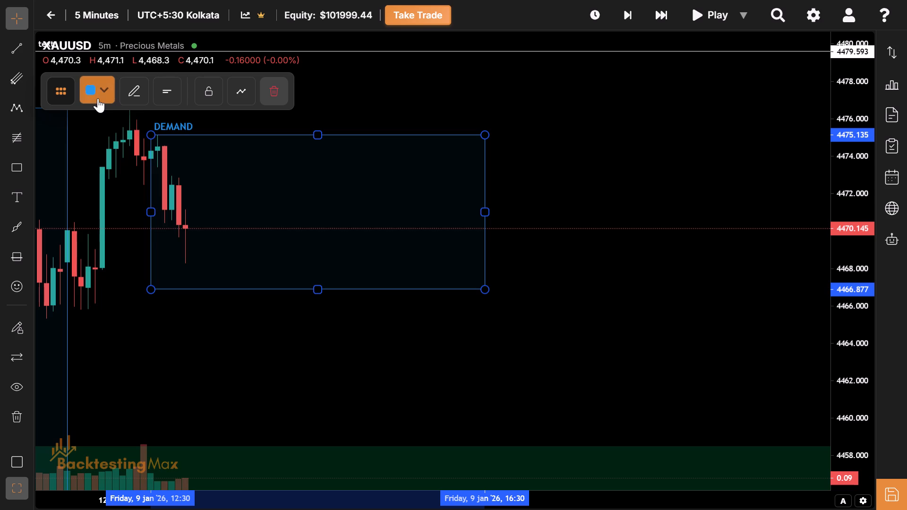
Apply the London Session template to the new 12:30 to 16:30 rectangle.
left_click(98, 98)
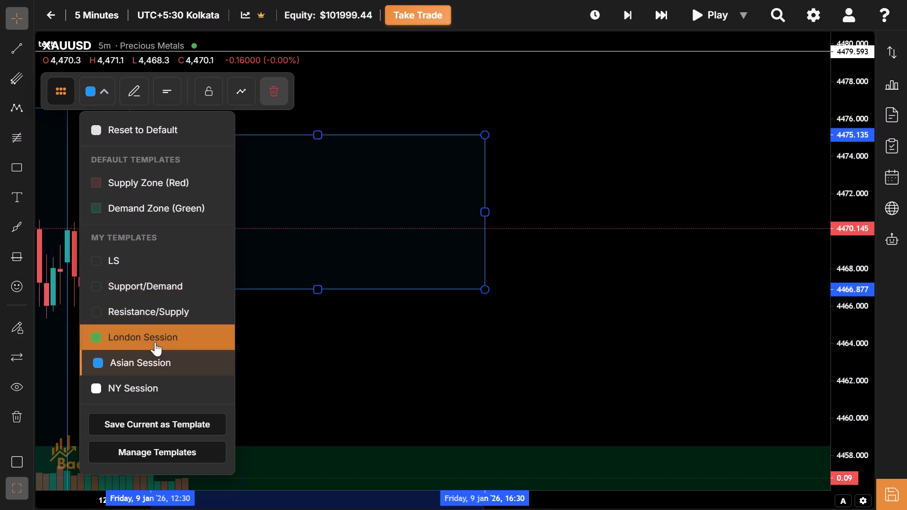
left_click(155, 342)
Advance the 9 January replay by forty bars, skipping five bars eight times, to the 16:15 candle.
left_click_drag(259, 206, 296, 293)
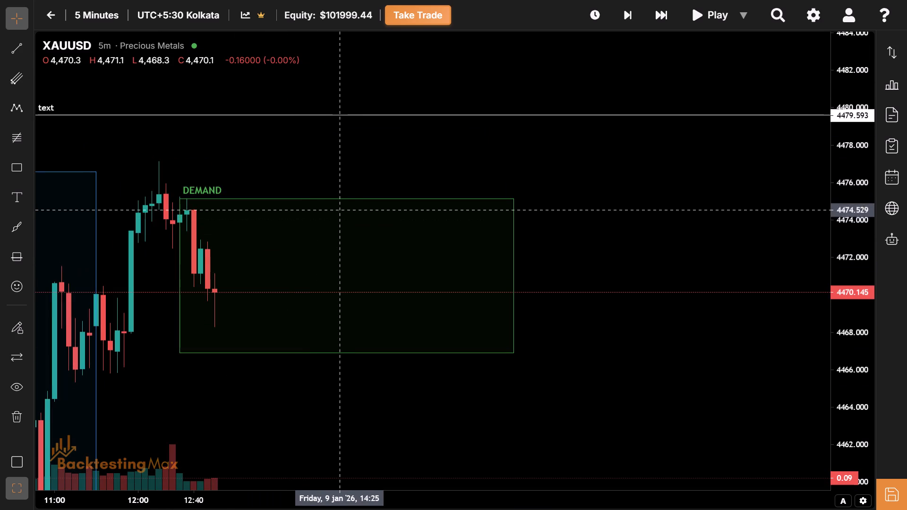
left_click_drag(353, 279, 309, 187)
left_click_drag(316, 225, 397, 230)
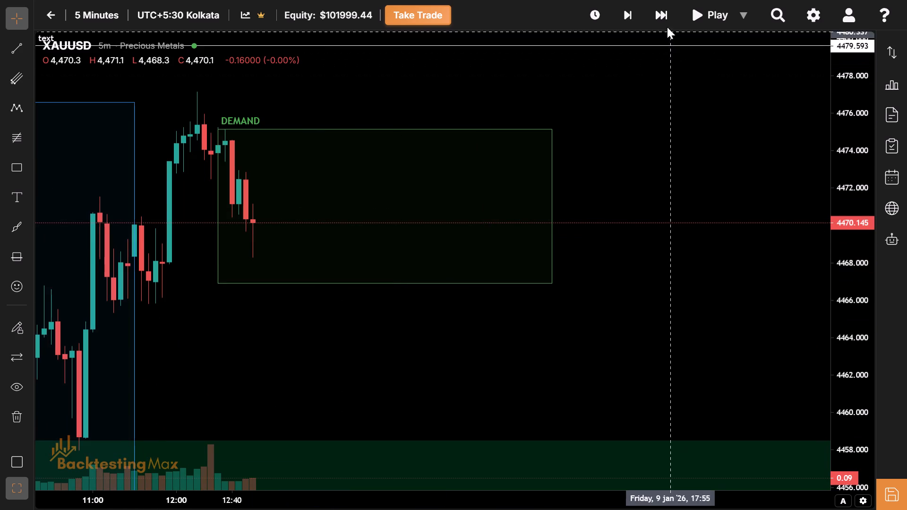
left_click(662, 20)
left_click(662, 20)
left_click(662, 20)
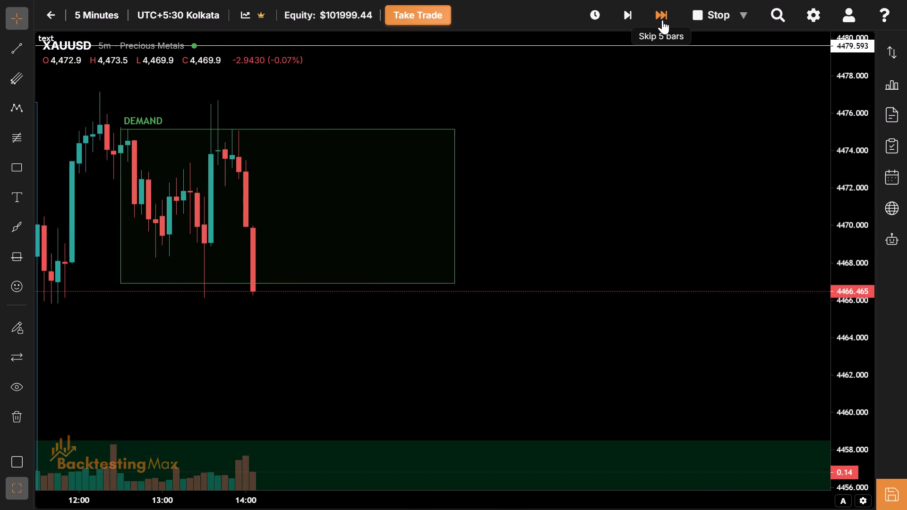
left_click(662, 20)
left_click(662, 20)
left_click(662, 20)
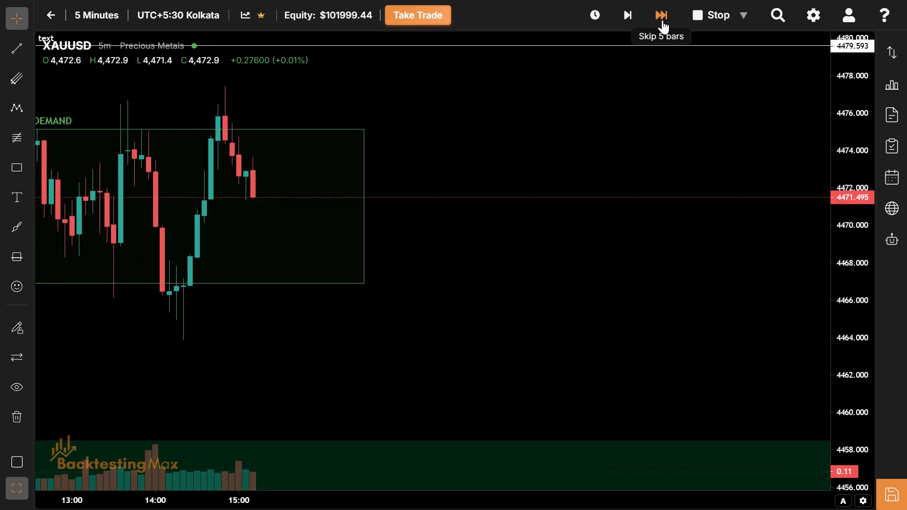
left_click(662, 20)
left_click(662, 20)
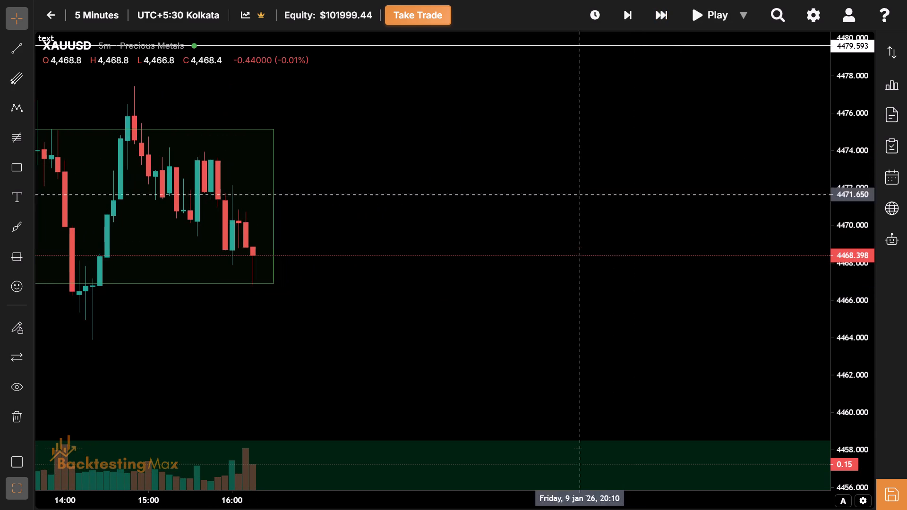
Fit the London session box to the session's extremes, with its bottom edge at about 4463.7 and top edge at about 4477.4.
left_click_drag(340, 419, 703, 383)
left_click_drag(492, 370, 468, 463)
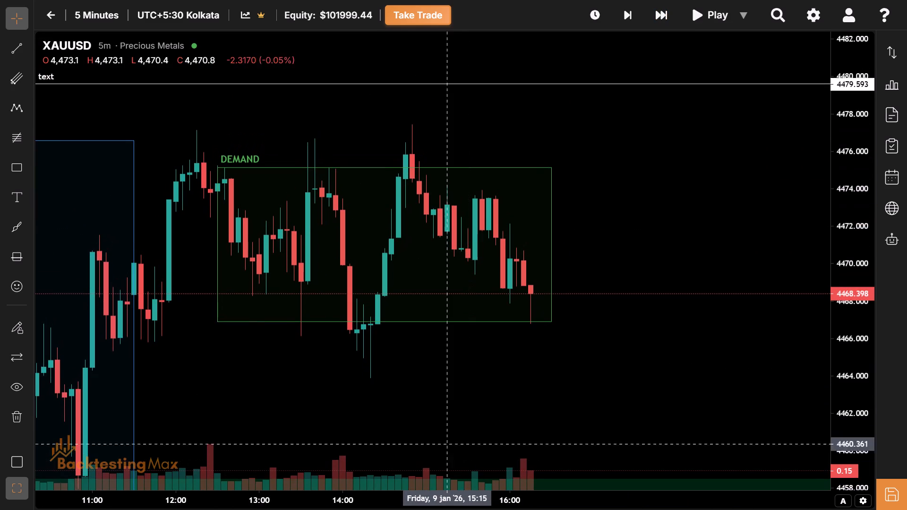
left_click_drag(386, 323, 394, 362)
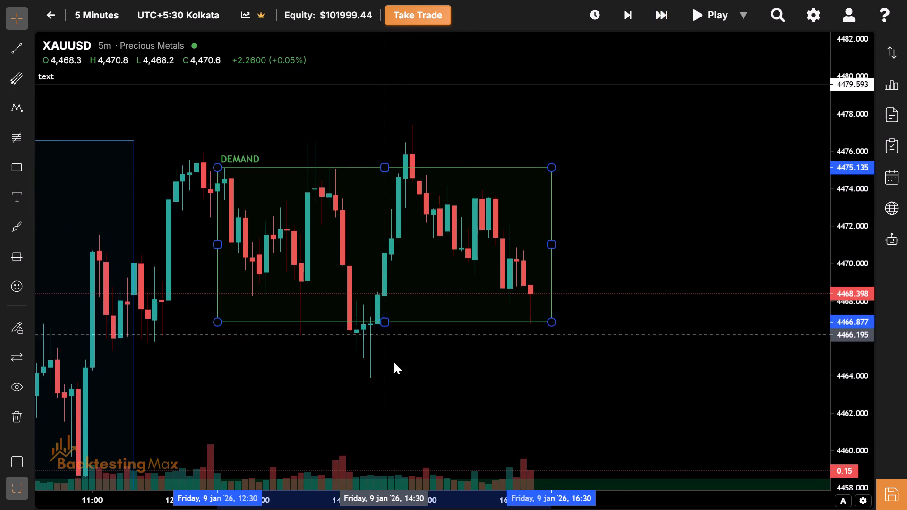
left_click_drag(394, 362, 539, 381)
left_click_drag(429, 285, 453, 369)
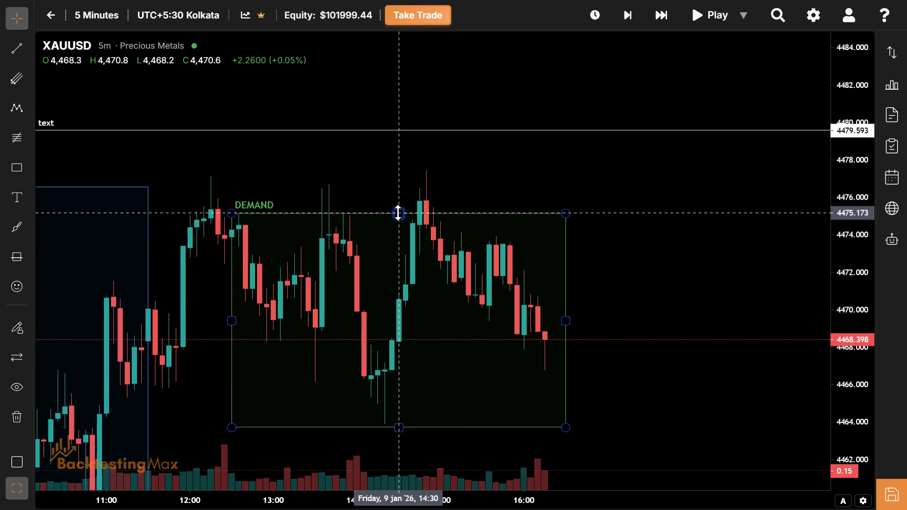
left_click_drag(398, 212, 394, 170)
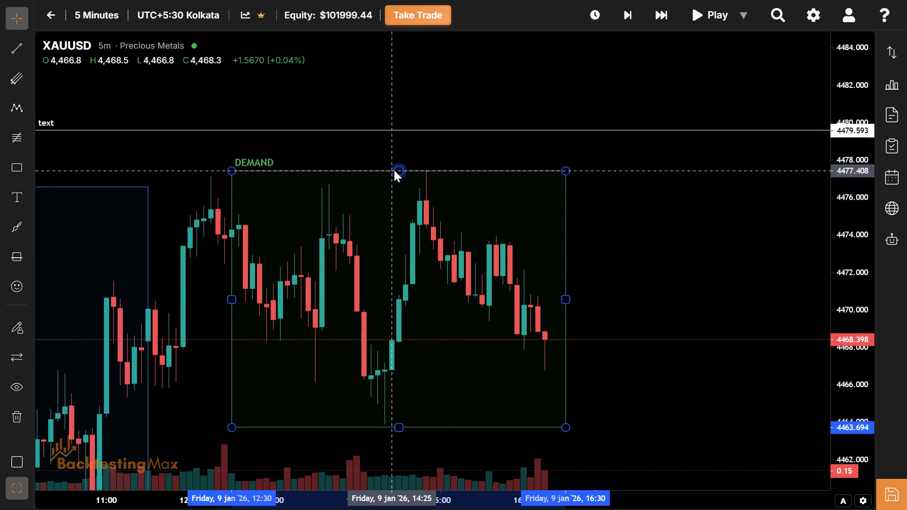
left_click_drag(394, 170, 394, 171)
Examine the London session price action against the Asian session range and the green demand zone below.
left_click_drag(380, 283, 612, 137)
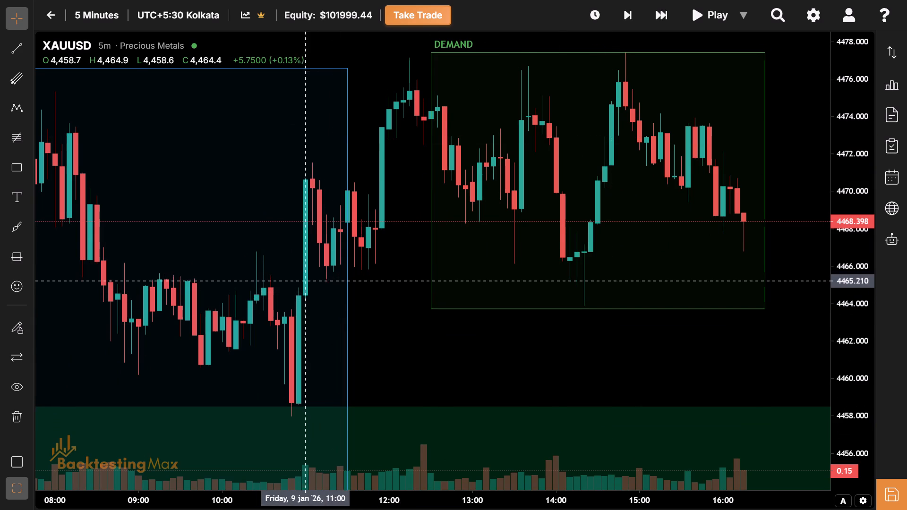
left_click_drag(556, 270, 482, 314)
left_click_drag(482, 314, 406, 326)
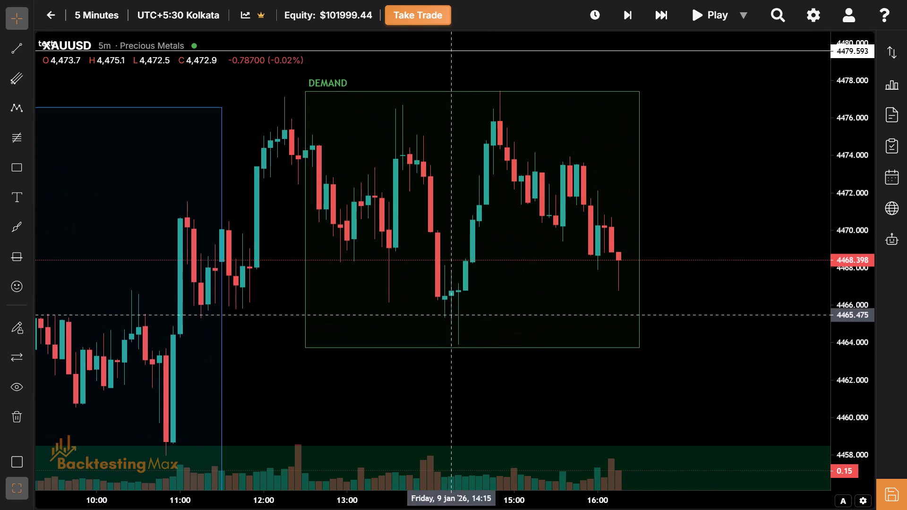
left_click_drag(536, 298, 385, 257)
left_click_drag(579, 341, 511, 361)
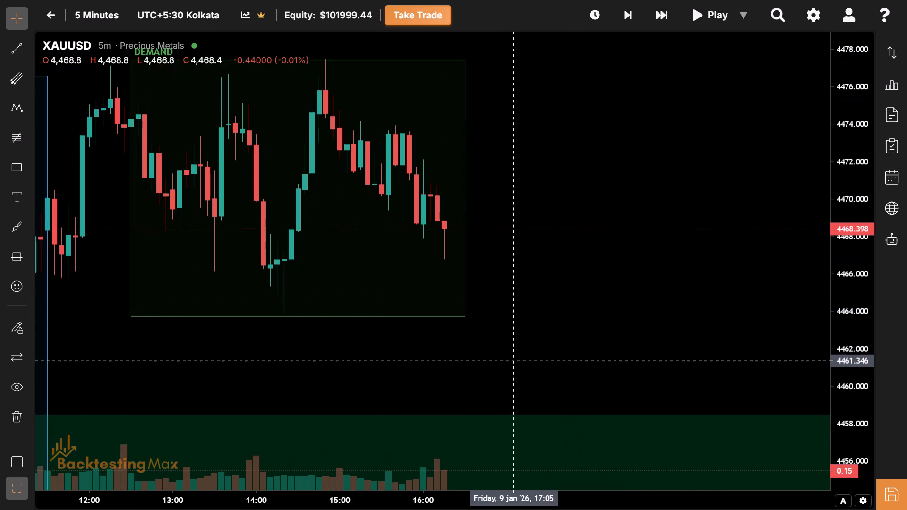
left_click_drag(623, 318, 576, 345)
left_click_drag(576, 345, 618, 328)
left_click_drag(618, 328, 482, 338)
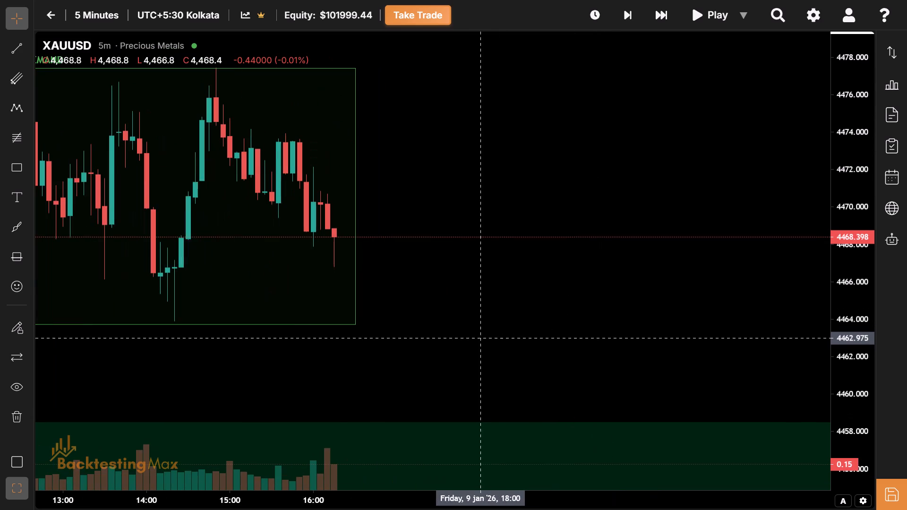
Advance the 9 January replay bar by bar, ten bars in total, to the 17:05 candle.
left_click_drag(590, 352, 659, 274)
left_click(625, 23)
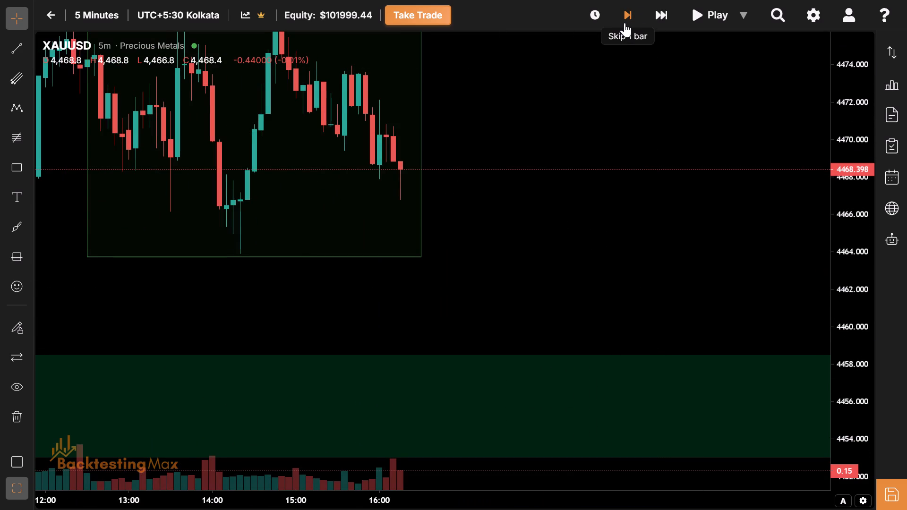
left_click(625, 23)
left_click(625, 23)
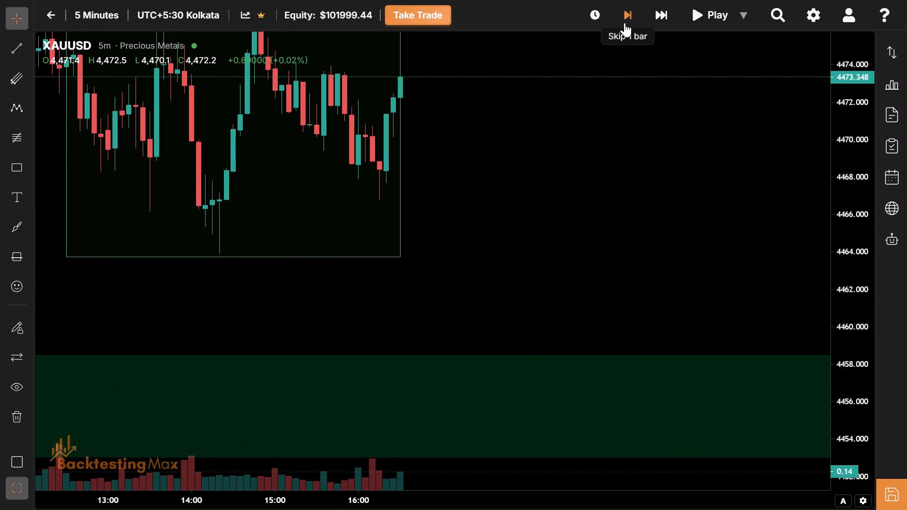
left_click_drag(496, 132, 512, 216)
left_click(619, 24)
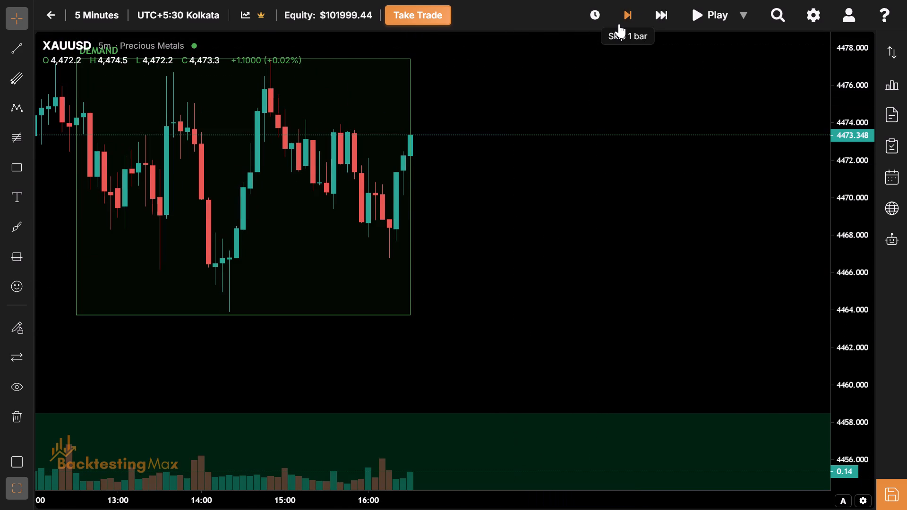
left_click_drag(492, 212, 437, 258)
left_click_drag(523, 254, 493, 277)
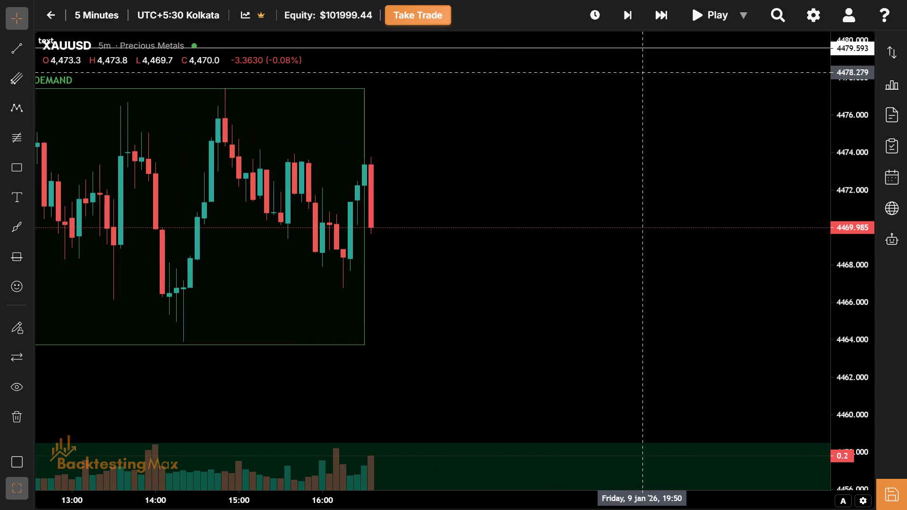
left_click(627, 22)
double_click(627, 22)
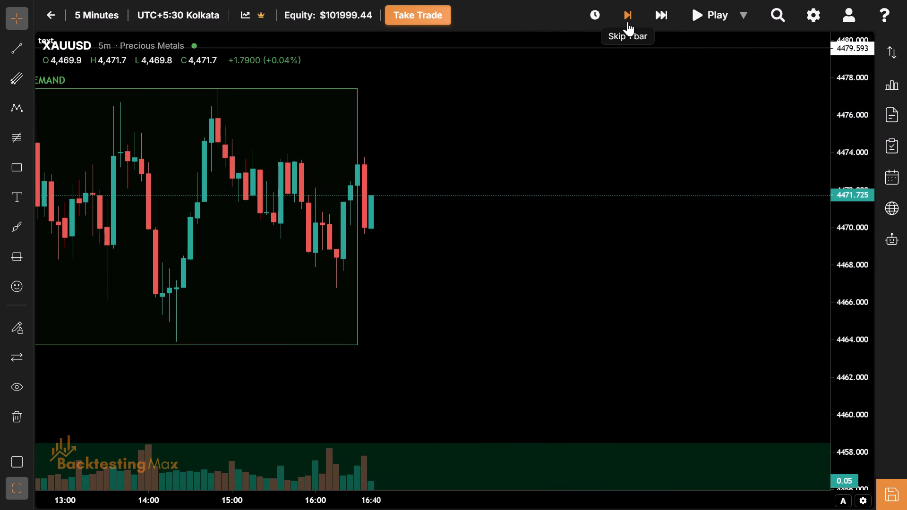
left_click(627, 22)
left_click(627, 22)
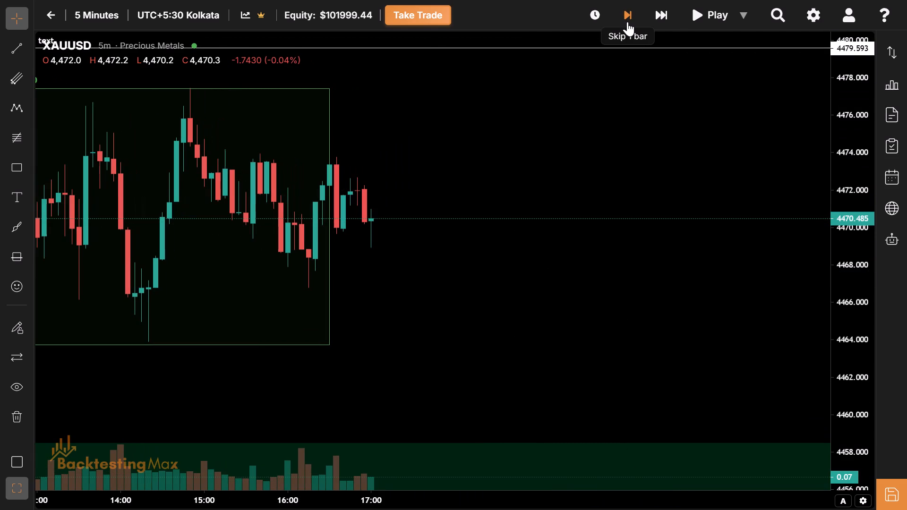
left_click(627, 22)
Draw a rectangle over the 11:05 to 11:55 candles on 9 January, between about 4465.5 and 4467.7.
left_click_drag(496, 302, 666, 302)
left_click_drag(605, 321, 430, 339)
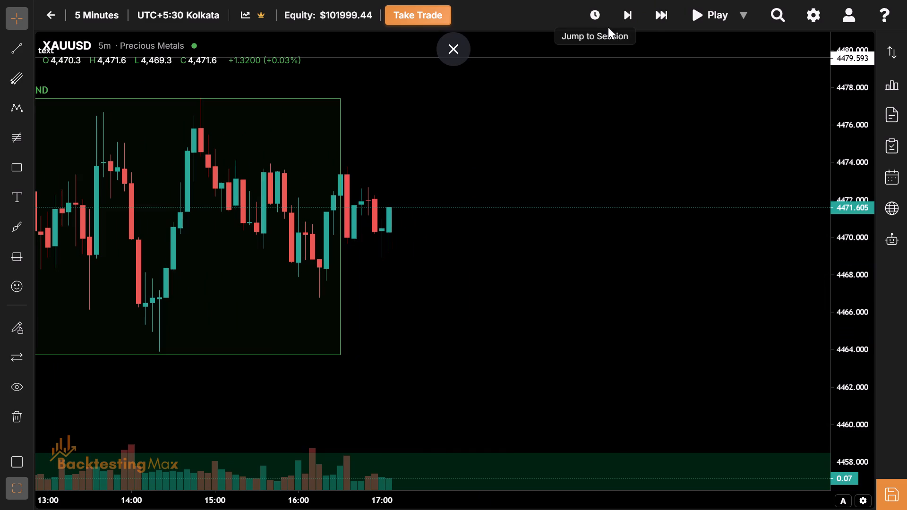
left_click_drag(553, 292, 900, 259)
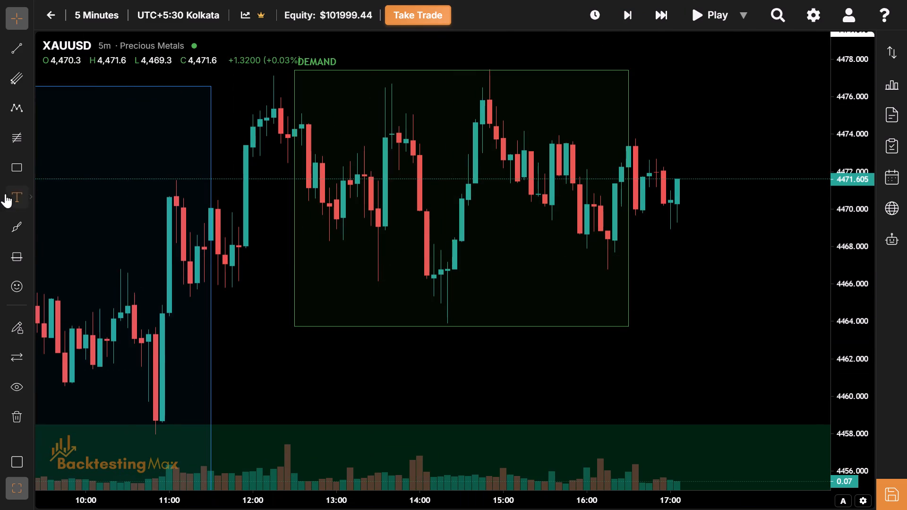
left_click(7, 170)
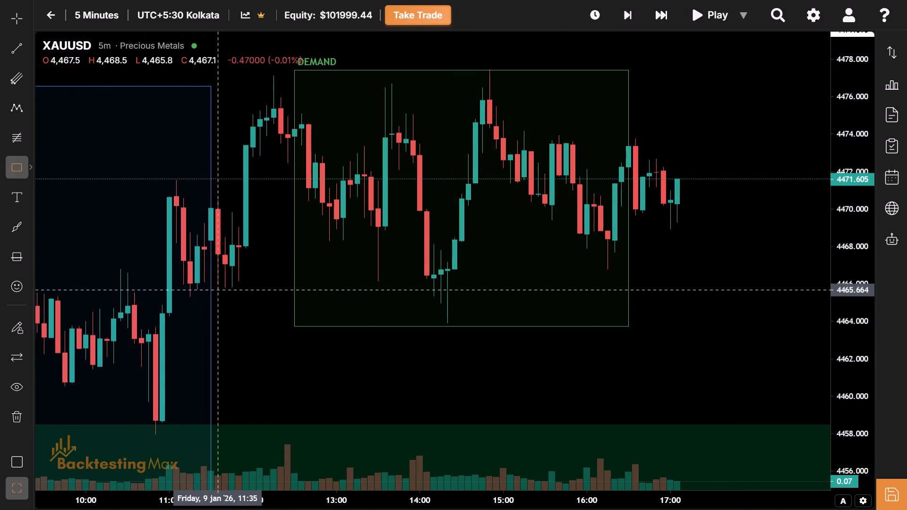
left_click(179, 294)
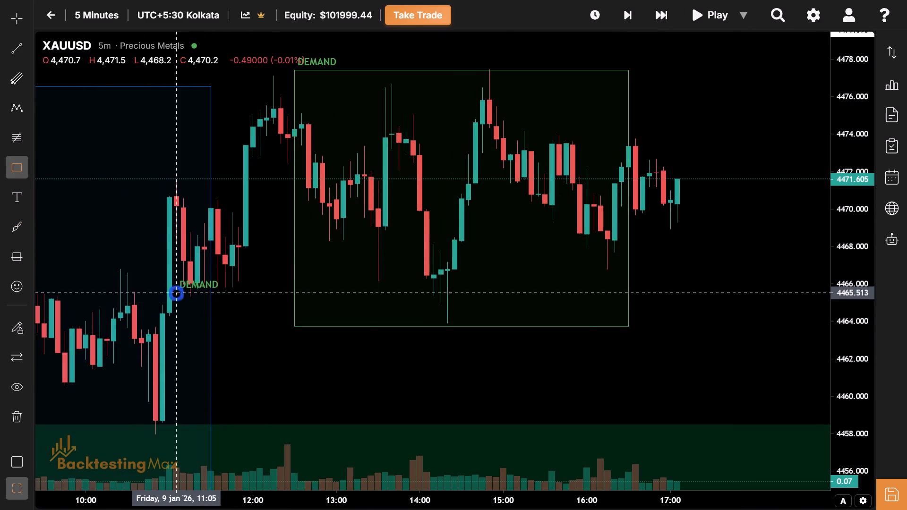
left_click(242, 251)
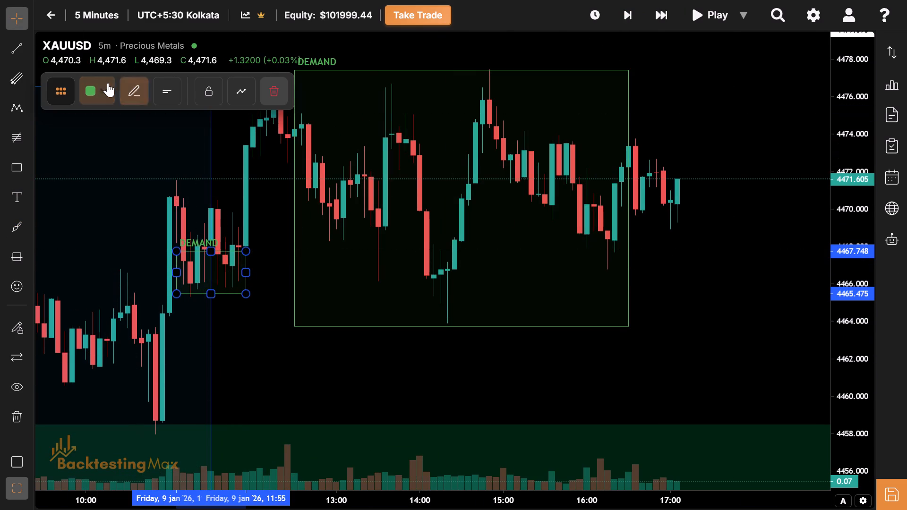
Apply the Support/Demand template to the small rectangle starting at 11:05.
left_click(102, 86)
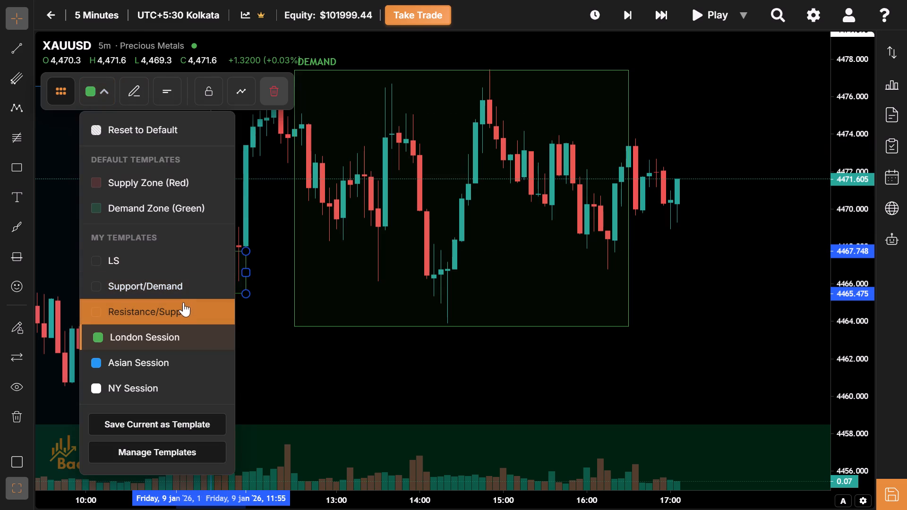
left_click(183, 297)
Extend the new support/demand zone's right edge to about 18:00 on 9 January.
left_click_drag(246, 271, 756, 276)
left_click_drag(323, 398, 594, 408)
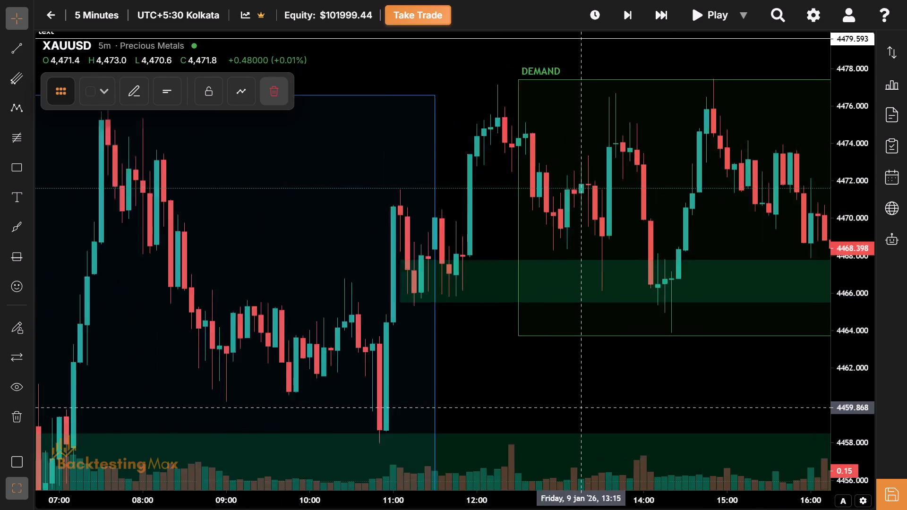
left_click_drag(594, 408, 618, 408)
left_click_drag(436, 286, 214, 302)
left_click_drag(573, 374, 103, 398)
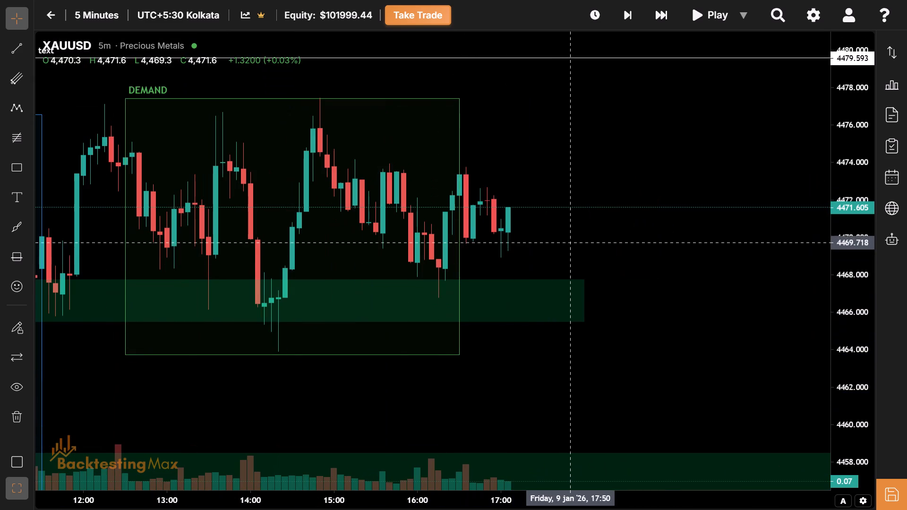
Turn on the rightward Extend option for the support/demand zone between 4465.475 and 4467.748.
left_click(564, 280)
left_click(129, 83)
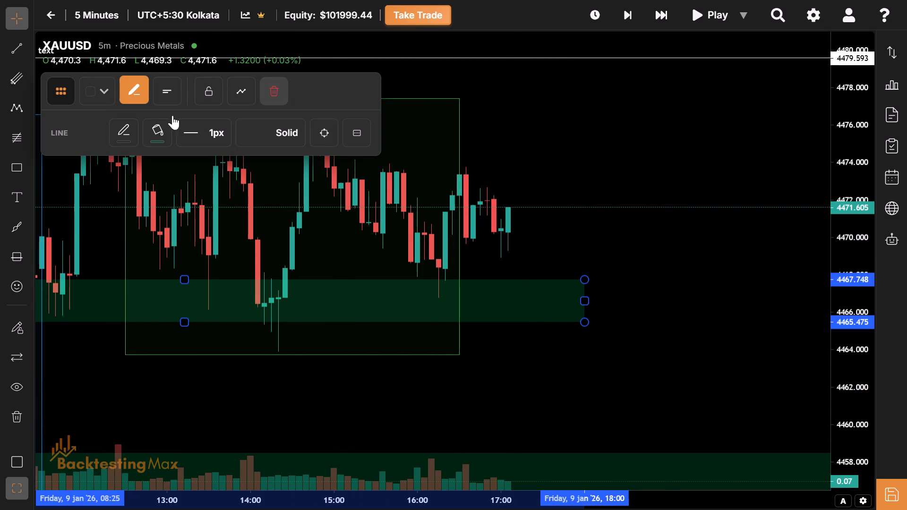
left_click(322, 138)
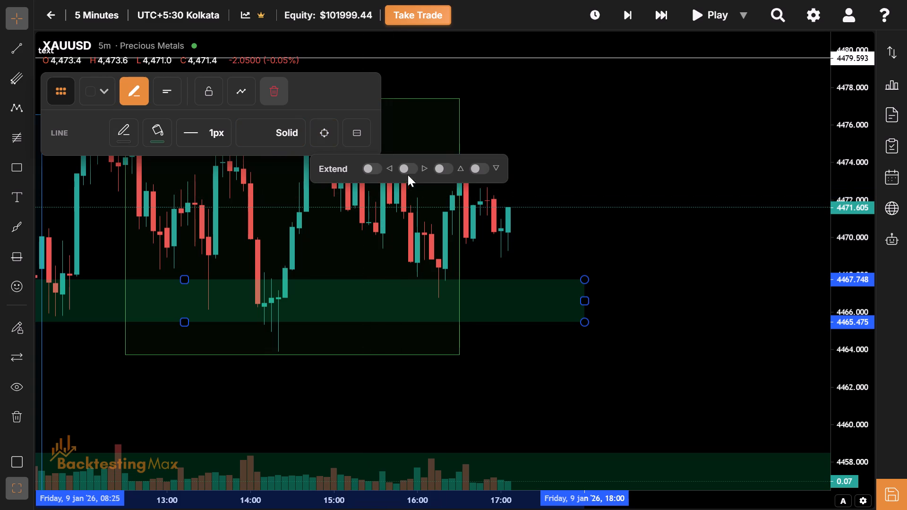
left_click(410, 172)
Advance the 9 January replay bar by bar, five bars in total, to the 17:30 candle.
left_click_drag(592, 255, 657, 274)
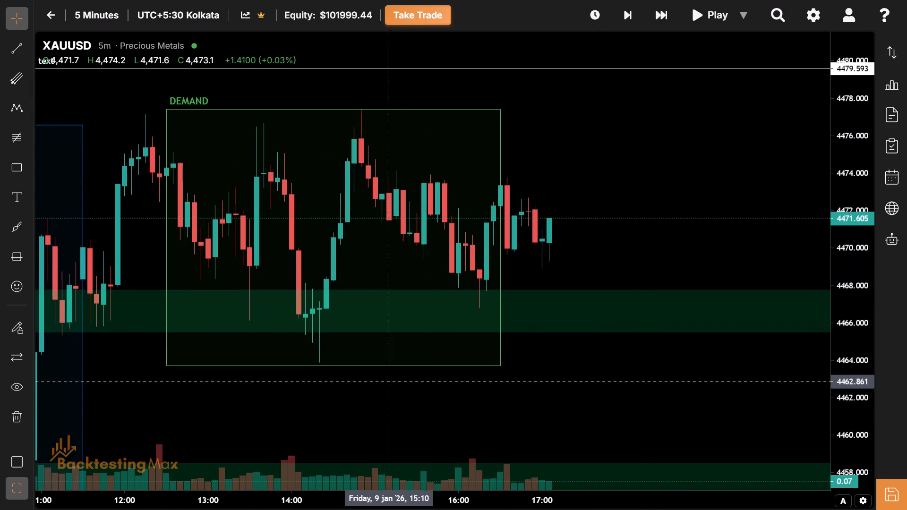
left_click_drag(381, 407, 403, 379)
left_click_drag(535, 382, 479, 395)
left_click_drag(600, 204, 453, 302)
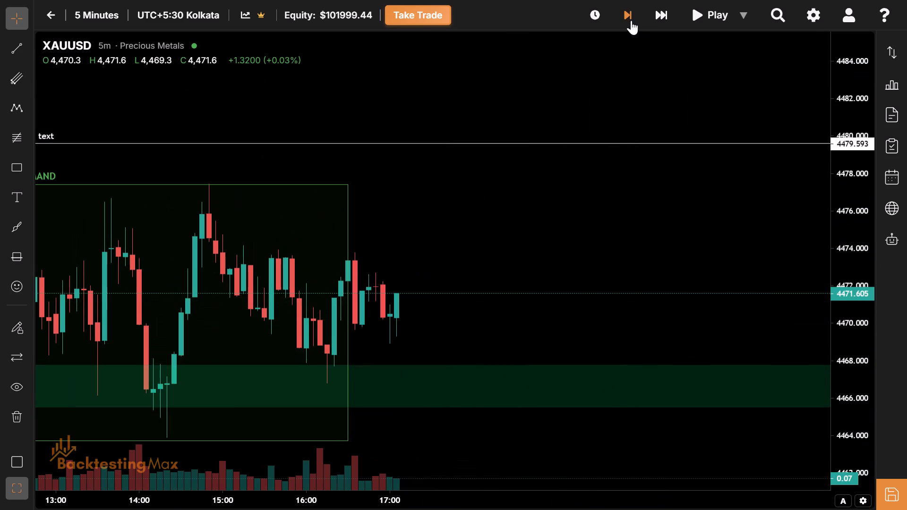
left_click(631, 20)
left_click_drag(471, 276, 560, 182)
left_click_drag(508, 207, 475, 218)
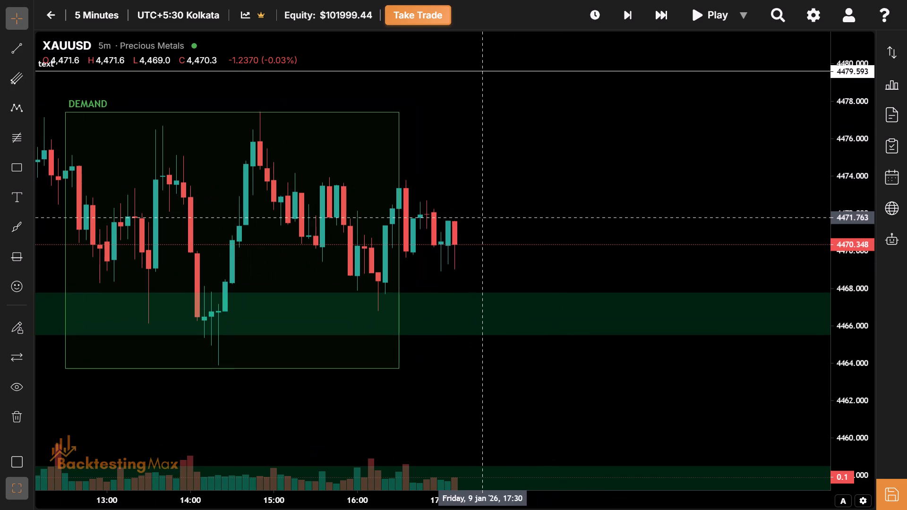
left_click_drag(502, 217, 481, 229)
left_click(628, 22)
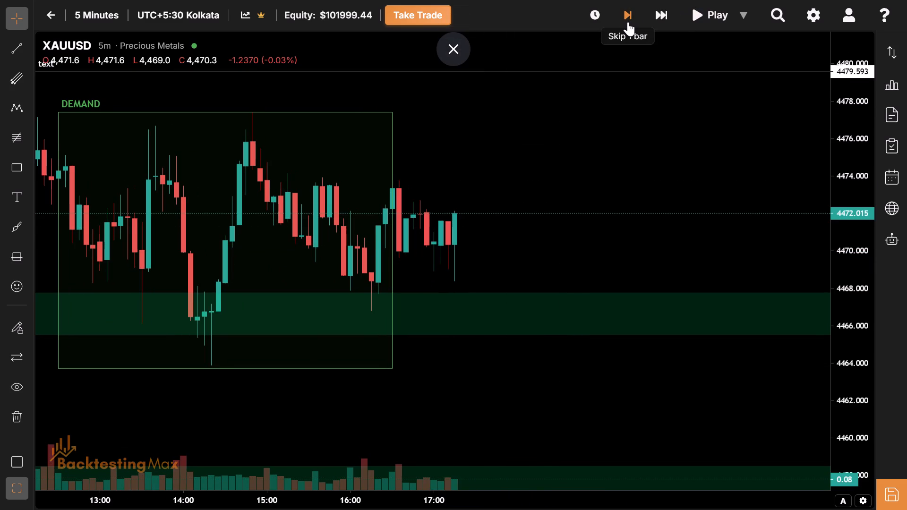
left_click(628, 22)
left_click(628, 22)
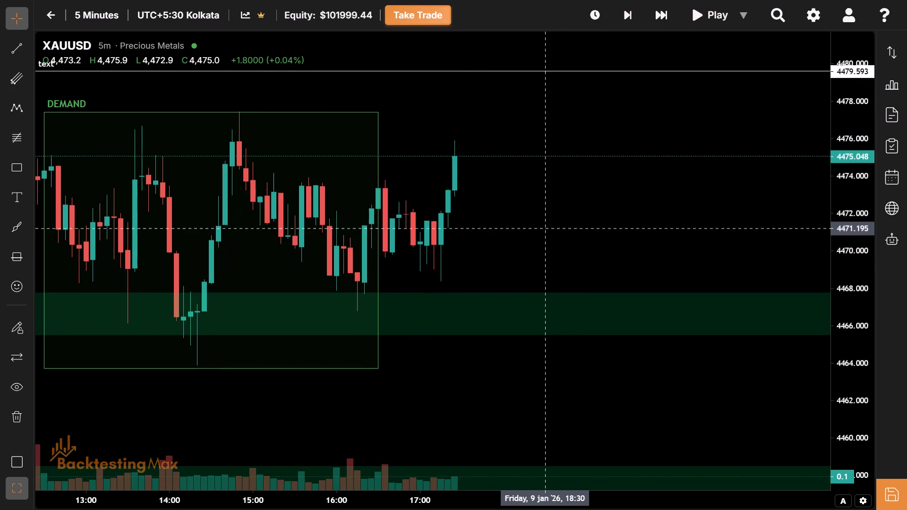
left_click_drag(546, 229, 416, 284)
left_click_drag(382, 195, 314, 223)
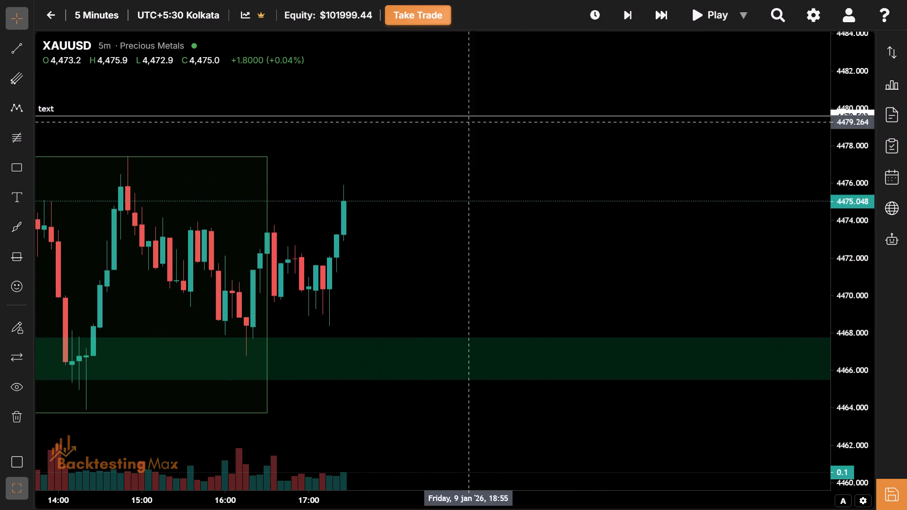
left_click(623, 18)
Draw a rectangle from 17:30 to 21:30 on 9 January, between about 4478.5 and 4469.5.
left_click_drag(369, 266, 324, 310)
left_click(324, 310)
left_click_drag(324, 310, 299, 320)
left_click_drag(399, 284, 267, 324)
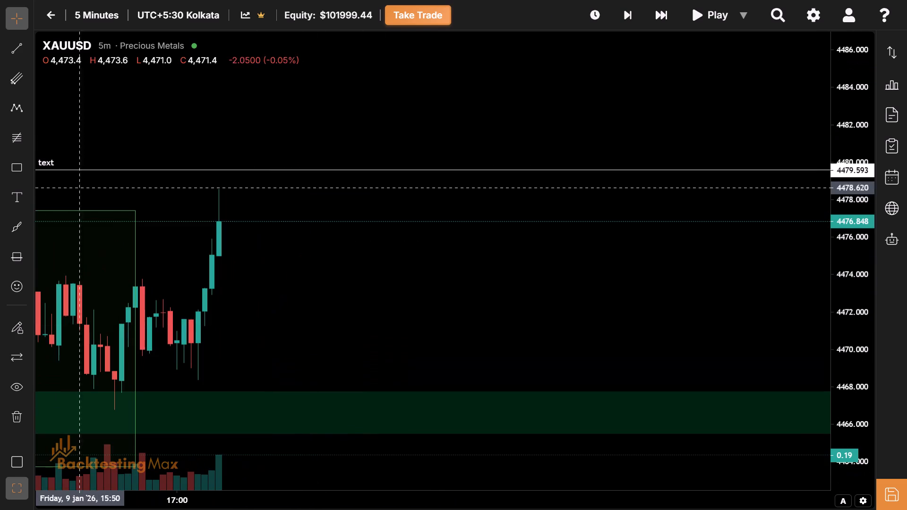
left_click(17, 167)
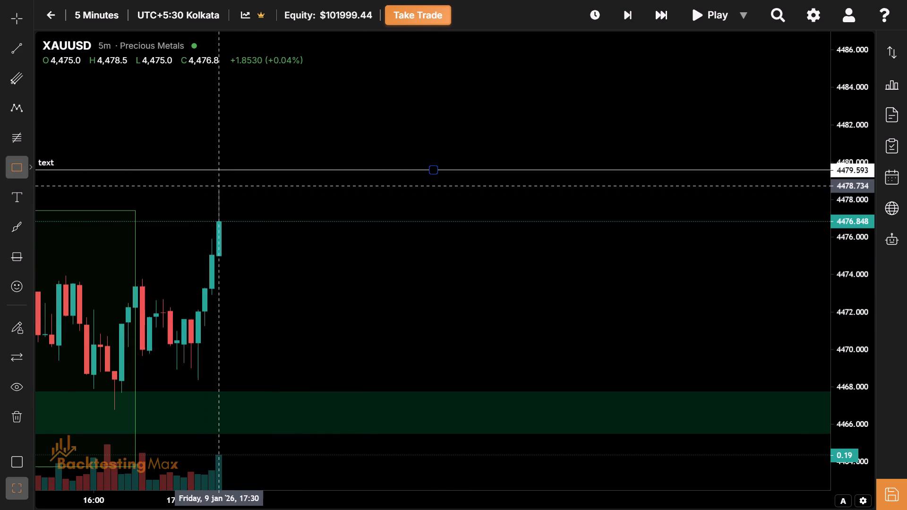
left_click(219, 190)
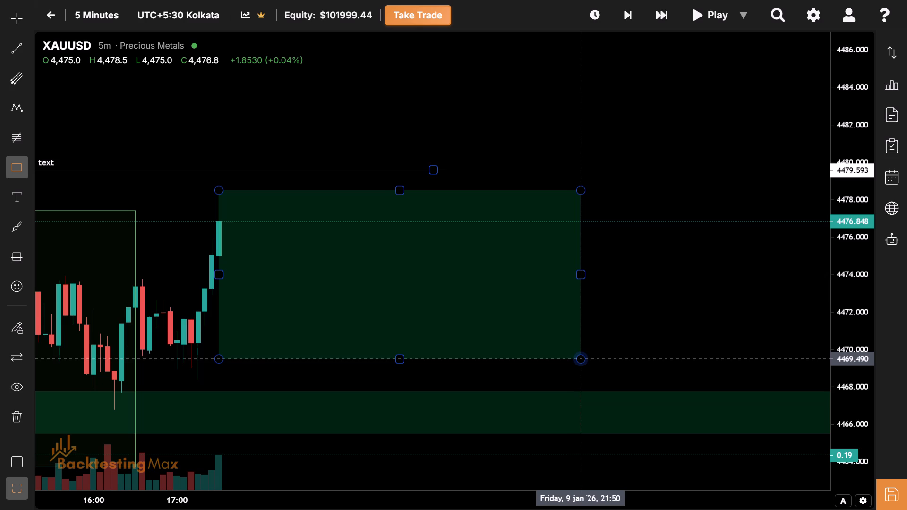
left_click(553, 359)
Apply the NY Session template to the new rectangle starting at 17:30.
left_click(112, 103)
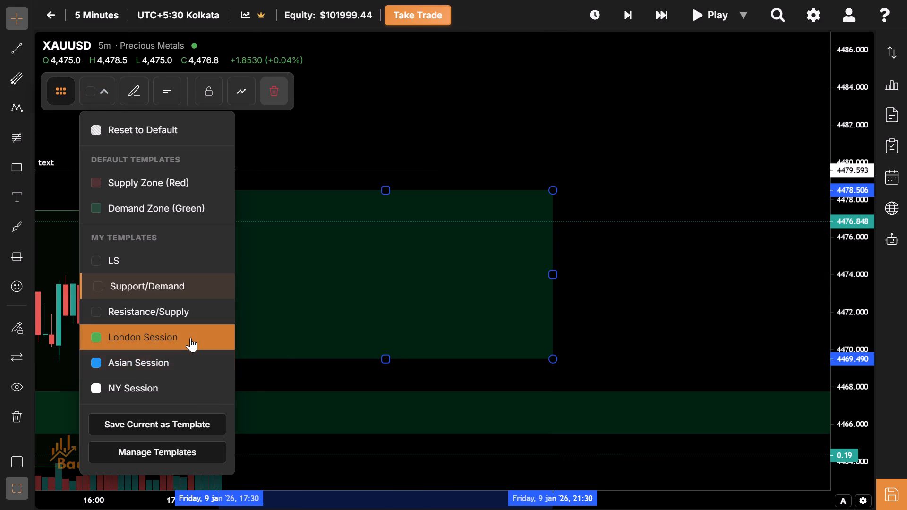
left_click(191, 379)
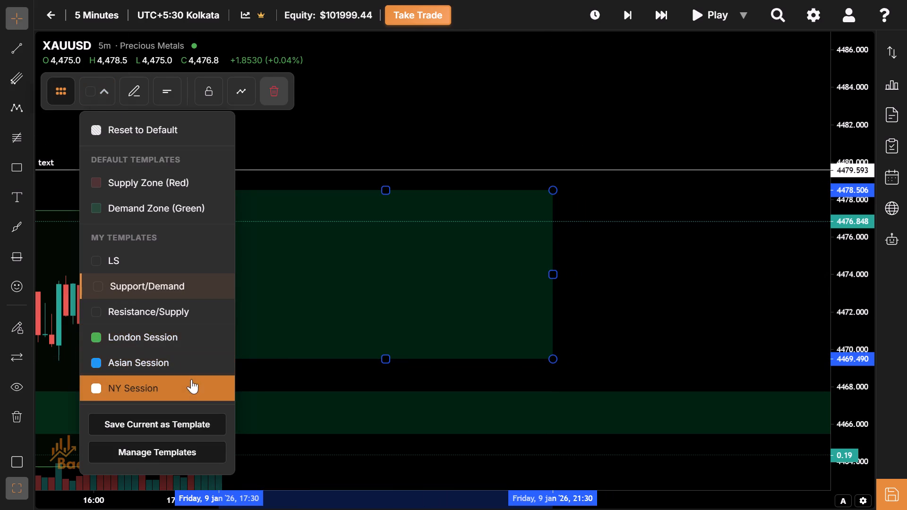
Examine the 9 January session ranges and demand zones leading up to the New York session box.
left_click_drag(329, 291, 329, 336)
left_click_drag(329, 336, 663, 122)
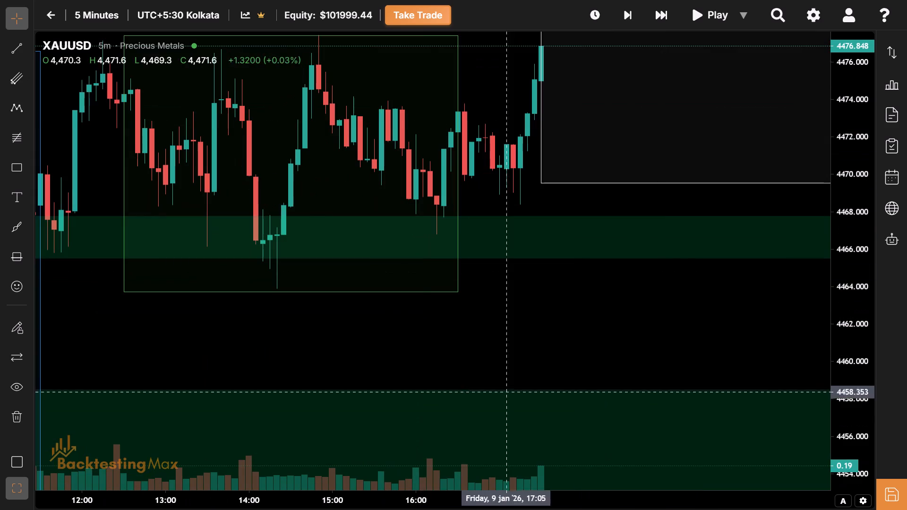
left_click_drag(429, 362, 479, 307)
left_click_drag(522, 261, 408, 369)
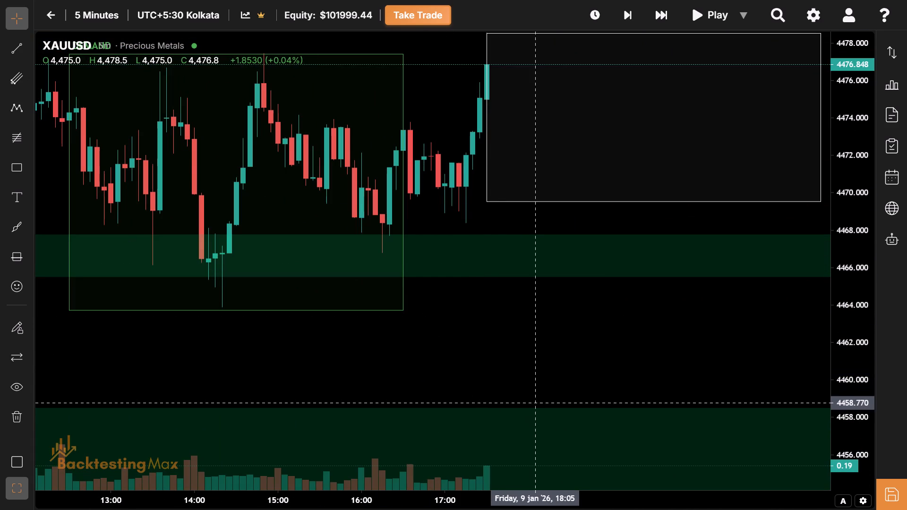
left_click_drag(341, 405, 731, 444)
left_click_drag(437, 419, 409, 444)
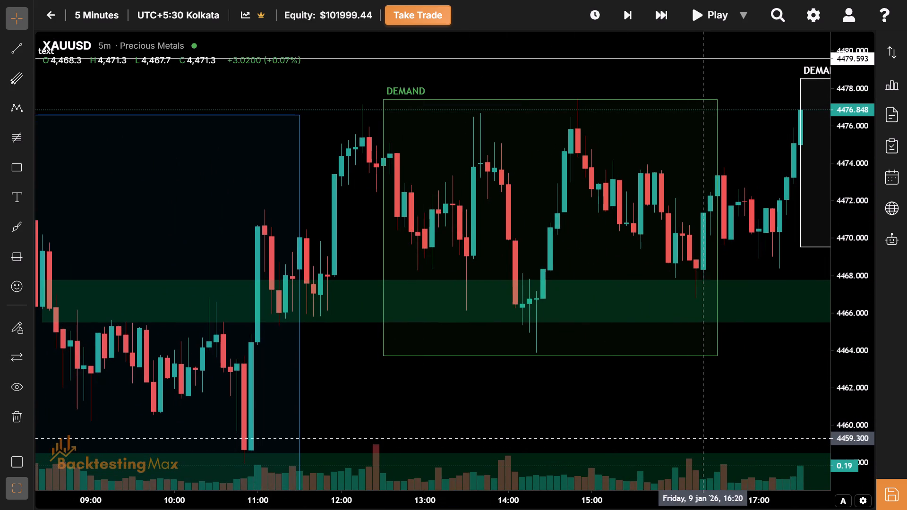
left_click_drag(704, 439, 476, 442)
left_click_drag(703, 459, 440, 481)
left_click_drag(555, 197, 533, 236)
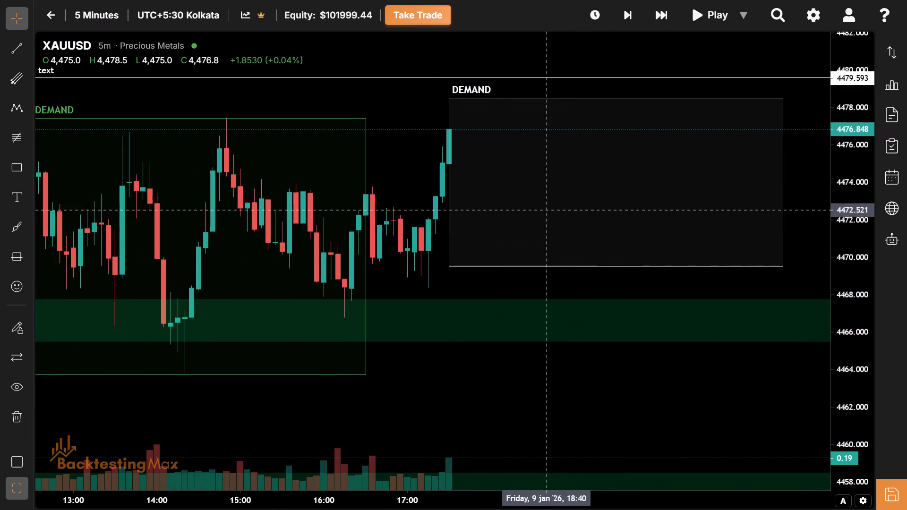
left_click_drag(533, 236, 482, 341)
Advance the 9 January replay one bar to the 17:35 candle.
left_click(624, 14)
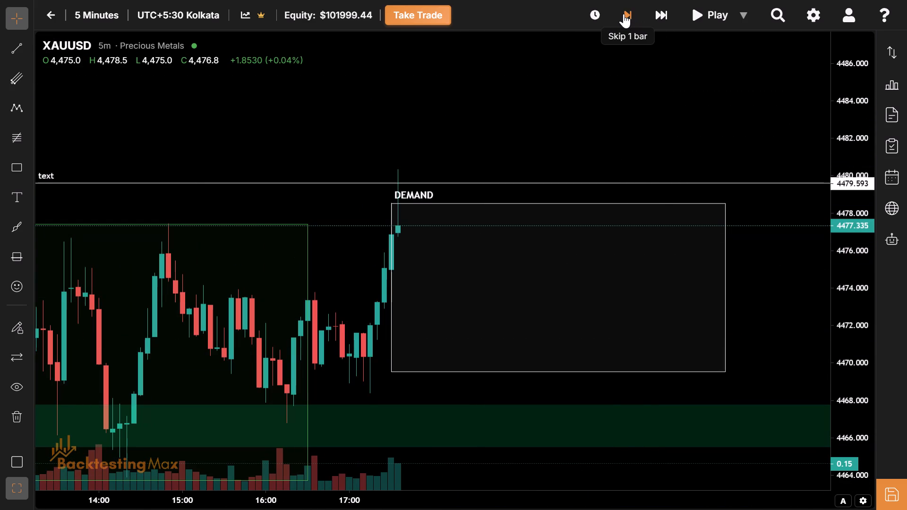
Raise the New York session box's top edge to the 17:35 candle's high, about 4480.4.
left_click_drag(474, 343, 666, 391)
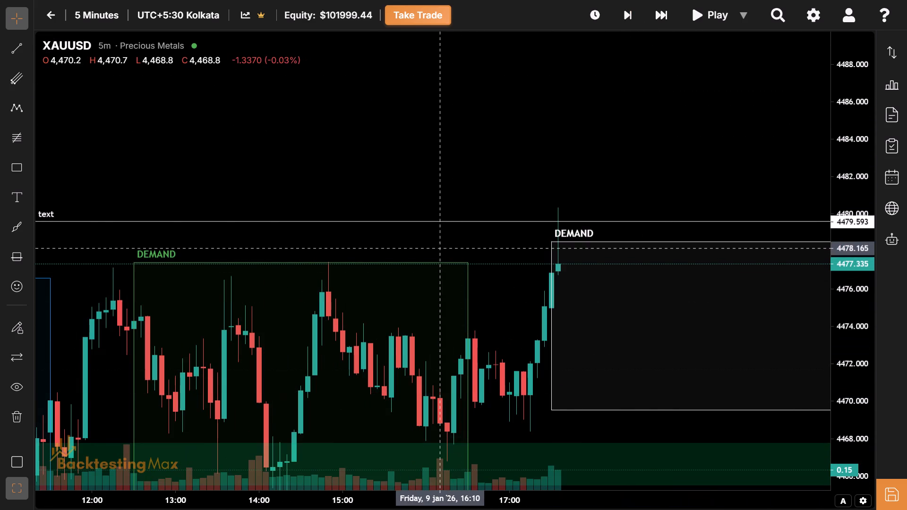
left_click_drag(443, 247, 610, 285)
left_click_drag(395, 273, 736, 286)
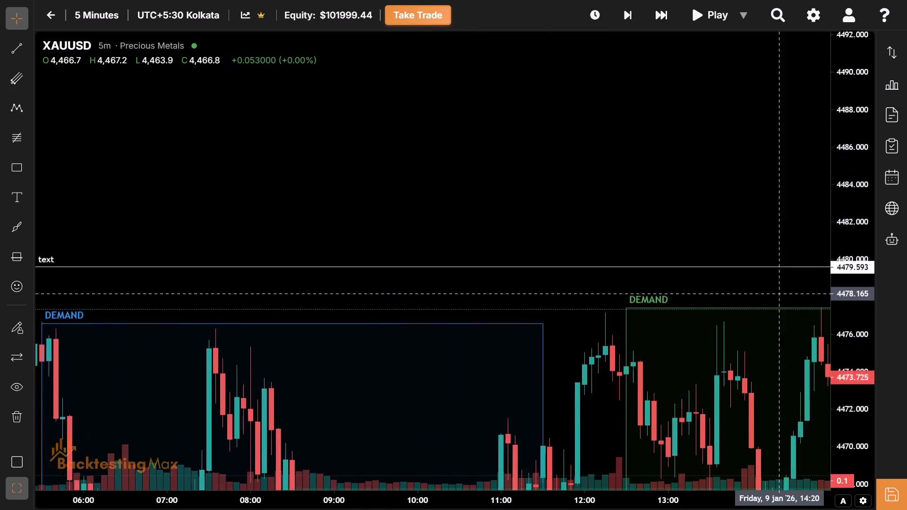
left_click_drag(736, 286, 342, 265)
left_click_drag(580, 249, 463, 239)
left_click_drag(728, 326, 543, 283)
left_click_drag(535, 279, 451, 332)
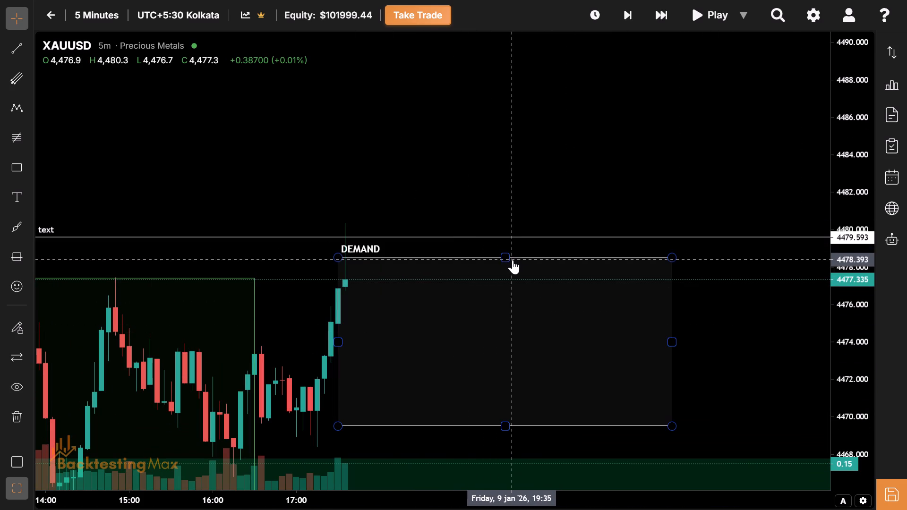
left_click_drag(508, 260, 497, 221)
Advance the 9 January replay bar by bar, five bars in total, to the 18:00 candle.
left_click_drag(479, 309, 458, 210)
left_click_drag(458, 210, 453, 229)
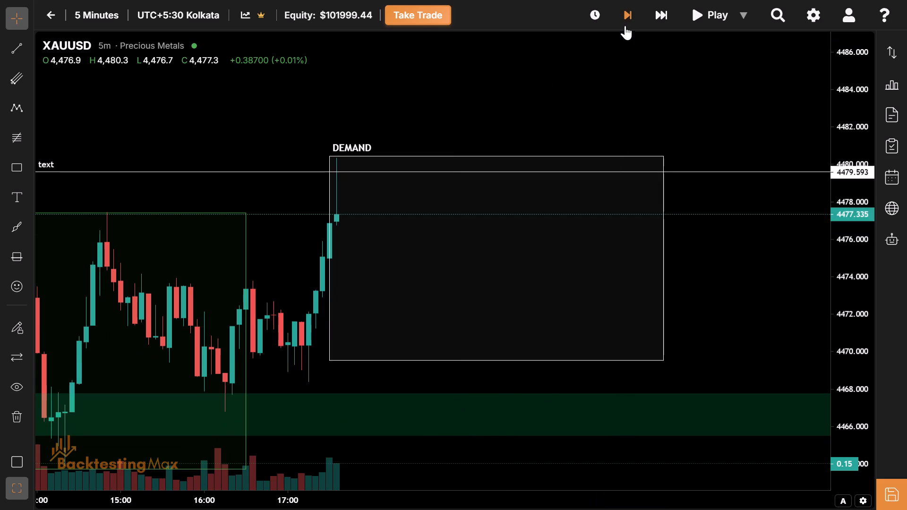
left_click(625, 25)
left_click_drag(485, 312, 486, 296)
left_click_drag(486, 296, 480, 297)
left_click_drag(538, 266, 491, 257)
left_click_drag(488, 261, 662, 267)
left_click(623, 19)
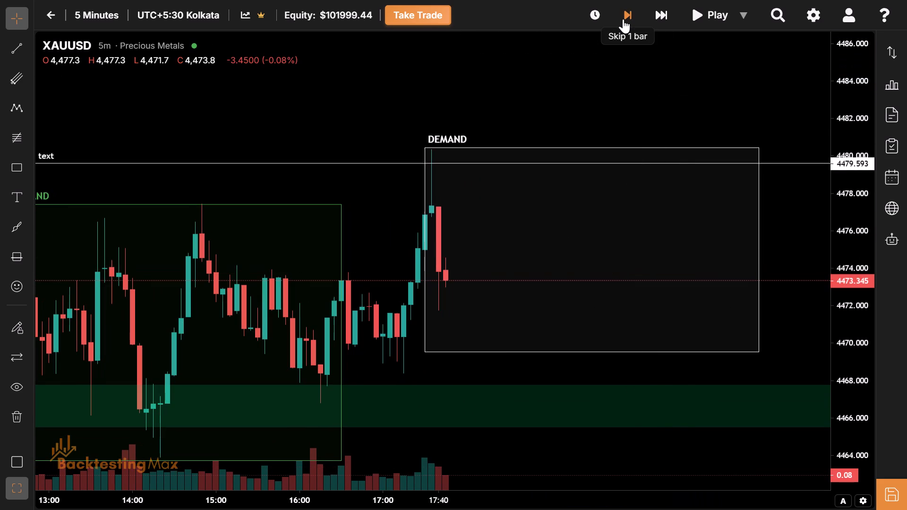
left_click(623, 19)
left_click(623, 19)
left_click(623, 19)
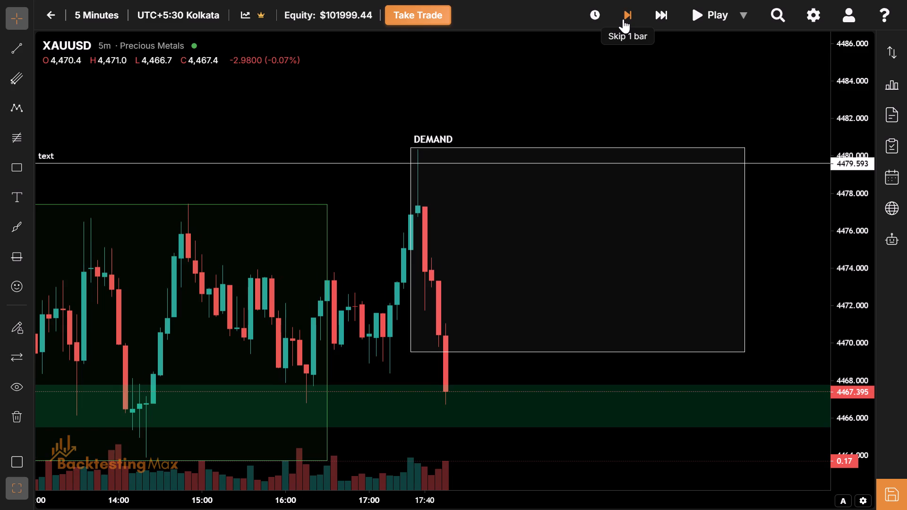
Lower the New York session box's bottom edge to just below the 18:00 candle's low, about 4460.5.
left_click_drag(504, 274, 396, 192)
left_click_drag(569, 407, 567, 401)
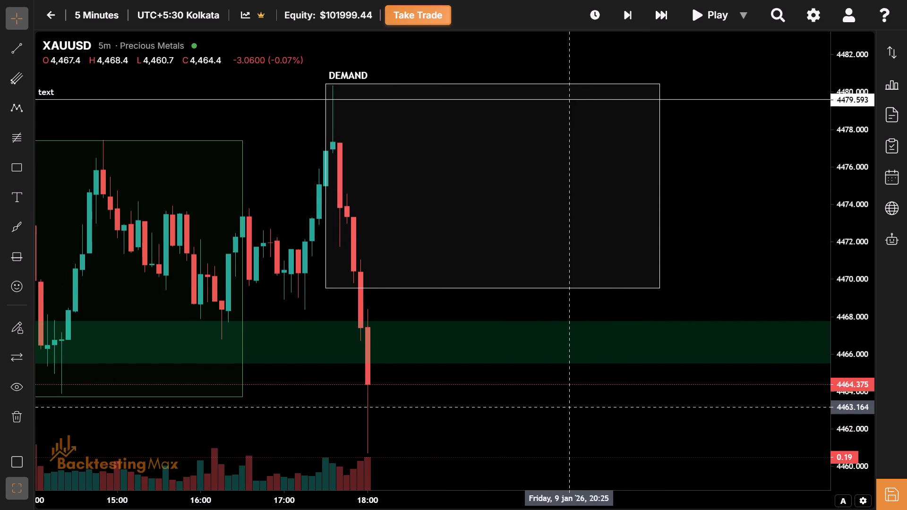
left_click_drag(567, 401, 542, 287)
left_click_drag(515, 306, 528, 263)
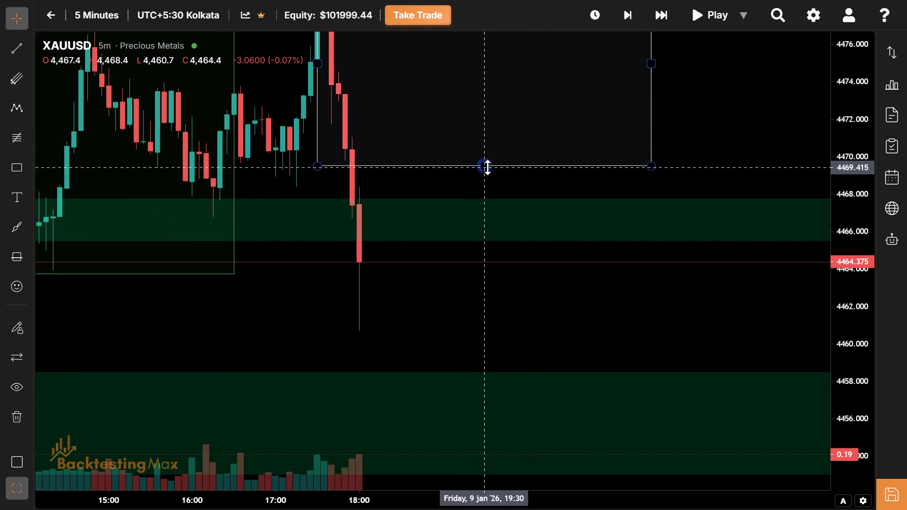
left_click_drag(488, 170, 582, 335)
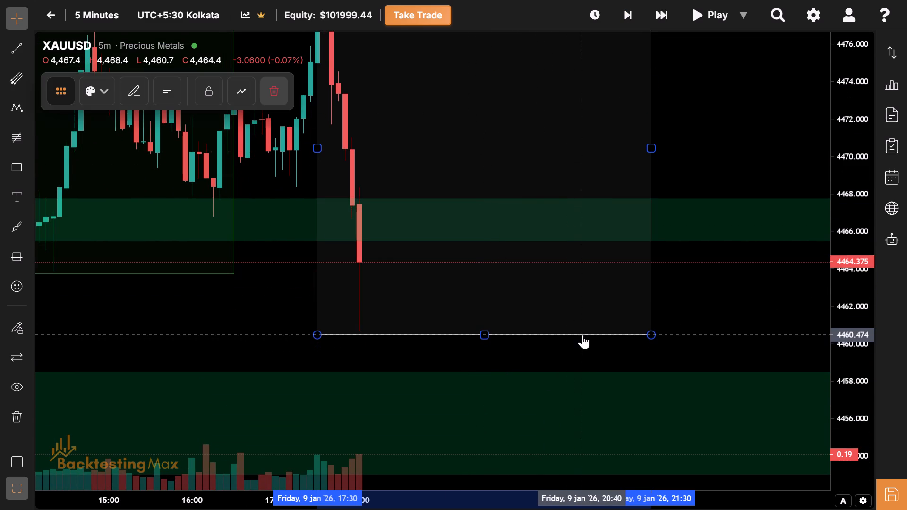
Draw a Fibonacci retracement from the 17:40 candle's open at 4477.294 down to 4460.626, ending at 23:00.
left_click_drag(480, 297, 384, 426)
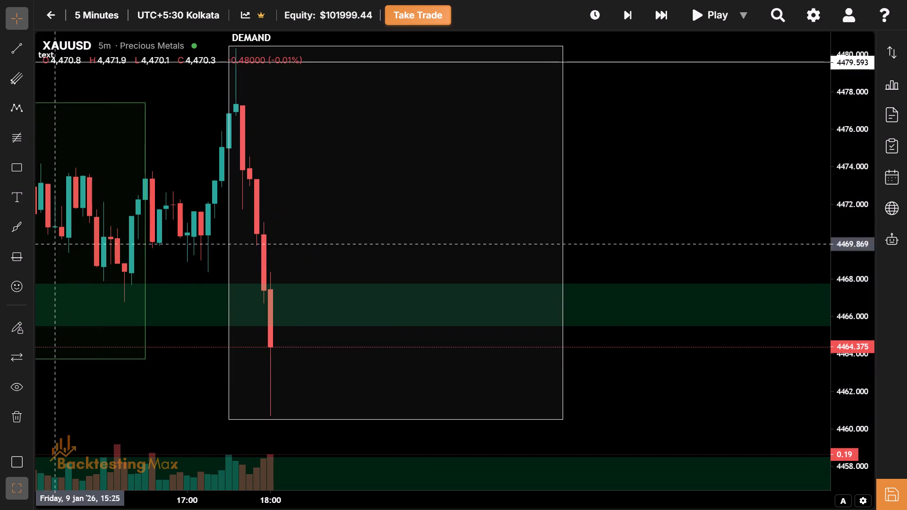
left_click(17, 135)
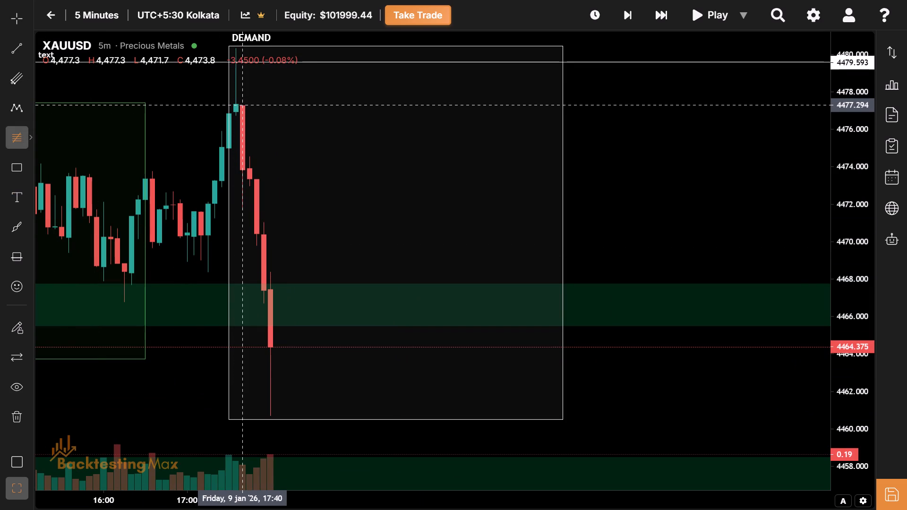
left_click(244, 105)
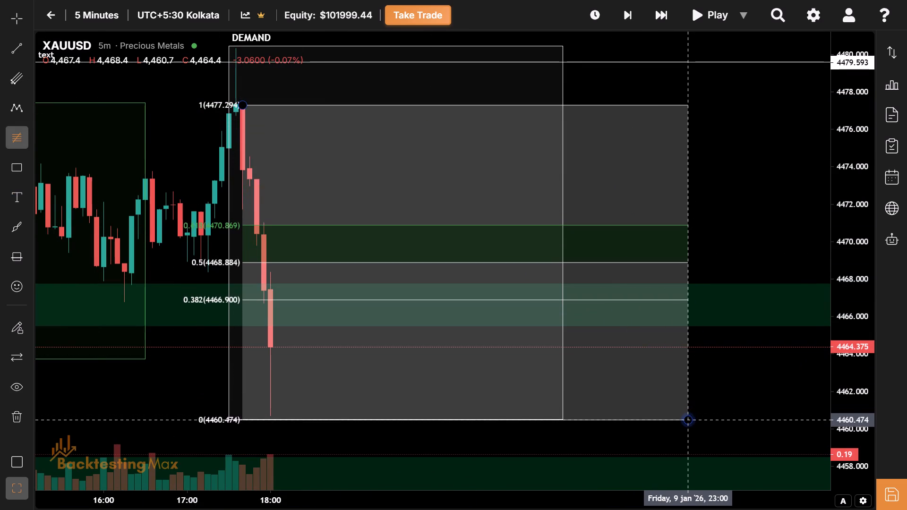
left_click(690, 417)
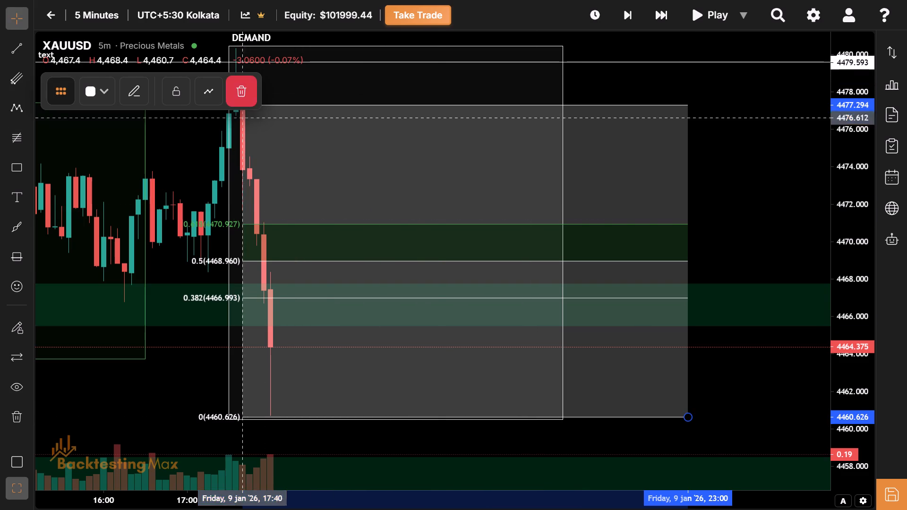
Examine the Fibonacci retracement levels against the demand zones and the earlier London and Asian session ranges.
left_click_drag(385, 179, 611, 181)
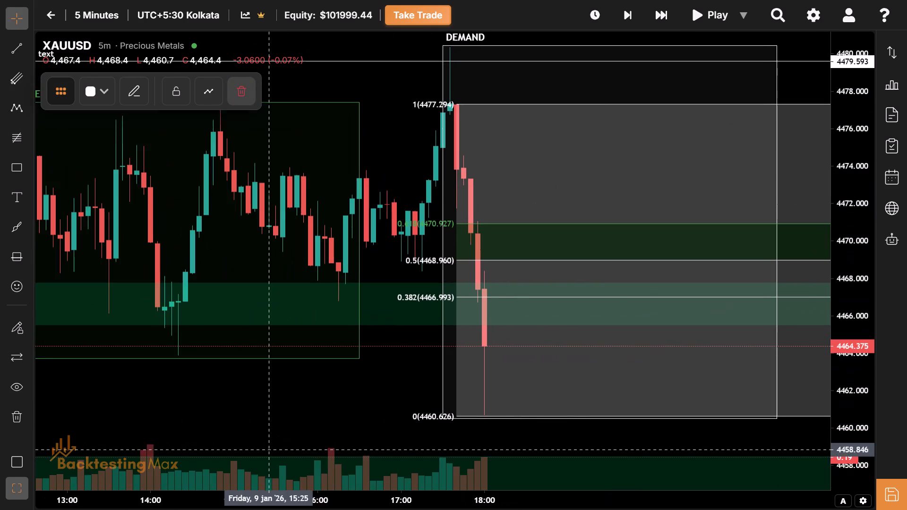
left_click_drag(258, 459, 352, 440)
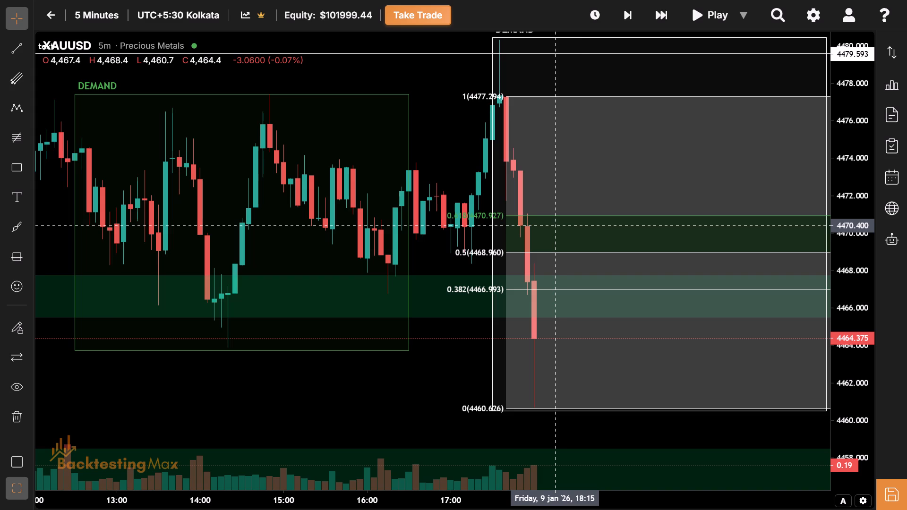
left_click_drag(582, 238, 587, 229)
left_click_drag(291, 414, 310, 415)
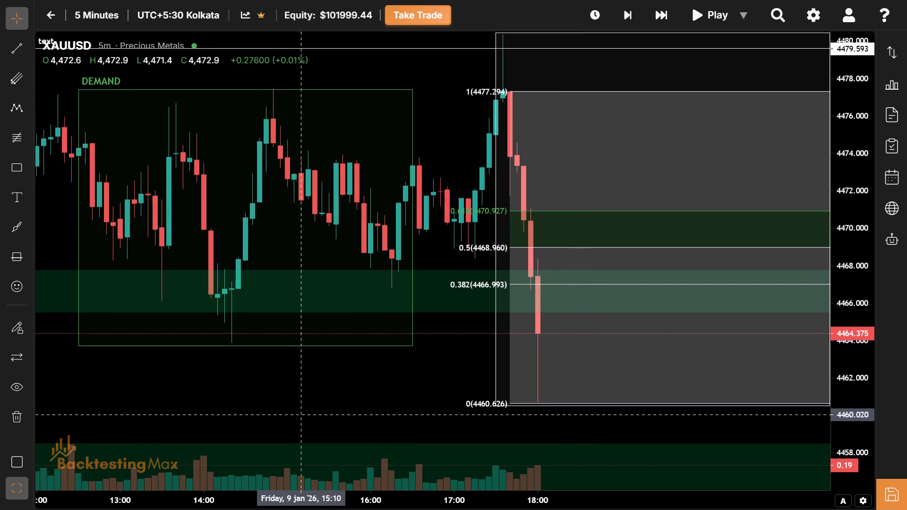
left_click_drag(310, 415, 539, 425)
left_click_drag(331, 427, 270, 409)
left_click_drag(424, 405, 344, 408)
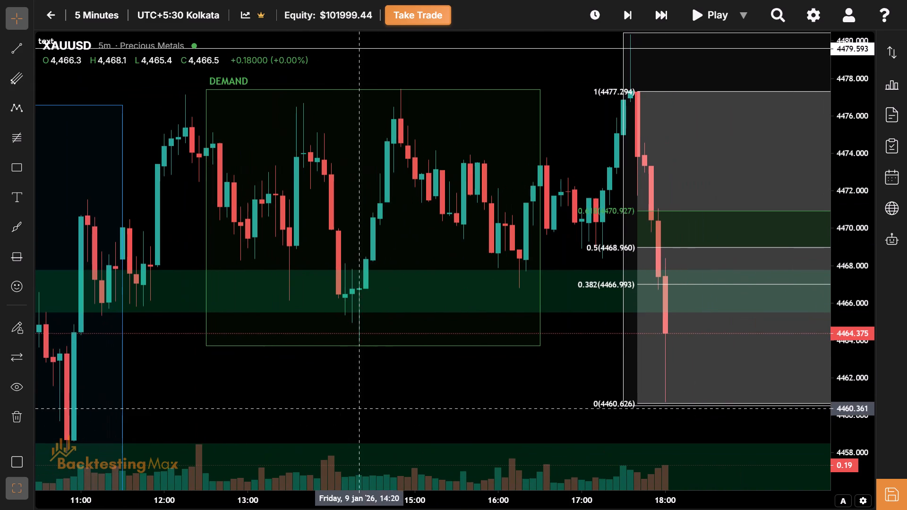
Advance the 9 January replay bar by bar, seven bars in total, to the 18:35 candle.
left_click_drag(494, 402, 368, 397)
left_click_drag(368, 397, 206, 381)
left_click_drag(206, 381, 307, 388)
left_click_drag(307, 388, 262, 407)
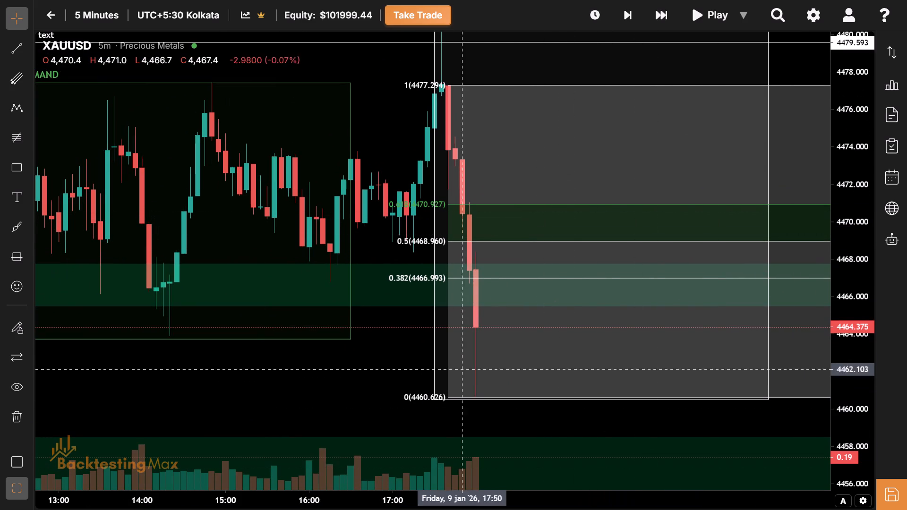
left_click_drag(582, 376, 480, 375)
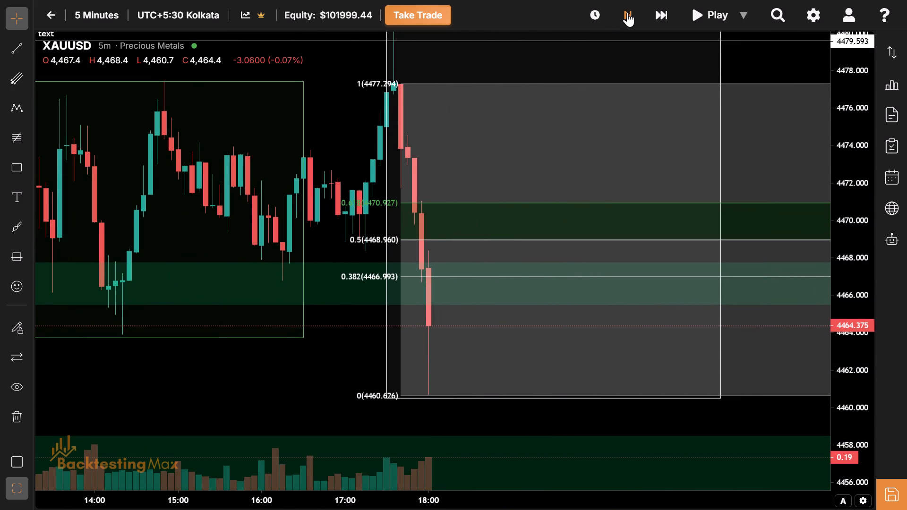
left_click(627, 12)
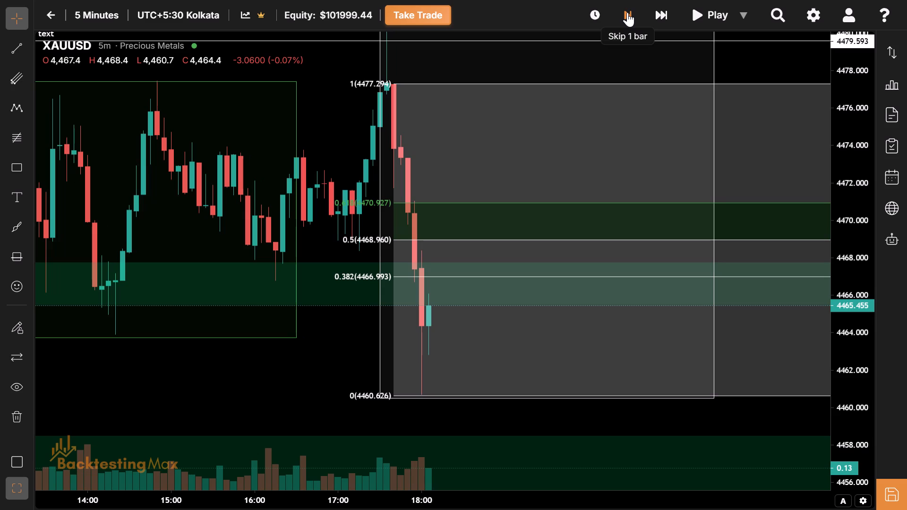
left_click(627, 12)
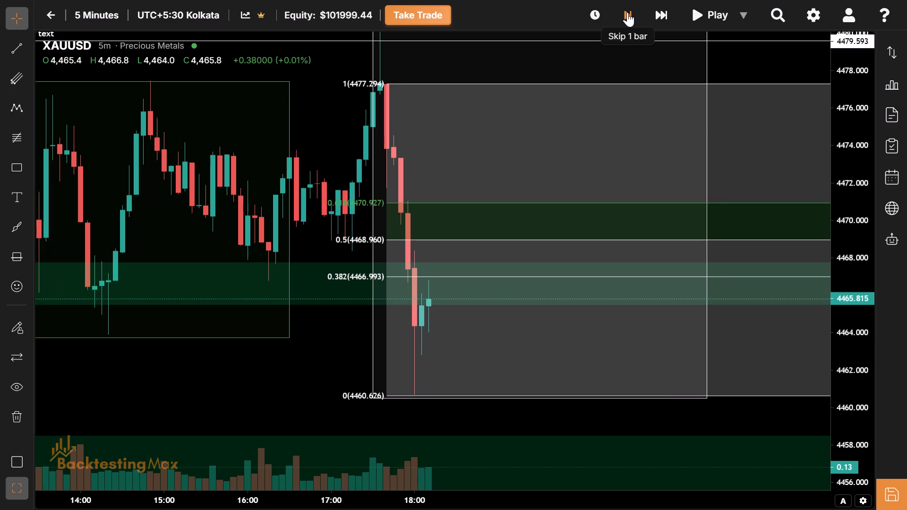
left_click(627, 12)
left_click(627, 12)
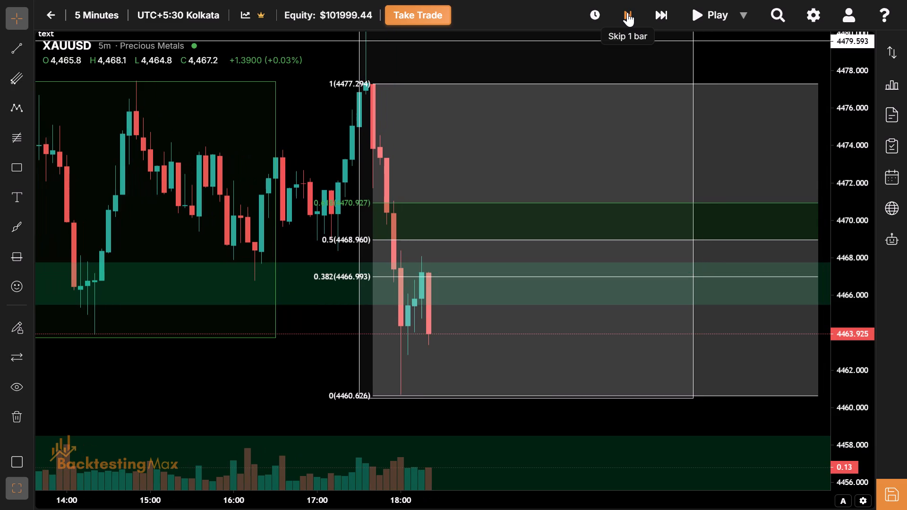
left_click(627, 12)
left_click(627, 12)
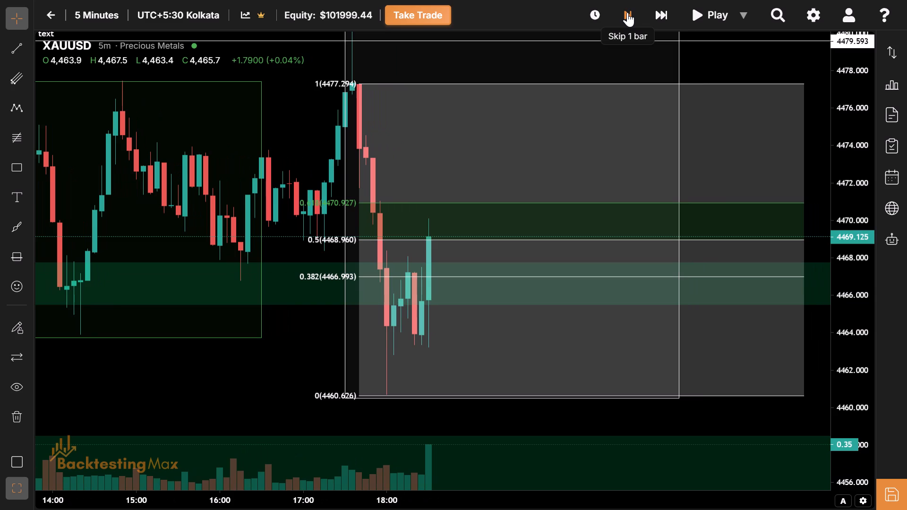
left_click(627, 12)
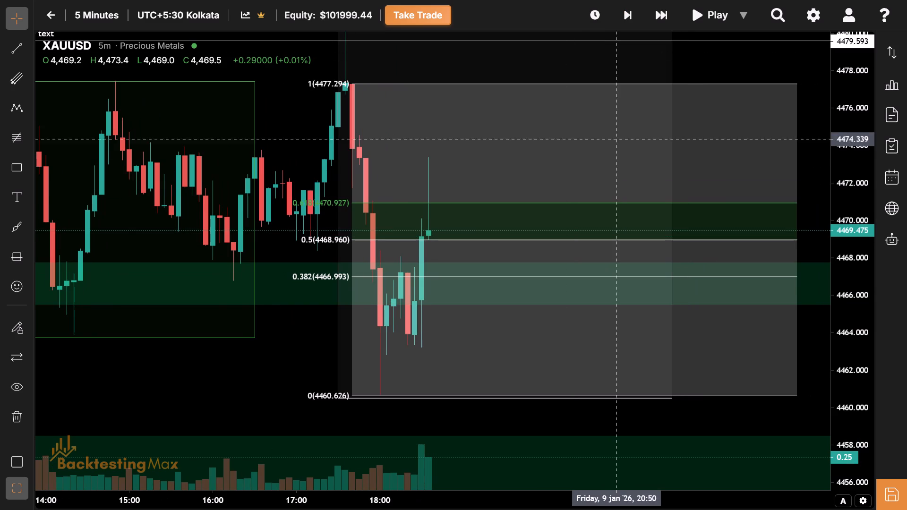
Delete the Fibonacci retracement drawn between 4477.294 and 4460.626.
left_click_drag(527, 174, 504, 242)
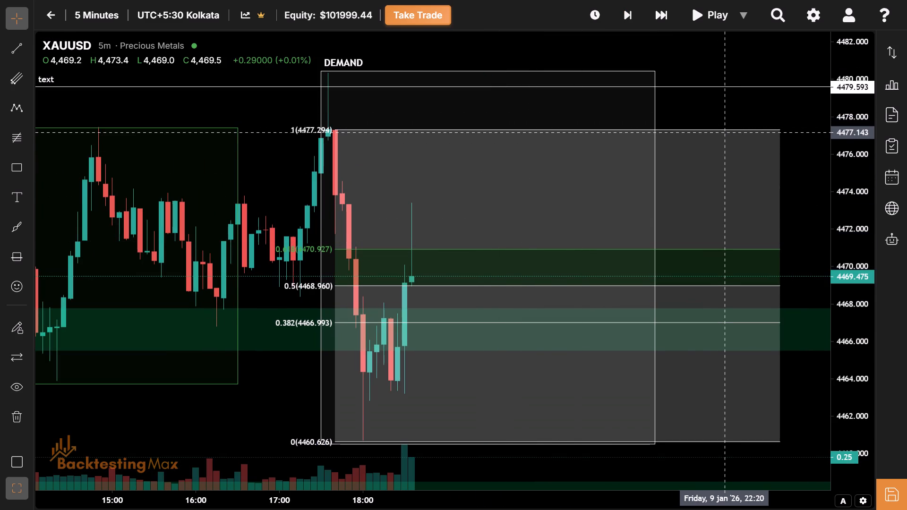
left_click(727, 133)
left_click(727, 131)
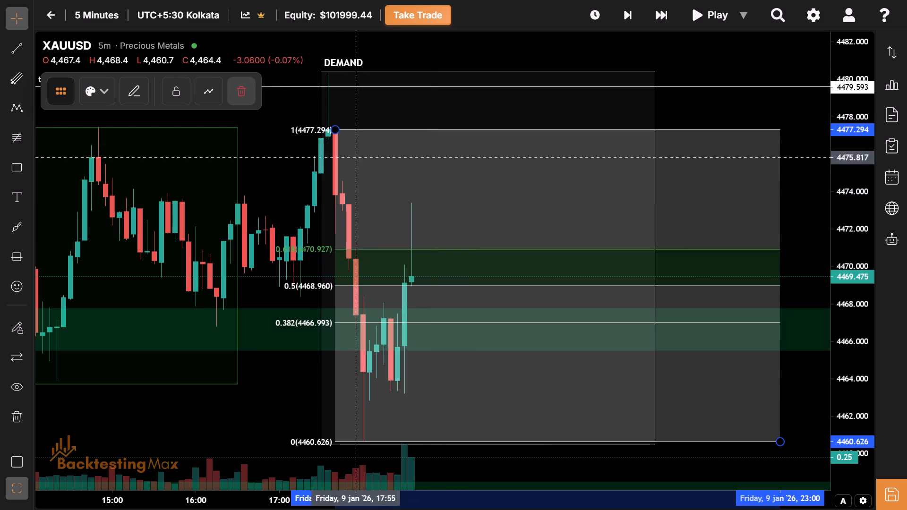
left_click(236, 102)
Examine the New York session's price action up to 18:35 against the earlier session box and demand zone.
left_click_drag(472, 227, 632, 219)
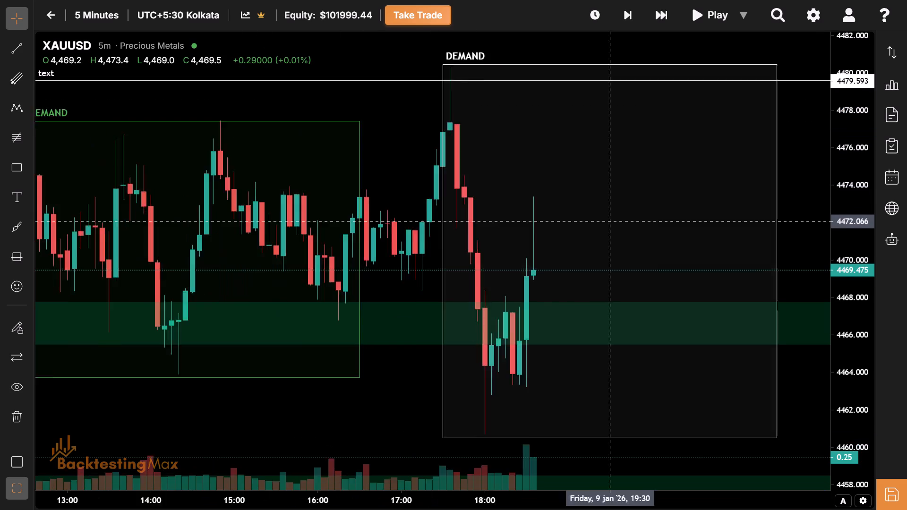
left_click_drag(632, 219, 661, 216)
left_click_drag(423, 418, 408, 465)
left_click_drag(591, 440, 551, 424)
left_click_drag(475, 208, 415, 177)
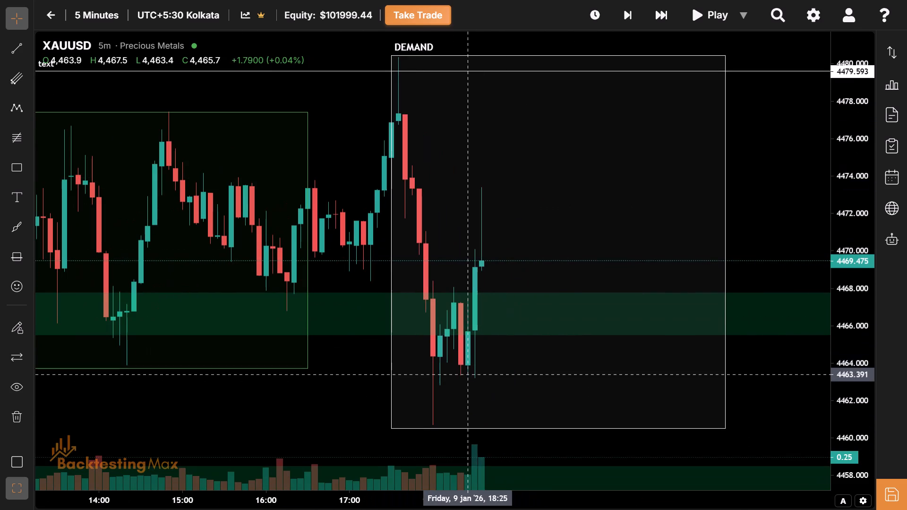
left_click_drag(471, 374, 527, 344)
left_click_drag(588, 377, 635, 375)
left_click_drag(347, 399, 745, 384)
left_click_drag(555, 399, 410, 386)
left_click_drag(605, 357, 428, 430)
left_click_drag(669, 235, 606, 249)
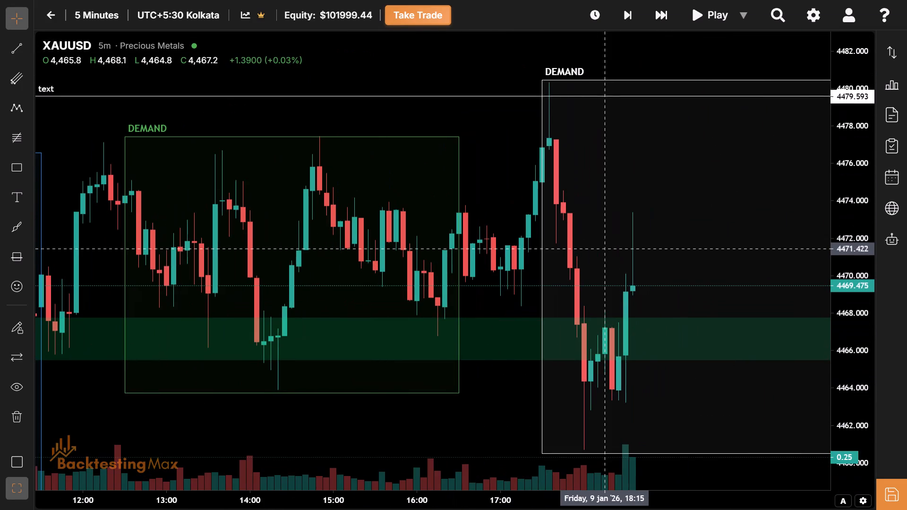
left_click_drag(656, 300, 536, 263)
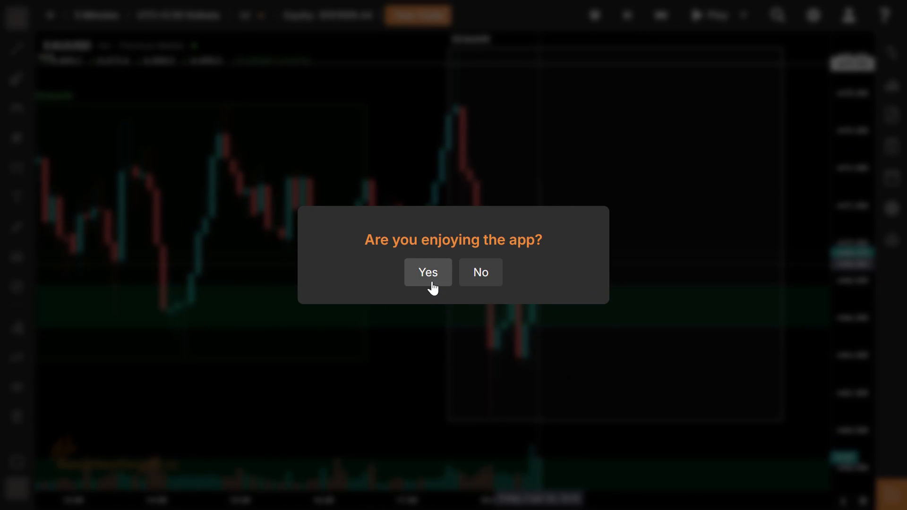
Answer Yes to the prompt about enjoying the app and return to the chart.
left_click(432, 281)
left_click(454, 347)
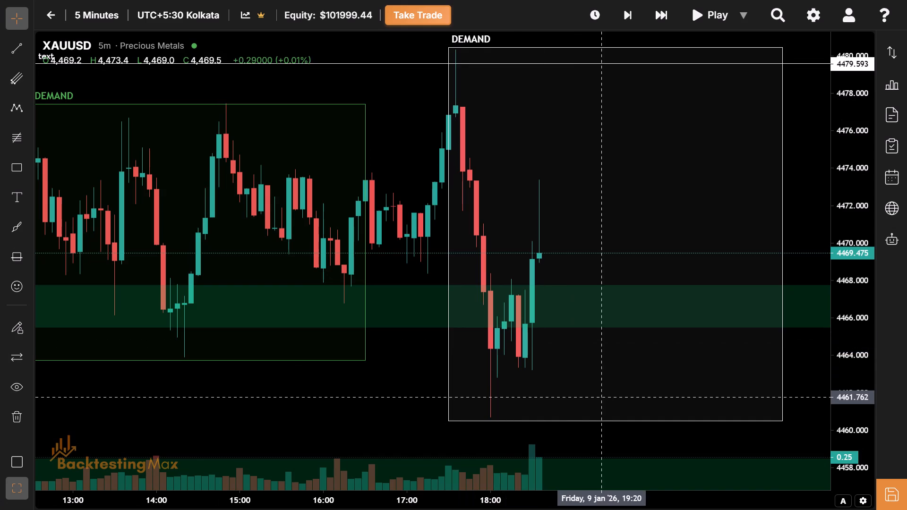
Examine the candles up to 18:35 against the session box's range, the 4479.593 level and the demand zones.
left_click_drag(606, 399, 500, 388)
left_click_drag(493, 256, 433, 211)
left_click_drag(525, 206, 423, 244)
left_click_drag(379, 230, 387, 233)
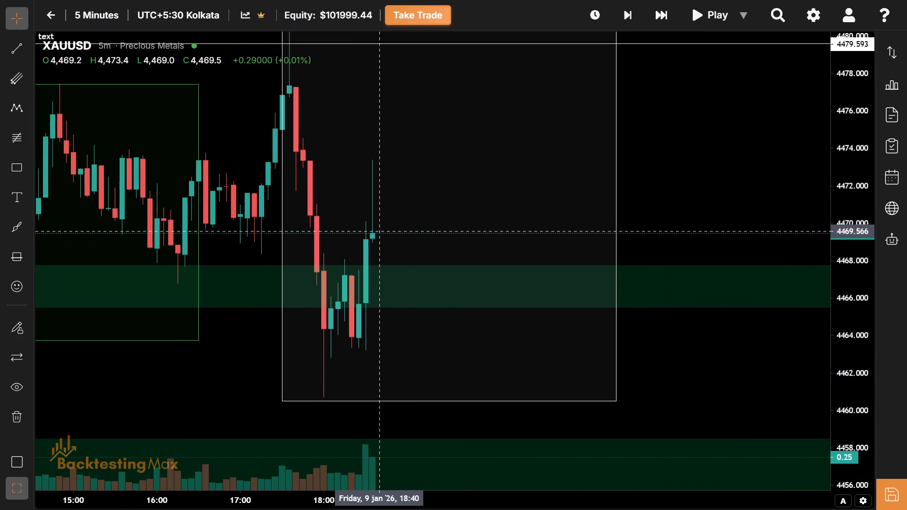
left_click_drag(387, 233, 397, 238)
left_click_drag(436, 188, 434, 199)
left_click_drag(456, 228, 448, 265)
left_click(448, 265)
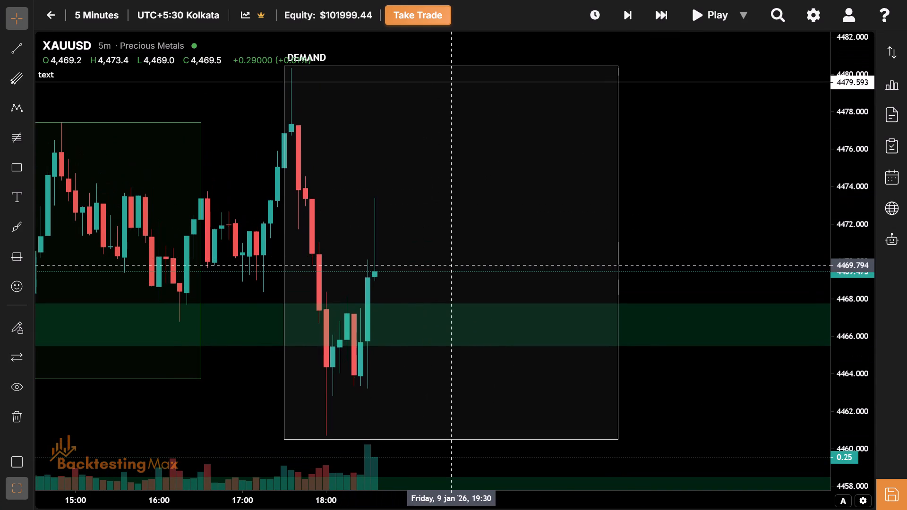
left_click_drag(448, 265, 489, 163)
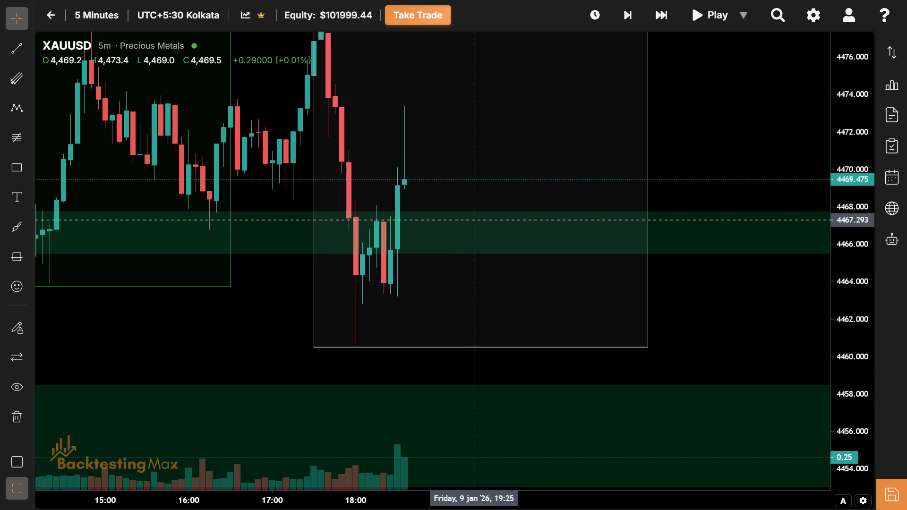
left_click(477, 220)
left_click_drag(477, 220, 494, 172)
left_click_drag(494, 172, 371, 437)
left_click_drag(387, 379, 494, 313)
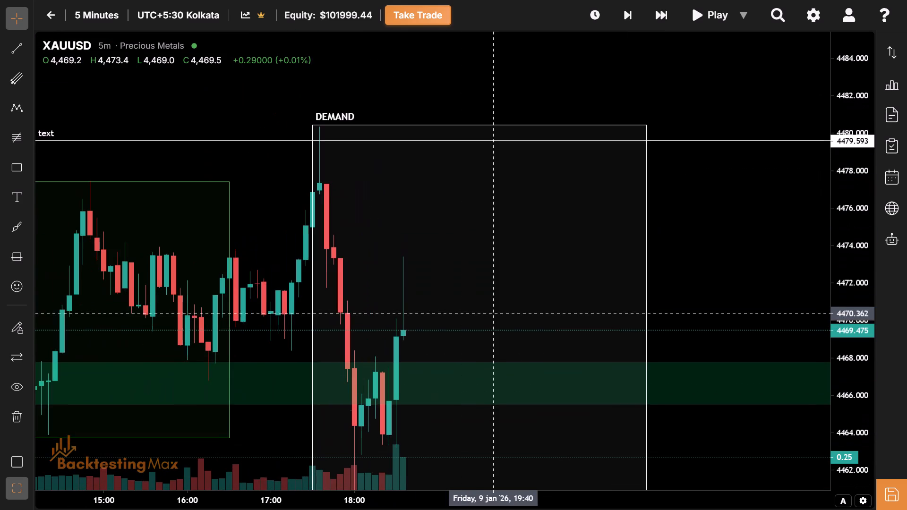
left_click_drag(405, 319, 383, 322)
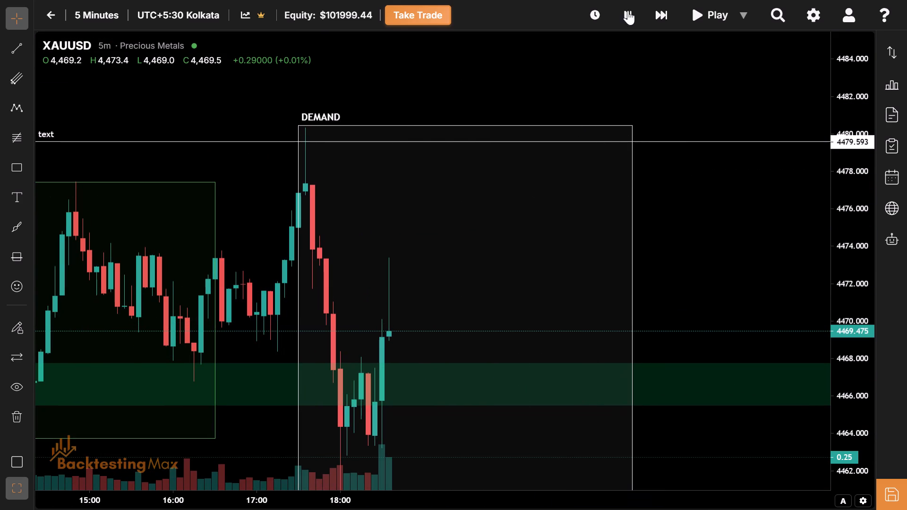
Advance the 9 January replay bar by bar, five bars in total, to the 19:00 candle.
left_click(629, 4)
left_click(629, 4)
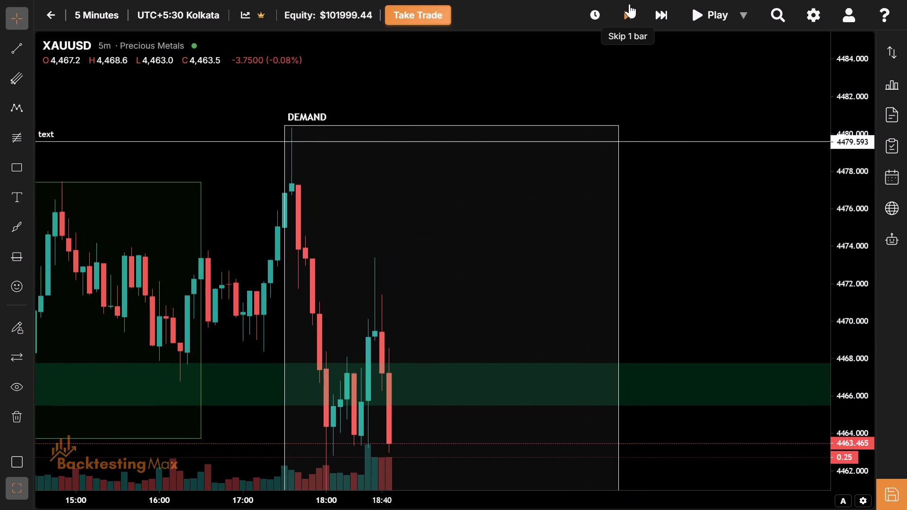
left_click_drag(471, 446, 478, 300)
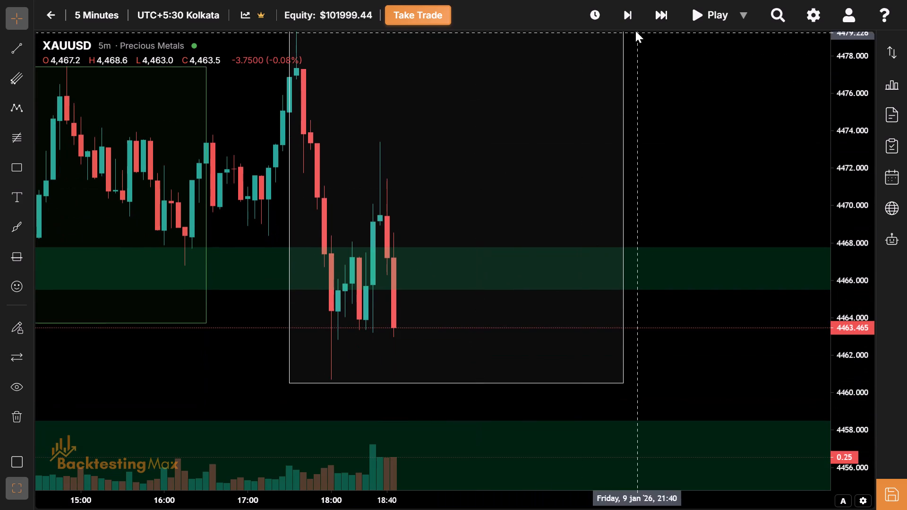
left_click(631, 25)
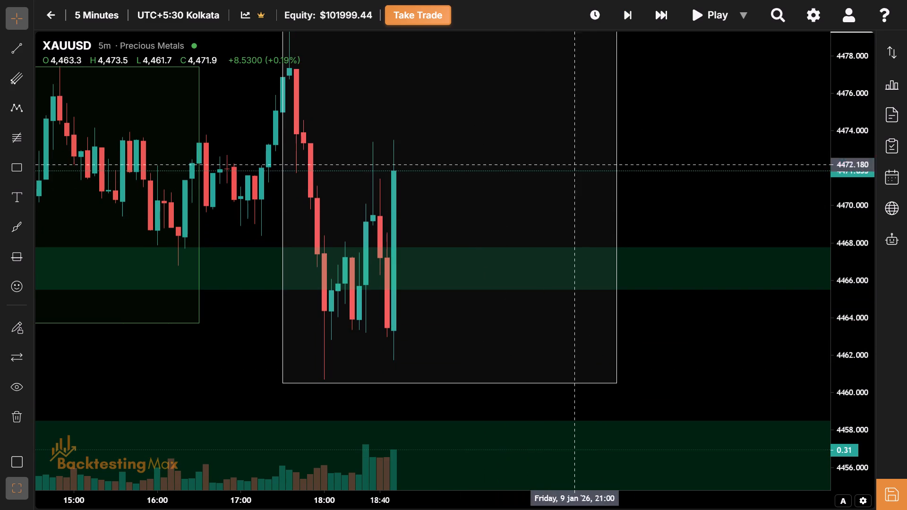
left_click(623, 24)
left_click_drag(453, 177, 456, 247)
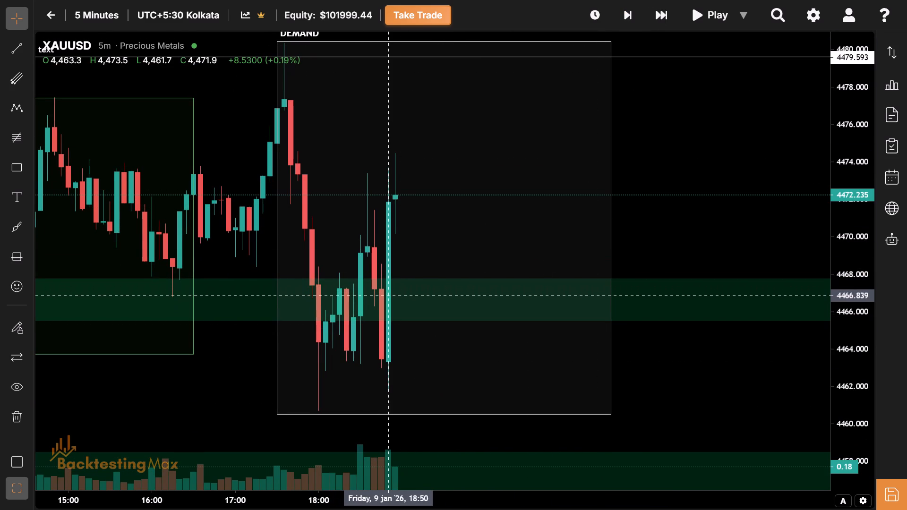
left_click_drag(390, 296, 383, 336)
left_click(624, 24)
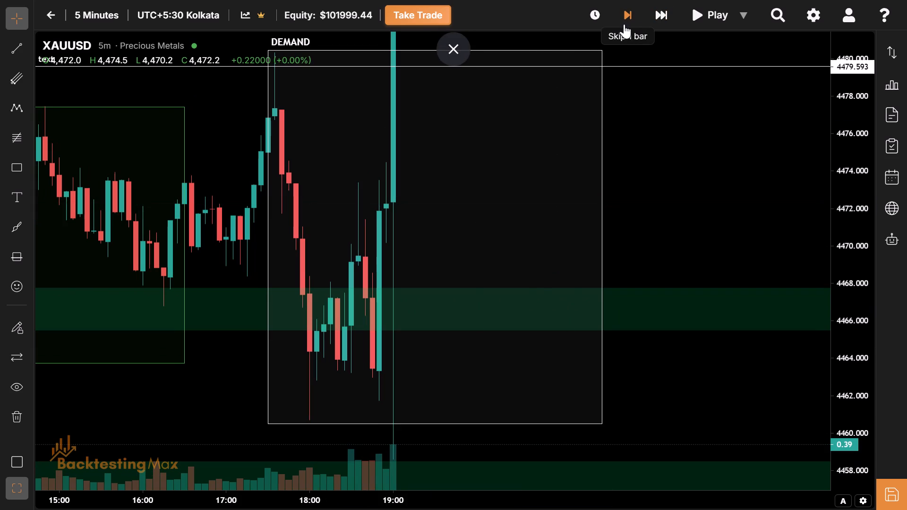
Raise the New York session box's top edge to the 19:00 candle's high, about 4488.1.
left_click_drag(484, 216, 484, 327)
left_click_drag(466, 268, 466, 487)
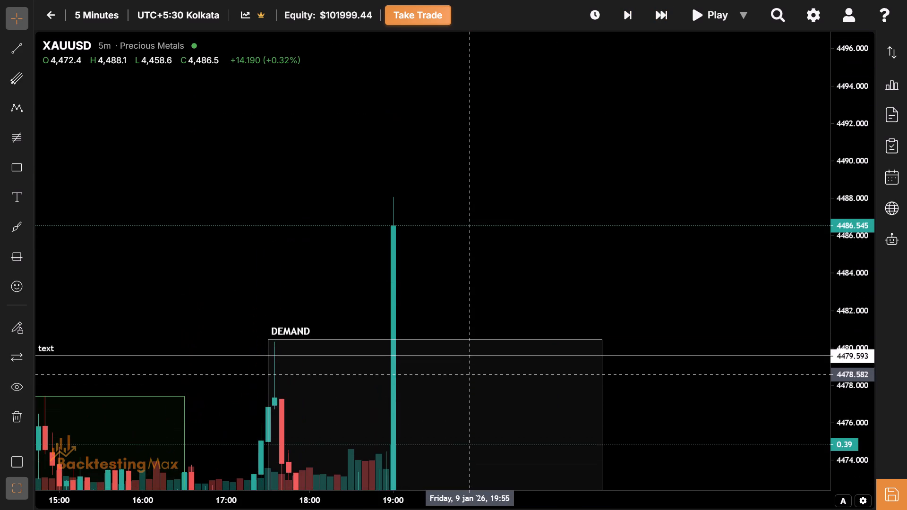
left_click_drag(430, 341, 452, 195)
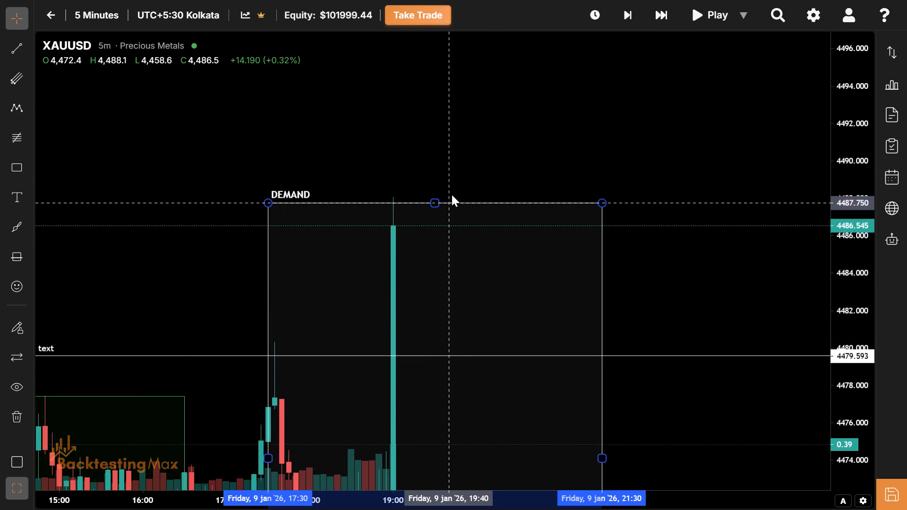
left_click_drag(452, 195, 450, 196)
Lower the New York session box's bottom edge to the 19:00 candle's low, about 4458.5.
left_click_drag(473, 464, 494, 128)
left_click_drag(481, 396, 479, 300)
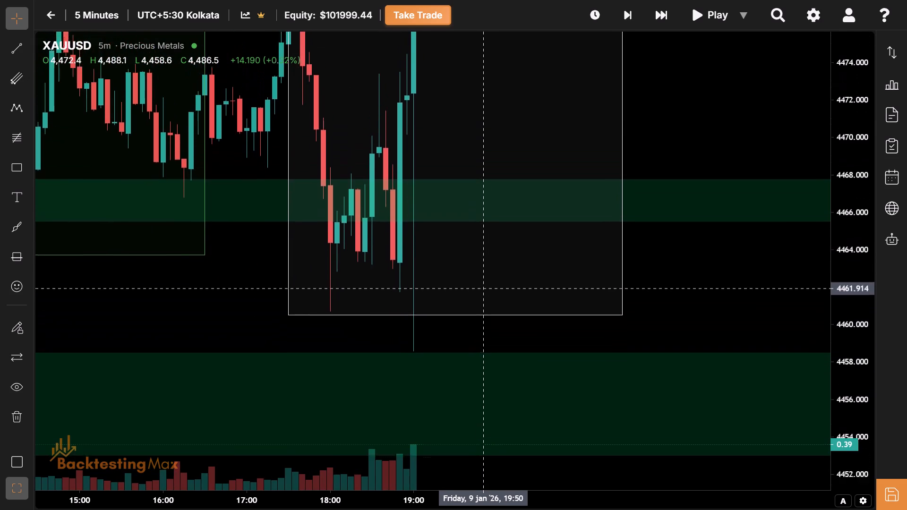
left_click_drag(479, 300, 476, 341)
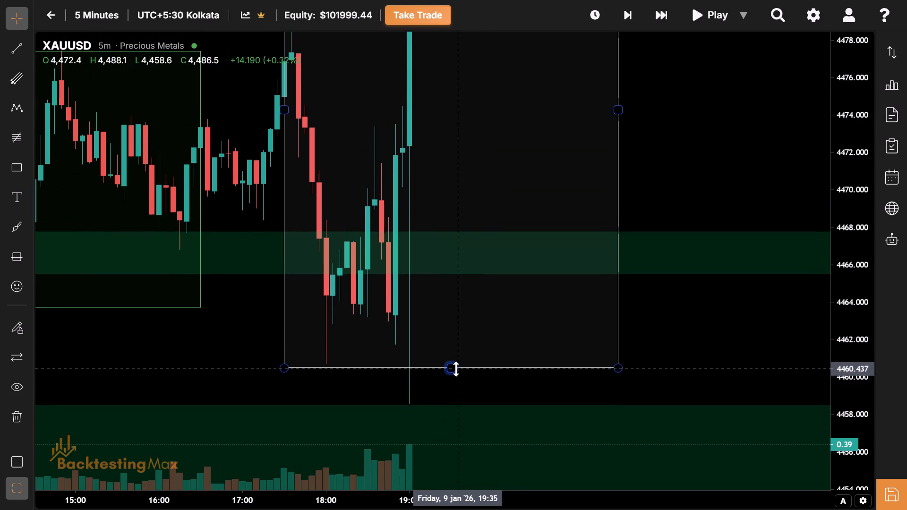
left_click_drag(456, 369, 481, 406)
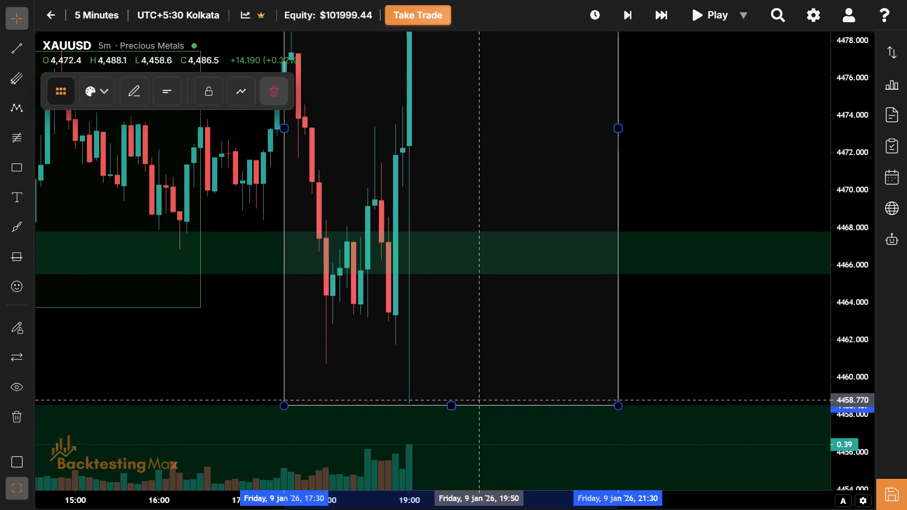
Advance the 9 January replay one bar to the 19:05 candle.
left_click_drag(477, 172, 460, 375)
left_click_drag(469, 216, 463, 312)
left_click_drag(463, 312, 463, 233)
left_click_drag(466, 317, 428, 314)
left_click_drag(428, 314, 412, 359)
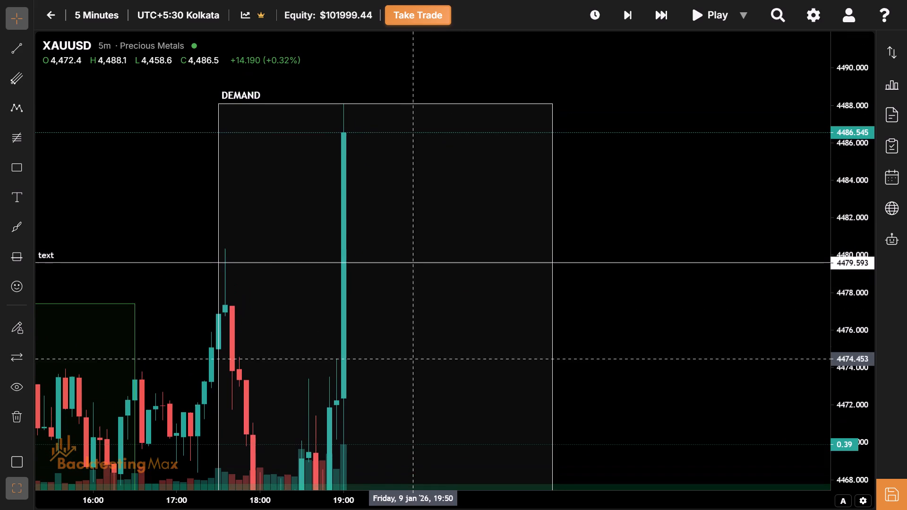
left_click_drag(416, 346, 458, 322)
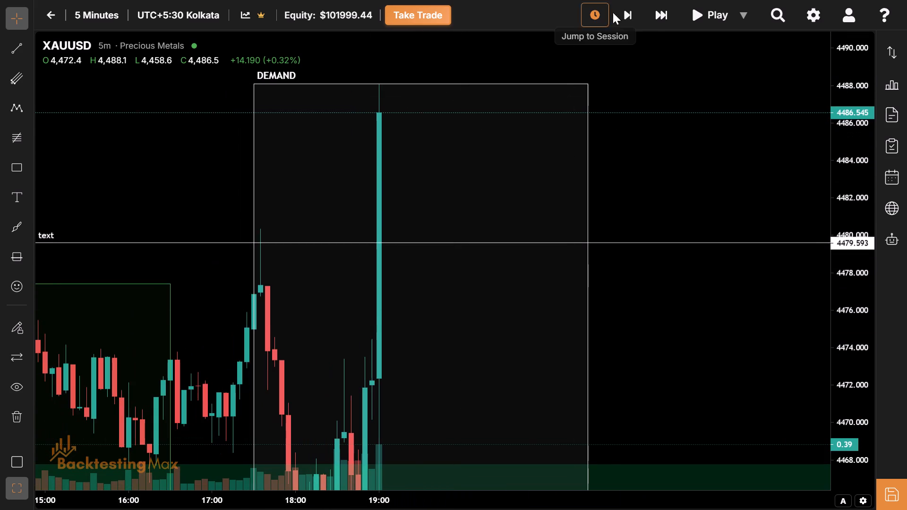
left_click(621, 12)
Raise the New York session box's top edge to just above the 19:05 candle's high, about 4489.3.
left_click_drag(478, 365, 491, 436)
left_click_drag(487, 222, 486, 283)
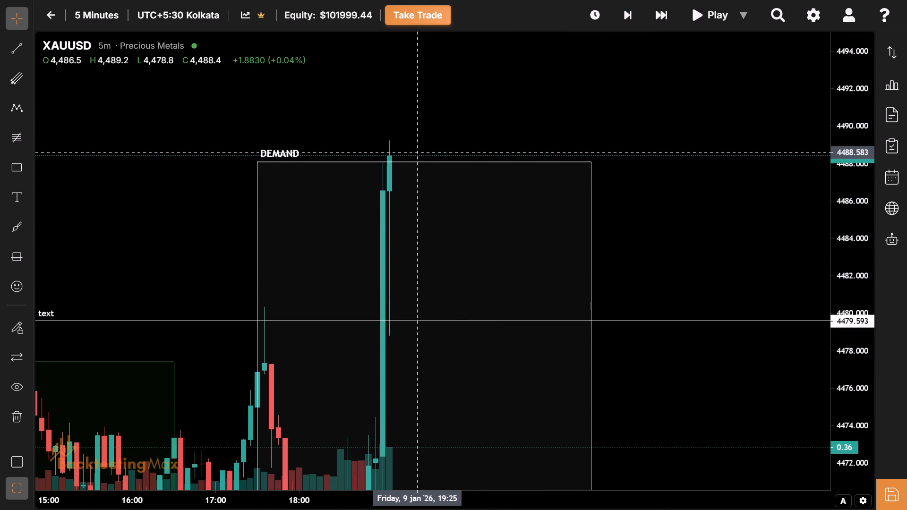
left_click_drag(420, 164, 424, 136)
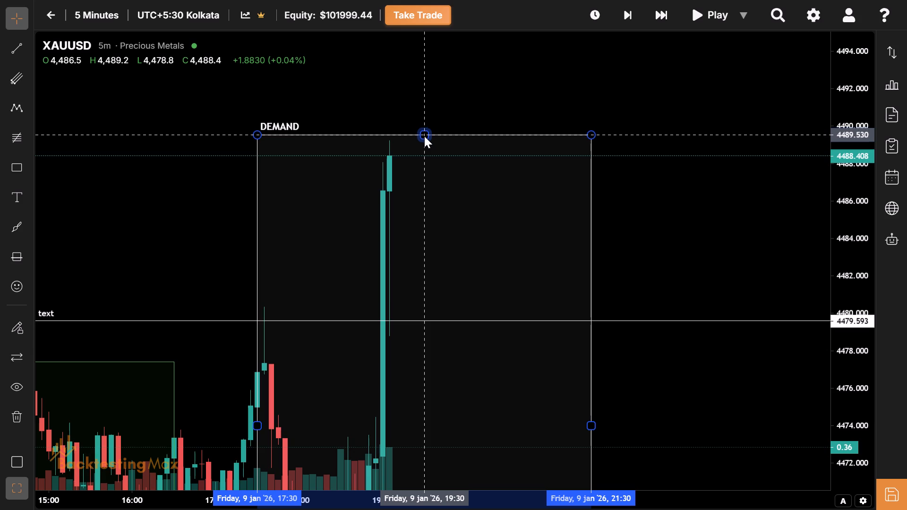
left_click_drag(424, 136, 425, 141)
Draw a horizontal line at the 7 January swing high, about 4500.5.
left_click_drag(411, 260, 363, 244)
left_click_drag(399, 254, 343, 268)
left_click_drag(404, 252, 433, 77)
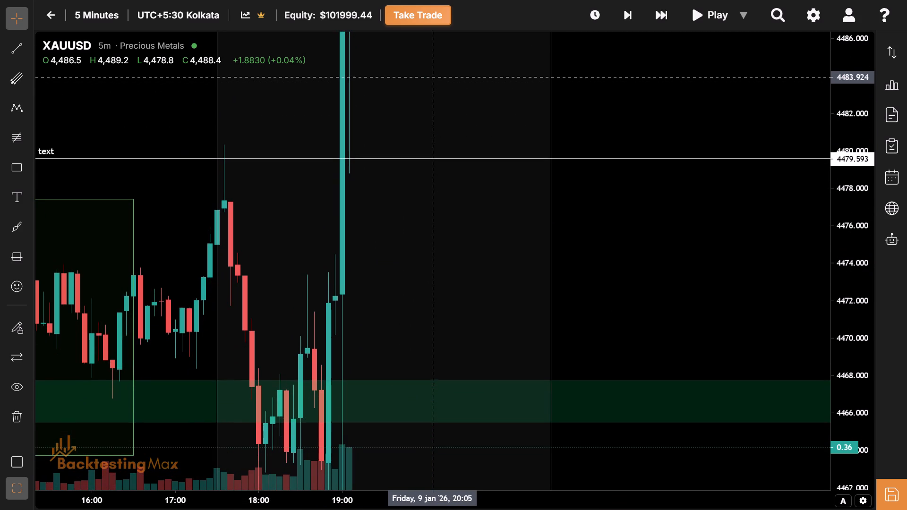
left_click_drag(433, 77, 428, 37)
left_click_drag(386, 282, 387, 235)
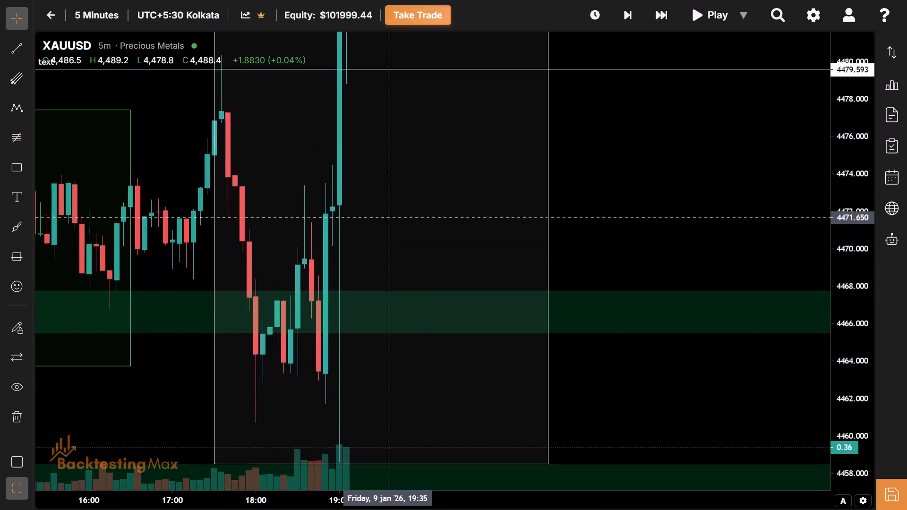
left_click_drag(387, 235, 371, 382)
left_click_drag(327, 500, 350, 503)
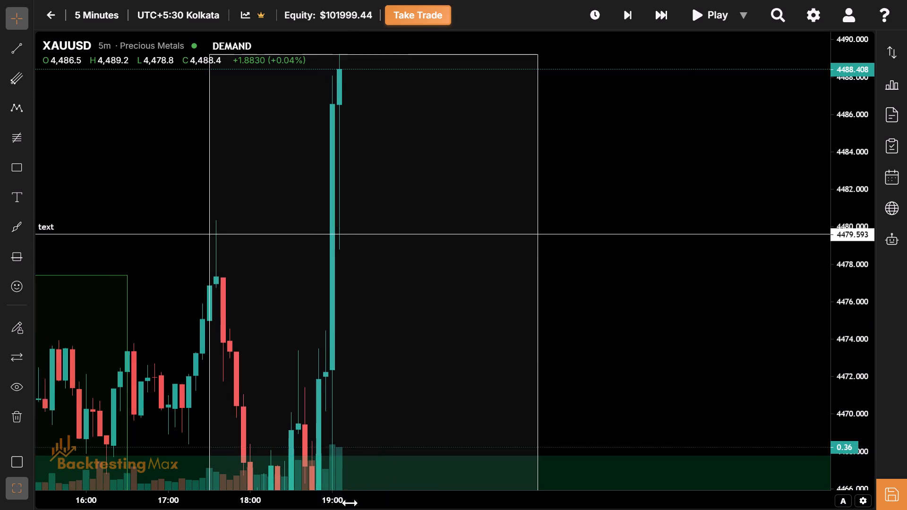
left_click_drag(350, 503, 589, 509)
left_click_drag(856, 62, 876, 400)
left_click_drag(466, 206, 658, 276)
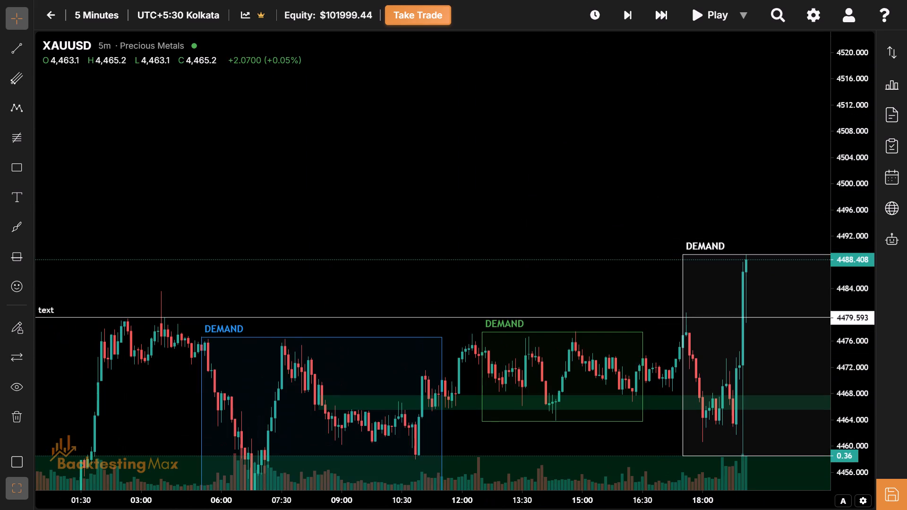
left_click_drag(353, 503, 746, 507)
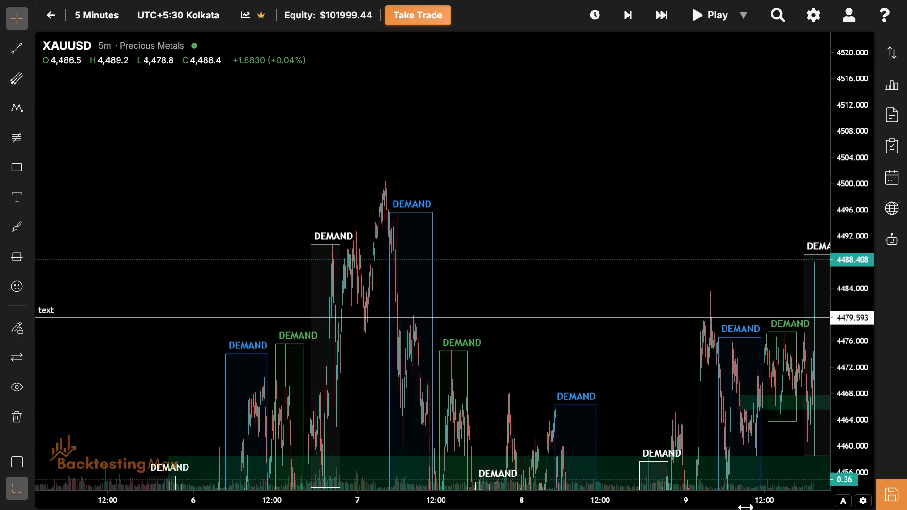
left_click_drag(608, 254, 546, 312)
left_click_drag(546, 312, 608, 300)
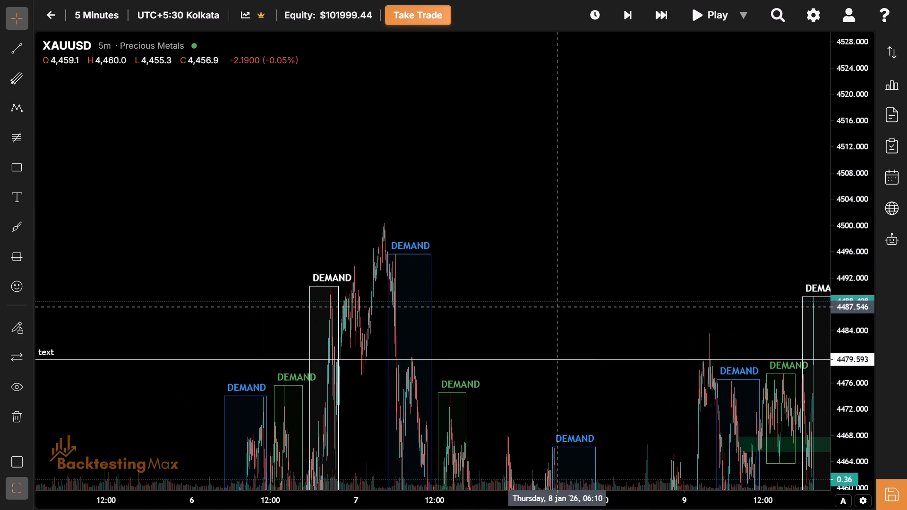
left_click(29, 42)
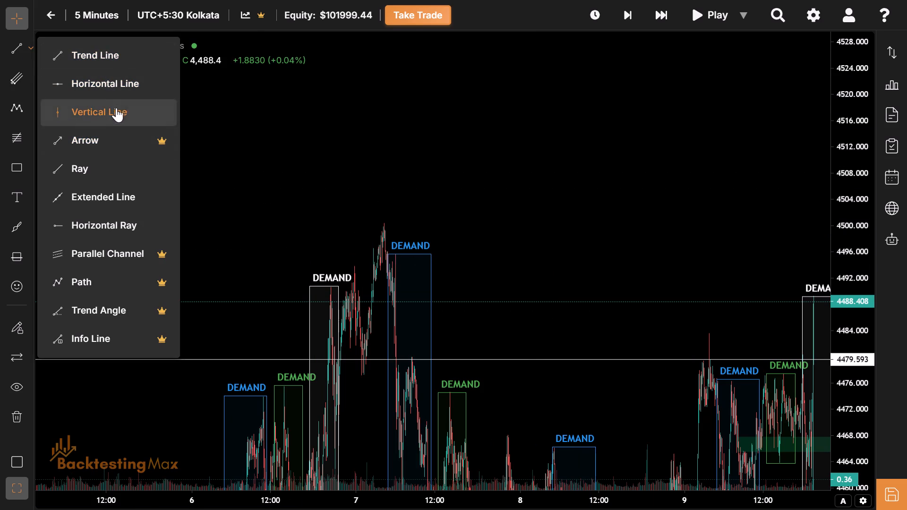
left_click(117, 91)
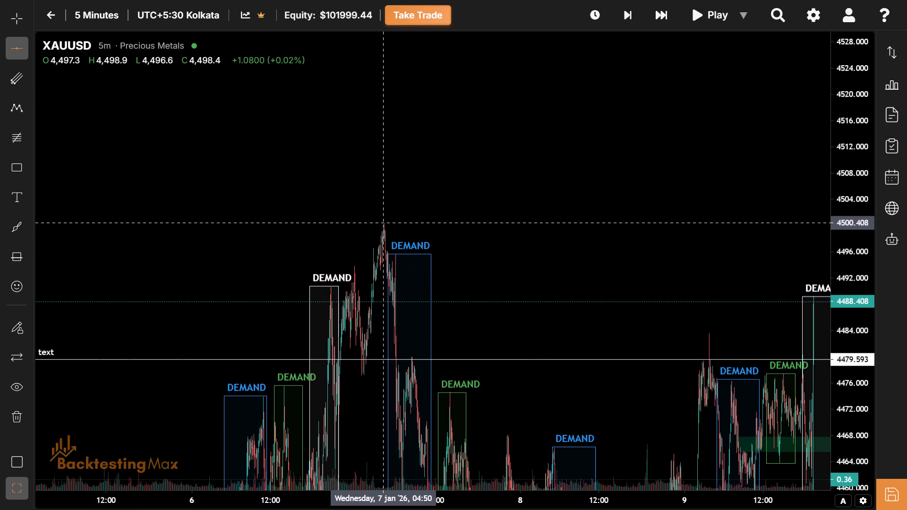
left_click(384, 222)
Examine the 9 January New York session's price action relative to the horizontal levels at about 4479.6 and 4500.5.
left_click_drag(550, 283, 189, 227)
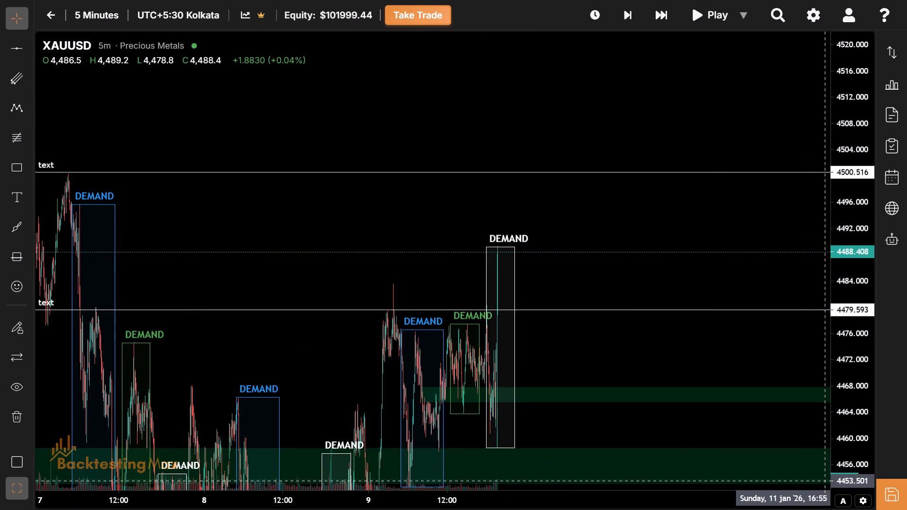
left_click_drag(845, 458, 843, 402)
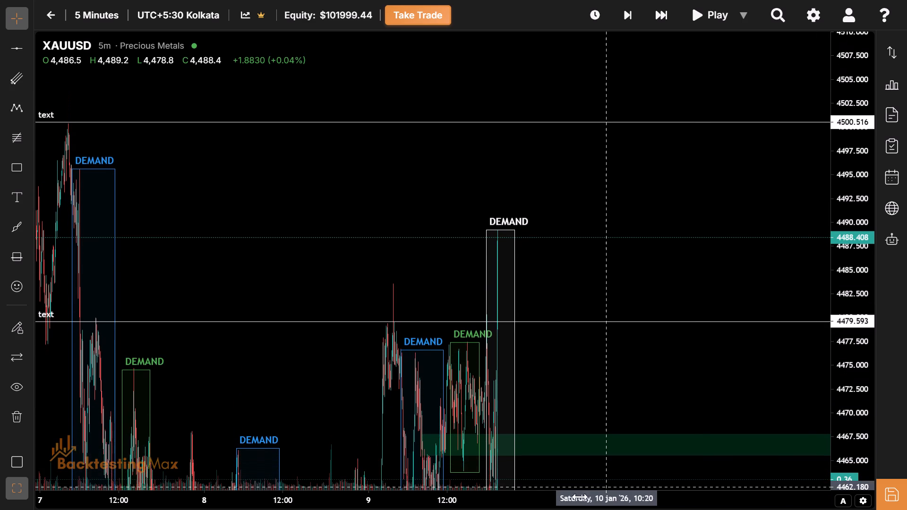
left_click_drag(557, 498, 153, 509)
left_click_drag(180, 416, 584, 391)
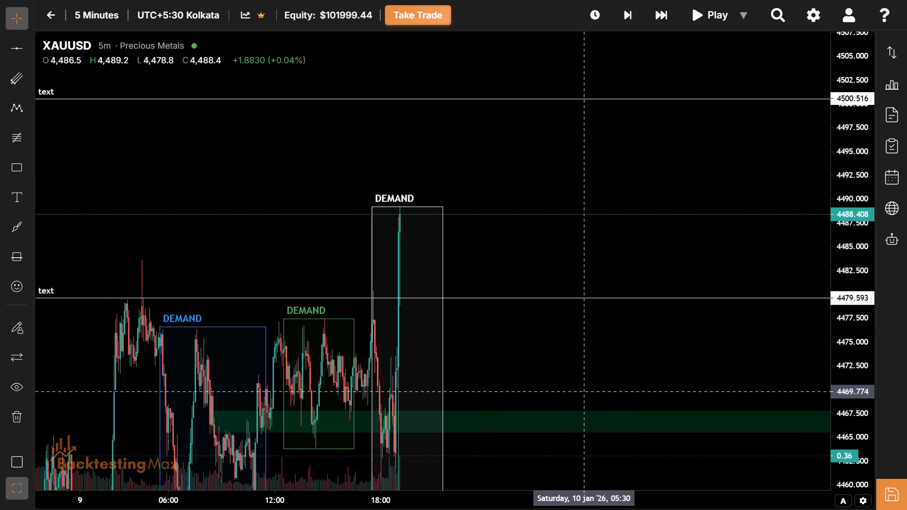
left_click_drag(608, 509, 616, 489)
left_click_drag(616, 489, 616, 499)
left_click_drag(616, 499, 326, 509)
left_click_drag(182, 368, 679, 353)
left_click_drag(644, 507, 581, 509)
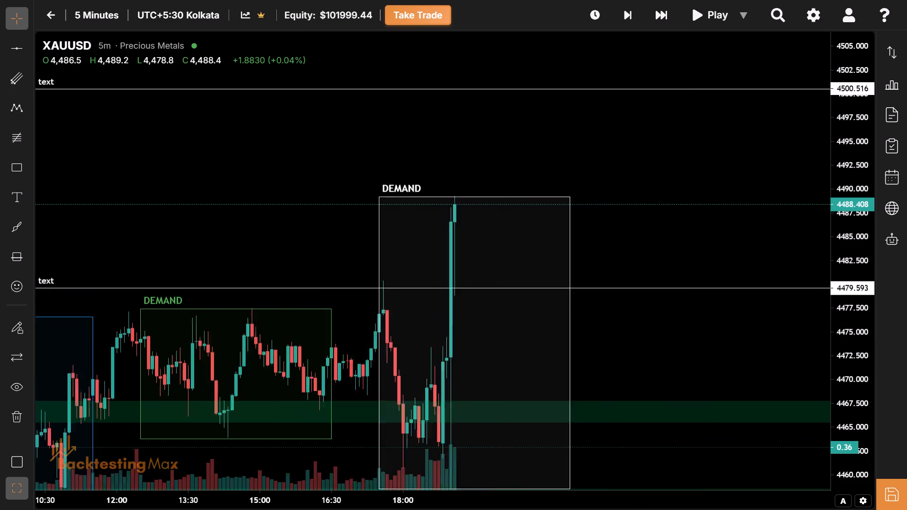
left_click_drag(581, 509, 478, 509)
left_click_drag(520, 323, 695, 313)
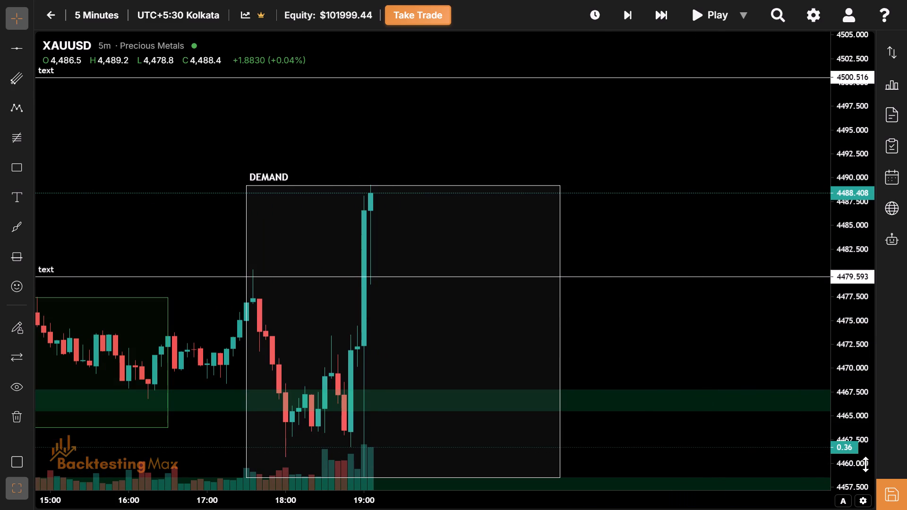
left_click_drag(871, 464, 856, 406)
left_click_drag(679, 383, 587, 465)
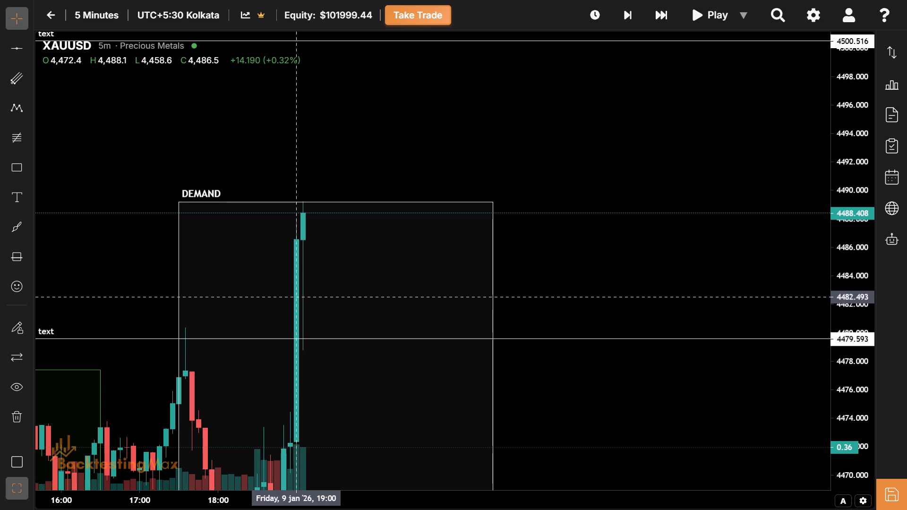
left_click_drag(606, 416, 645, 207)
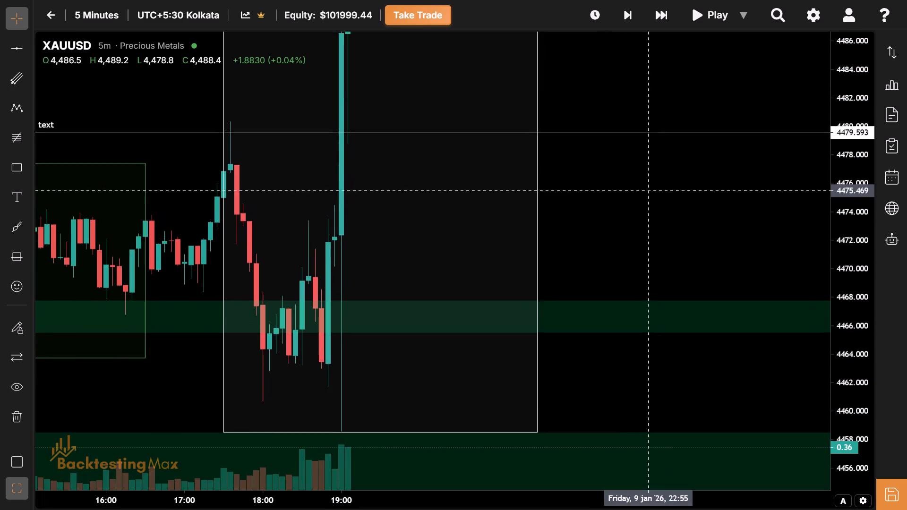
left_click_drag(645, 207, 630, 296)
left_click_drag(548, 352, 549, 413)
left_click_drag(605, 240, 556, 341)
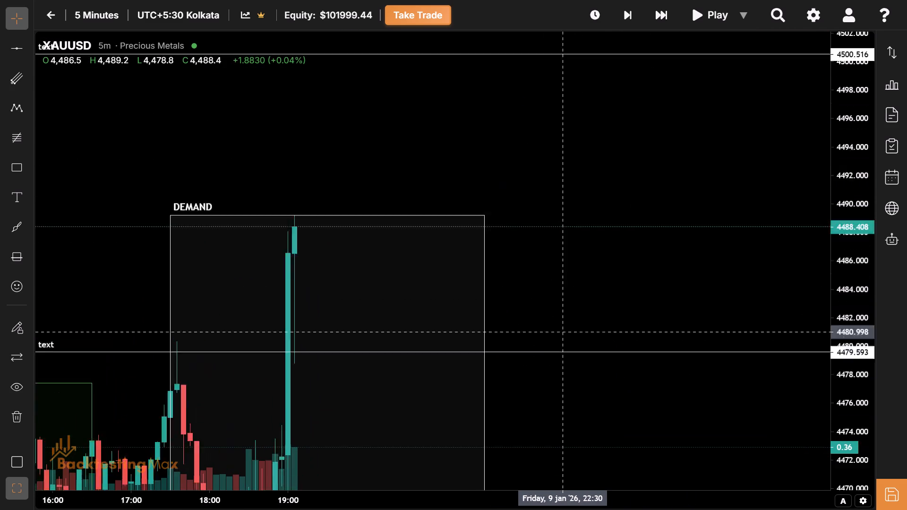
left_click_drag(556, 341, 544, 365)
left_click_drag(555, 297, 551, 308)
left_click_drag(518, 325, 501, 326)
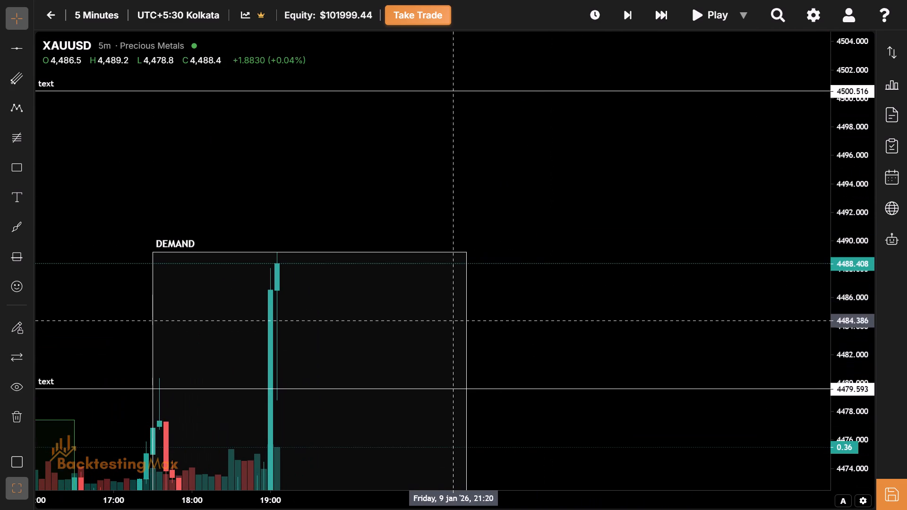
Start a new long market trade and lower its stop loss to about 4481.4, above the 4479.6 level.
left_click(419, 20)
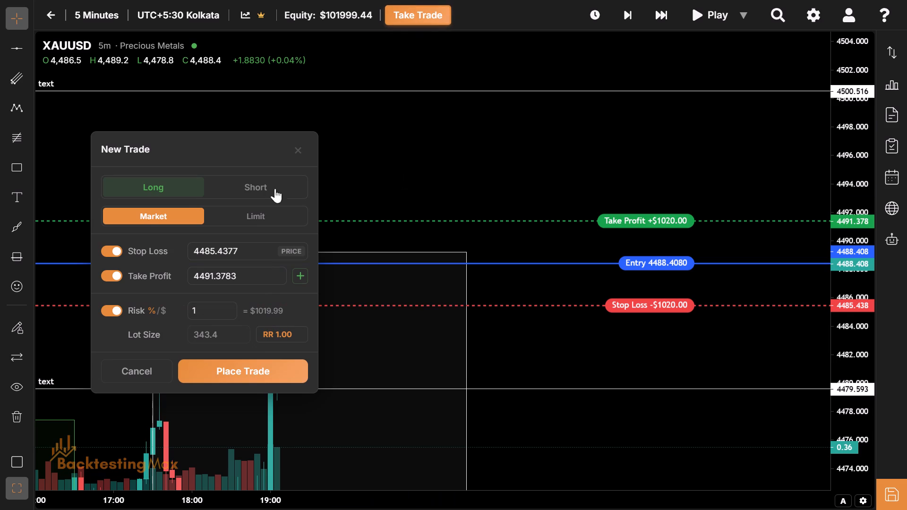
left_click_drag(203, 145, 790, 365)
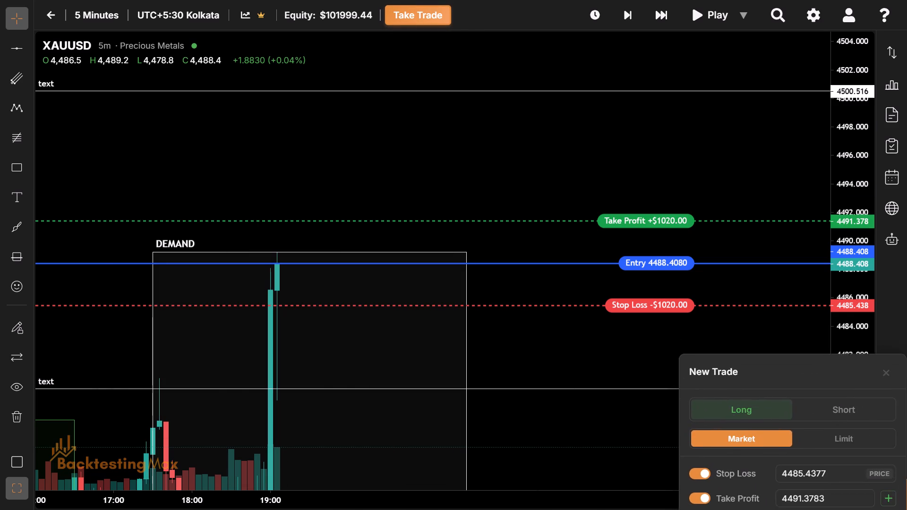
left_click_drag(790, 365, 797, 337)
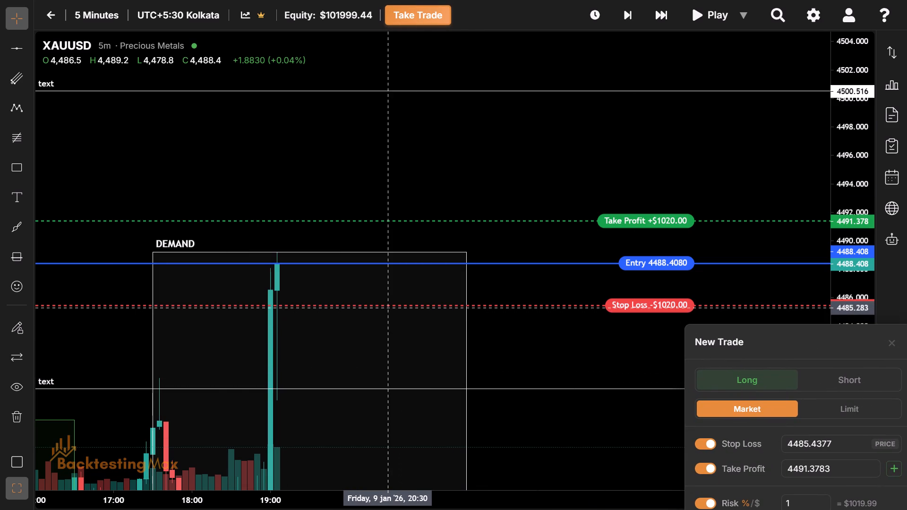
left_click_drag(391, 305, 419, 339)
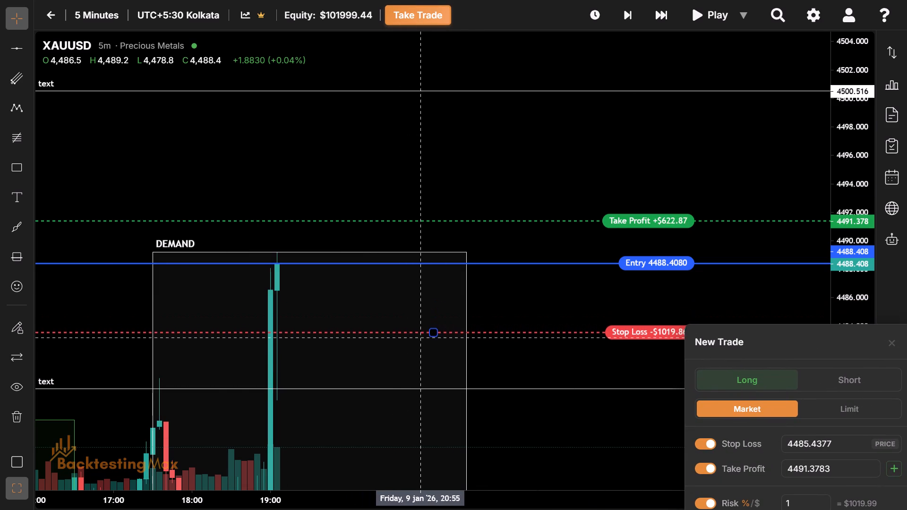
left_click_drag(419, 339, 419, 337)
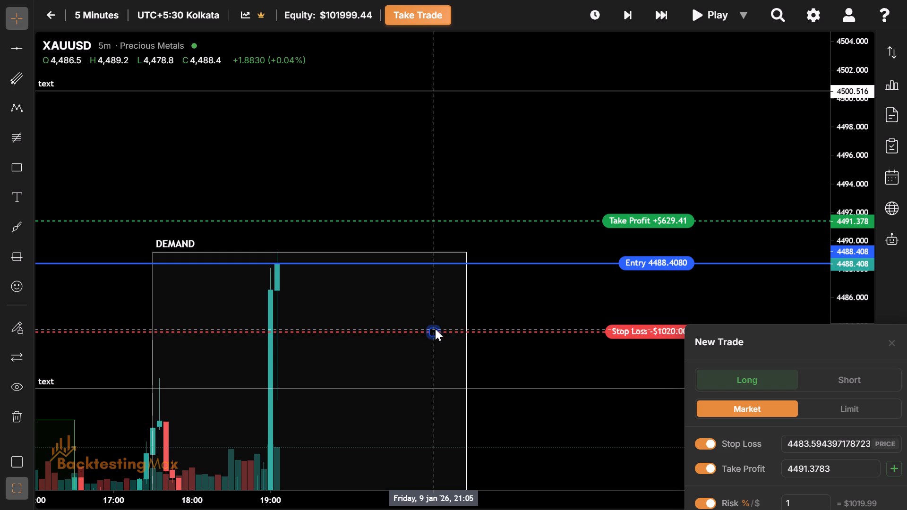
left_click_drag(435, 329, 439, 363)
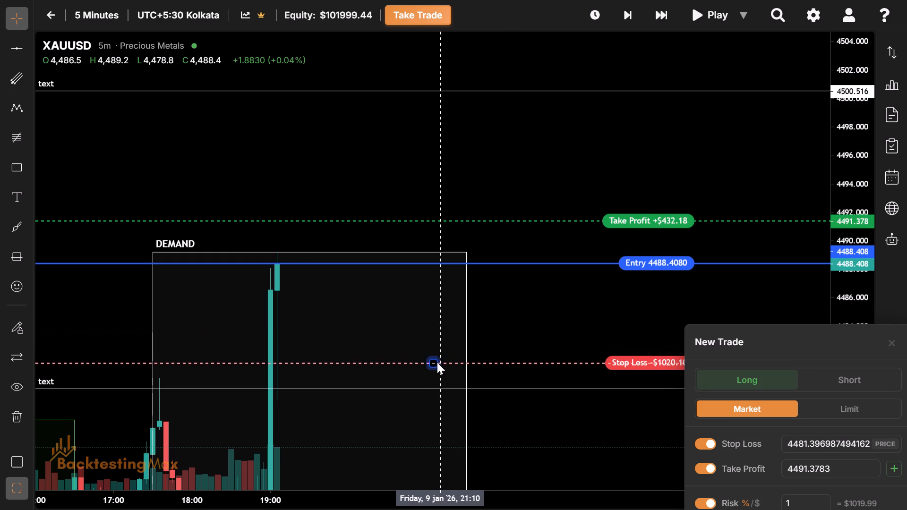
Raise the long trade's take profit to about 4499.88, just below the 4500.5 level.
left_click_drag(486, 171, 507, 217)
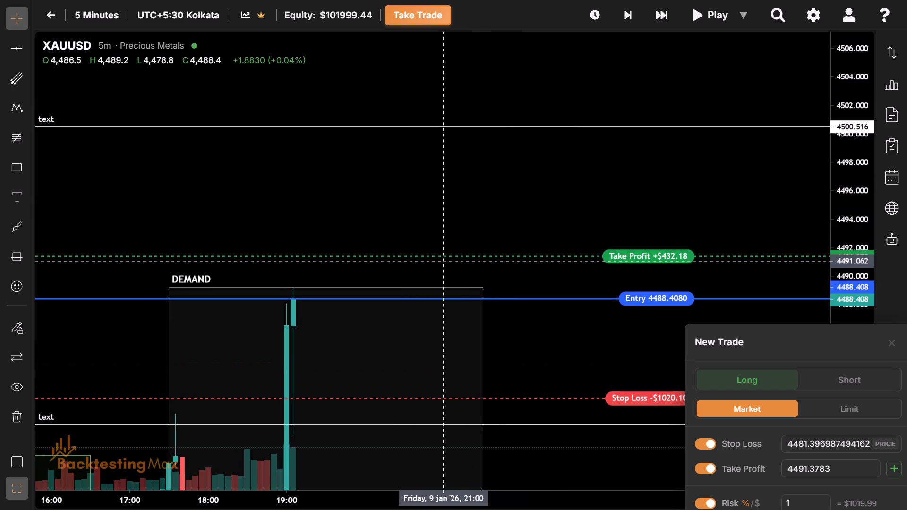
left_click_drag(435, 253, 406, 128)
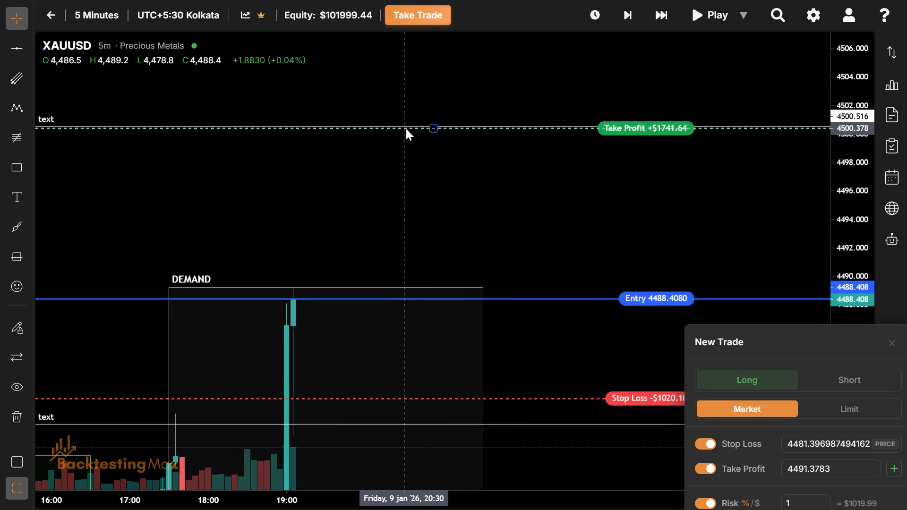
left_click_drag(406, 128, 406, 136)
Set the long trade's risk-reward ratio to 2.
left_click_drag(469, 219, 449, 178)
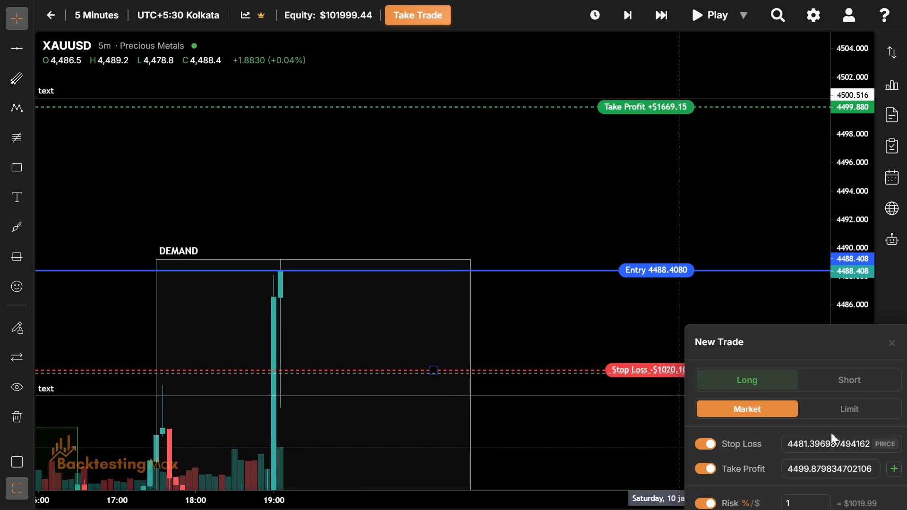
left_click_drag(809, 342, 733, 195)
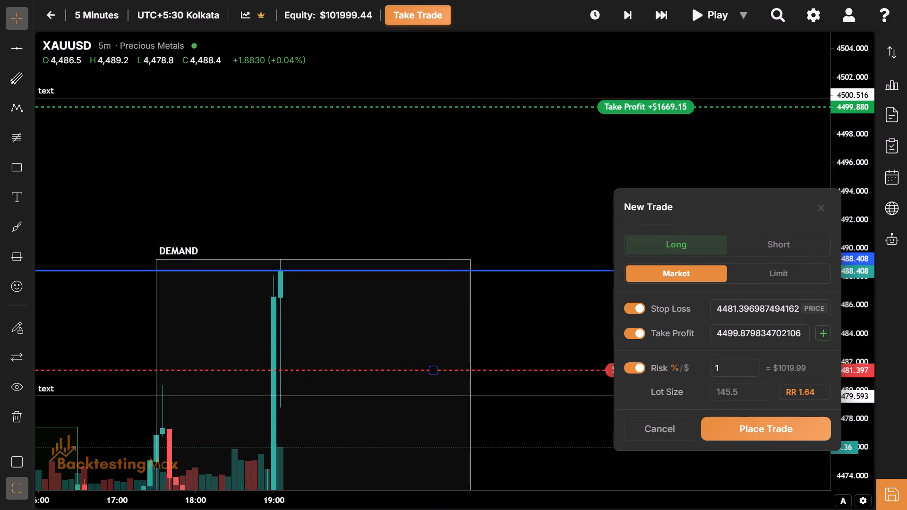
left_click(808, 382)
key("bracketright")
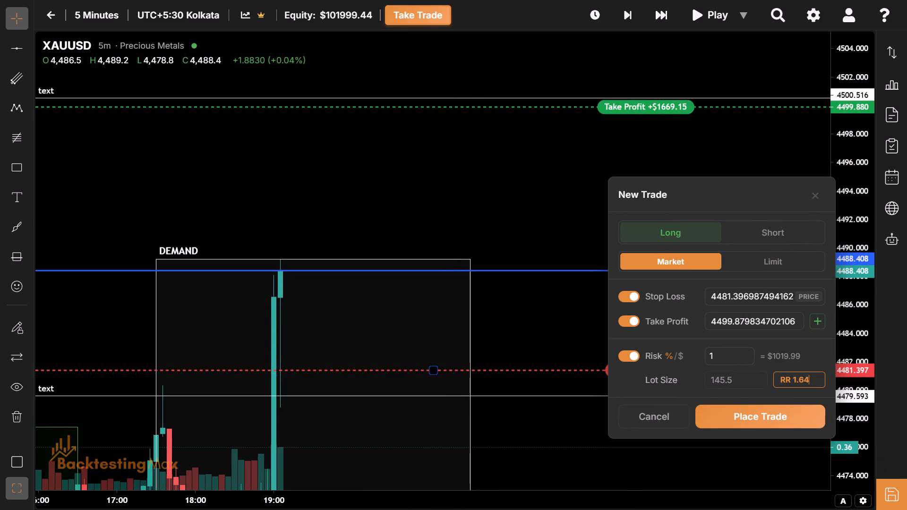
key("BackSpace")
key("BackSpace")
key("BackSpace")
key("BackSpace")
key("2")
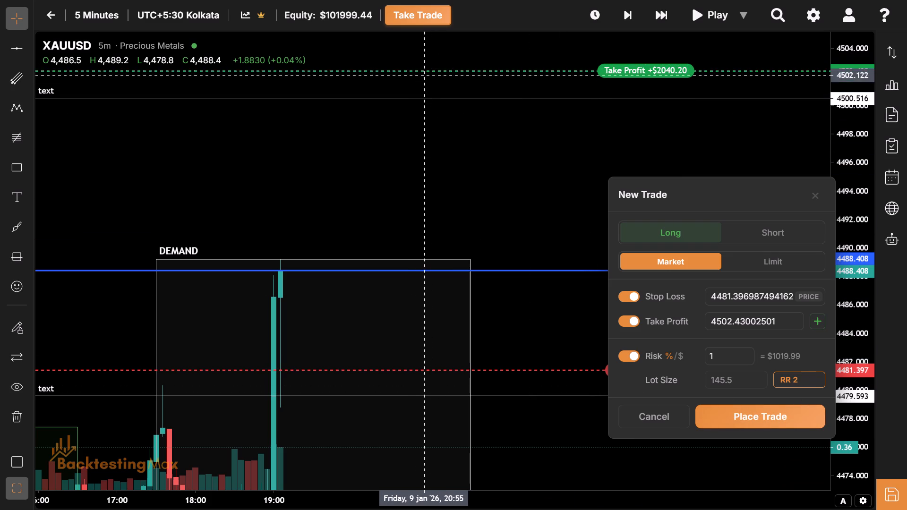
Move the long trade's take profit to about 4500.19, just below the 4500.5 level.
left_click_drag(422, 71, 424, 130)
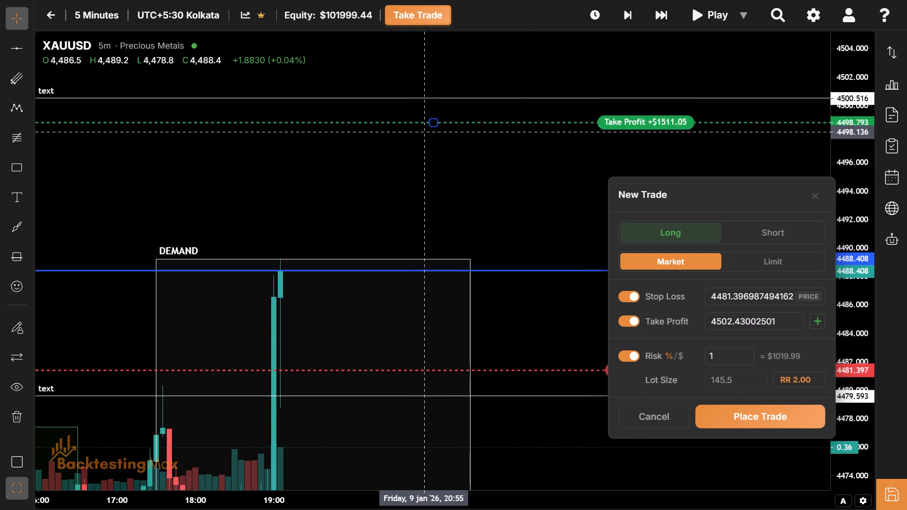
left_click_drag(424, 130, 422, 112)
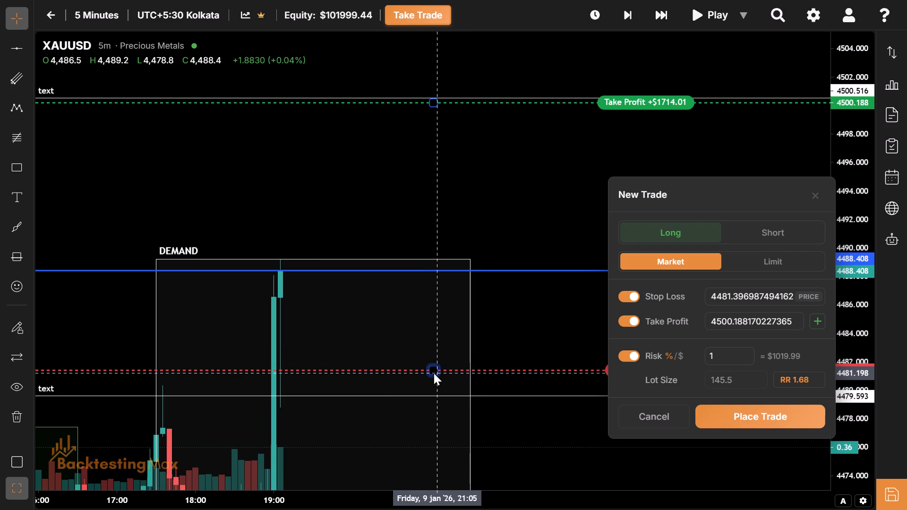
Raise the stop loss to about 4482.54 for a risk-reward ratio of about 2, and place the long trade.
left_click_drag(434, 373, 433, 360)
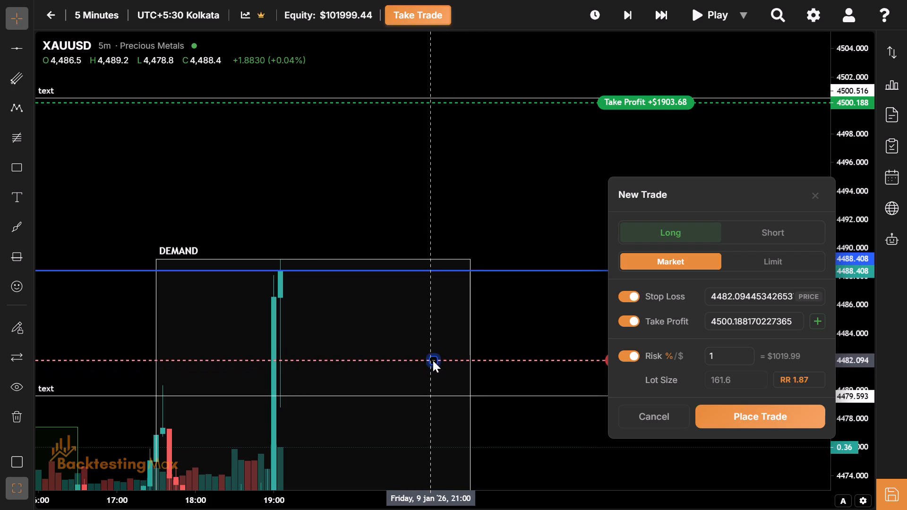
left_click_drag(432, 359, 432, 354)
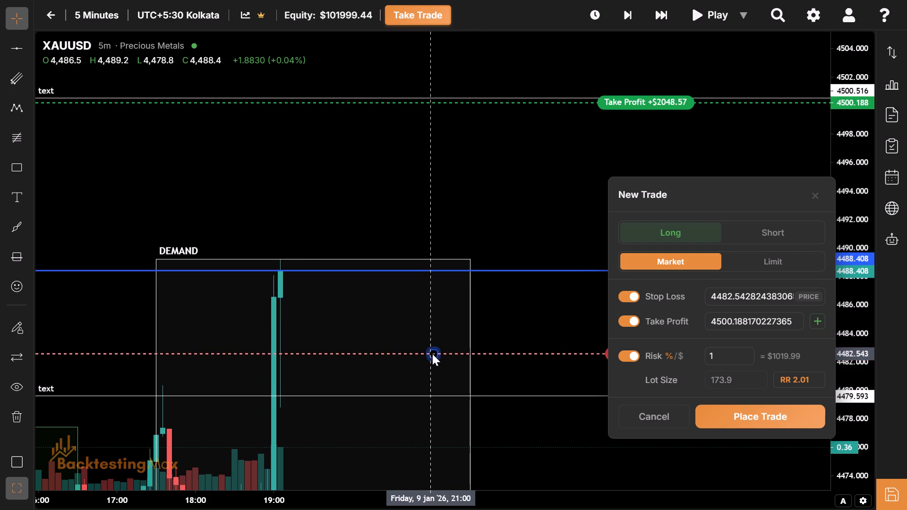
left_click(770, 419)
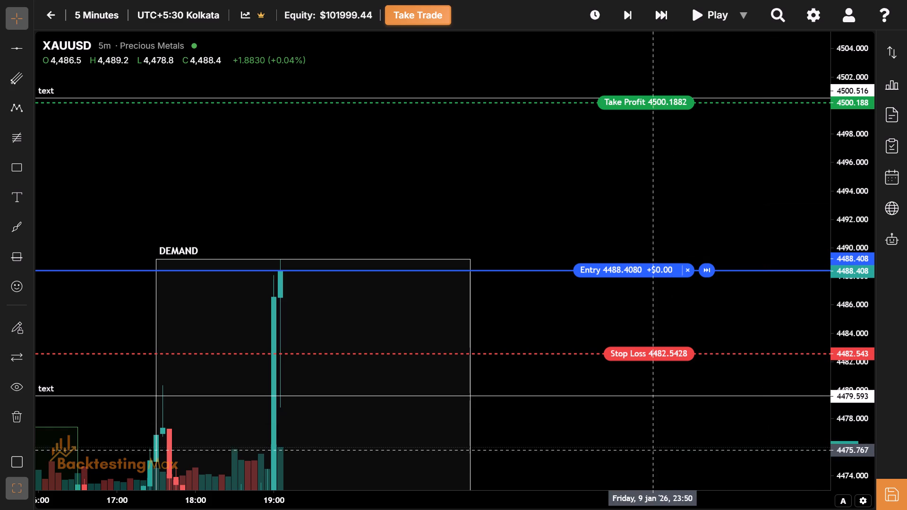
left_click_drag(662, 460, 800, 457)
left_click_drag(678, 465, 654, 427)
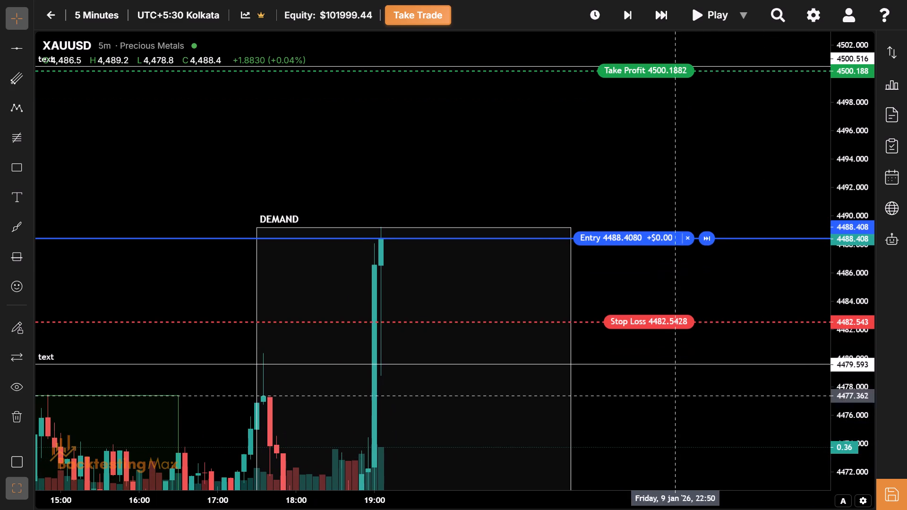
Fast-forward the replay to the exit of the open long trade entered at 4488.41.
left_click(707, 237)
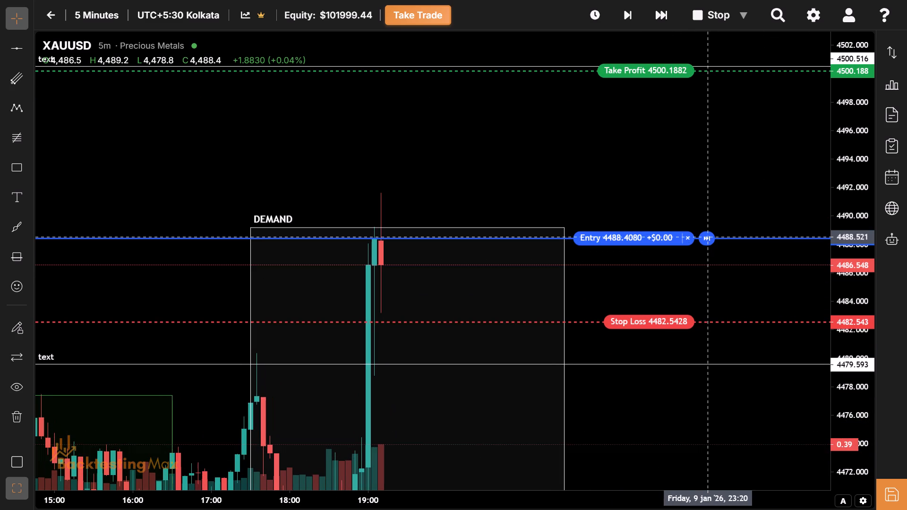
left_click_drag(641, 261, 646, 298)
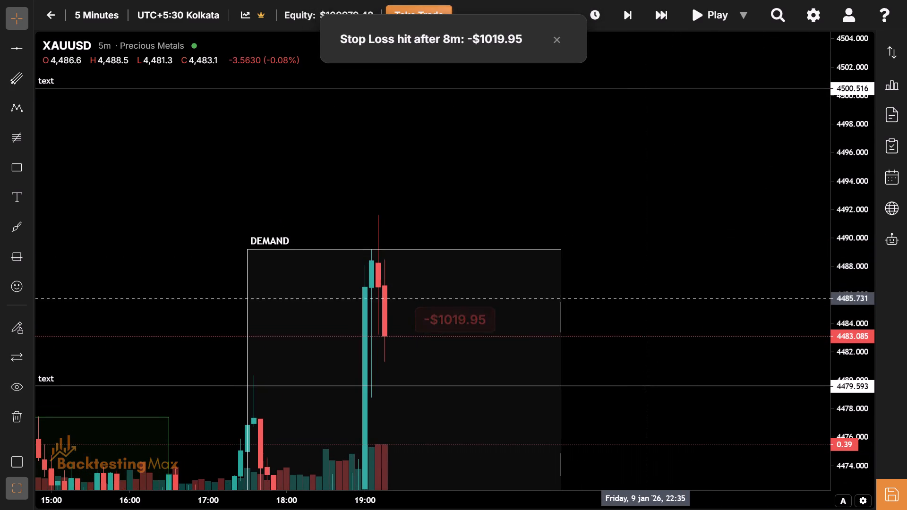
left_click_drag(597, 211, 599, 229)
left_click_drag(584, 212, 578, 211)
left_click_drag(578, 211, 582, 215)
Advance the 5-minute replay by three bars.
left_click_drag(383, 333, 416, 171)
left_click_drag(416, 171, 393, 233)
left_click(632, 13)
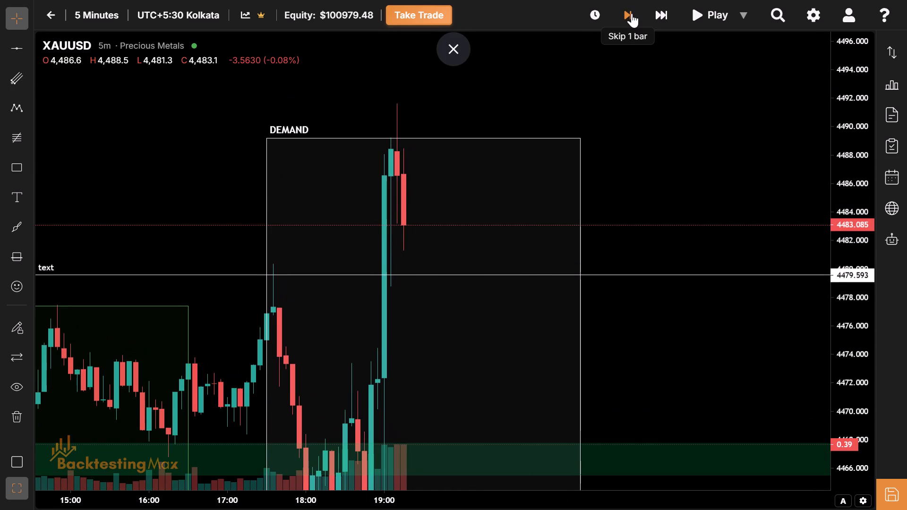
left_click(632, 13)
left_click(632, 13)
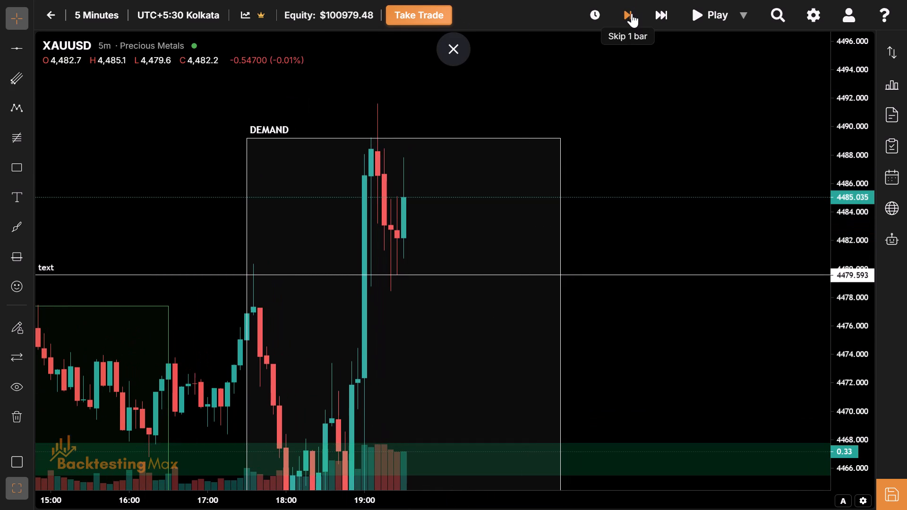
Raise the top edge of the white New York session box to the session high at about 4491.5.
left_click_drag(479, 175, 445, 238)
left_click_drag(665, 117, 644, 153)
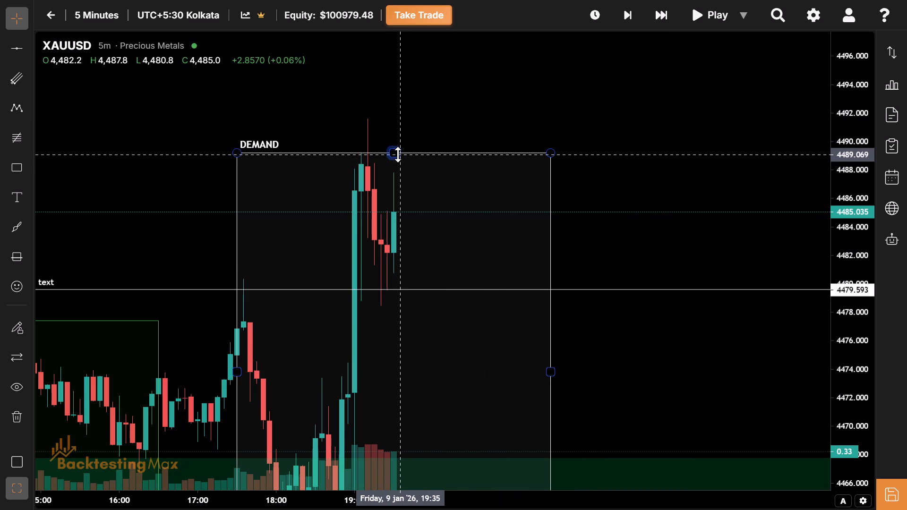
left_click_drag(398, 154, 393, 120)
Advance the 5-minute replay by one more bar.
left_click_drag(391, 212, 426, 165)
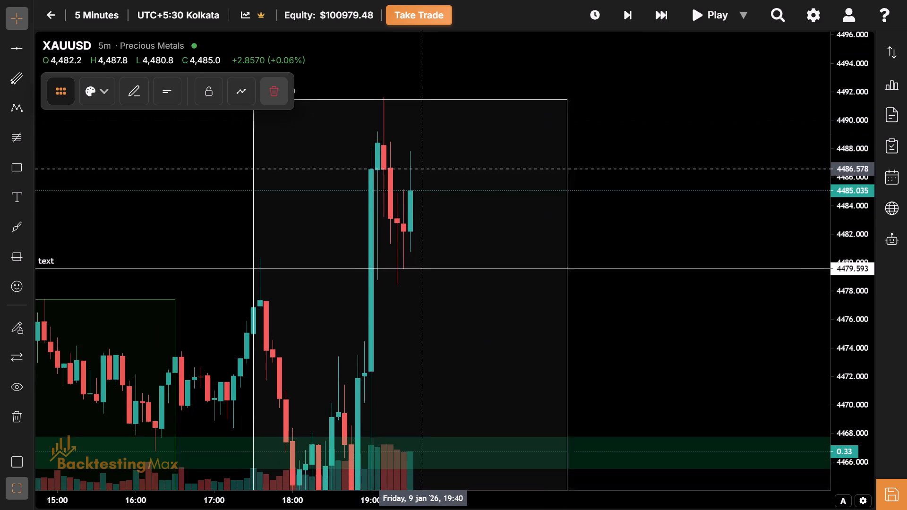
left_click_drag(426, 165, 430, 160)
left_click_drag(492, 414, 466, 423)
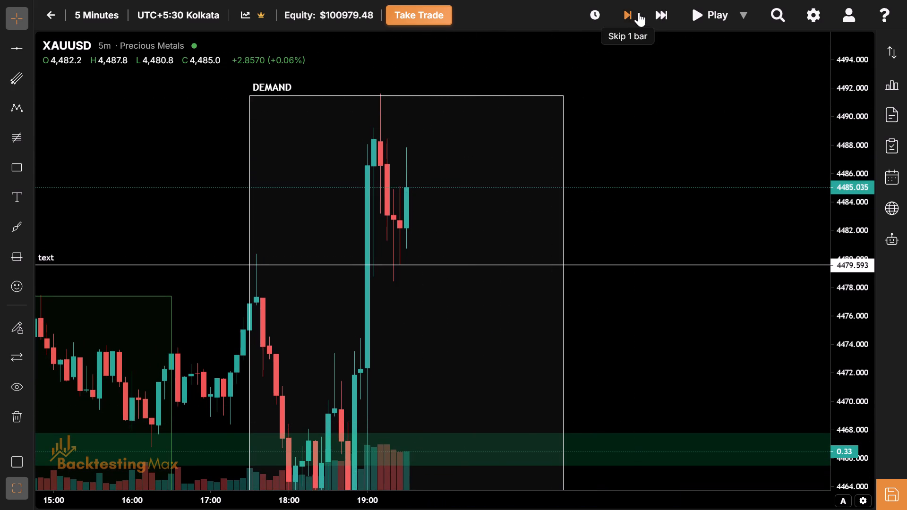
left_click_drag(419, 436, 404, 402)
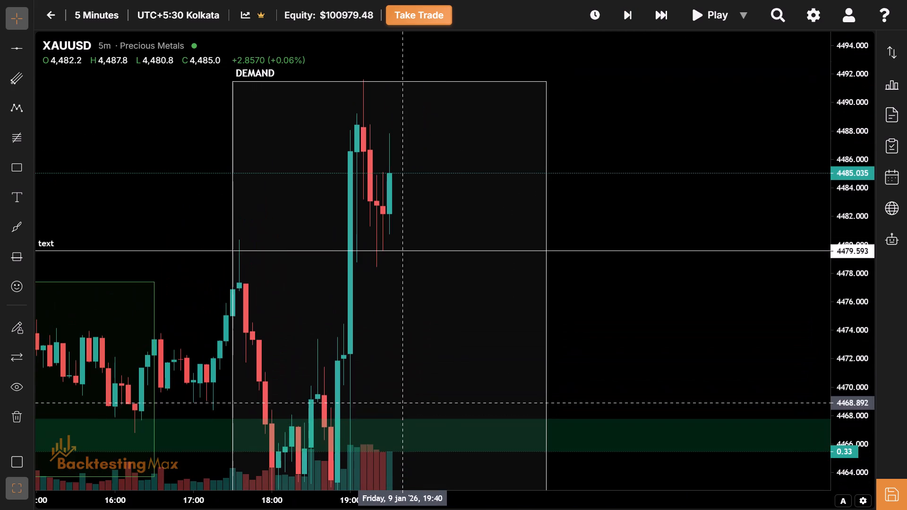
left_click_drag(456, 180, 413, 286)
left_click(634, 16)
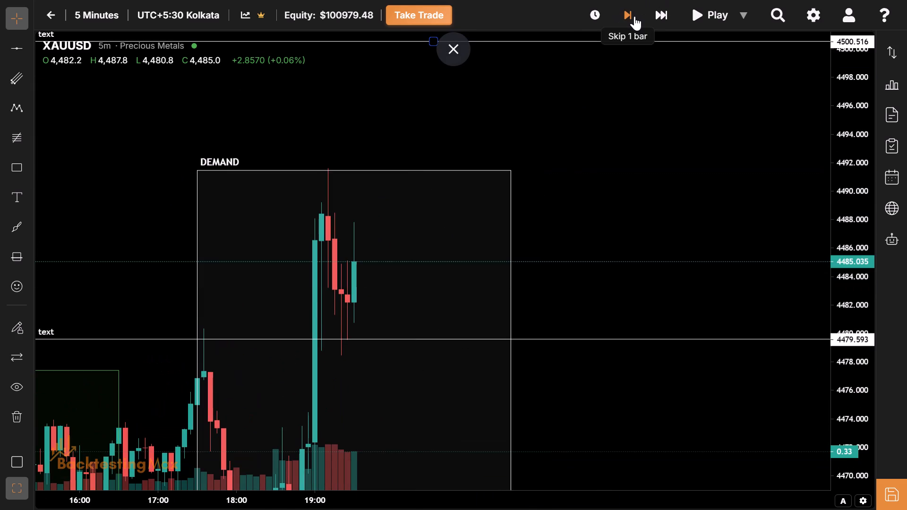
Switch the chart to the 15-minute timeframe and advance the replay by one bar.
left_click(105, 22)
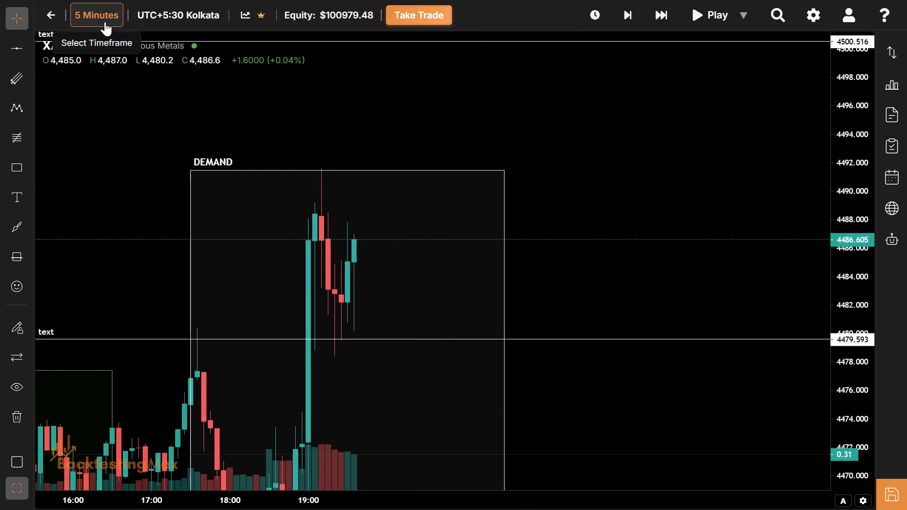
left_click(127, 183)
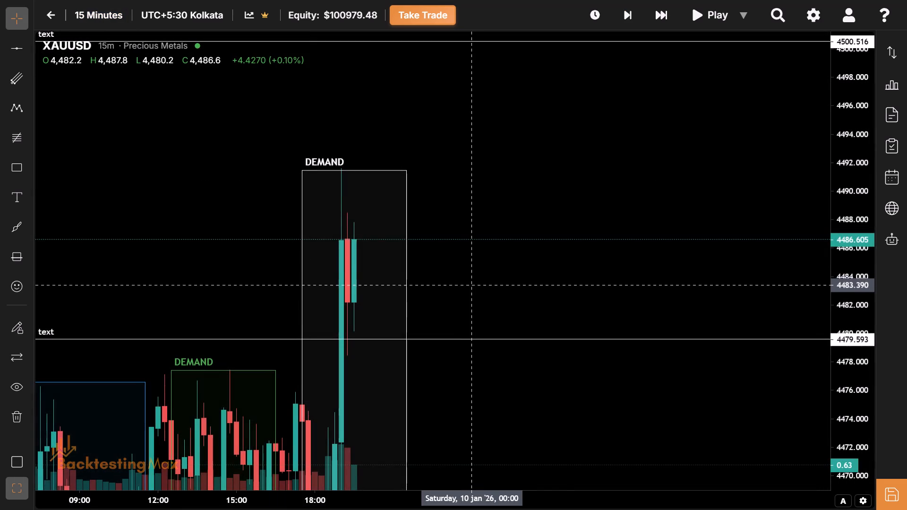
left_click_drag(475, 285, 510, 265)
left_click(510, 265)
left_click_drag(510, 265, 502, 265)
left_click_drag(502, 265, 438, 294)
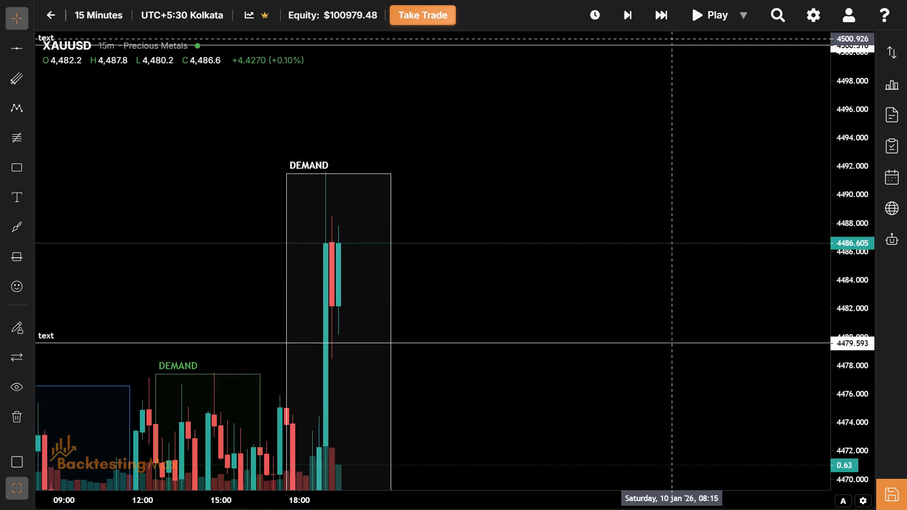
left_click(630, 14)
Raise the top edge of the white New York session box to the new high at about 4496.3.
left_click_drag(465, 195, 468, 211)
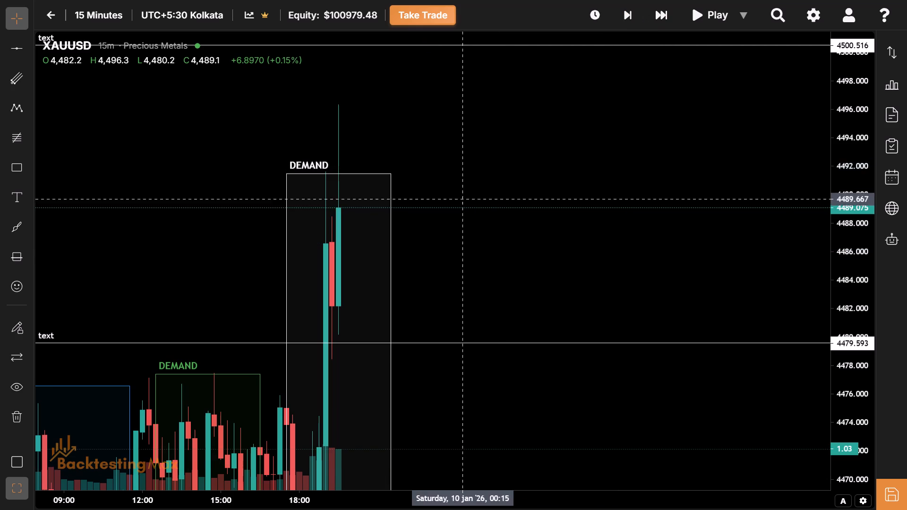
left_click_drag(468, 211, 482, 253)
left_click_drag(350, 224, 344, 171)
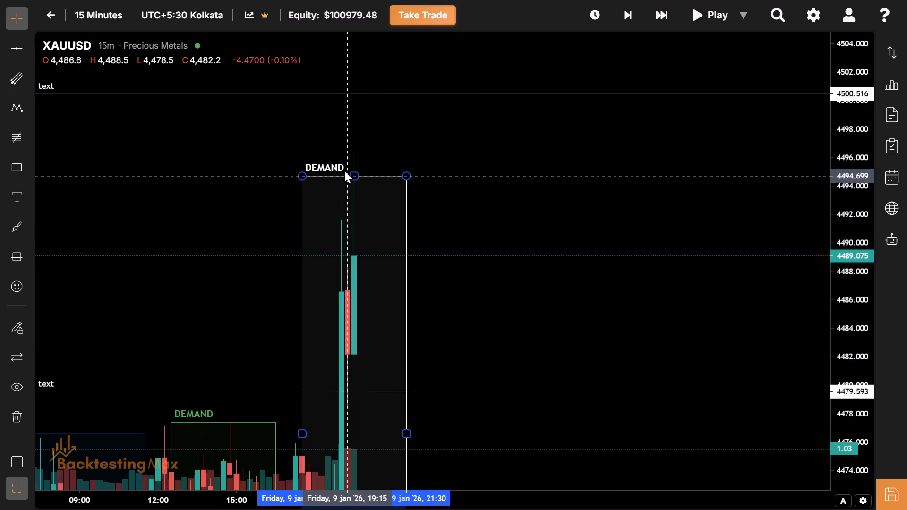
left_click_drag(344, 171, 339, 158)
left_click_drag(570, 287, 555, 235)
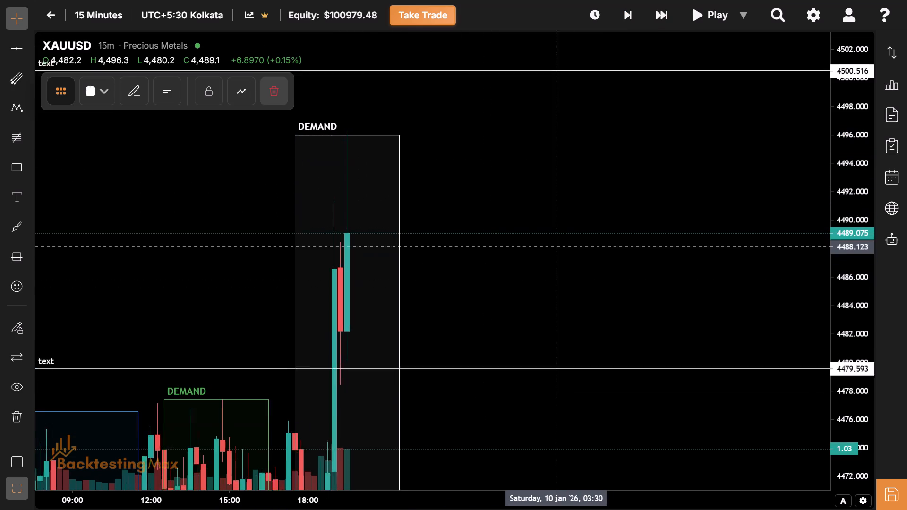
left_click_drag(555, 235, 553, 213)
left_click_drag(553, 213, 576, 301)
left_click_drag(368, 154, 394, 153)
left_click(610, 432)
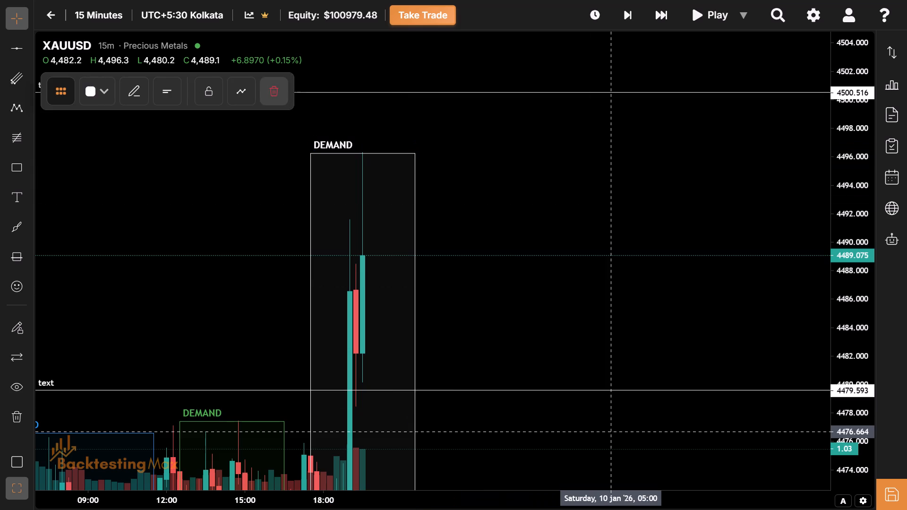
Review the levels below the rally and switch the chart back to the 5-minute timeframe.
left_click_drag(610, 432, 615, 345)
left_click_drag(591, 355, 592, 294)
left_click_drag(471, 385, 482, 360)
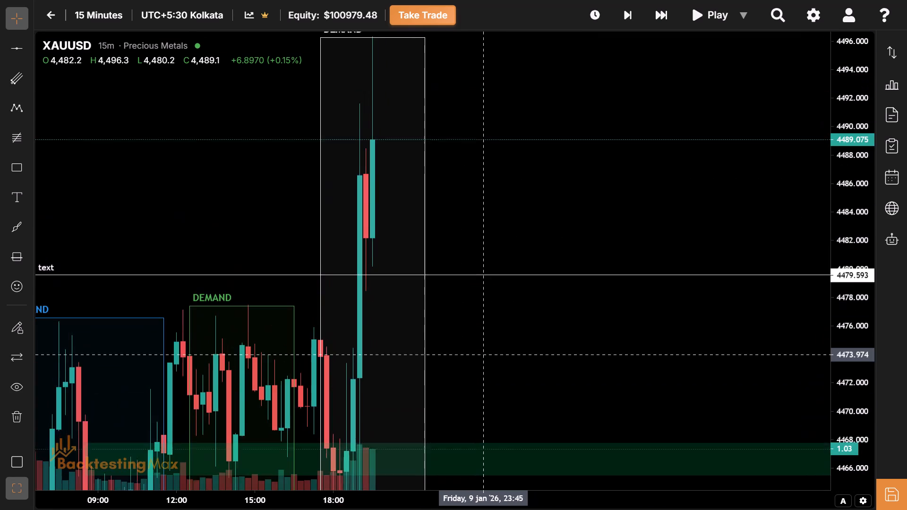
left_click_drag(482, 360, 481, 363)
left_click_drag(481, 363, 472, 425)
left_click_drag(481, 296, 478, 394)
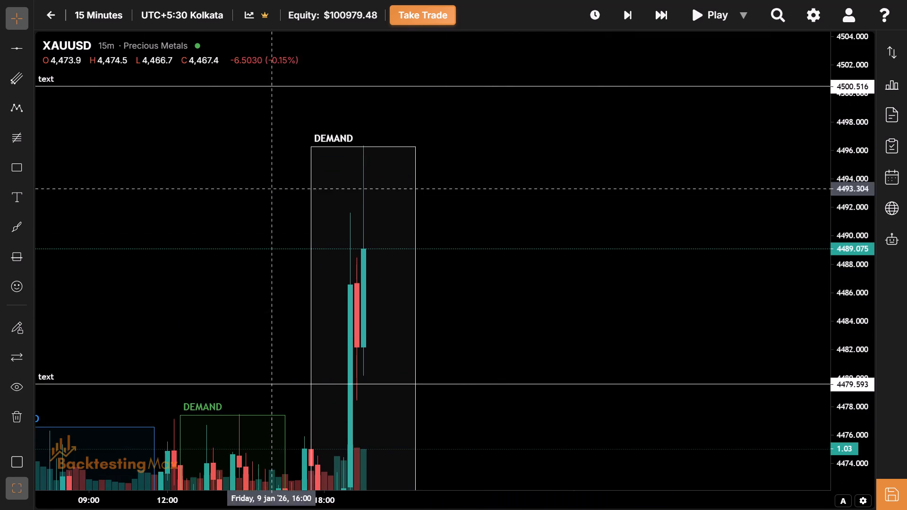
left_click(83, 8)
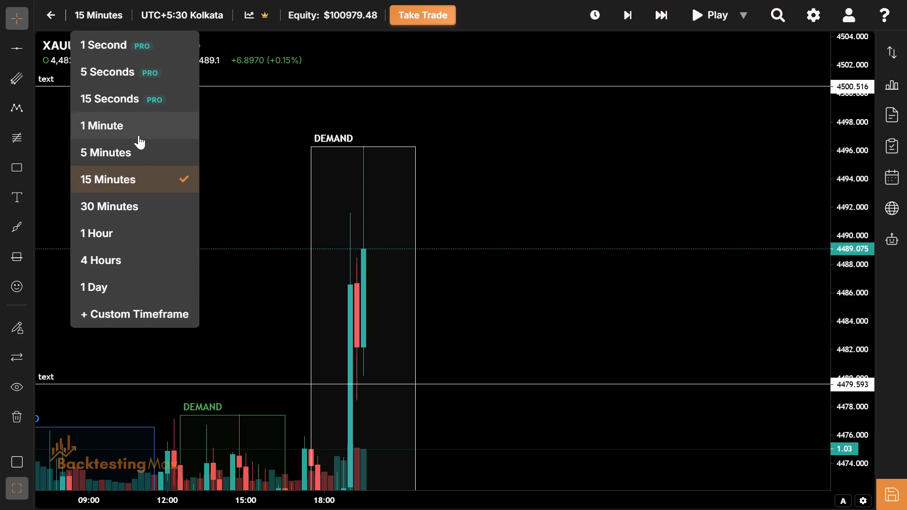
left_click(138, 143)
Advance the 5-minute replay nine bars, up to about 20:25.
left_click_drag(342, 247, 313, 198)
left_click(630, 18)
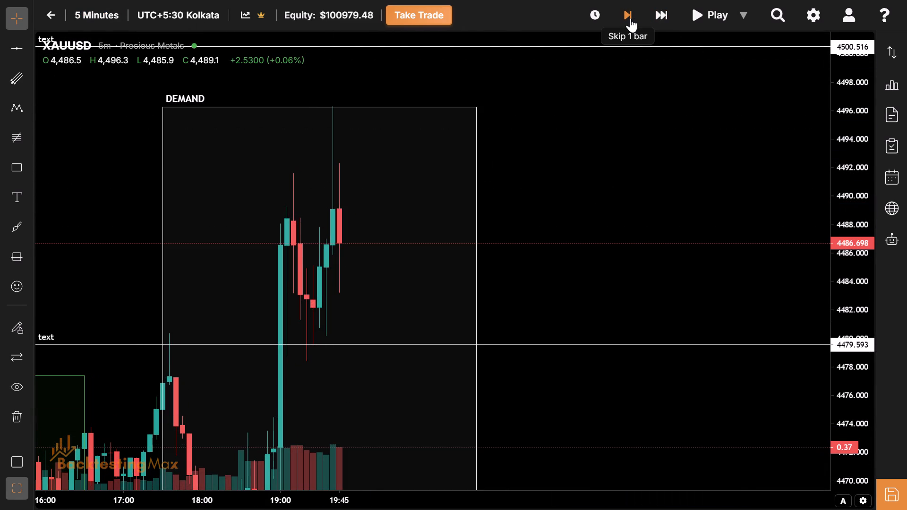
left_click(630, 18)
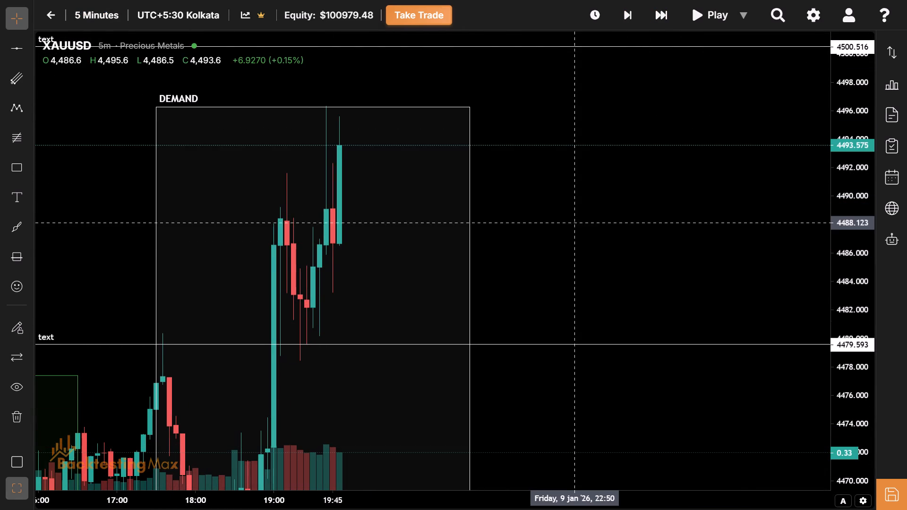
left_click_drag(574, 223, 576, 266)
left_click_drag(576, 266, 591, 253)
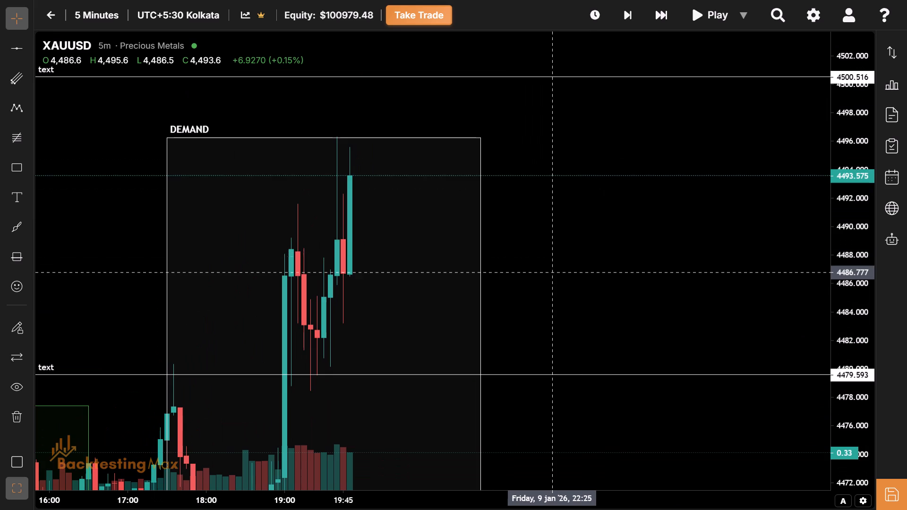
left_click_drag(549, 272, 545, 296)
left_click(630, 22)
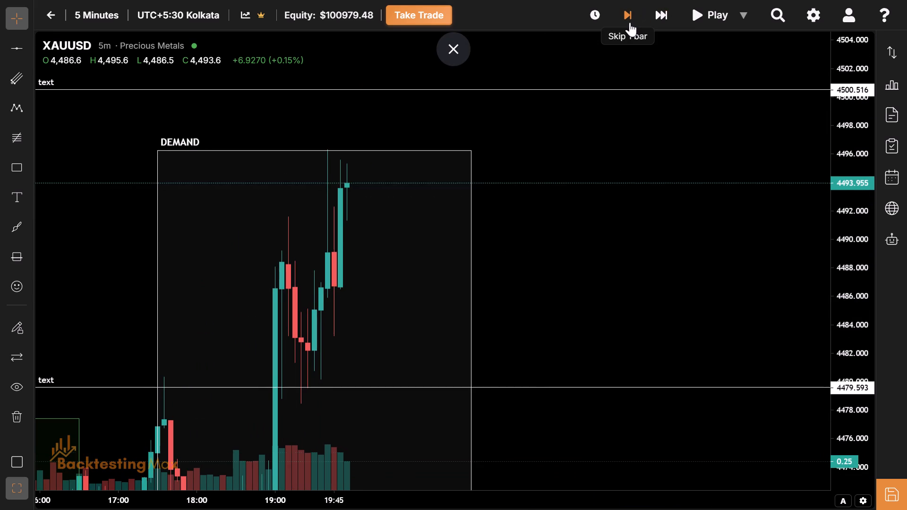
left_click(630, 22)
left_click(630, 22)
left_click(630, 22)
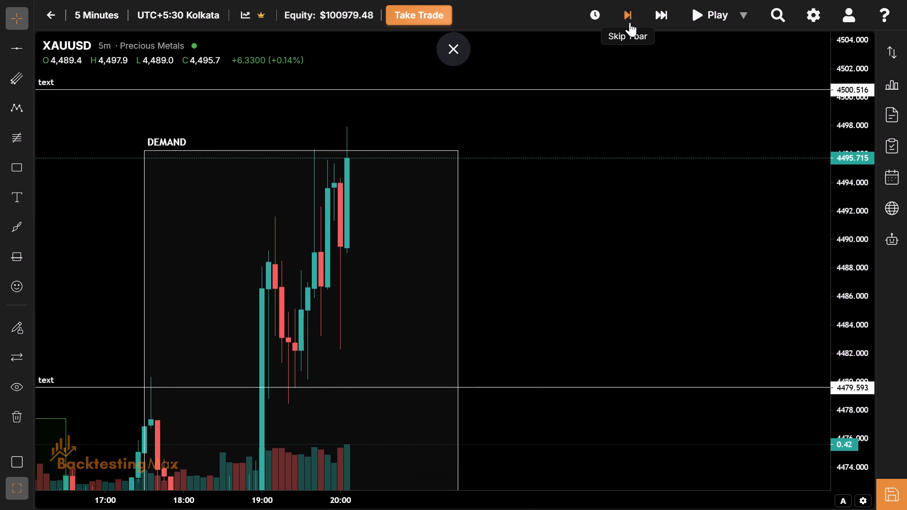
left_click(630, 22)
left_click(630, 22)
left_click(630, 22)
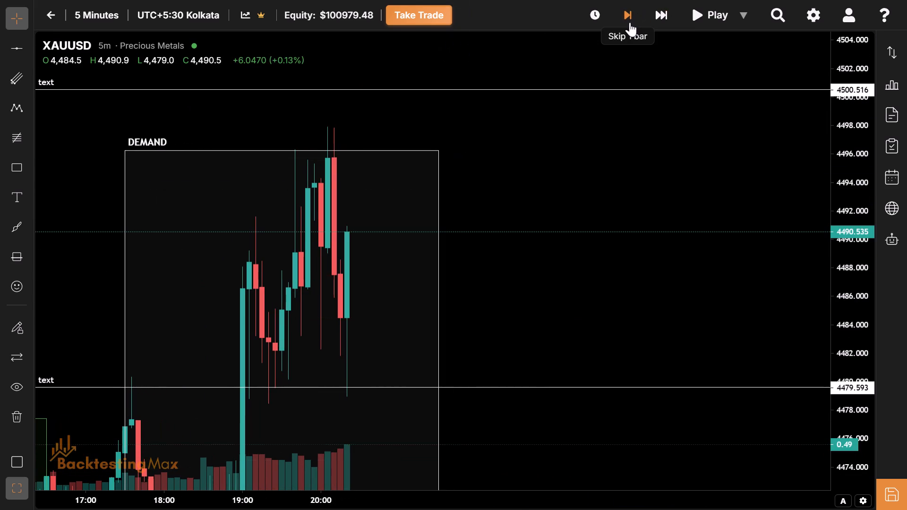
Raise the top edge of the white New York session box to the new high at about 4498.
left_click_drag(542, 178, 648, 202)
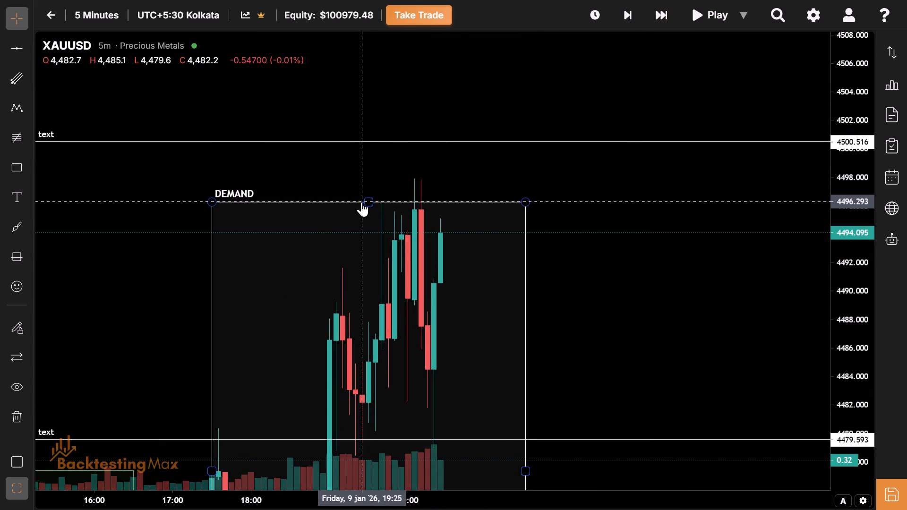
left_click_drag(369, 204, 368, 177)
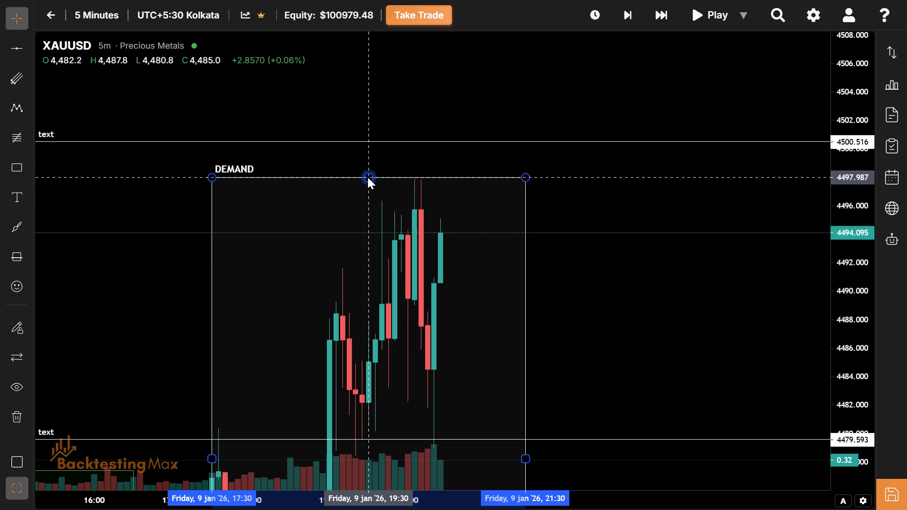
left_click_drag(368, 177, 368, 178)
Delete the horizontal level line at 4479.593.
left_click_drag(373, 295, 369, 74)
left_click_drag(394, 305, 390, 294)
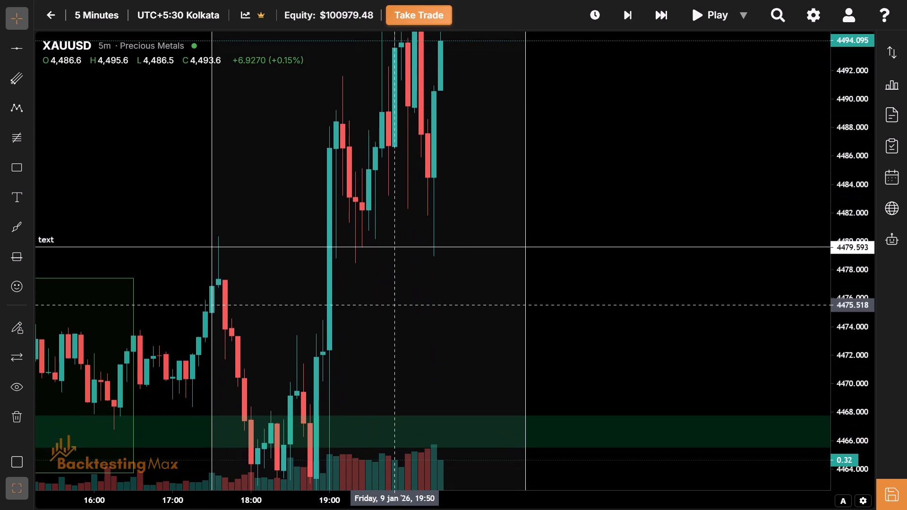
left_click_drag(390, 294, 386, 278)
left_click(405, 231)
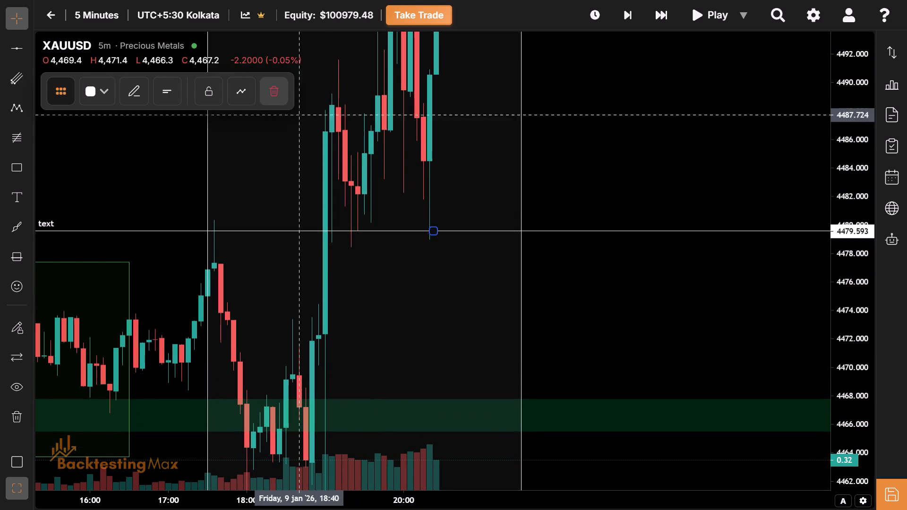
left_click(280, 92)
Advance the replay ten bars in two five-bar jumps.
left_click_drag(498, 212, 444, 370)
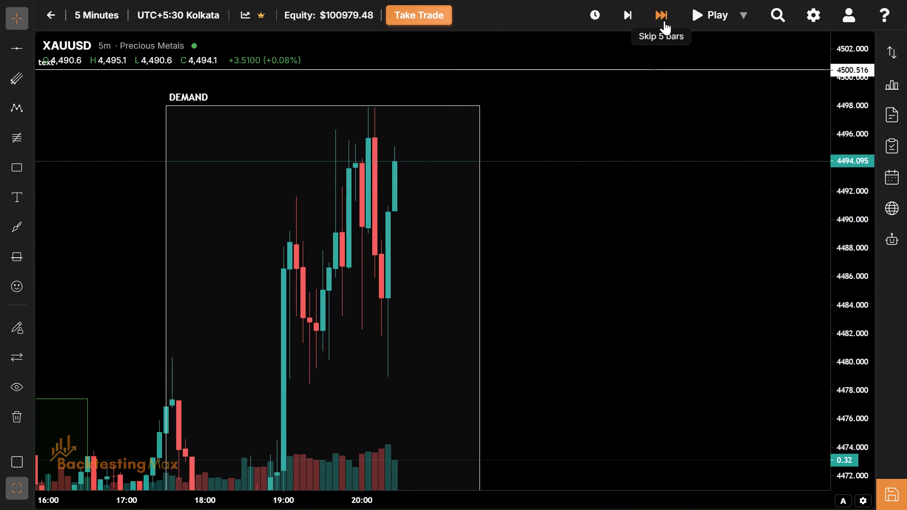
left_click(664, 20)
left_click(664, 20)
Raise the top edge of the white New York session box to the new high at about 4516.9.
left_click_drag(508, 232, 650, 432)
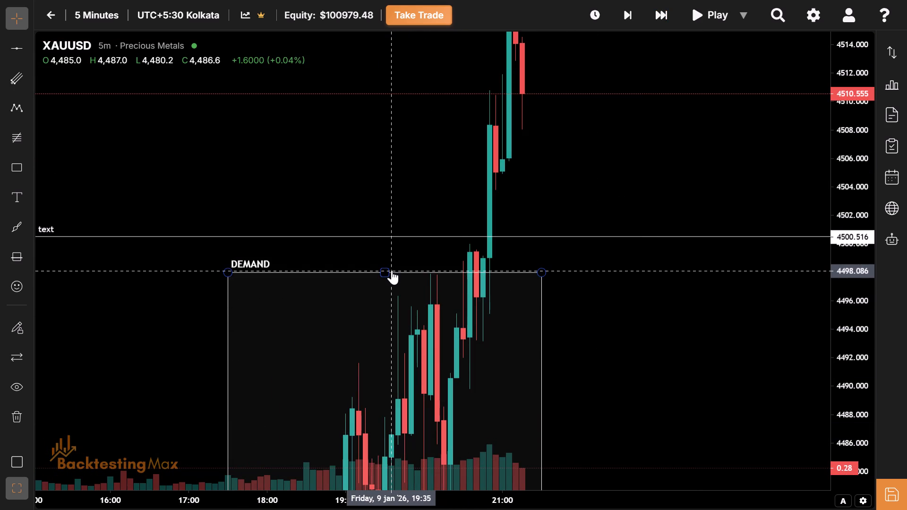
left_click_drag(388, 271, 350, 119)
left_click_drag(371, 170, 371, 226)
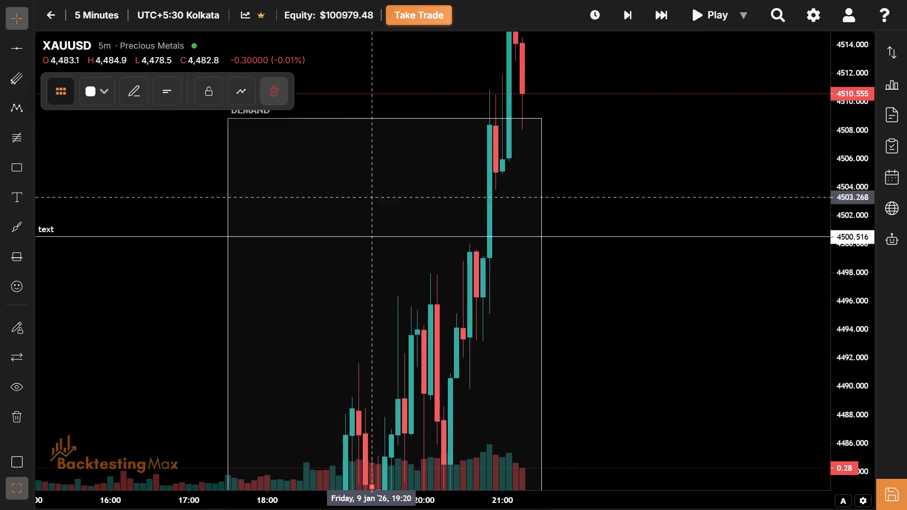
left_click_drag(371, 226, 383, 309)
left_click_drag(398, 196, 400, 204)
left_click_drag(400, 208, 382, 90)
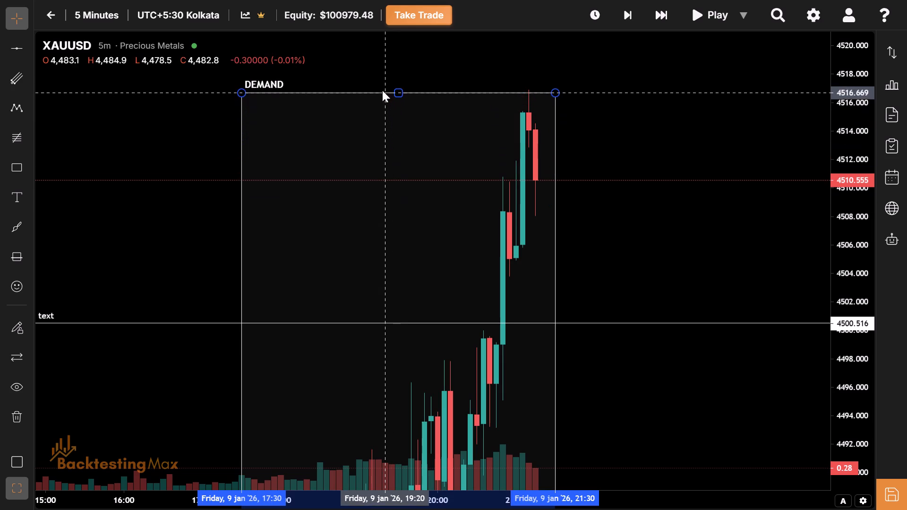
left_click_drag(382, 90, 379, 90)
Advance the replay five bars, past the 21:30 end of the New York session box.
left_click(656, 24)
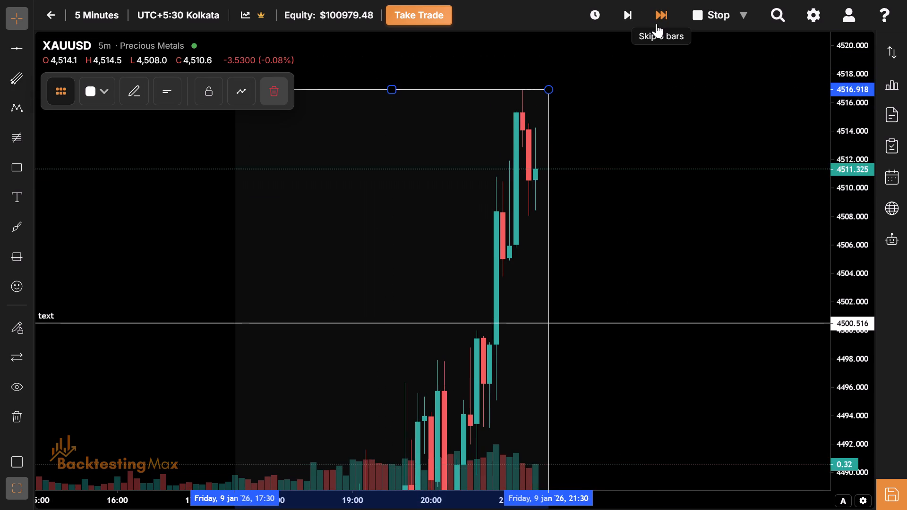
left_click_drag(593, 274, 526, 155)
left_click_drag(544, 382, 505, 160)
left_click_drag(437, 334, 478, 263)
left_click_drag(382, 175, 322, 374)
left_click_drag(504, 250, 486, 220)
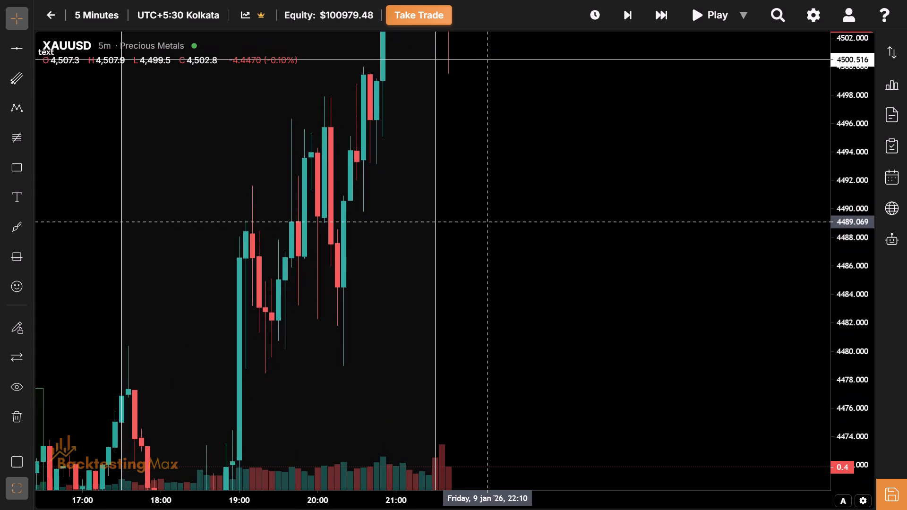
Advance the replay in repeated five-bar jumps to 12 January, past the 05:30 Asian session start.
left_click_drag(486, 220, 476, 136)
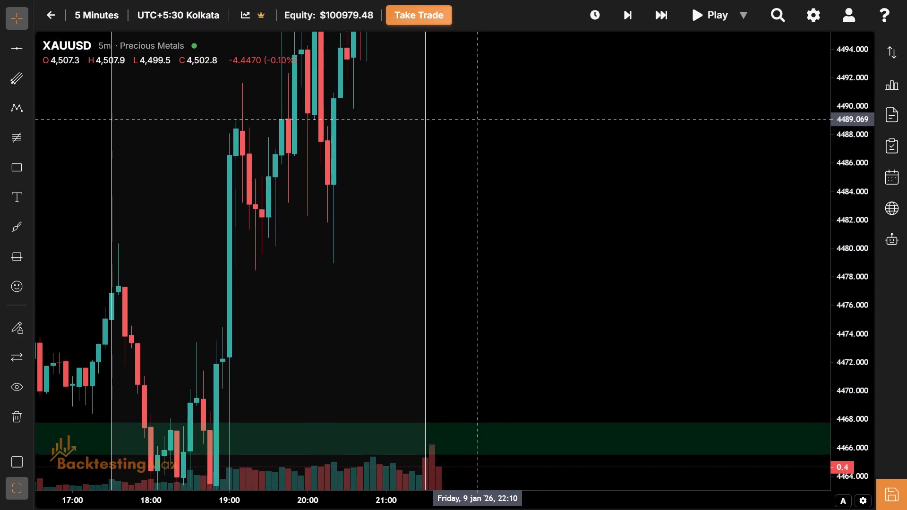
left_click_drag(476, 136, 431, 449)
left_click_drag(436, 422, 380, 440)
left_click_drag(571, 343, 482, 338)
left_click_drag(479, 348, 392, 240)
triple_click(651, 15)
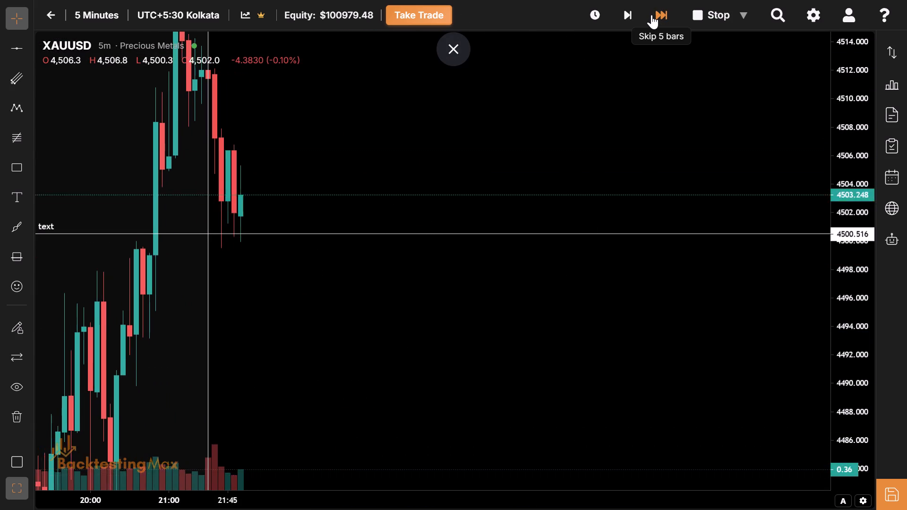
triple_click(651, 15)
triple_click(651, 15)
triple_click(651, 15)
triple_click(651, 15)
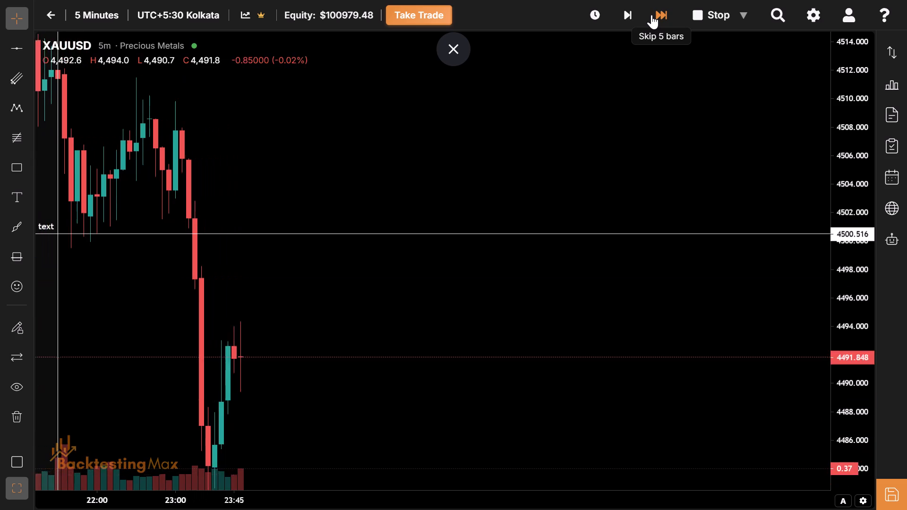
triple_click(651, 15)
triple_click(651, 15)
triple_click(651, 15)
triple_click(651, 15)
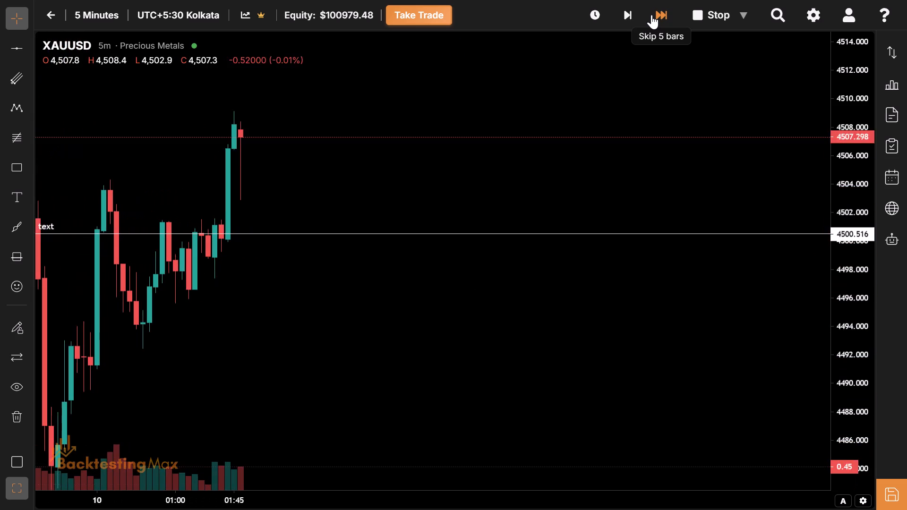
triple_click(651, 15)
triple_click(651, 15)
triple_click(651, 15)
double_click(651, 15)
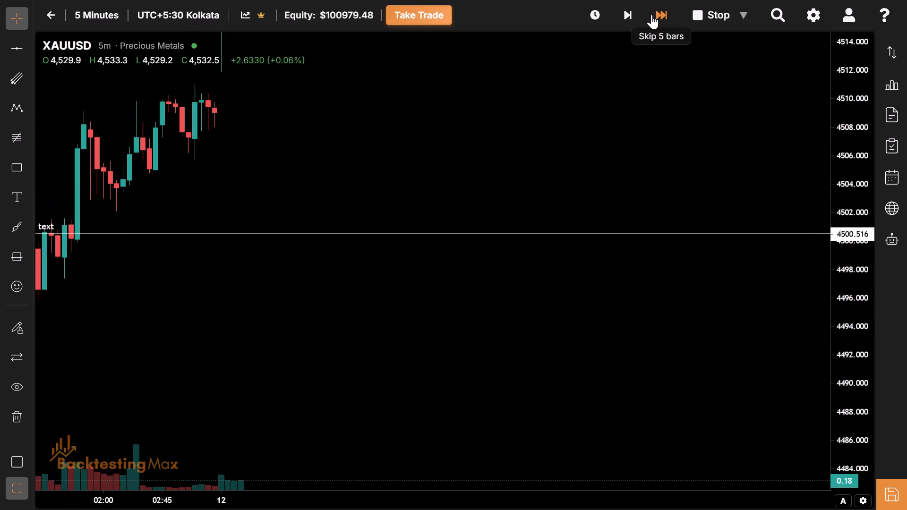
left_click_drag(651, 15, 324, 176)
left_click_drag(324, 176, 332, 293)
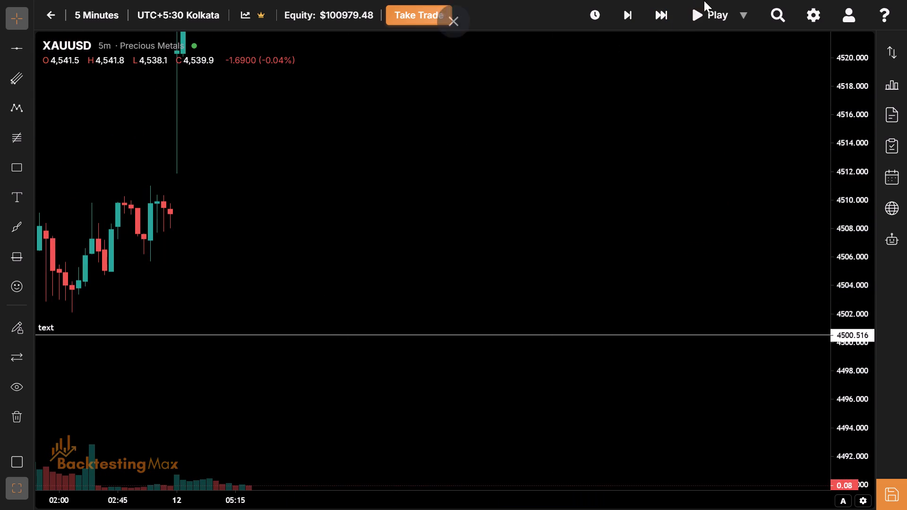
left_click(660, 17)
Delete the white horizontal level line at 4500.516.
left_click_drag(428, 134, 451, 289)
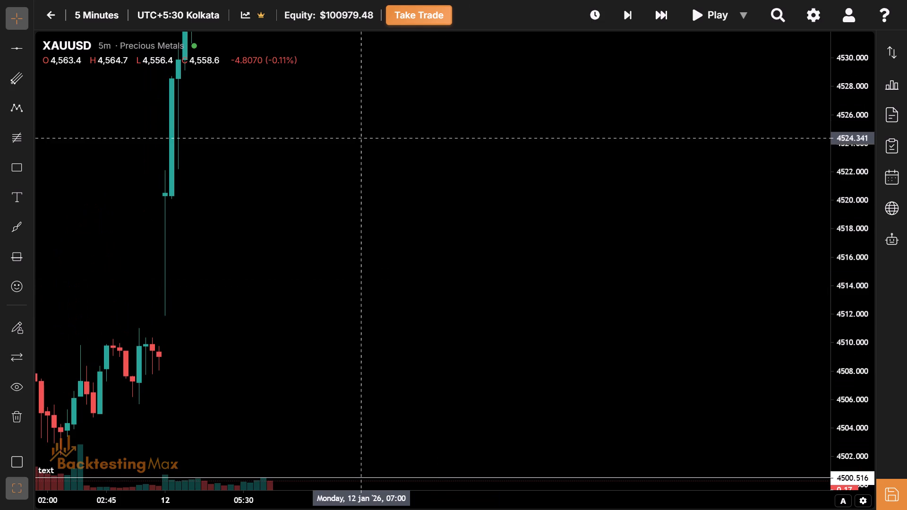
left_click_drag(362, 127, 409, 481)
left_click_drag(372, 106, 361, 173)
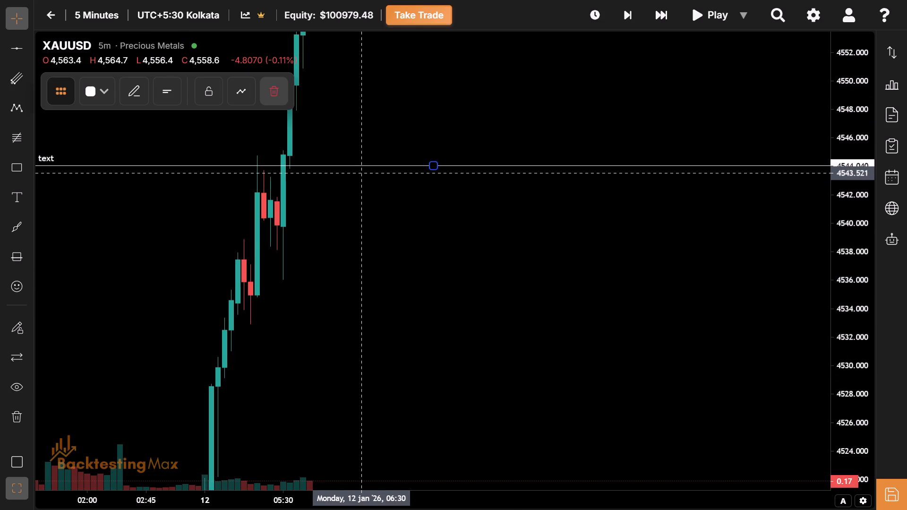
left_click(279, 95)
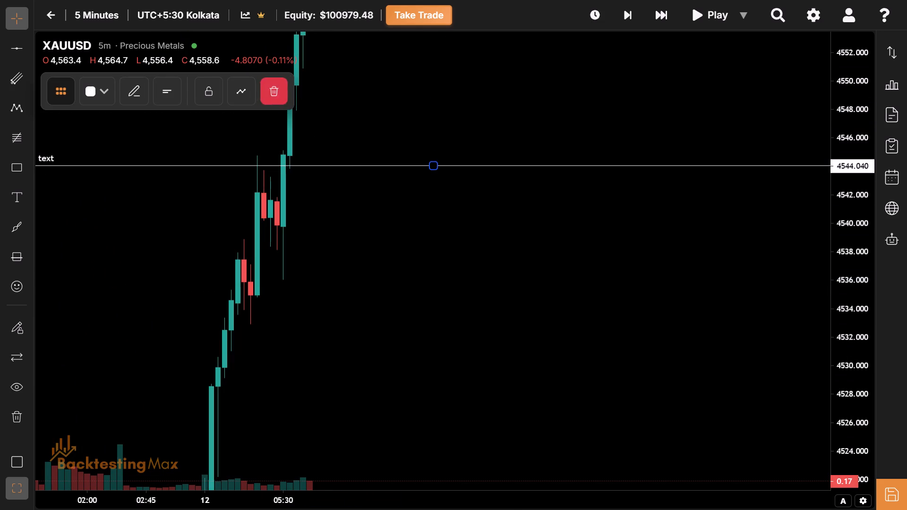
Draw a rectangle from 05:30 to 11:30 on 12 January, spanning about 4545.3 down to 4539.8.
left_click_drag(305, 404, 290, 494)
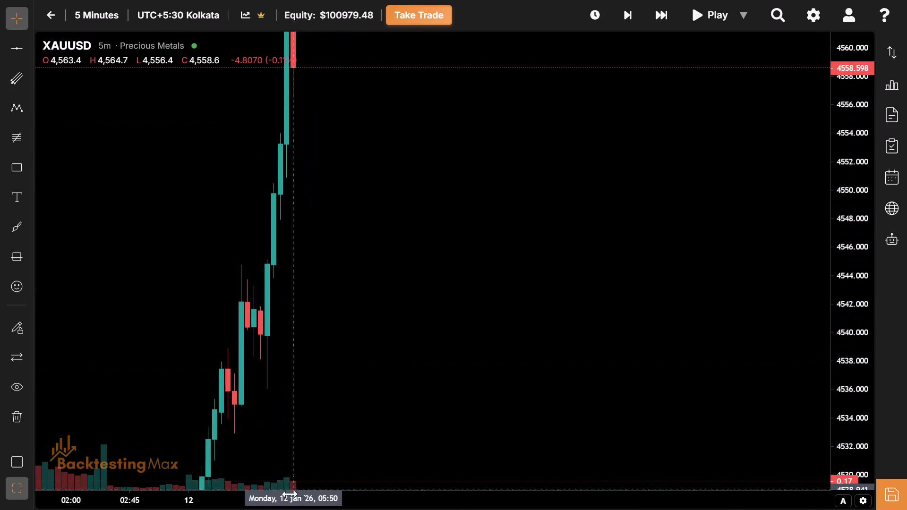
left_click_drag(362, 250, 315, 475)
left_click_drag(256, 225, 178, 207)
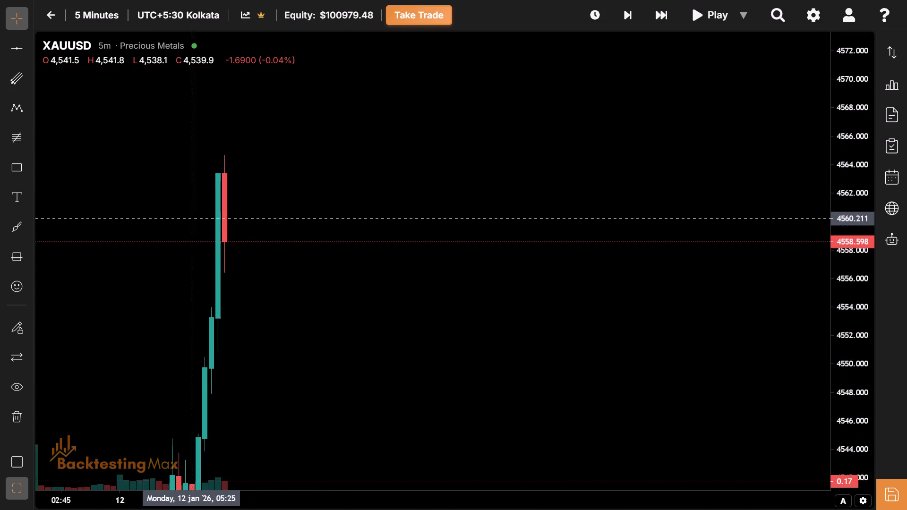
left_click_drag(178, 207, 151, 151)
left_click(9, 162)
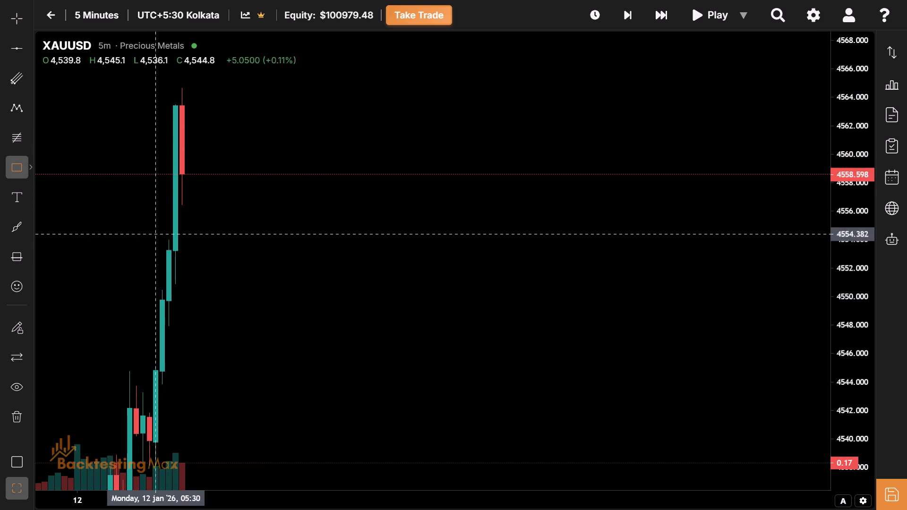
left_click(156, 363)
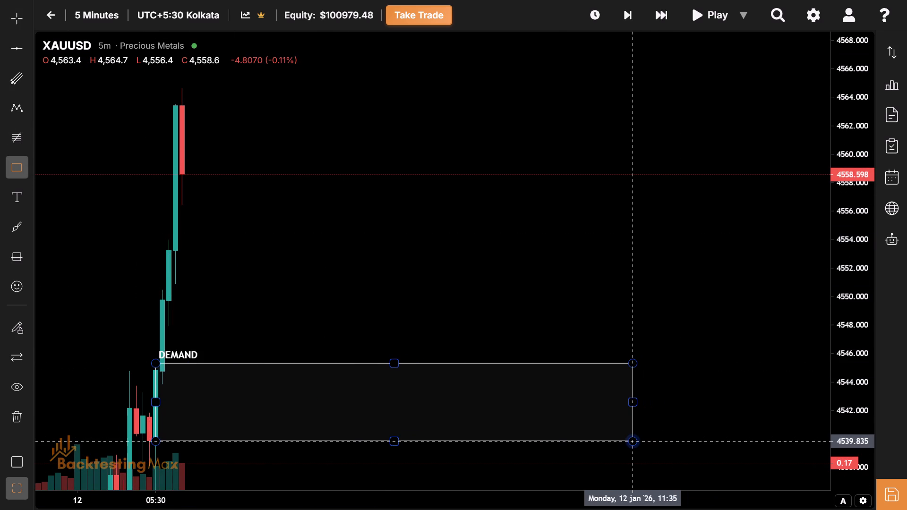
left_click(627, 441)
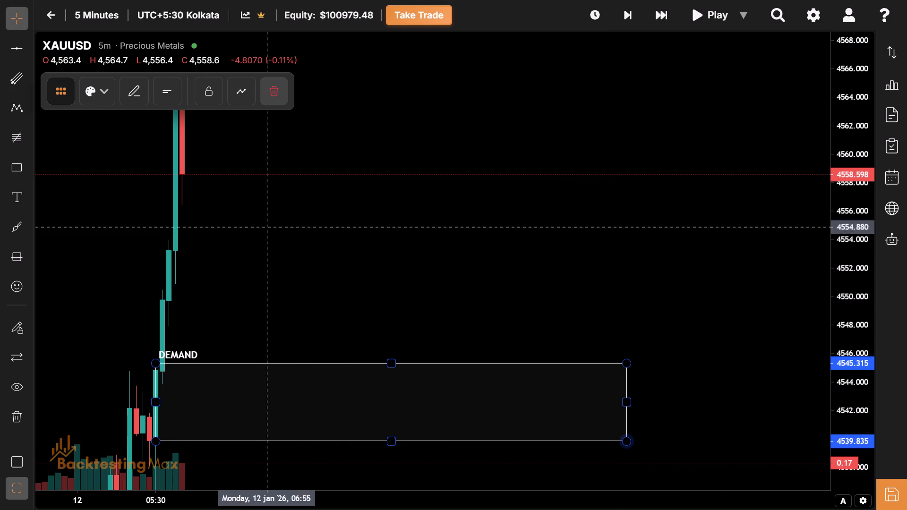
Apply the Asian Session template to the new rectangle.
left_click(86, 95)
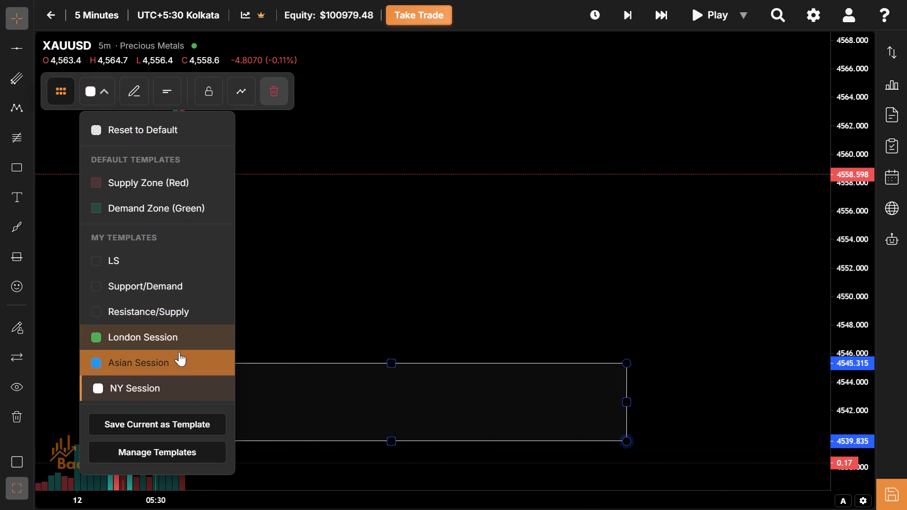
left_click(180, 352)
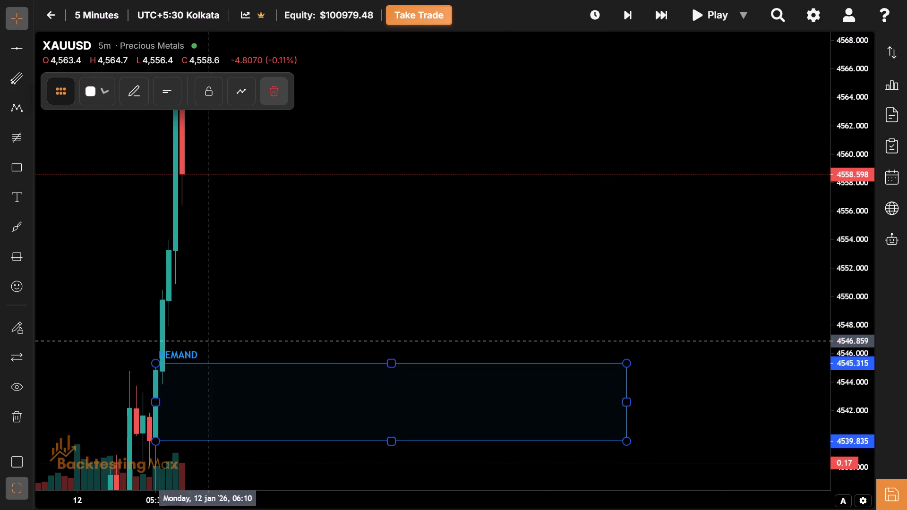
Stretch the Asian session box down to the low at about 4535.9 and up to the high at about 4564.7.
left_click_drag(335, 289, 305, 153)
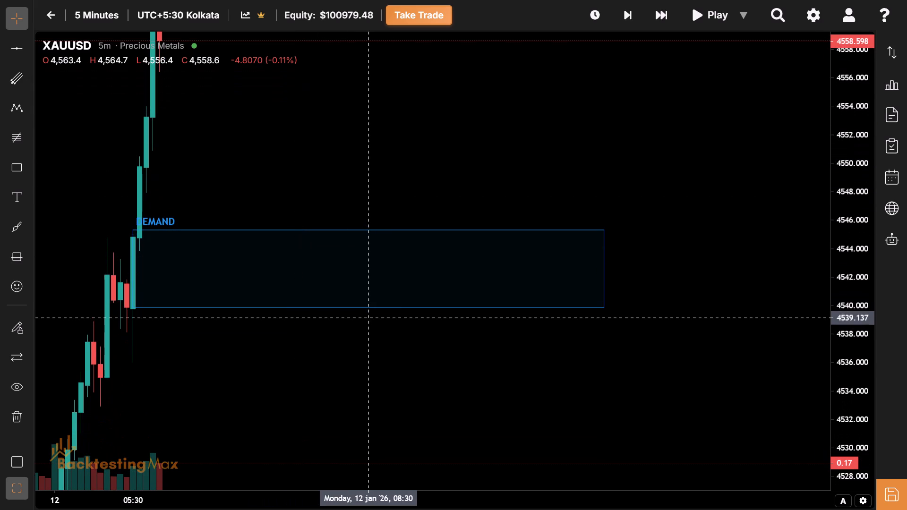
left_click_drag(370, 311, 387, 363)
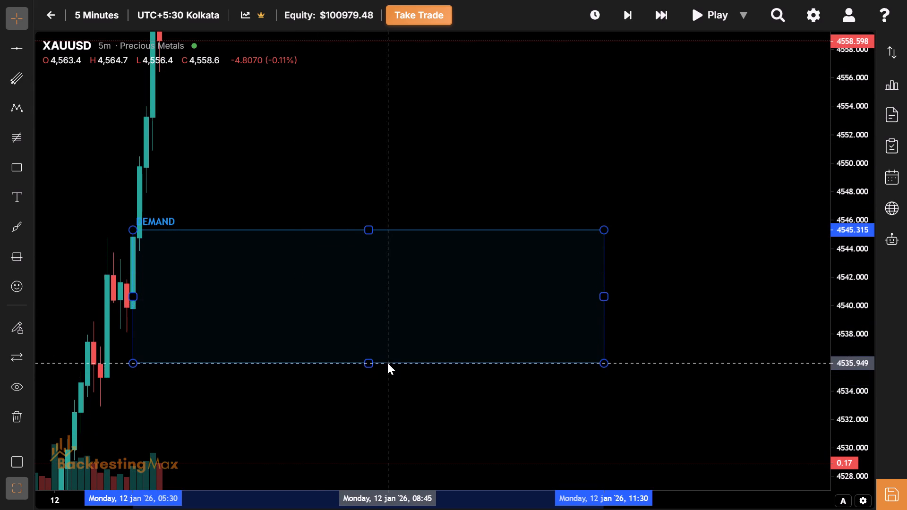
left_click_drag(387, 363, 388, 363)
left_click_drag(329, 306, 338, 507)
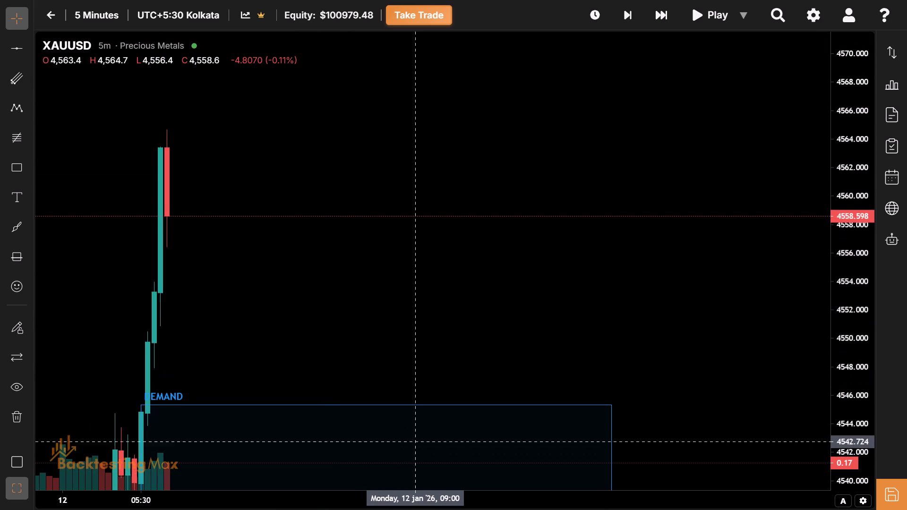
left_click_drag(378, 404, 331, 240)
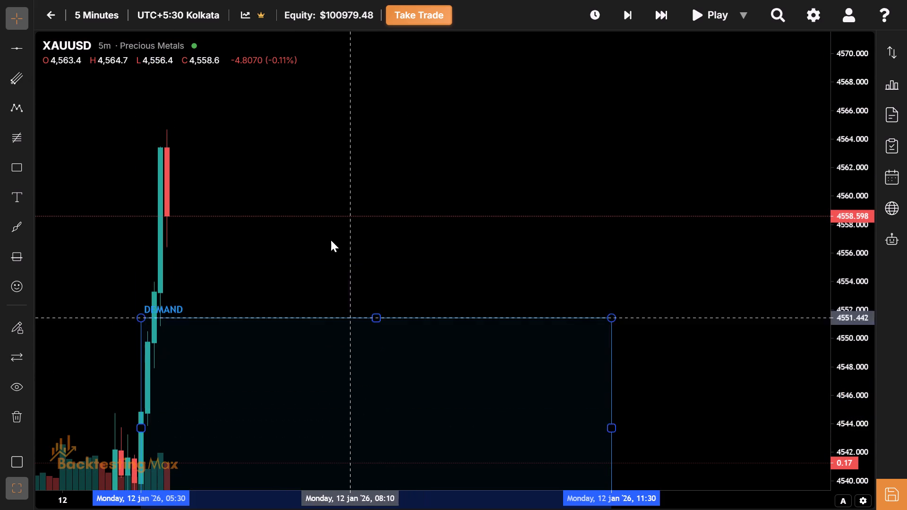
left_click_drag(331, 240, 310, 132)
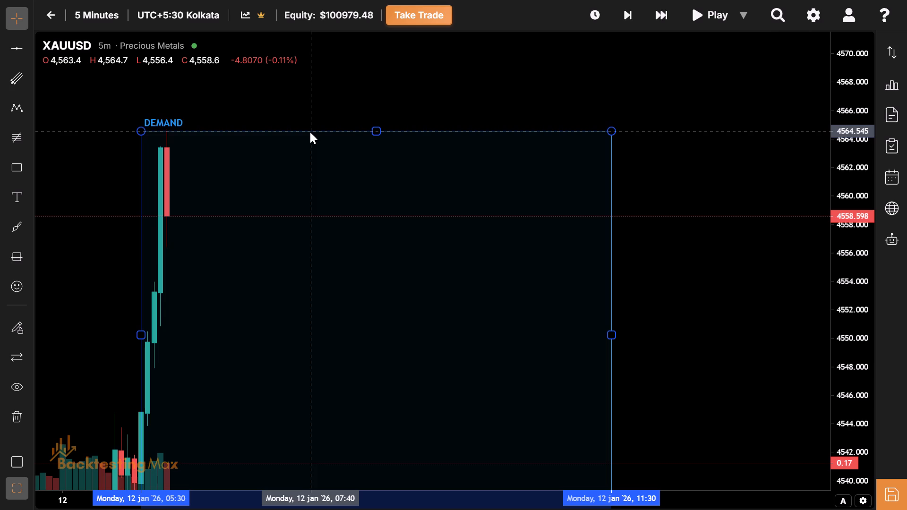
left_click_drag(310, 132, 313, 129)
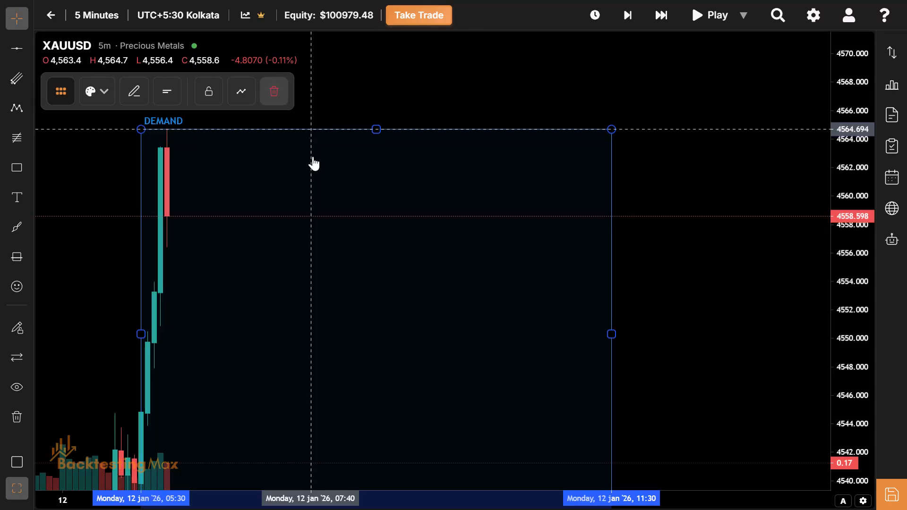
Advance the replay in five-bar jumps past the 11:30 end of the blue Asian session box.
left_click_drag(312, 335, 413, 270)
left_click_drag(352, 345, 308, 334)
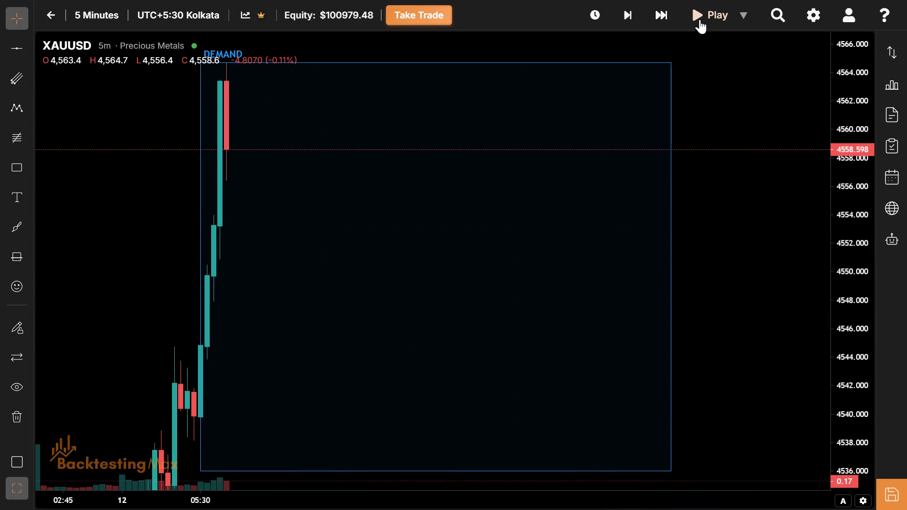
left_click(667, 17)
left_click_drag(382, 215, 362, 453)
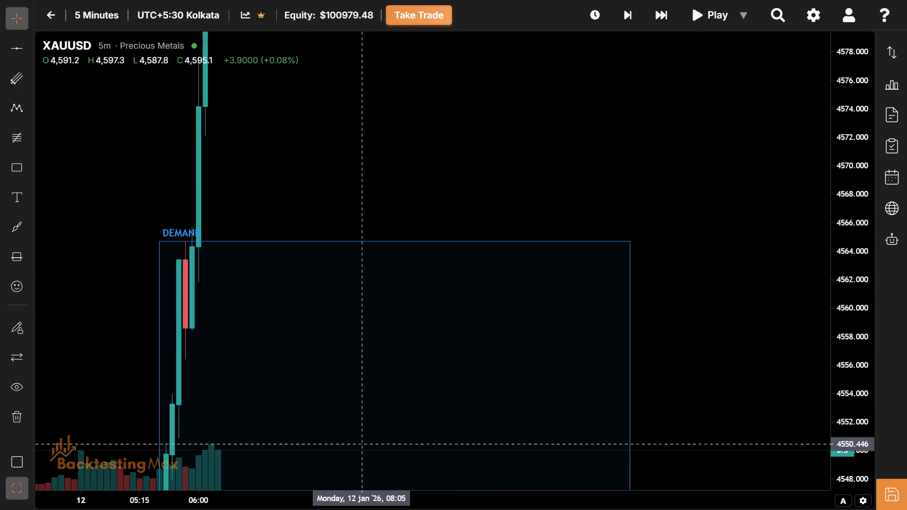
left_click_drag(448, 78, 399, 220)
triple_click(659, 20)
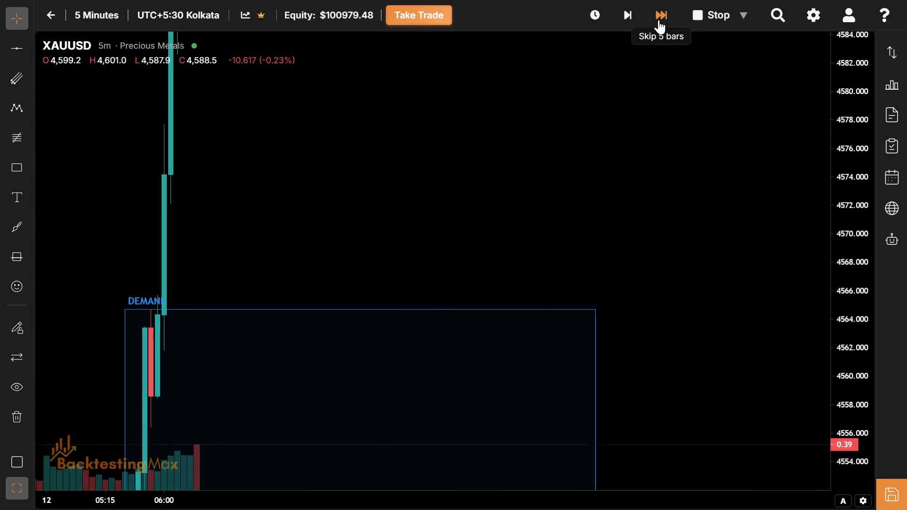
triple_click(659, 20)
triple_click(659, 20)
triple_click(659, 20)
triple_click(659, 20)
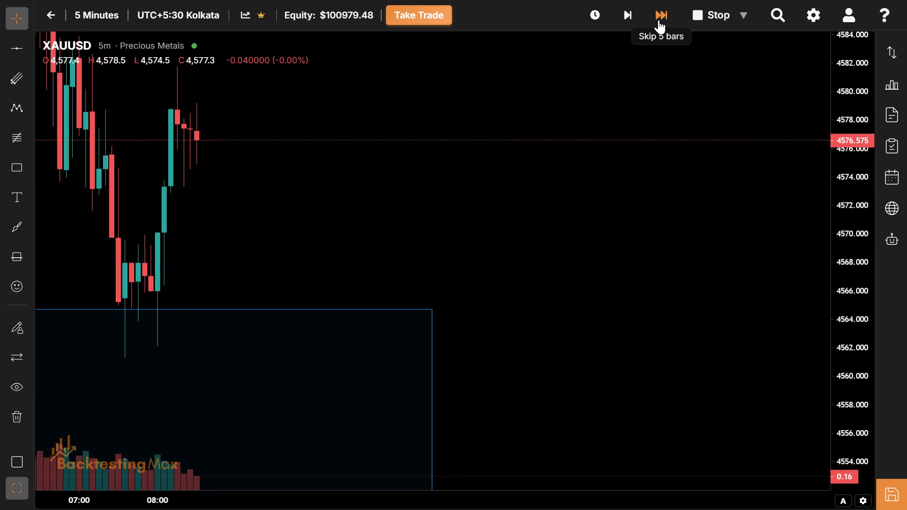
triple_click(659, 20)
triple_click(659, 20)
triple_click(659, 20)
triple_click(659, 20)
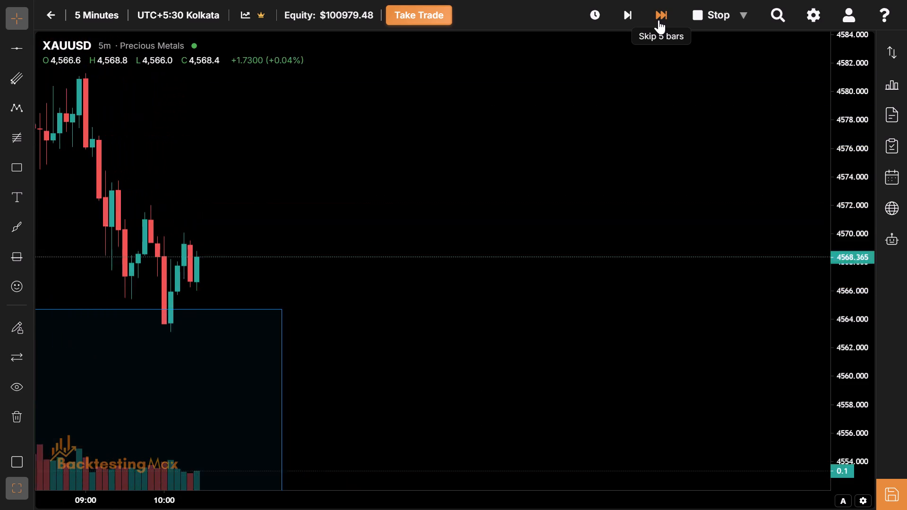
triple_click(659, 20)
left_click(659, 20)
Raise the top edge of the blue Asian session box to the session high at about 4601.
left_click_drag(406, 360, 769, 359)
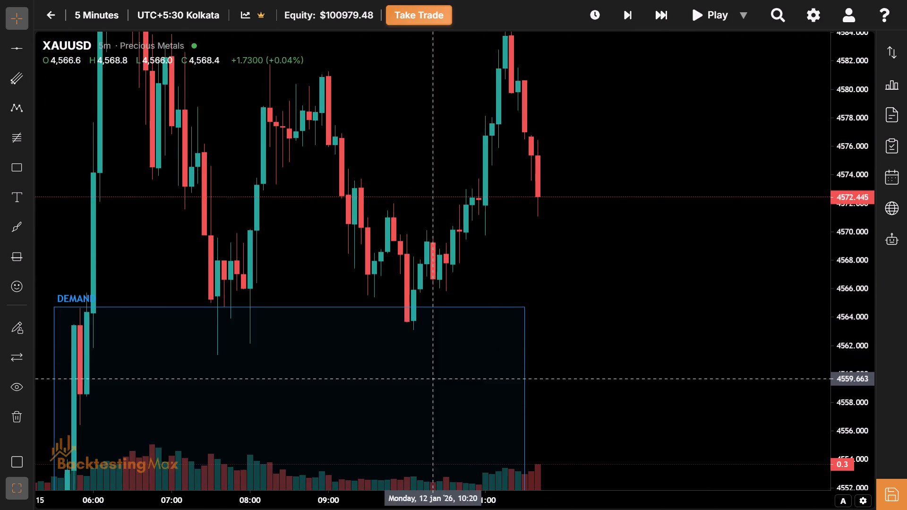
left_click_drag(337, 416, 373, 500)
left_click_drag(366, 330, 369, 376)
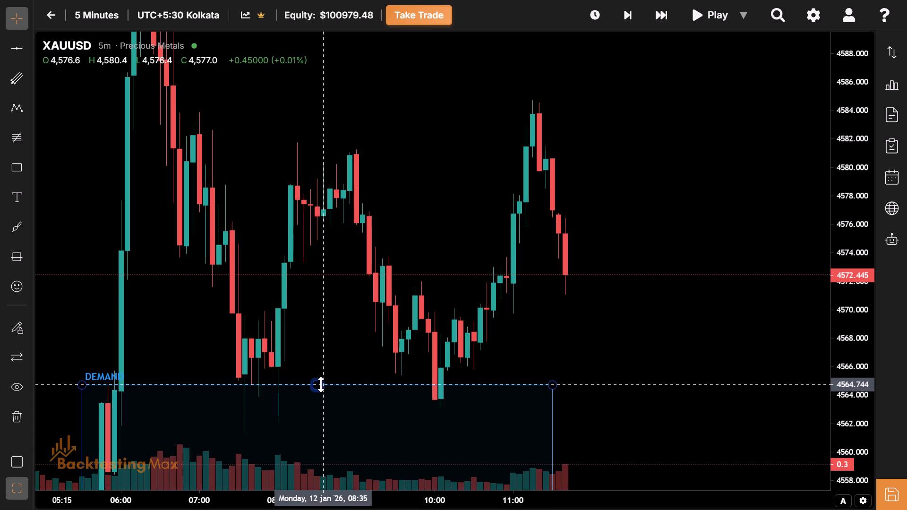
left_click_drag(321, 384, 281, 131)
left_click_drag(301, 218, 351, 432)
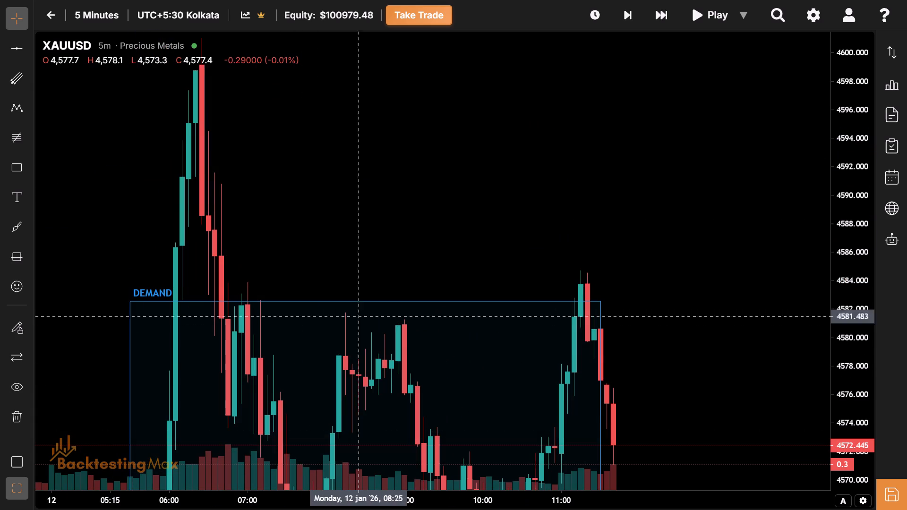
left_click_drag(365, 165, 358, 301)
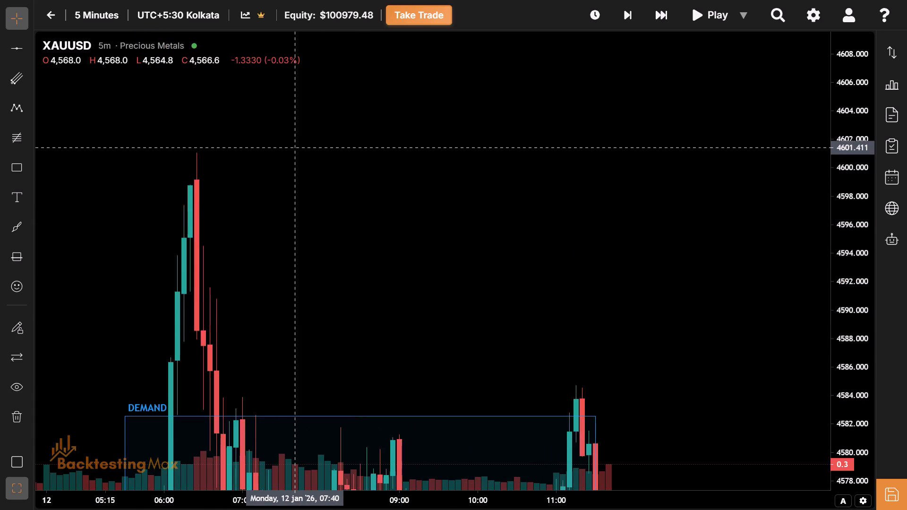
left_click_drag(293, 154, 272, 85)
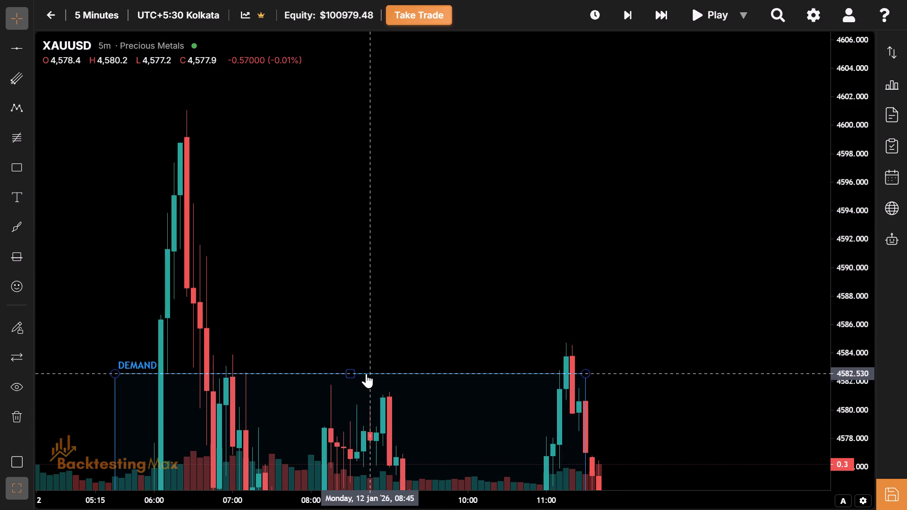
left_click_drag(351, 372, 300, 110)
Examine the price action inside the Asian session box, from its lows to the latest candles.
left_click_drag(308, 317, 376, 32)
left_click_drag(351, 281, 328, 20)
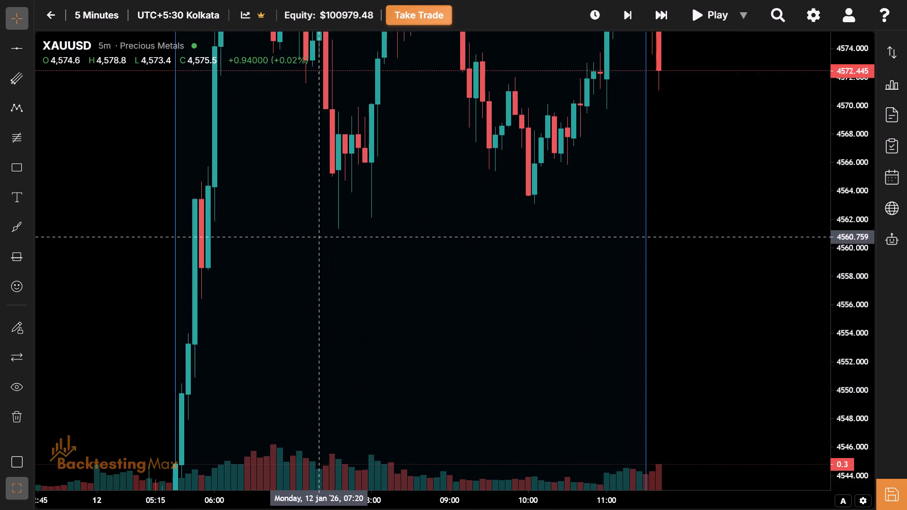
left_click_drag(318, 237, 419, 0)
left_click_drag(367, 229, 364, 235)
left_click_drag(386, 216, 232, 430)
left_click_drag(356, 266, 294, 399)
left_click_drag(678, 244, 667, 248)
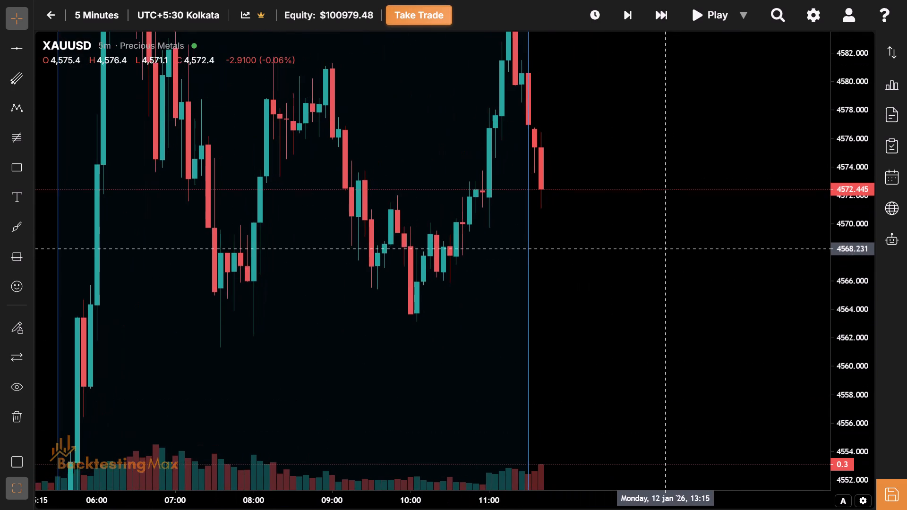
left_click_drag(667, 248, 666, 201)
left_click_drag(643, 212, 619, 308)
left_click(619, 308)
left_click_drag(619, 308, 619, 288)
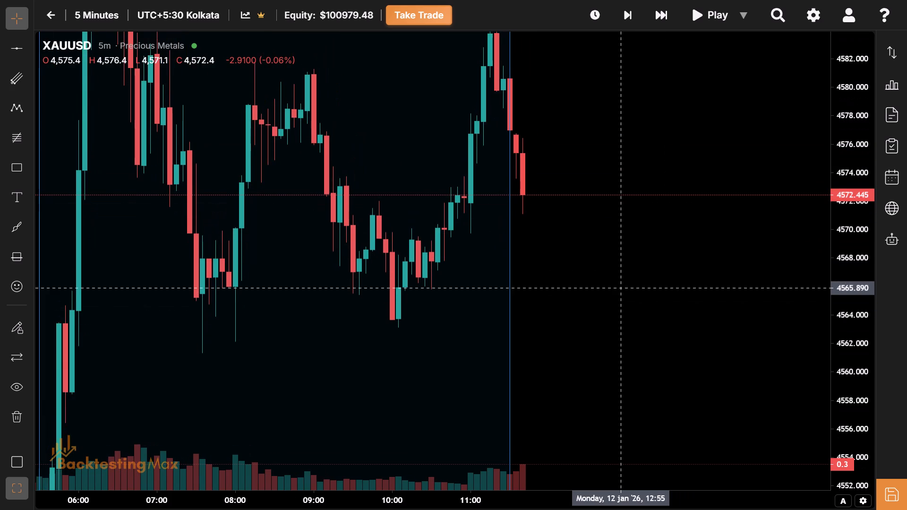
Advance the replay in five-bar jumps to the 12:30 candle on 12 January.
left_click(619, 288)
left_click_drag(619, 288, 625, 263)
left_click_drag(625, 263, 613, 323)
left_click_drag(613, 316, 586, 352)
left_click(659, 27)
left_click(659, 13)
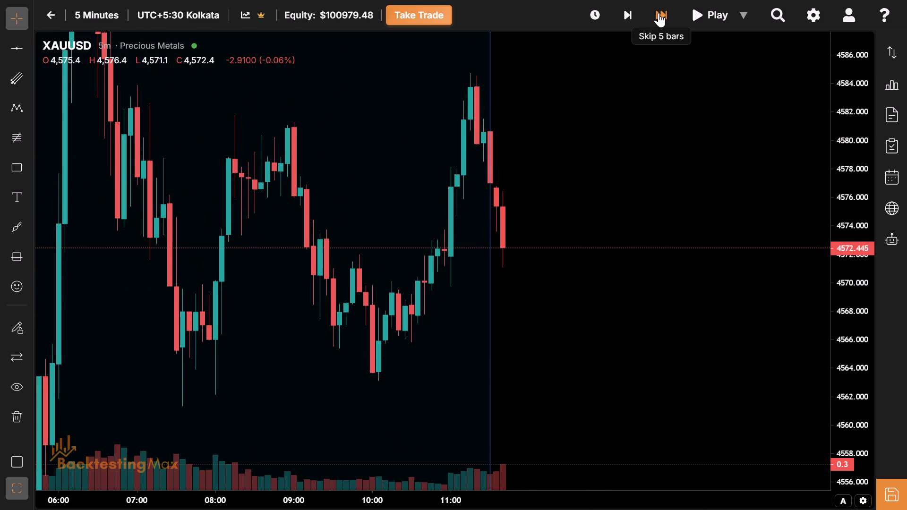
left_click(659, 13)
left_click_drag(588, 224, 423, 295)
left_click_drag(423, 295, 405, 274)
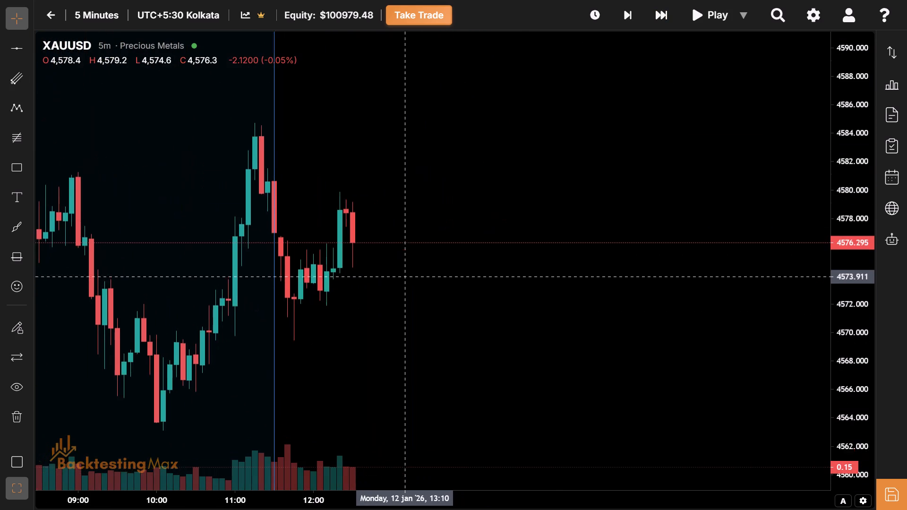
Draw a rectangle from 12:30 to 16:30 between about 4579.4 and 4568.6 and apply the London Session template.
left_click_drag(405, 274, 369, 309)
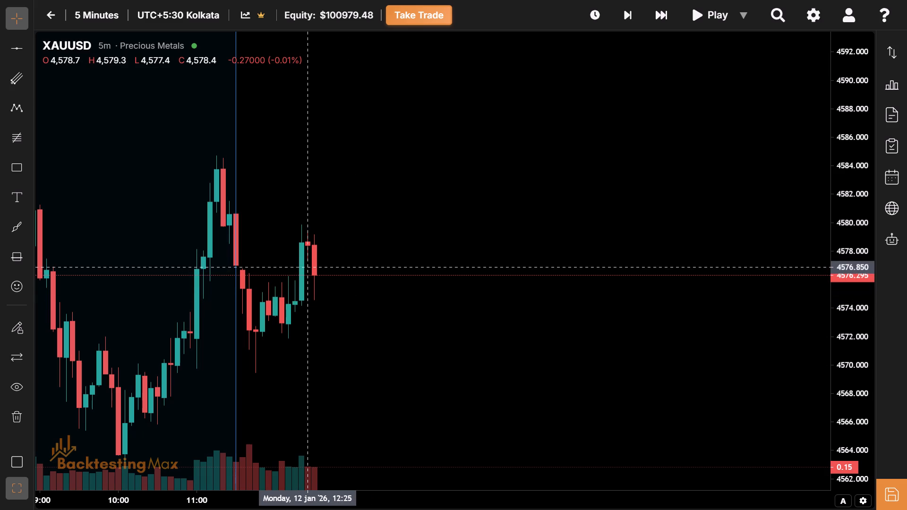
left_click(7, 169)
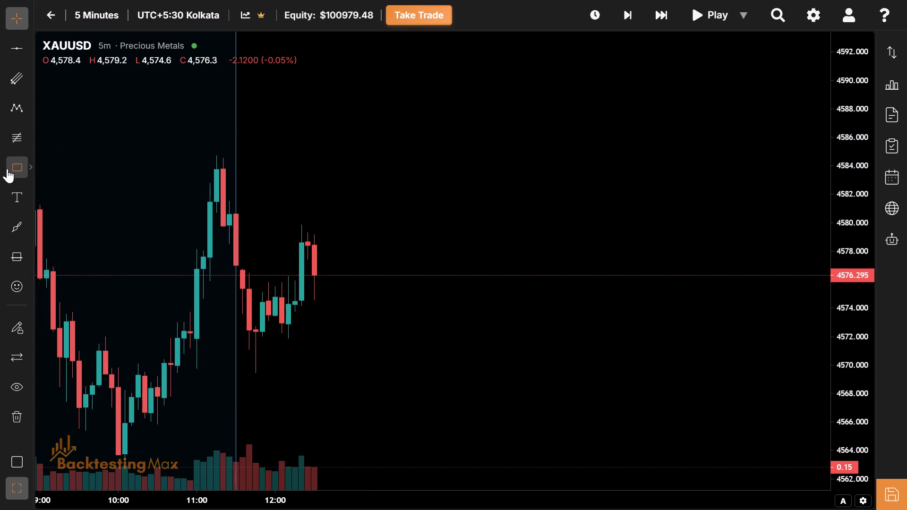
left_click(316, 231)
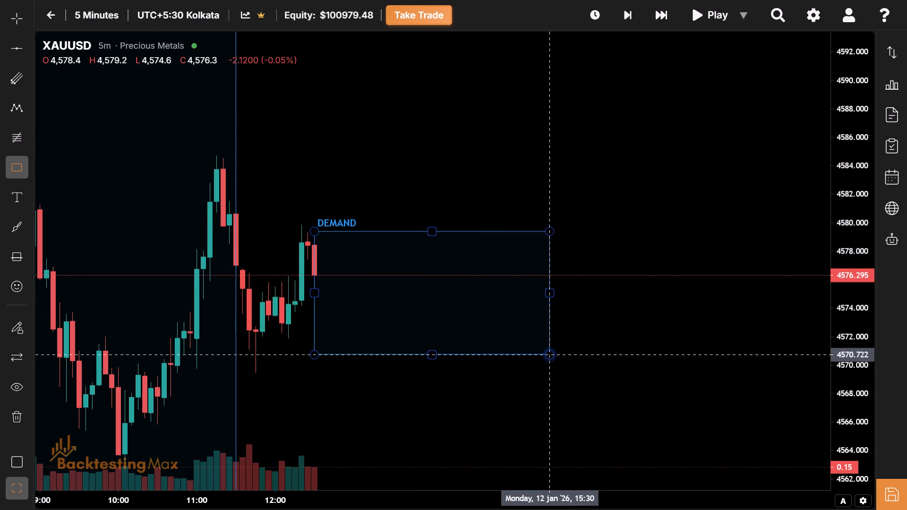
left_click(627, 384)
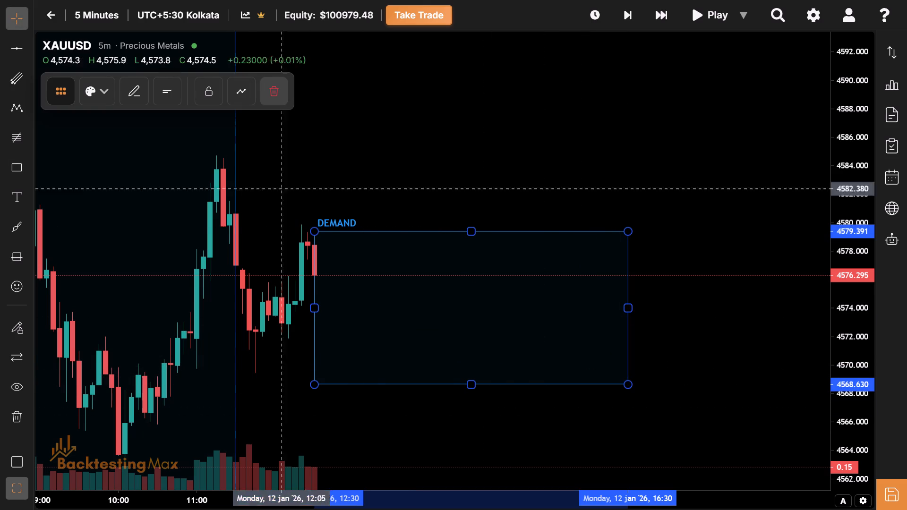
left_click(104, 92)
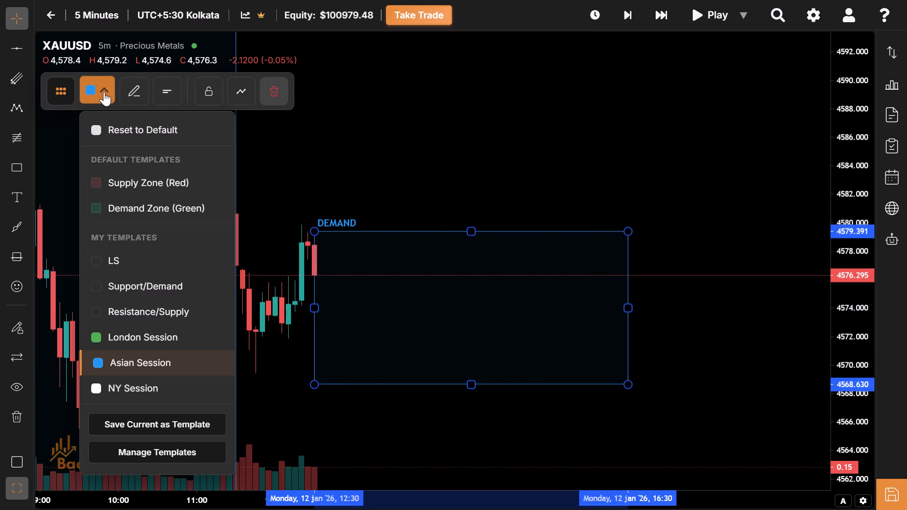
left_click(189, 325)
Advance the replay one bar at a time through the start of the London session to the 13:20 candle.
left_click_drag(404, 271, 364, 342)
left_click_drag(443, 344, 391, 240)
left_click(634, 25)
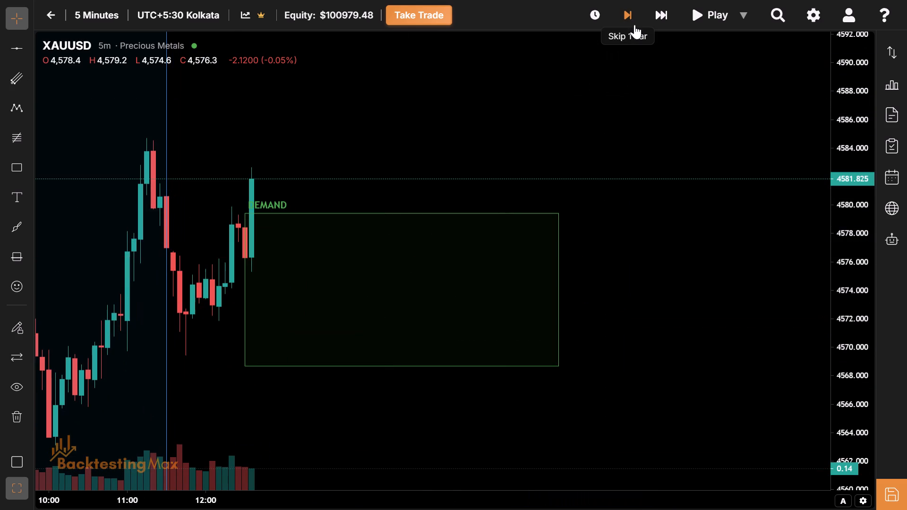
left_click(634, 25)
left_click(634, 25)
left_click(634, 25)
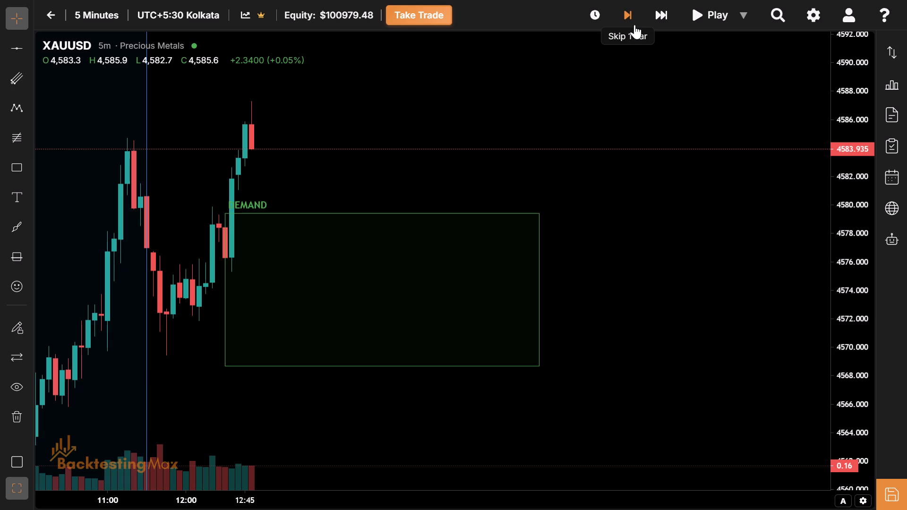
left_click_drag(336, 326, 544, 276)
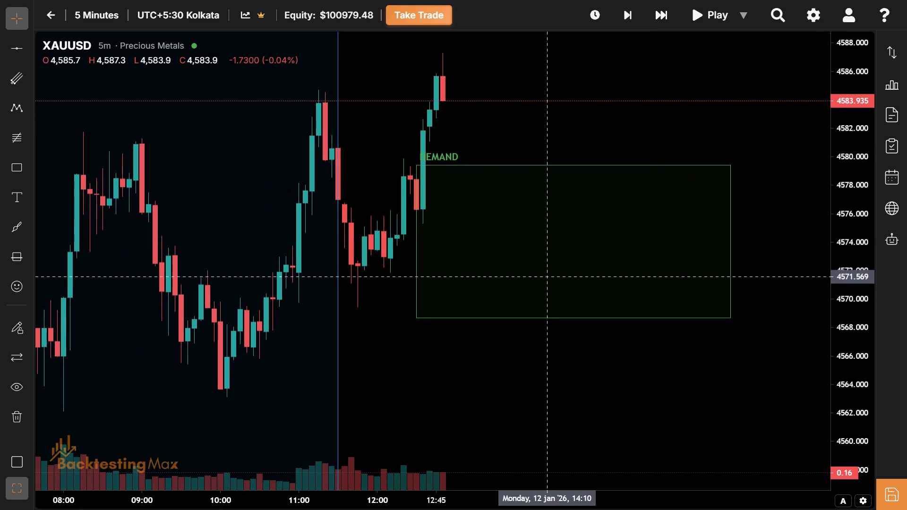
left_click(632, 15)
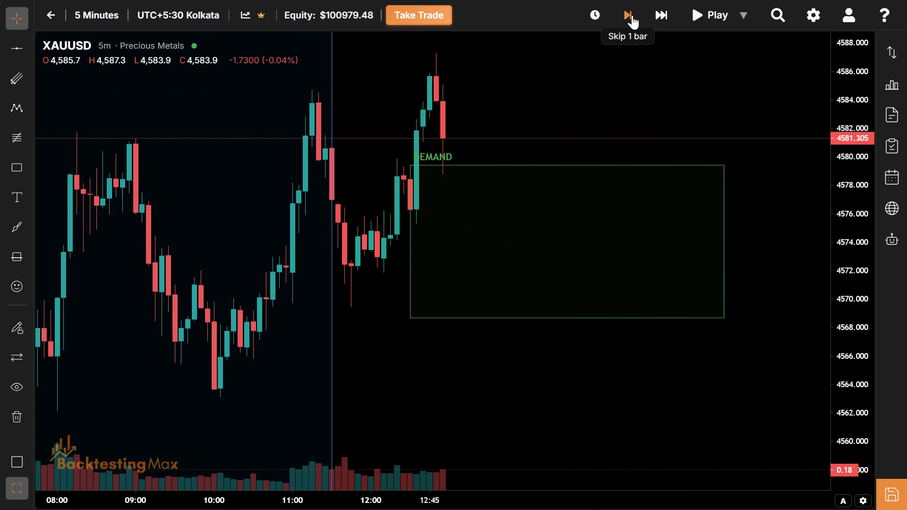
left_click(632, 15)
left_click(632, 15)
left_click(632, 15)
left_click(632, 15)
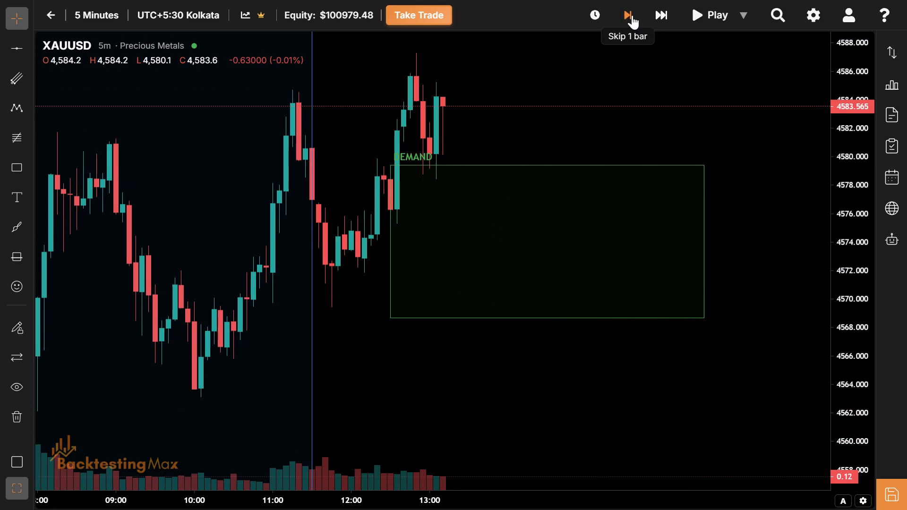
left_click(632, 15)
Advance the replay in single-bar and then five-bar jumps to the last candle before the London session box's 16:30 end.
left_click(574, 116)
left_click_drag(574, 116, 539, 221)
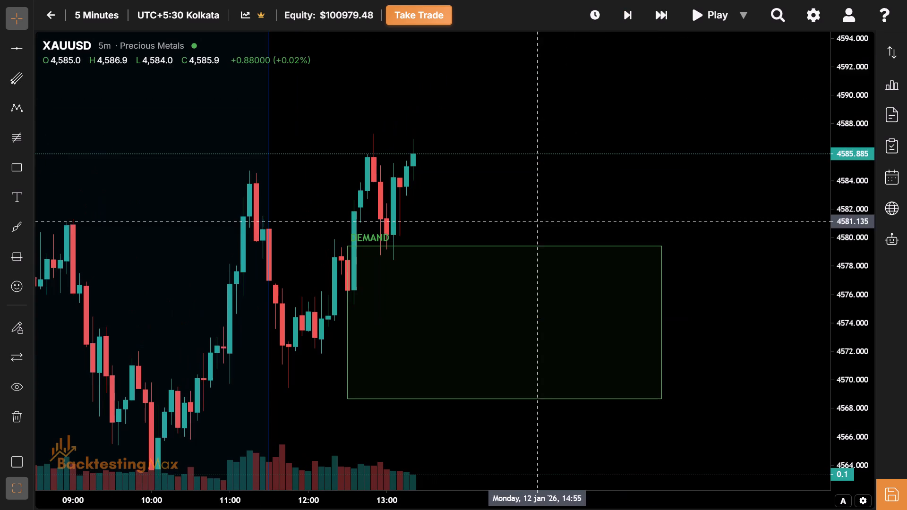
left_click(626, 13)
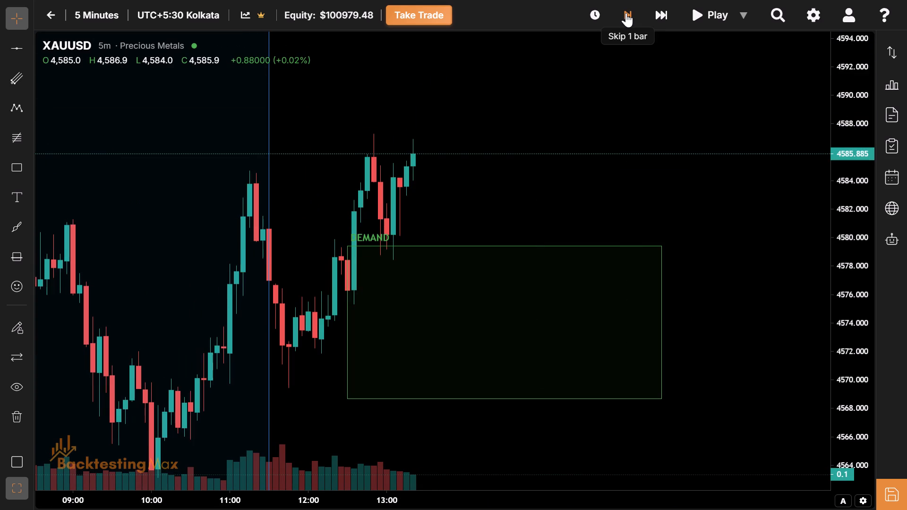
triple_click(626, 13)
triple_click(626, 13)
triple_click(626, 13)
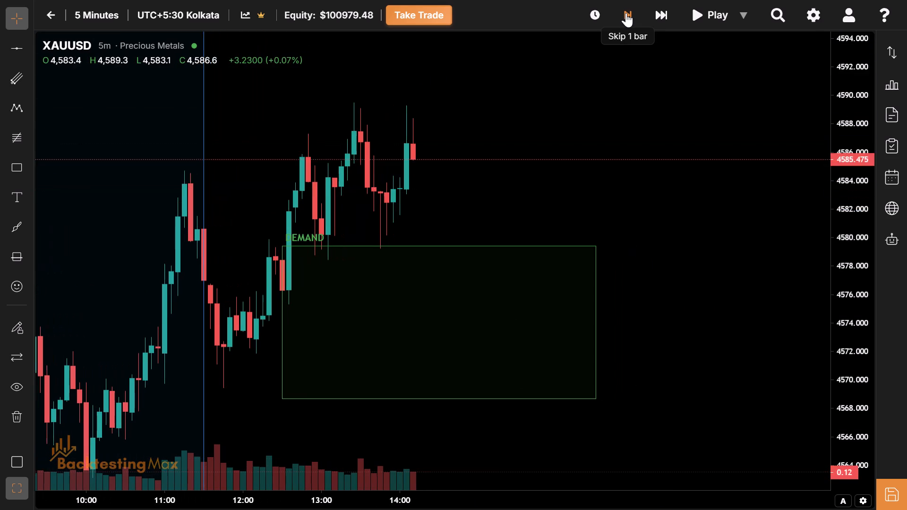
triple_click(626, 13)
triple_click(626, 13)
triple_click(626, 13)
left_click(626, 13)
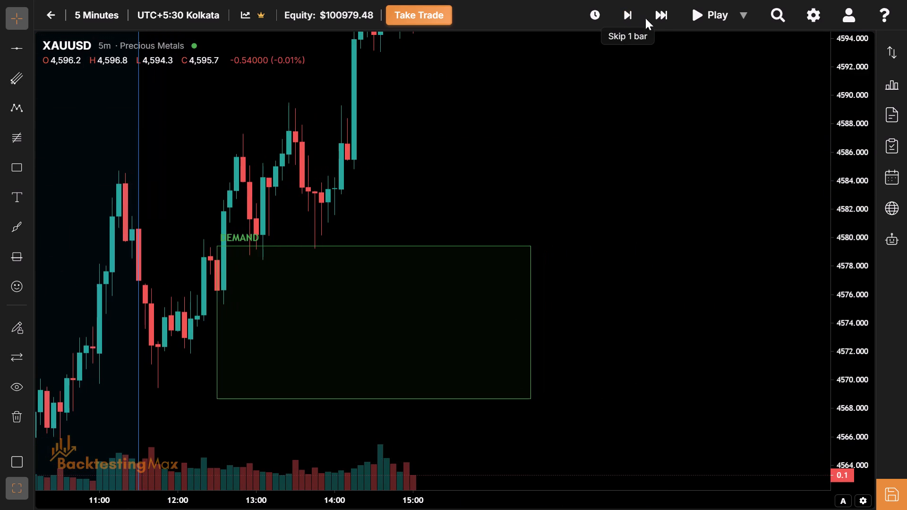
triple_click(653, 19)
triple_click(653, 19)
left_click(653, 19)
Raise the top edge of the green London session box to the session high at about 4599.4.
left_click_drag(653, 19, 508, 109)
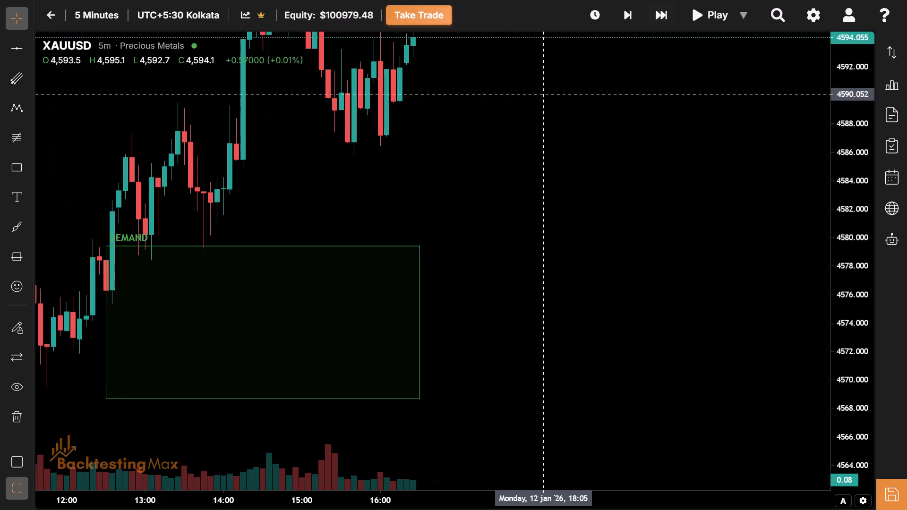
left_click_drag(508, 109, 378, 159)
left_click_drag(378, 159, 451, 327)
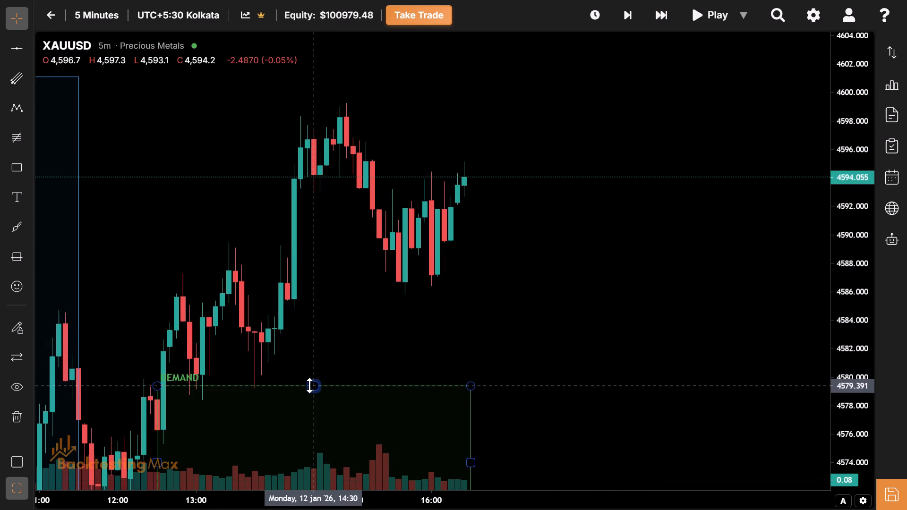
left_click_drag(310, 385, 273, 104)
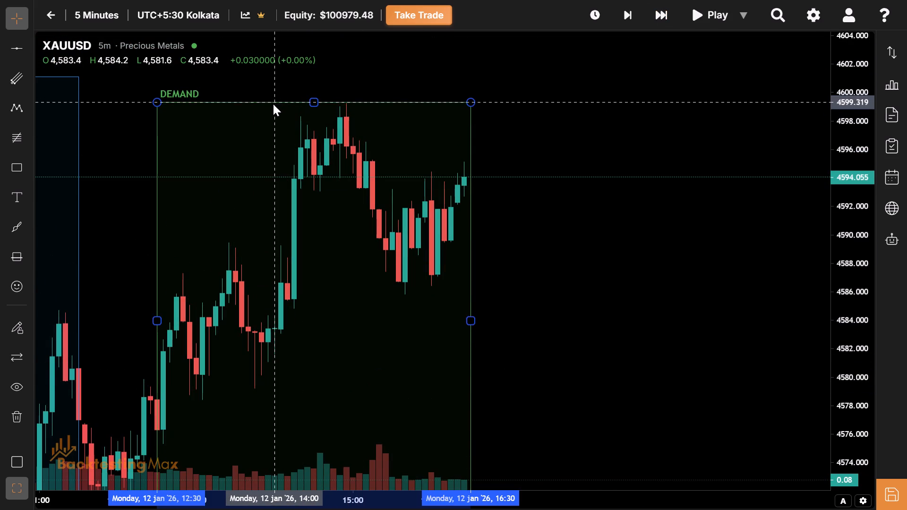
left_click_drag(273, 104, 273, 106)
left_click_drag(278, 192, 303, 346)
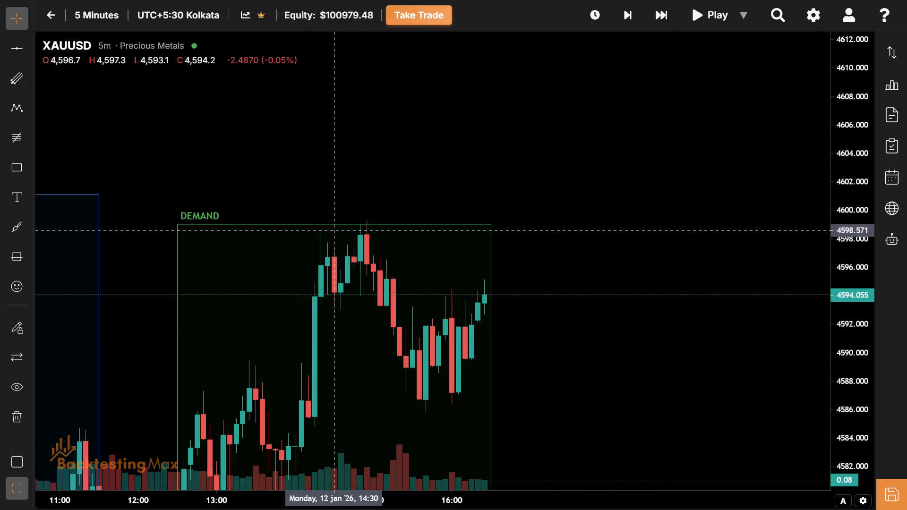
left_click_drag(332, 224, 332, 219)
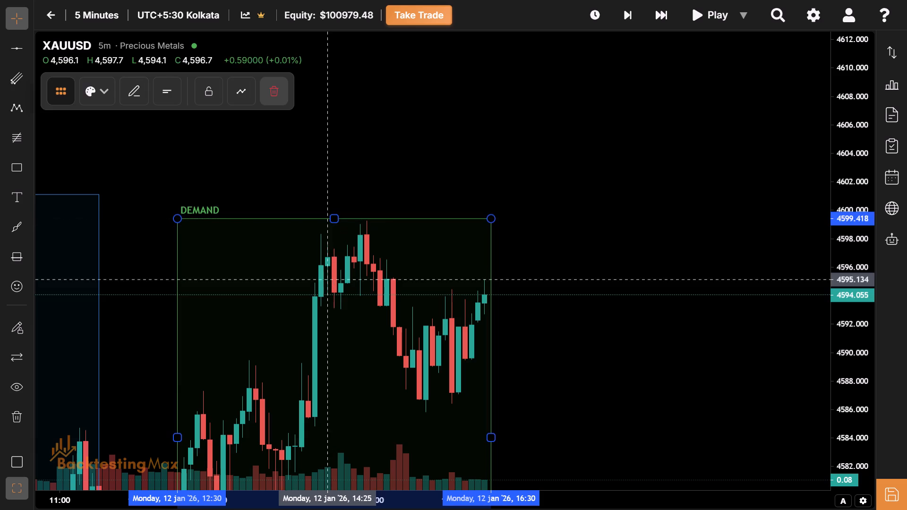
Raise the bottom edge of the London session box to just below the session low, at about 4574.6.
left_click_drag(334, 314, 353, 153)
left_click_drag(331, 344, 299, 204)
left_click_drag(311, 317, 259, 225)
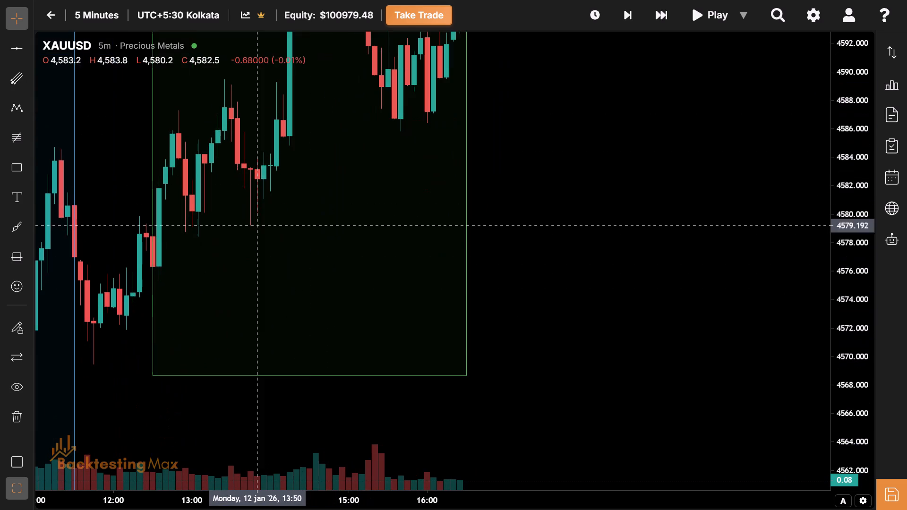
left_click_drag(311, 375, 358, 322)
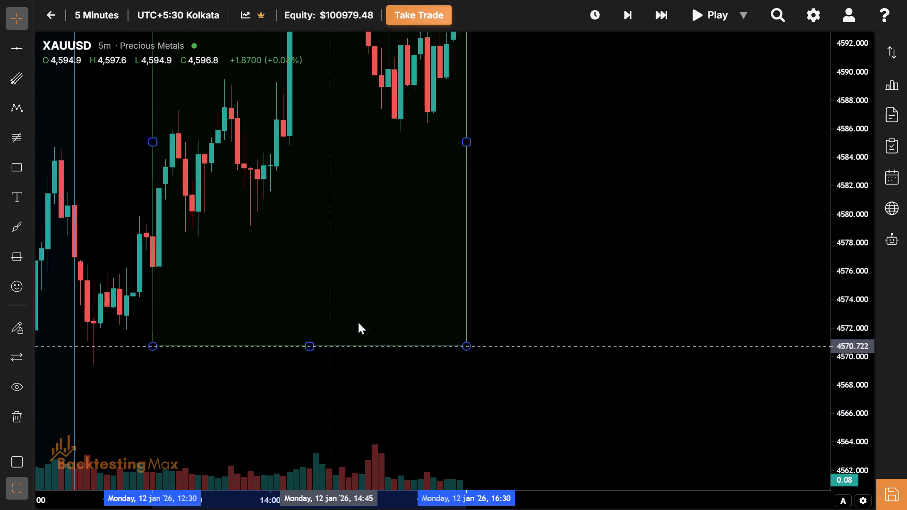
left_click_drag(358, 322, 401, 290)
Advance the replay two bars, past the 16:30 end of the London session box.
left_click_drag(382, 214, 382, 357)
left_click_drag(372, 198, 355, 360)
left_click_drag(618, 328, 545, 327)
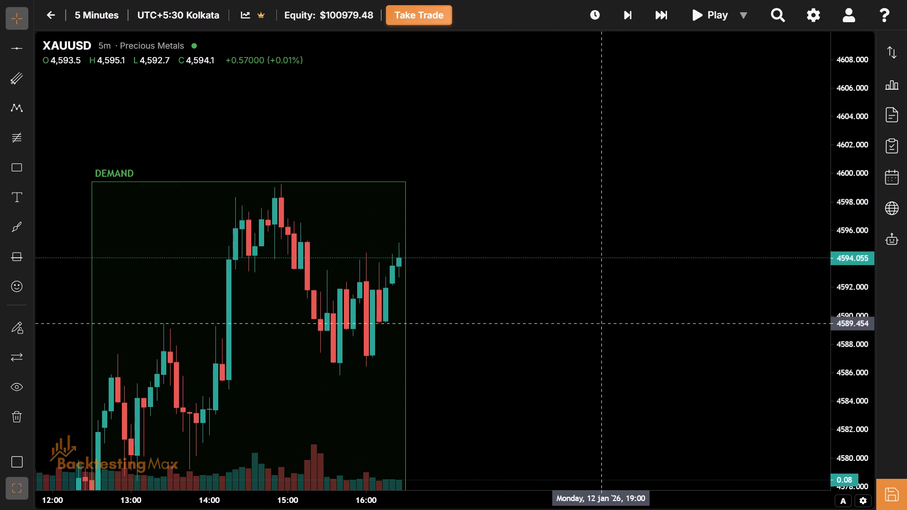
left_click_drag(602, 323, 521, 287)
left_click(627, 12)
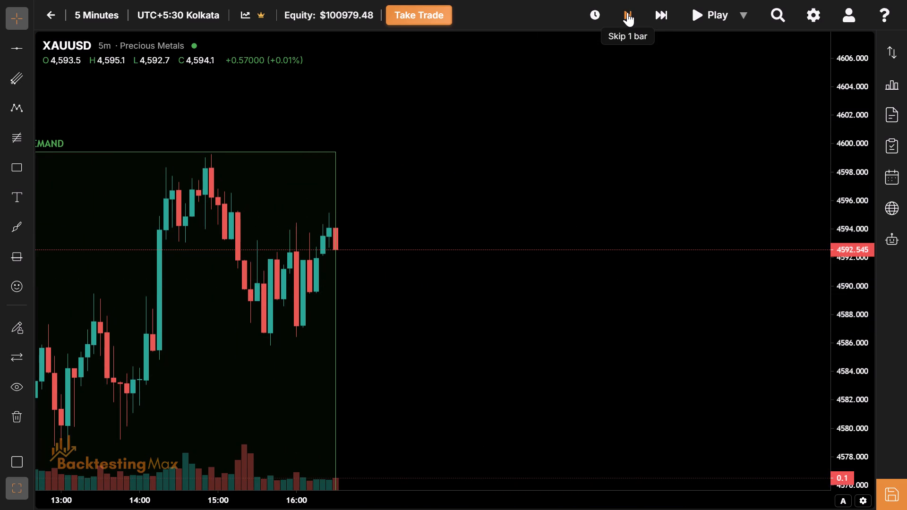
left_click(627, 12)
Examine the London session's highs and lows against the Asian session range and the price action between the two boxes.
left_click_drag(496, 289, 636, 397)
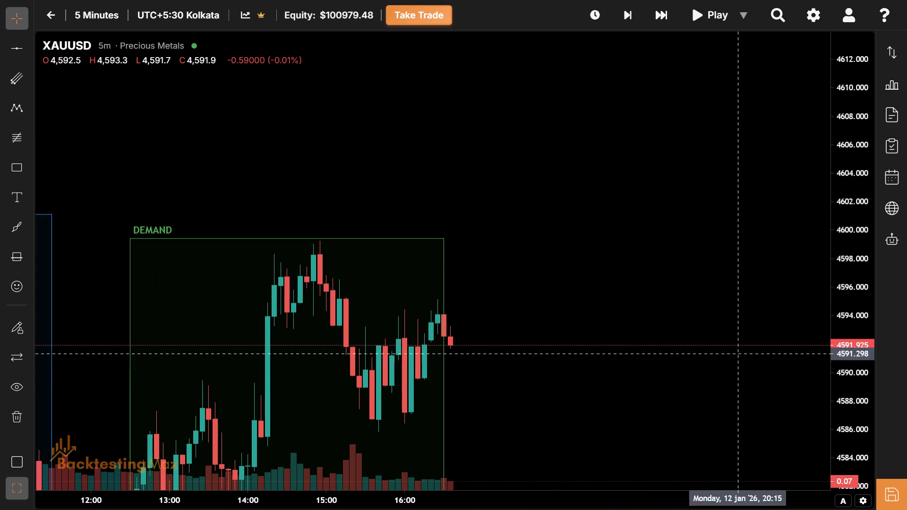
left_click_drag(273, 340, 710, 346)
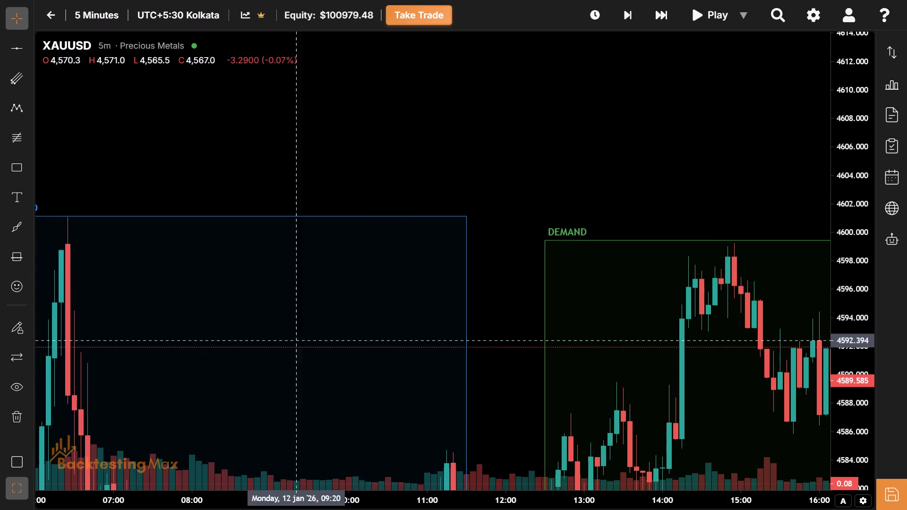
left_click_drag(261, 340, 163, 327)
left_click_drag(579, 341, 365, 323)
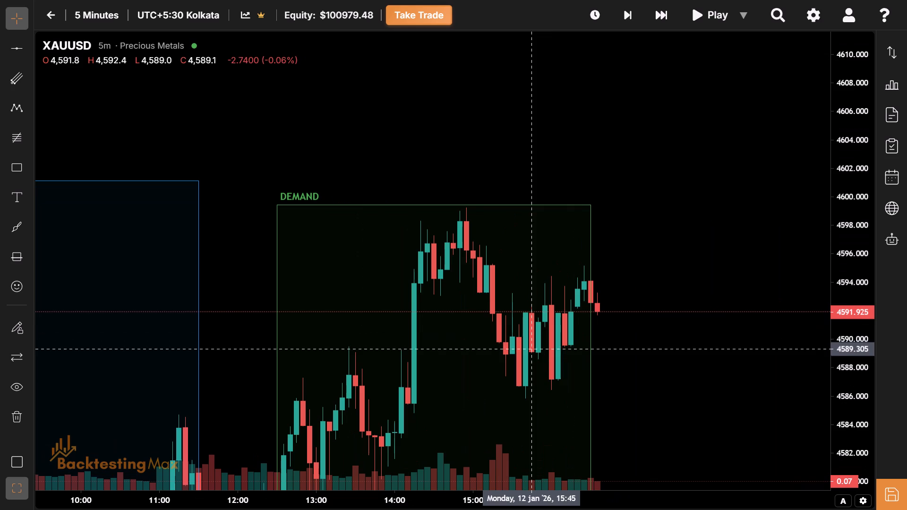
left_click(501, 358)
left_click_drag(501, 358, 699, 186)
left_click_drag(563, 308, 722, 68)
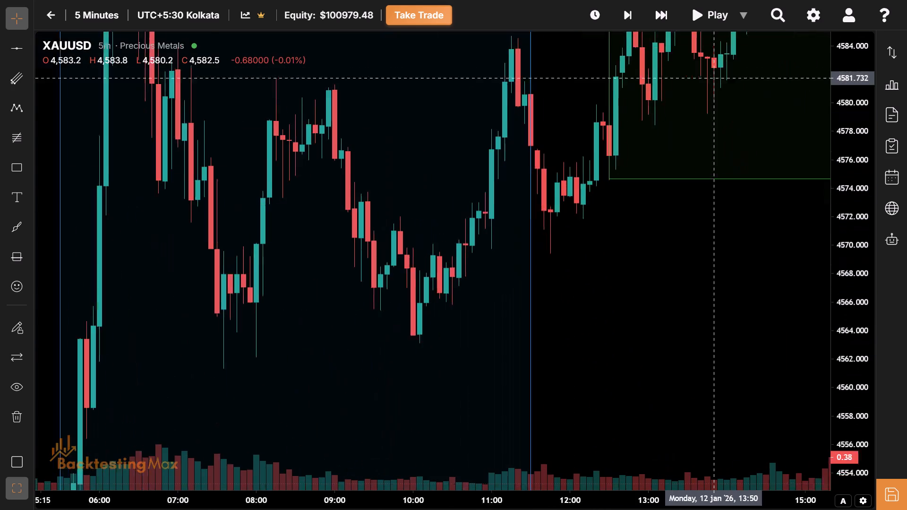
left_click_drag(722, 68, 625, 222)
left_click_drag(578, 247, 391, 252)
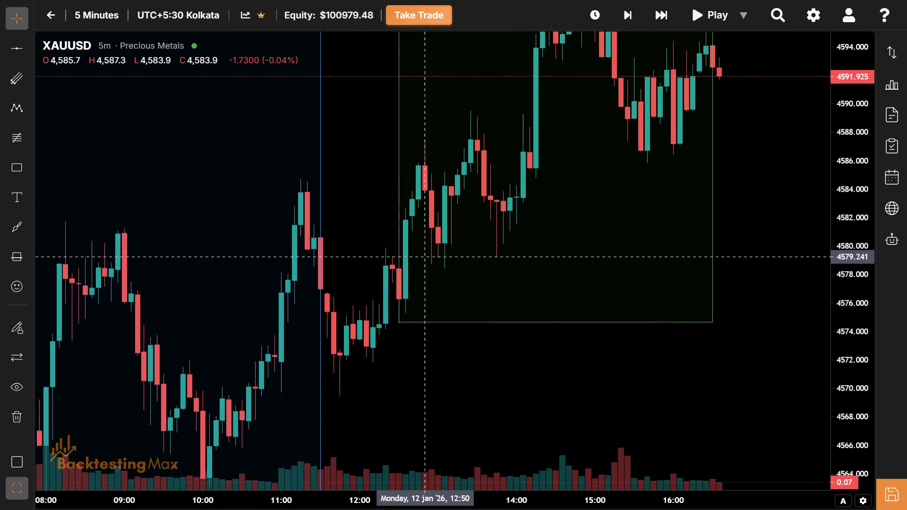
left_click_drag(391, 252, 358, 253)
left_click_drag(501, 239, 311, 355)
left_click_drag(565, 274, 498, 263)
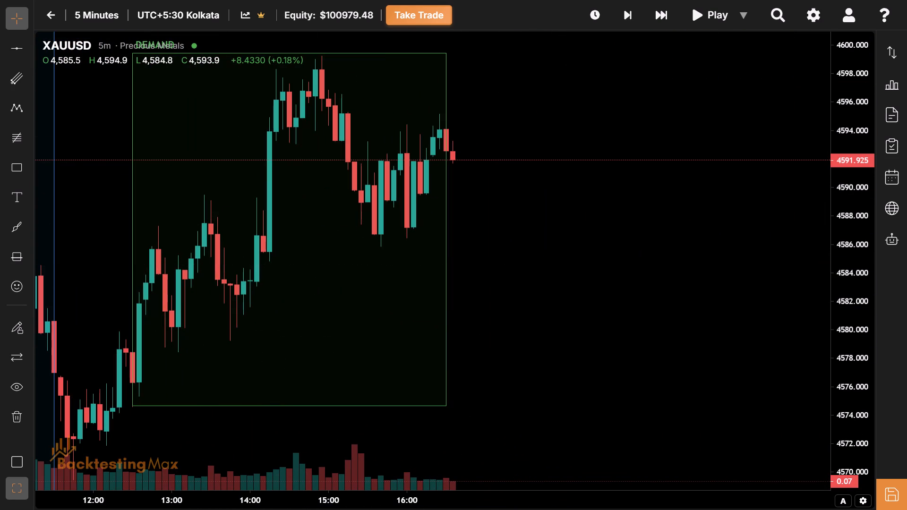
Compare the Asian and London session boxes side by side, from their highs down to the intraday lows.
left_click_drag(333, 497, 539, 497)
left_click_drag(538, 463, 539, 440)
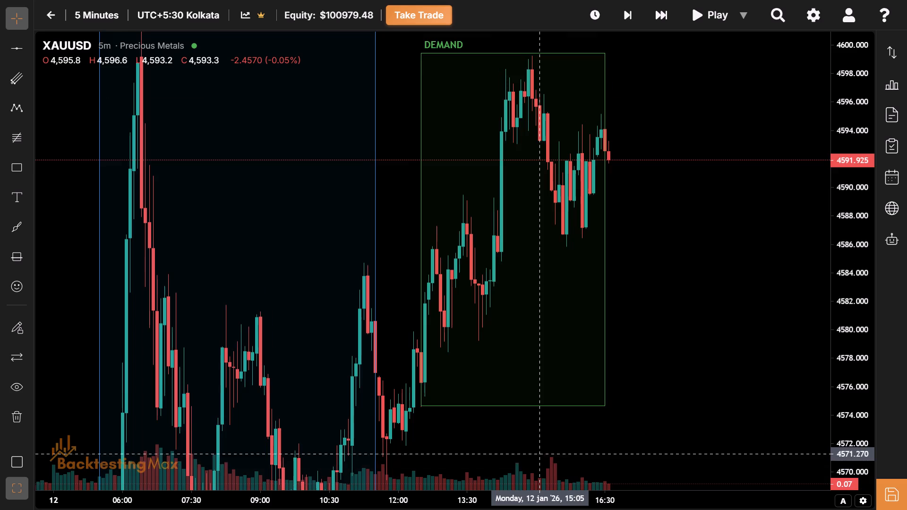
left_click_drag(539, 440, 574, 277)
left_click_drag(840, 81, 835, 172)
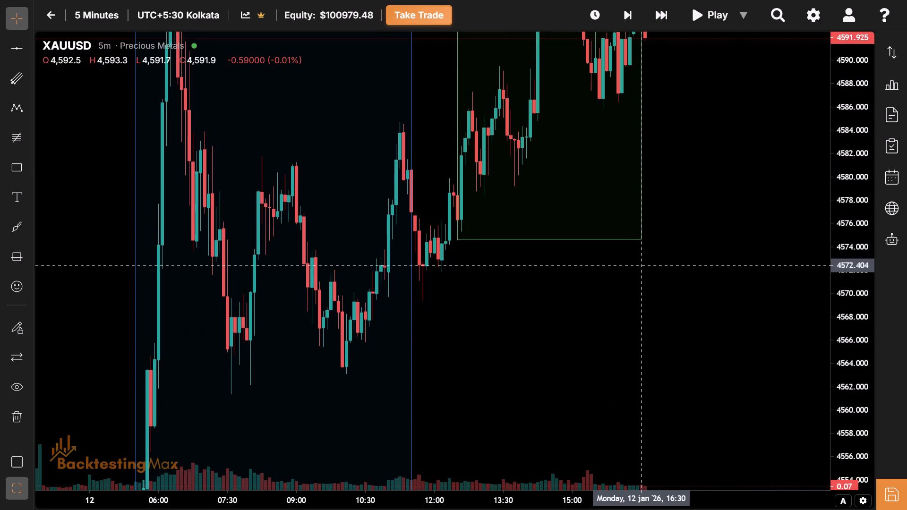
left_click_drag(640, 265, 640, 446)
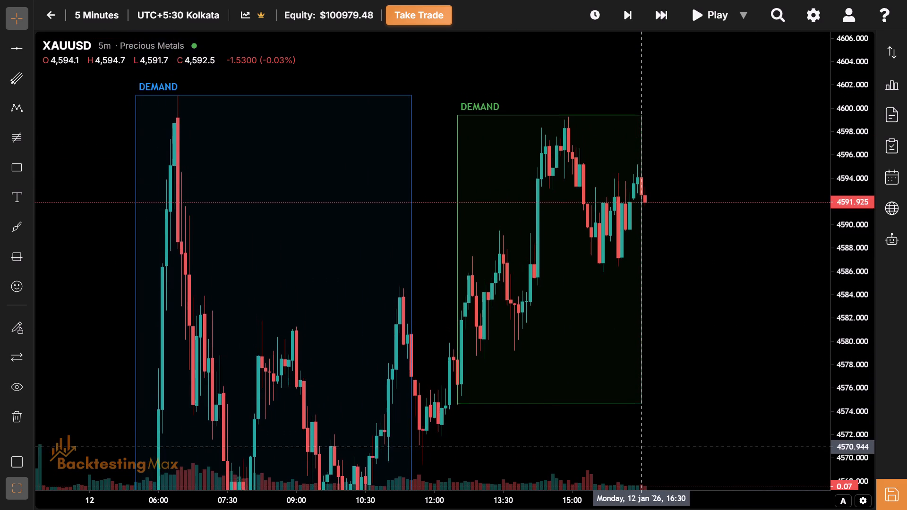
left_click_drag(640, 446, 628, 294)
left_click_drag(628, 294, 639, 252)
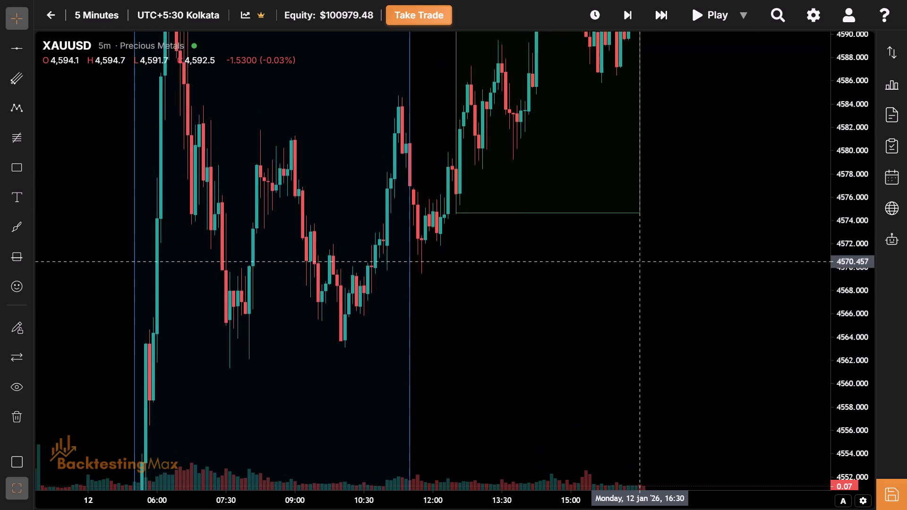
Draw a rectangle over the intraday lows from about 4563.5 to 4566.4 and apply the Support/Demand template.
left_click_drag(639, 252, 638, 232)
left_click(13, 174)
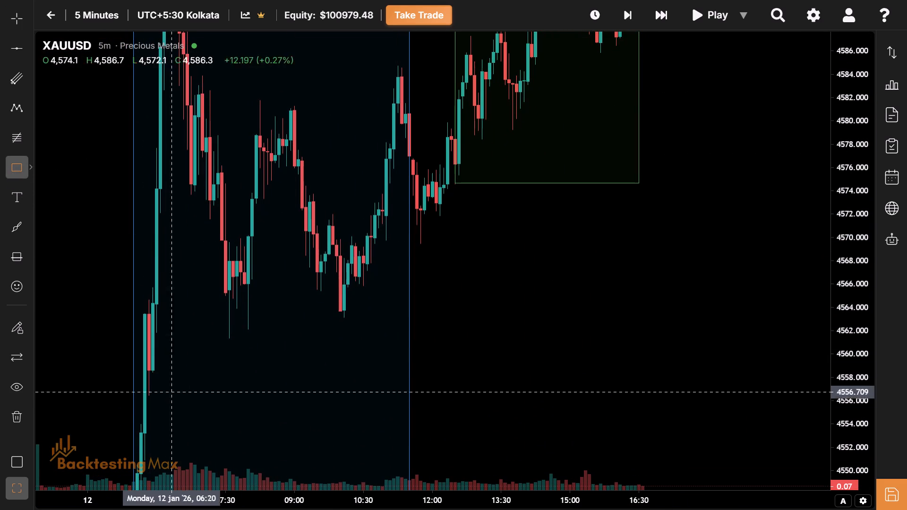
left_click_drag(158, 313, 186, 328)
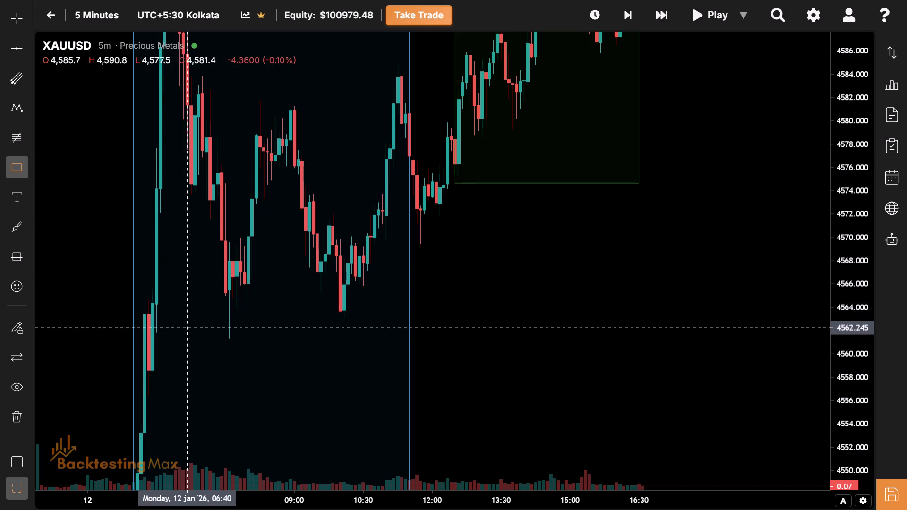
left_click_drag(186, 328, 157, 323)
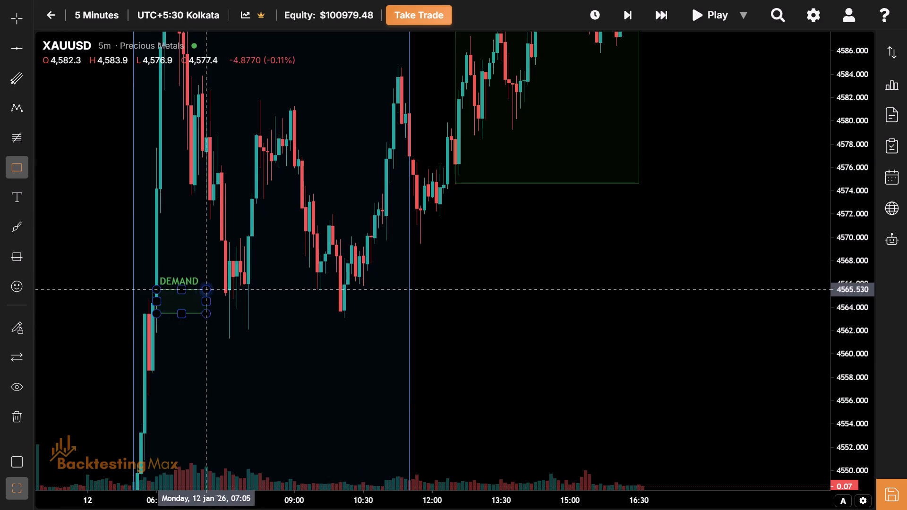
left_click(237, 280)
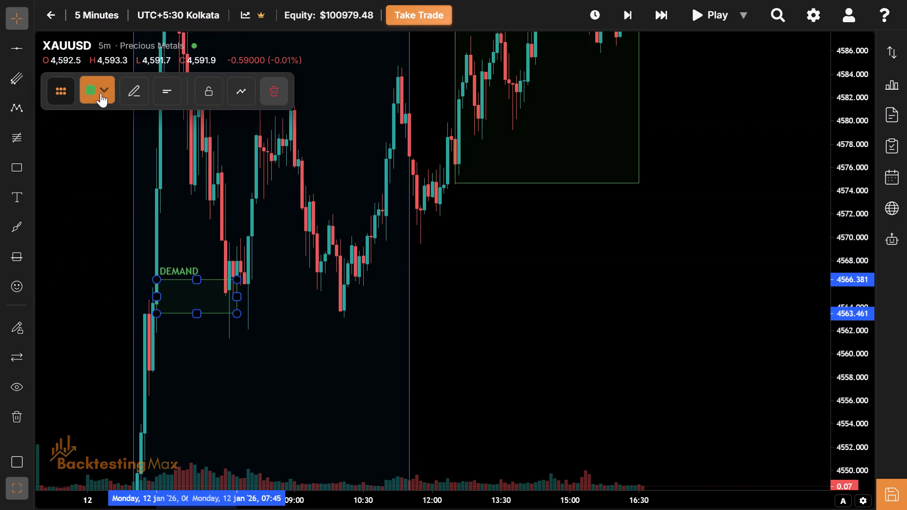
left_click(101, 93)
left_click(171, 279)
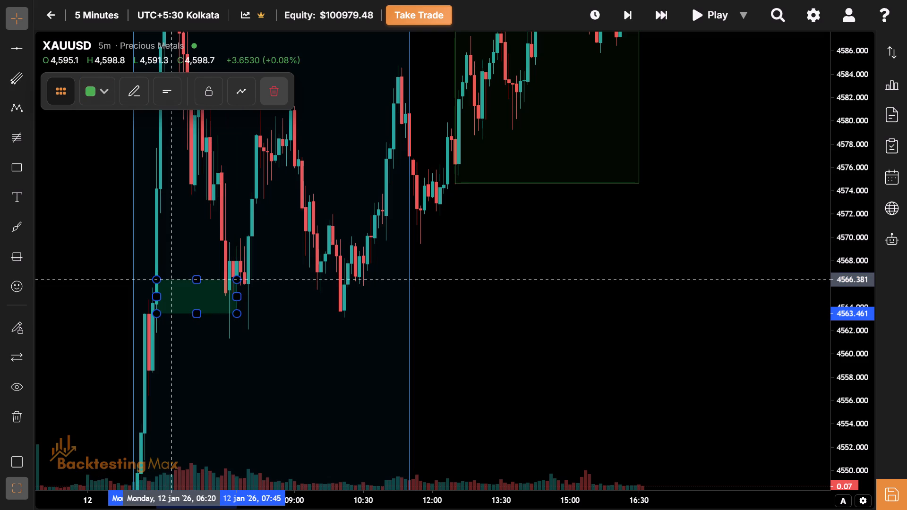
Extend the new demand zone to the right.
left_click(135, 90)
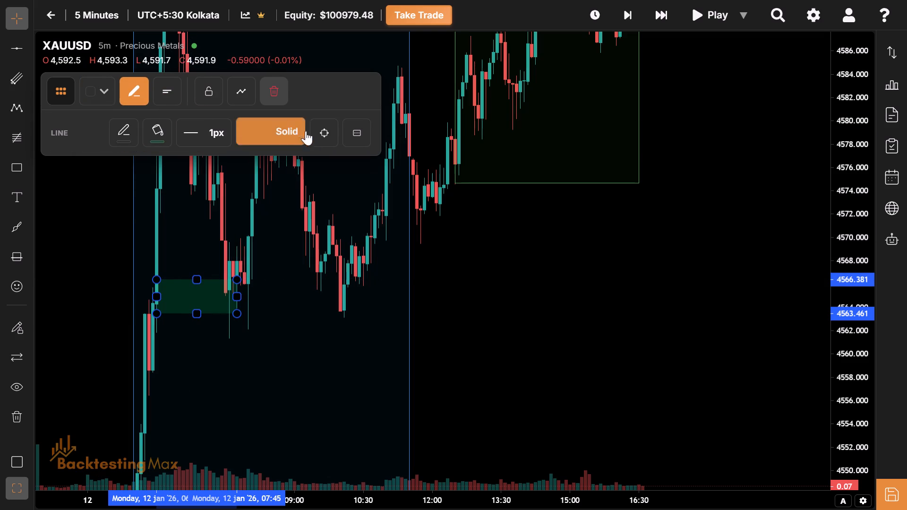
left_click(316, 136)
left_click(404, 174)
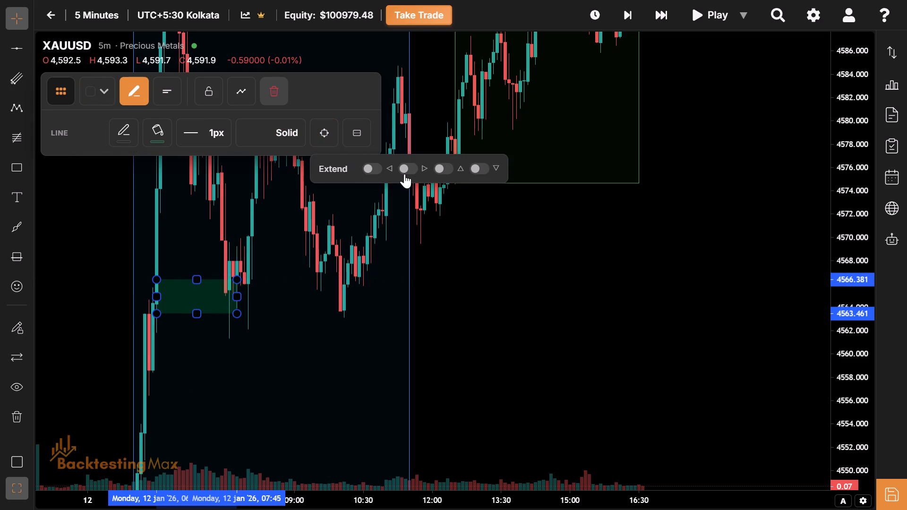
Advance the replay to the 17:30 bar, where the New York session starts.
left_click_drag(553, 370, 542, 509)
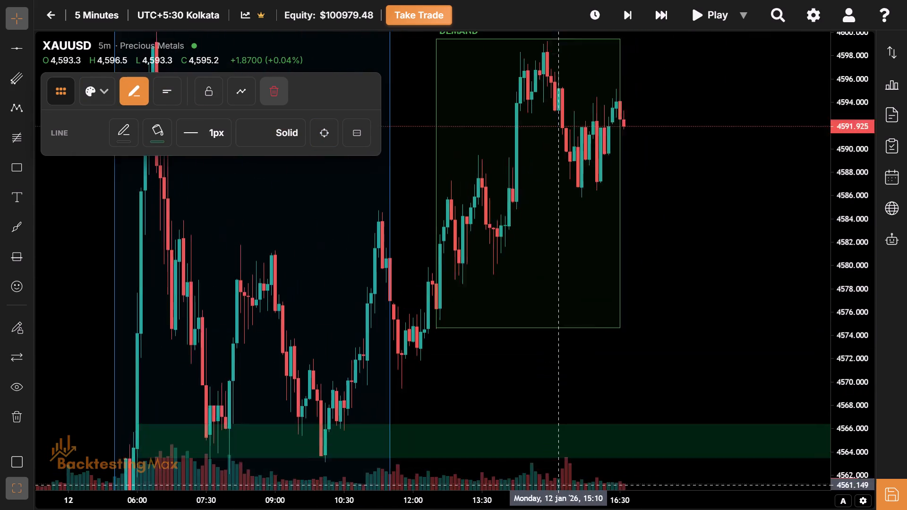
left_click_drag(618, 387, 425, 375)
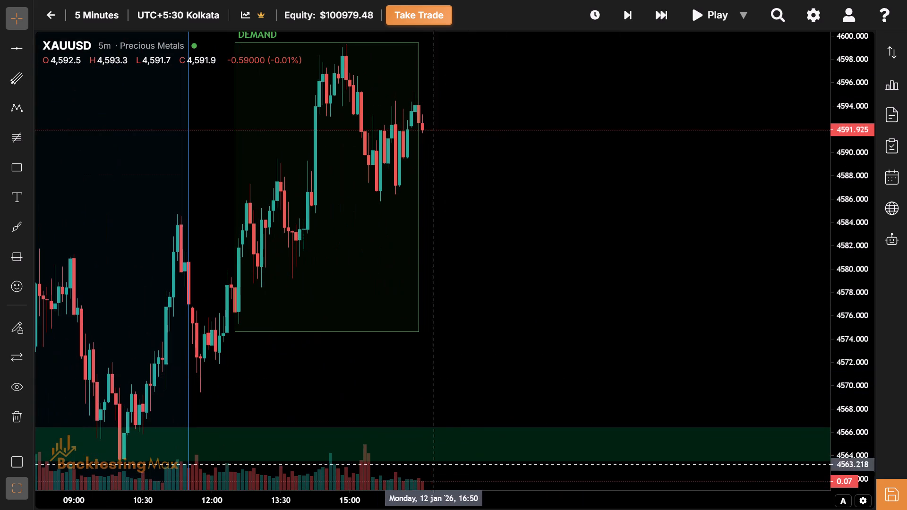
left_click_drag(436, 503, 314, 509)
left_click_drag(360, 361, 495, 458)
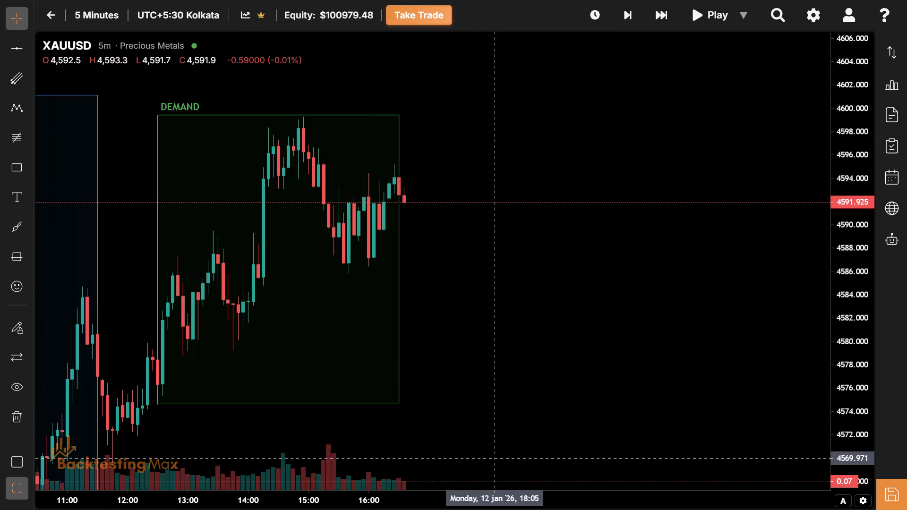
left_click_drag(853, 448, 848, 411)
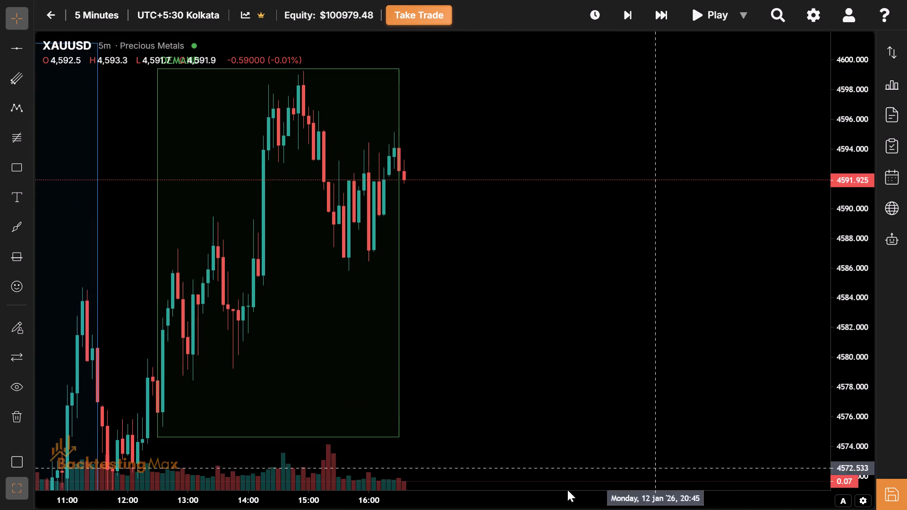
left_click_drag(451, 507, 411, 509)
left_click_drag(450, 427, 449, 481)
left_click_drag(491, 421, 418, 477)
left_click(624, 25)
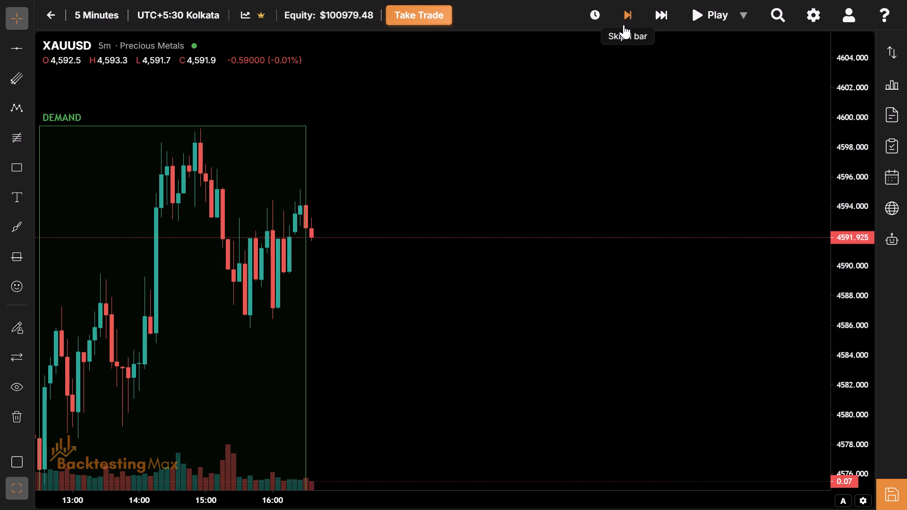
left_click(624, 25)
triple_click(624, 25)
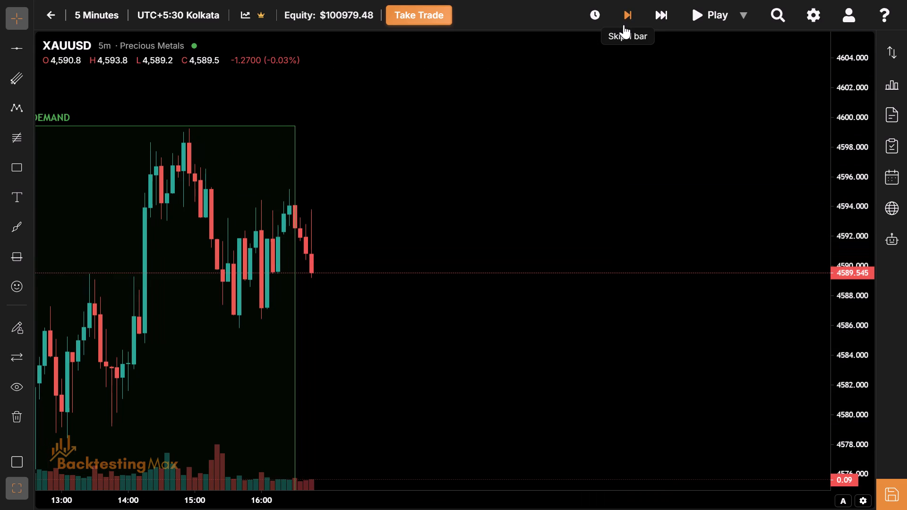
left_click(624, 25)
left_click_drag(430, 307, 418, 297)
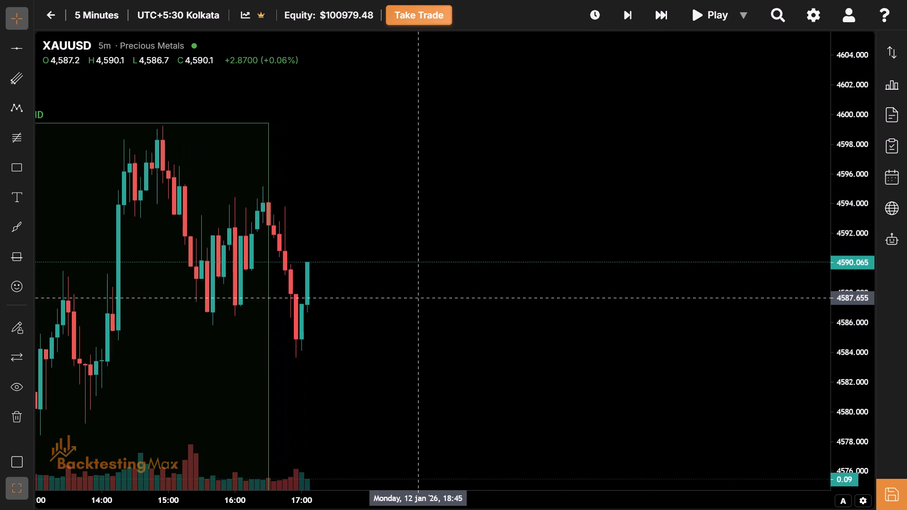
left_click(658, 2)
left_click(658, 8)
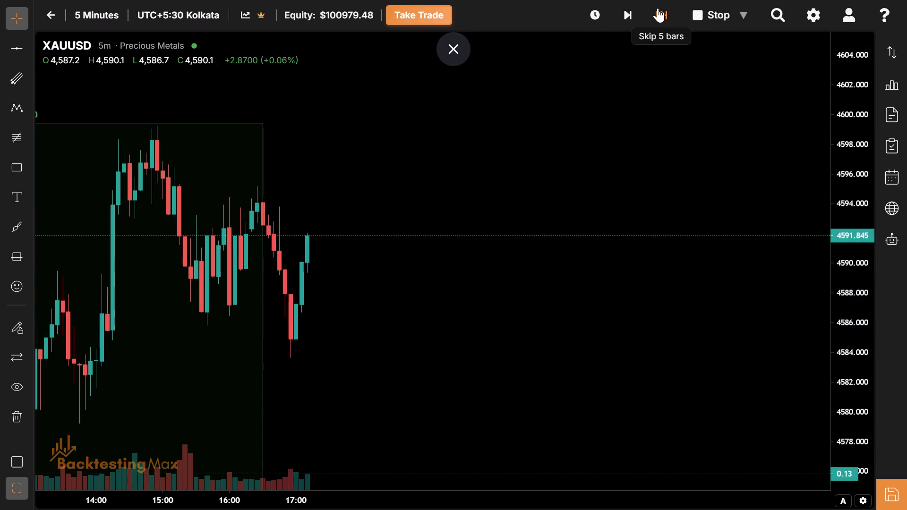
Draw a box from 17:30 to 21:30 between about 4586.5 and 4574.5 and apply the NY Session template.
left_click_drag(466, 277, 417, 177)
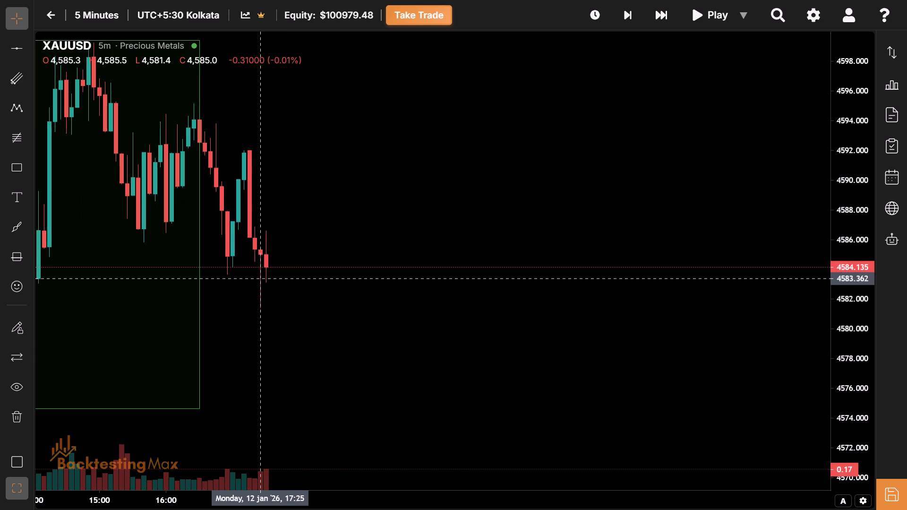
left_click(22, 163)
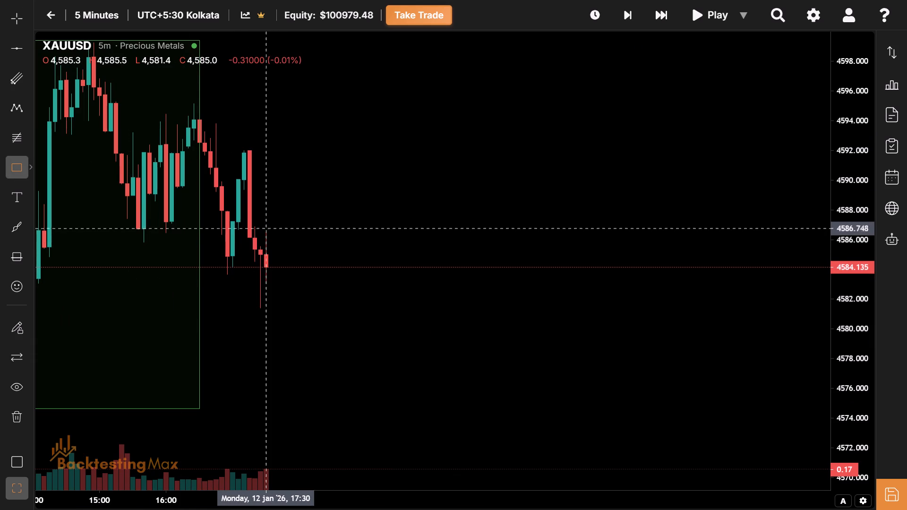
left_click(265, 232)
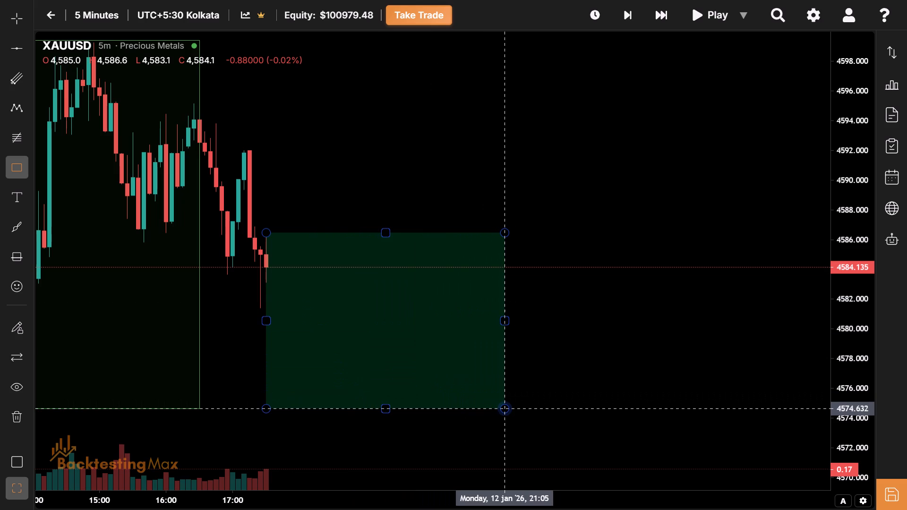
left_click(532, 409)
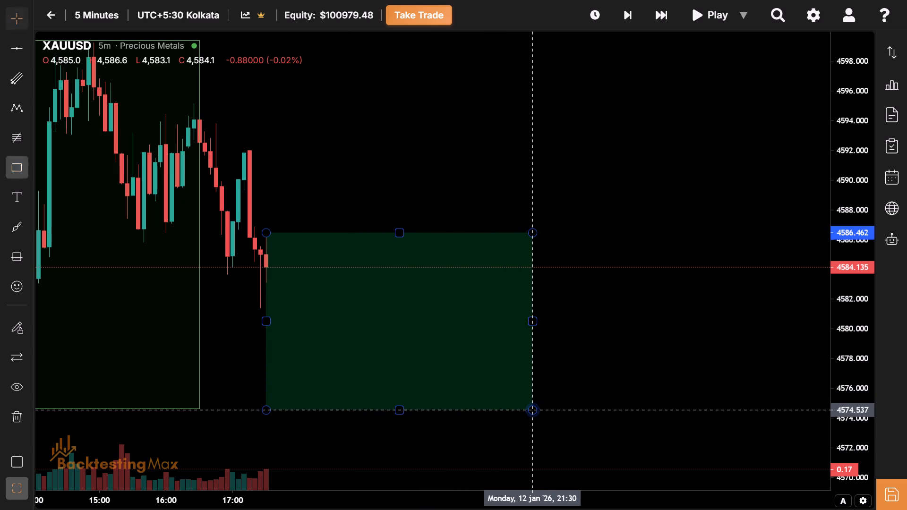
left_click(93, 86)
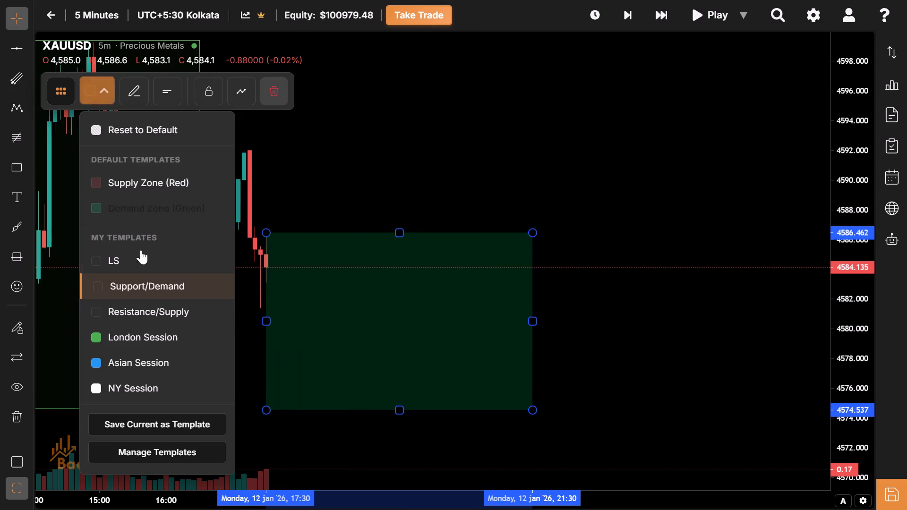
left_click(174, 377)
Examine the price action across the Asian, London and New York session boxes and down to the green demand zone.
left_click_drag(439, 287, 660, 261)
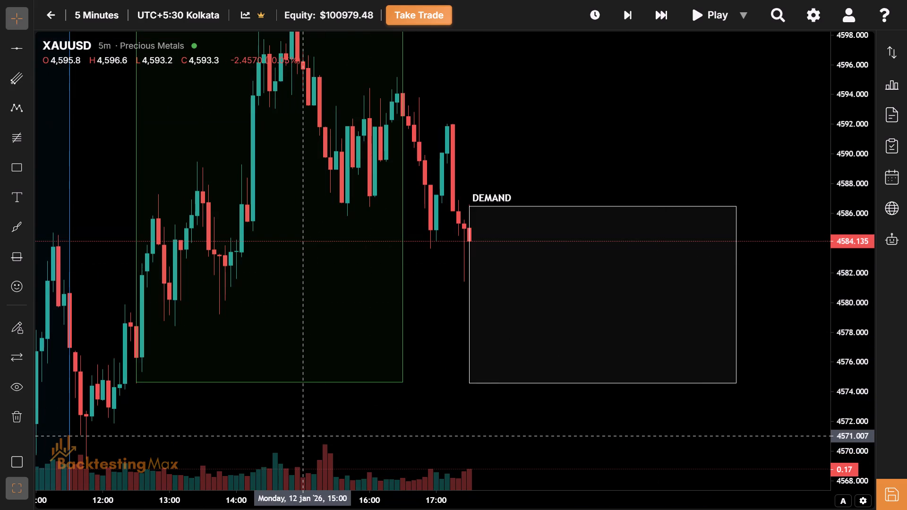
left_click_drag(303, 436, 592, 476)
left_click_drag(524, 213, 511, 302)
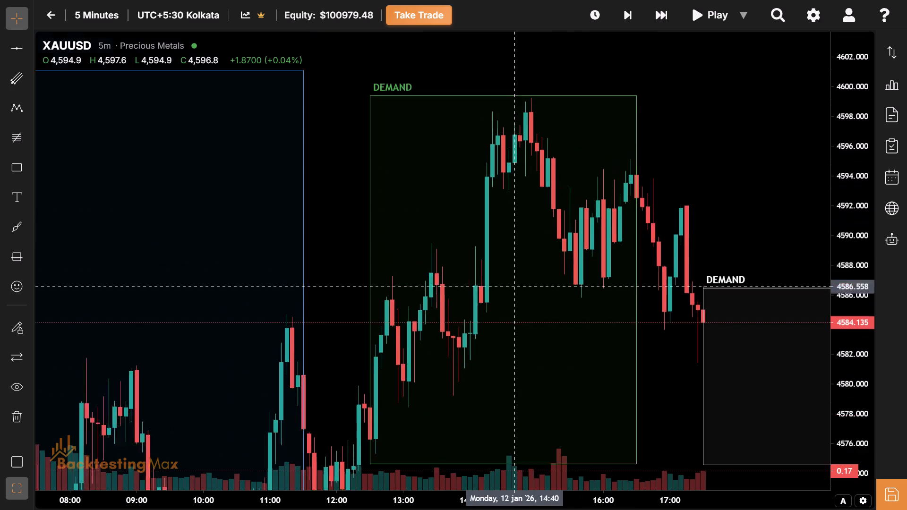
left_click_drag(511, 302, 621, 154)
left_click_drag(611, 367, 458, 256)
left_click_drag(458, 256, 447, 288)
left_click_drag(447, 288, 437, 286)
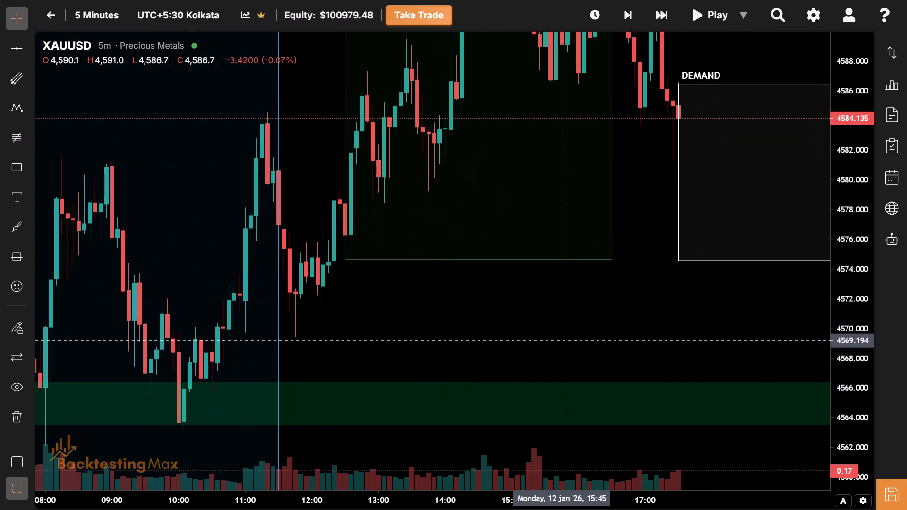
left_click_drag(563, 340, 271, 331)
left_click_drag(450, 314, 369, 435)
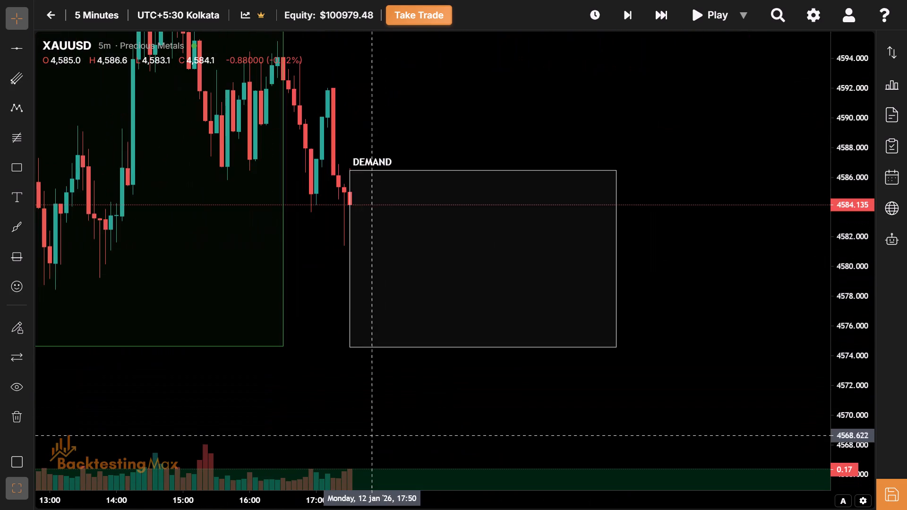
left_click_drag(444, 291, 442, 348)
left_click_drag(389, 302, 634, 509)
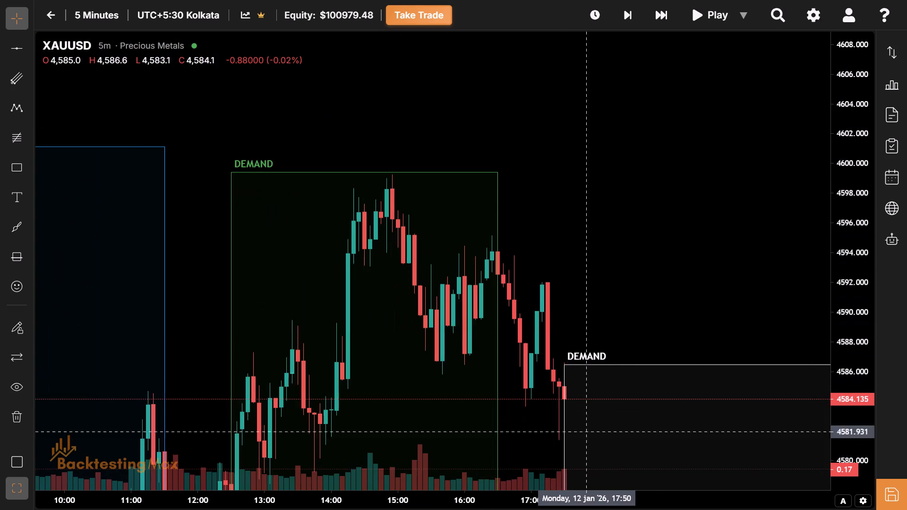
left_click_drag(549, 212, 503, 186)
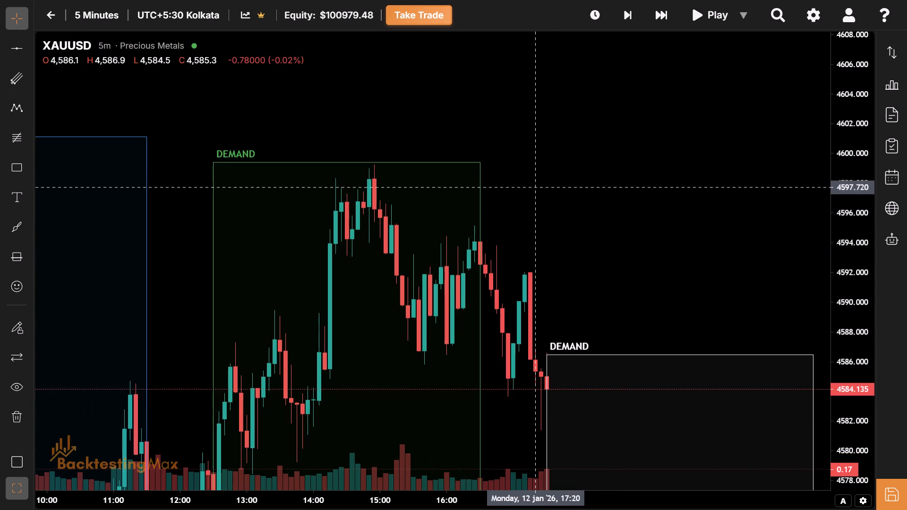
left_click_drag(629, 317, 494, 196)
left_click_drag(592, 397, 575, 301)
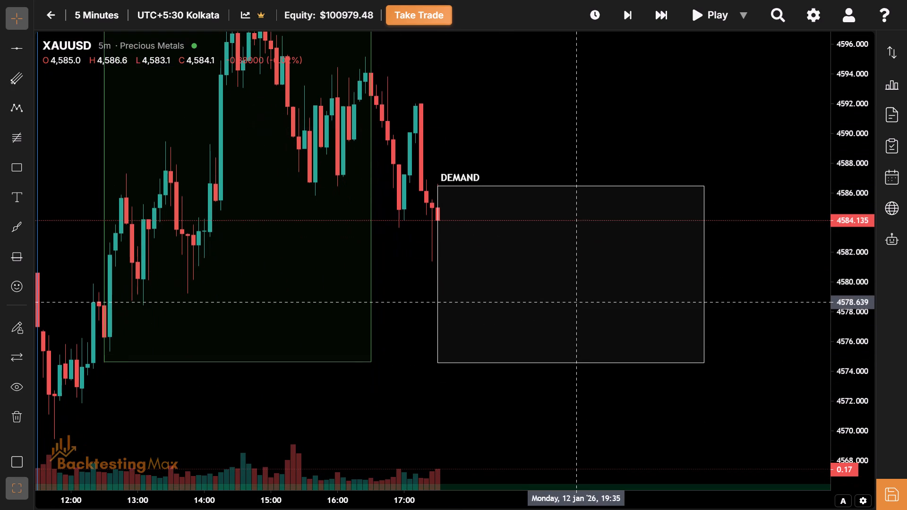
left_click_drag(575, 301, 584, 307)
Advance the replay four bars into the New York session, up to the 17:50 bar.
left_click(619, 23)
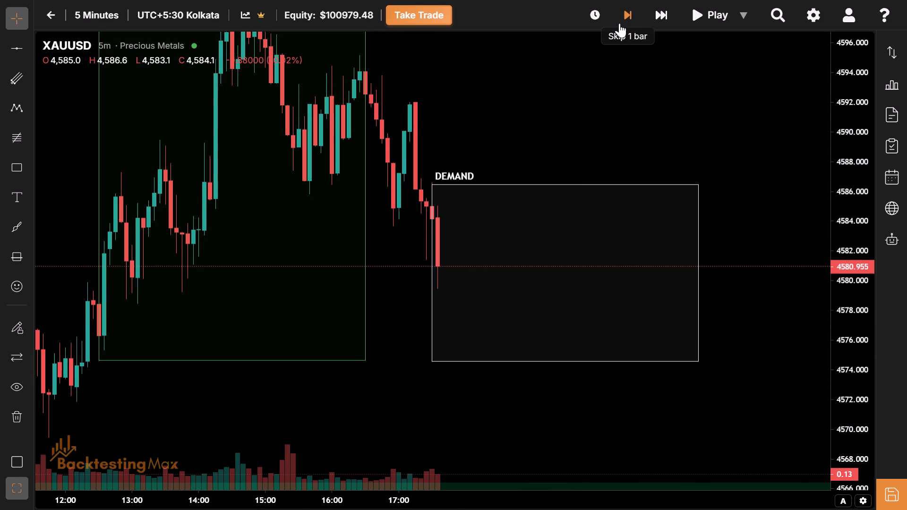
left_click(619, 23)
left_click(619, 23)
left_click_drag(530, 263, 457, 235)
left_click_drag(470, 256, 434, 280)
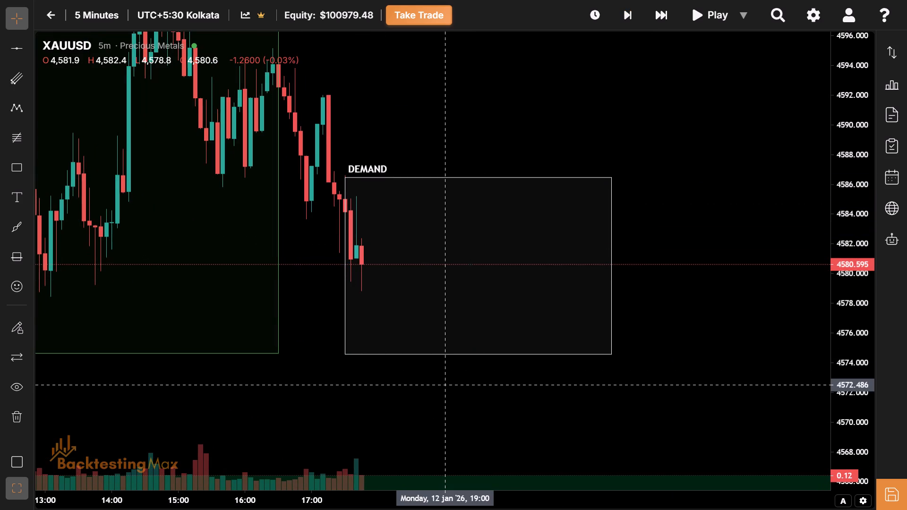
left_click_drag(481, 266, 434, 286)
left_click_drag(434, 286, 419, 214)
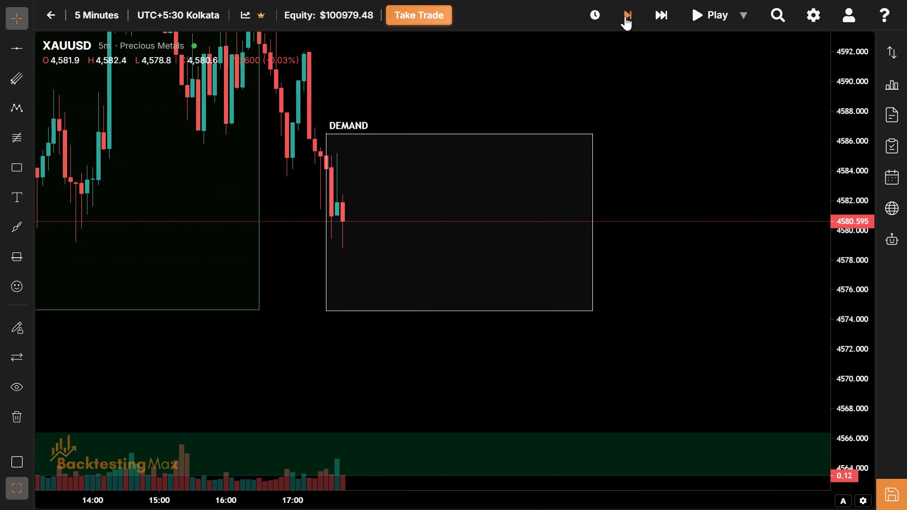
left_click(629, 17)
Draw a Fibonacci retracement from the 17:15 candle's high at about 4592.2 down to about 4579.4, reaching across to 22:50.
left_click_drag(419, 223, 413, 272)
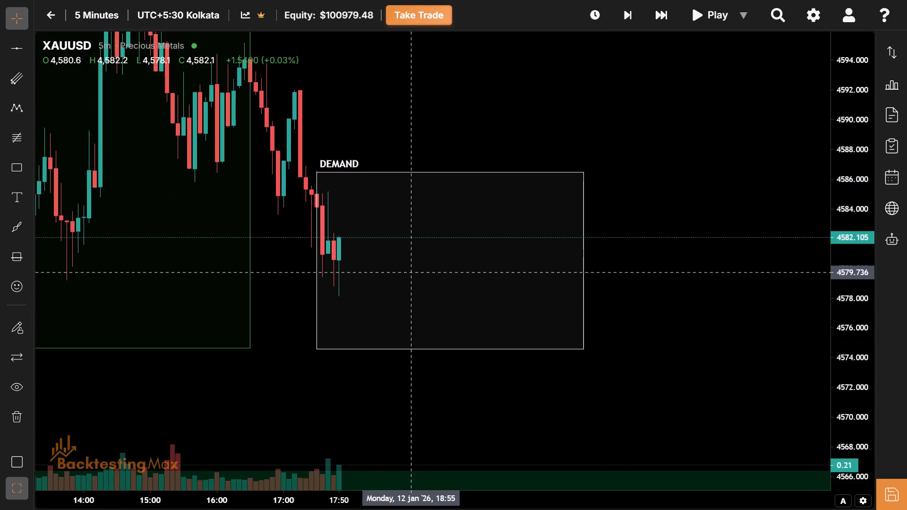
left_click(413, 272)
left_click_drag(413, 272, 412, 293)
left_click(26, 131)
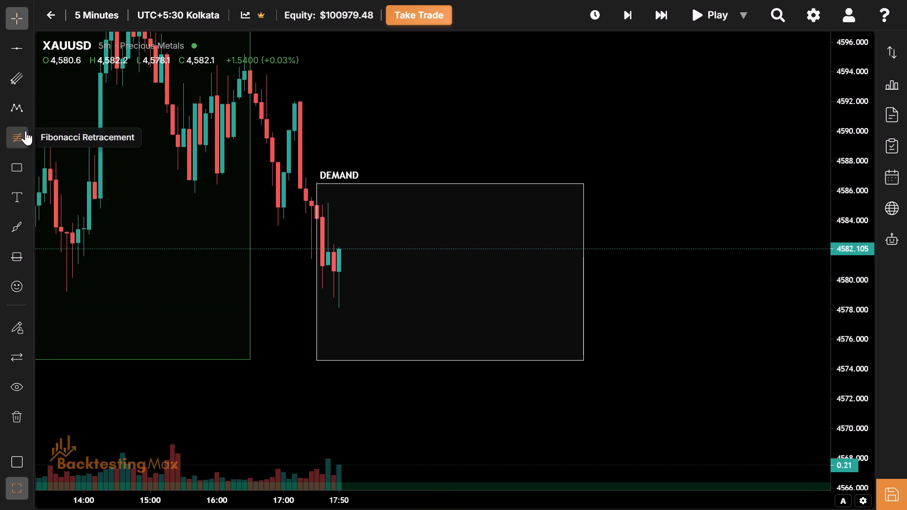
left_click(300, 99)
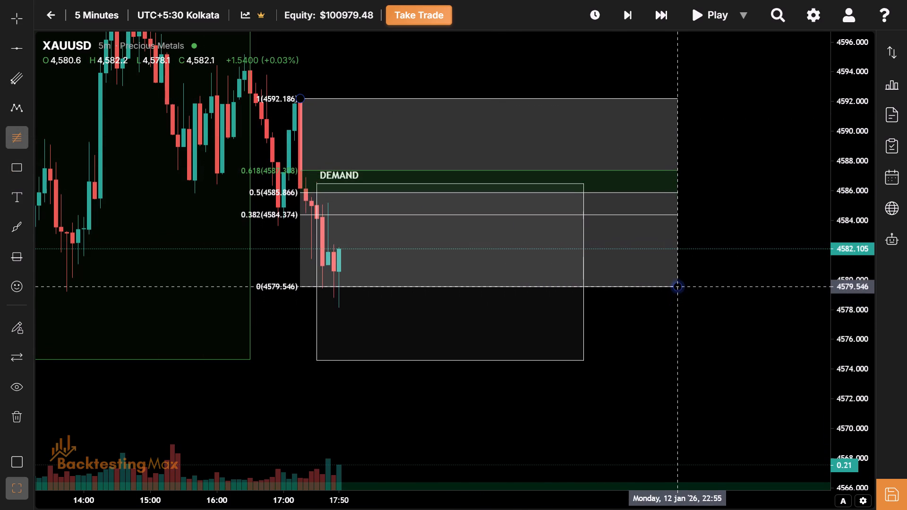
left_click(675, 289)
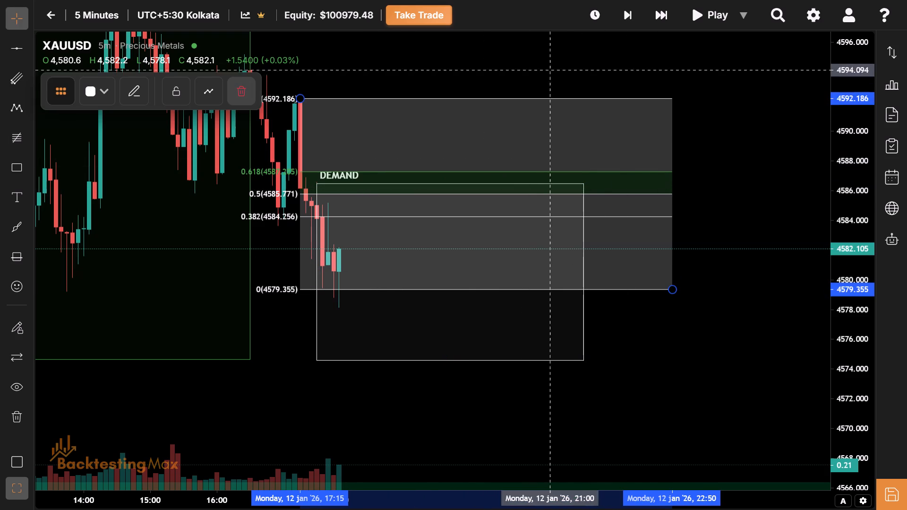
left_click(602, 98)
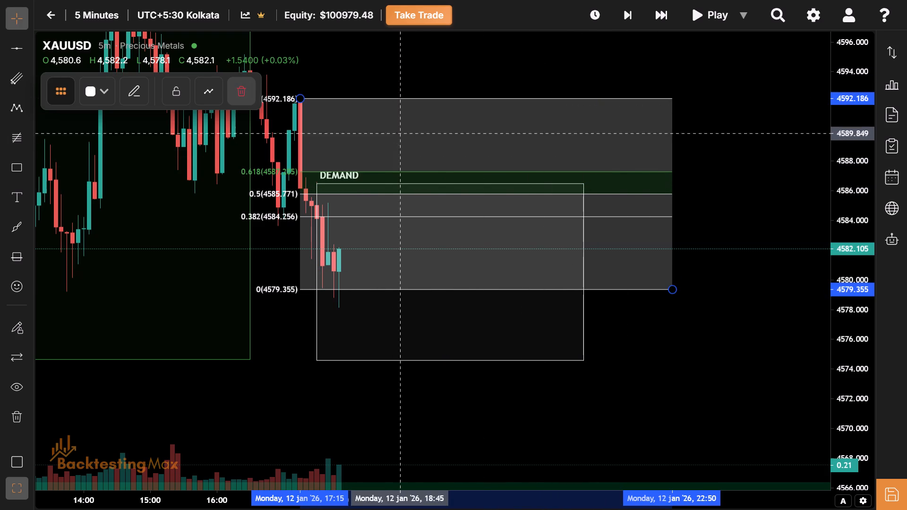
Advance the replay eight bars on the 5-minute chart, up to the 18:30 bar.
left_click(727, 202)
left_click(615, 14)
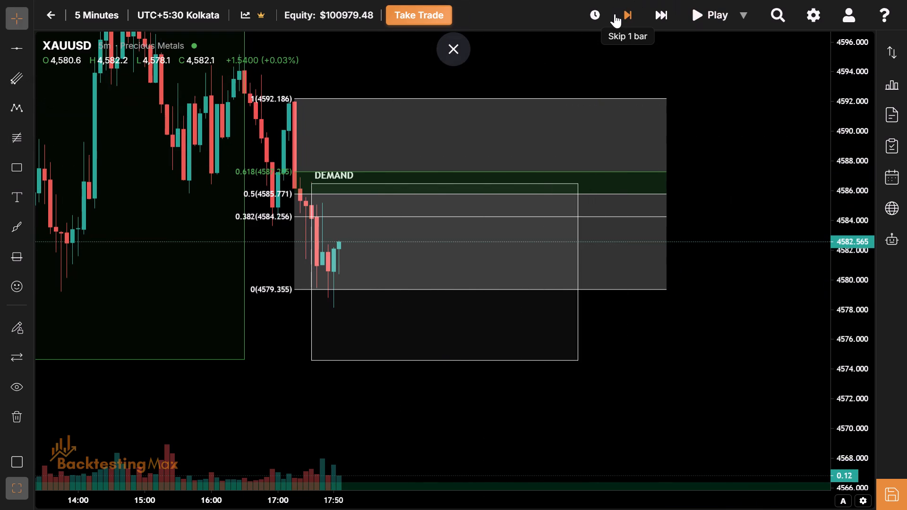
left_click(615, 14)
left_click(615, 14)
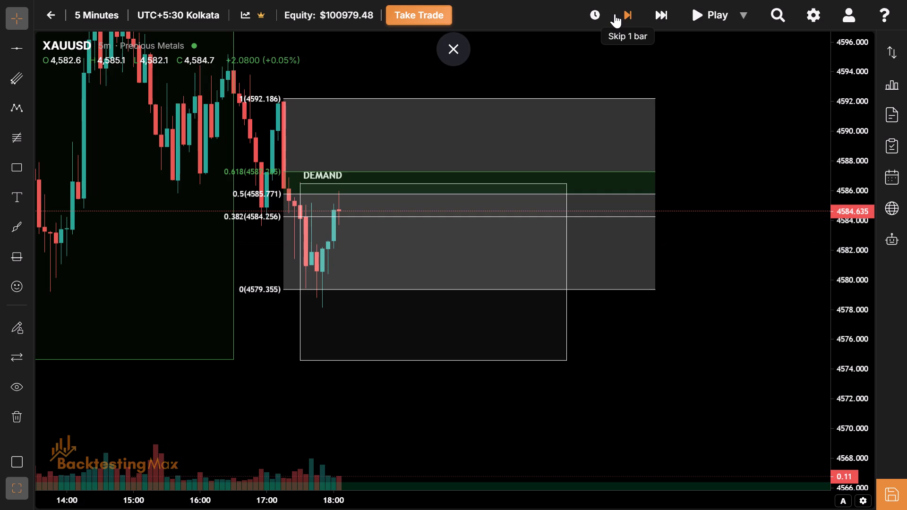
left_click(615, 14)
left_click(615, 14)
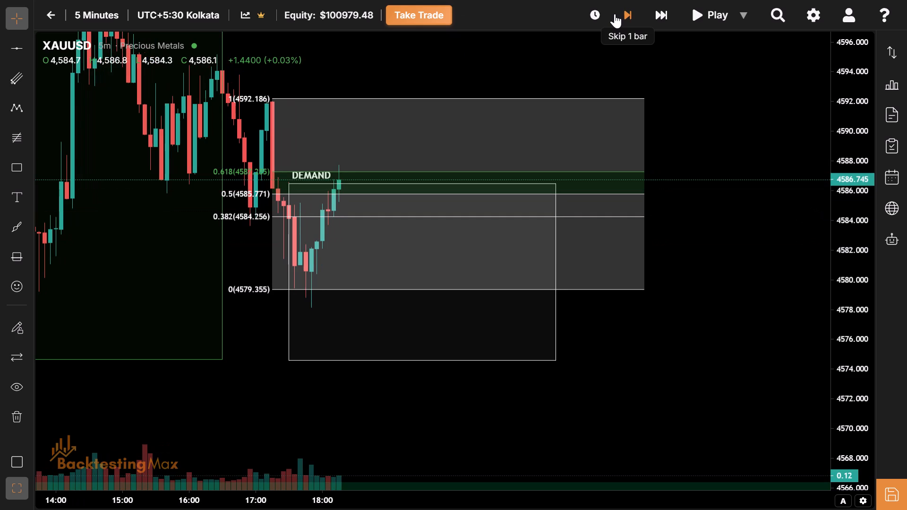
left_click(615, 14)
left_click(615, 14)
left_click(615, 14)
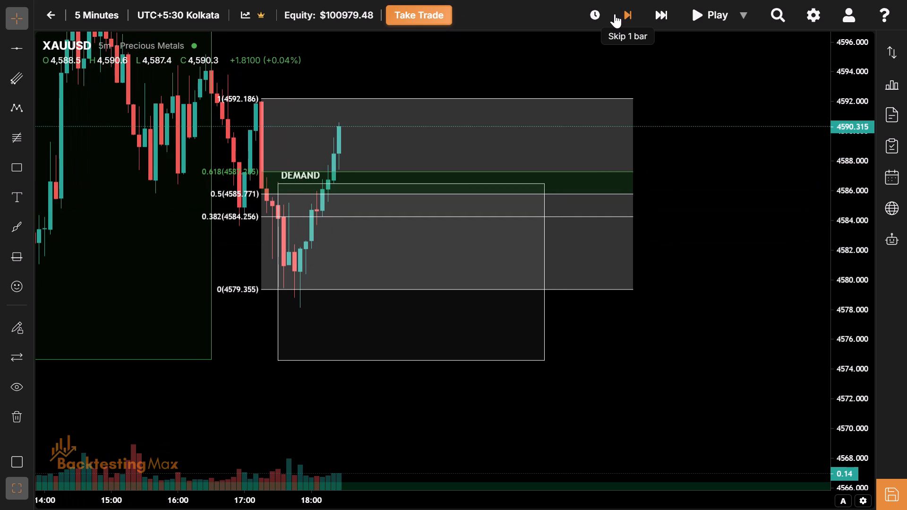
Delete the Fibonacci retracement drawn from the 17:15 candle.
left_click(609, 100)
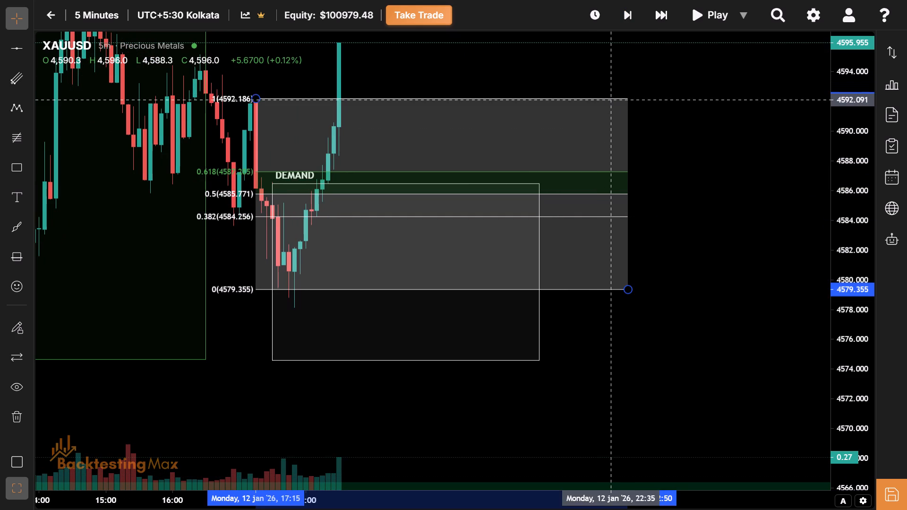
left_click(245, 95)
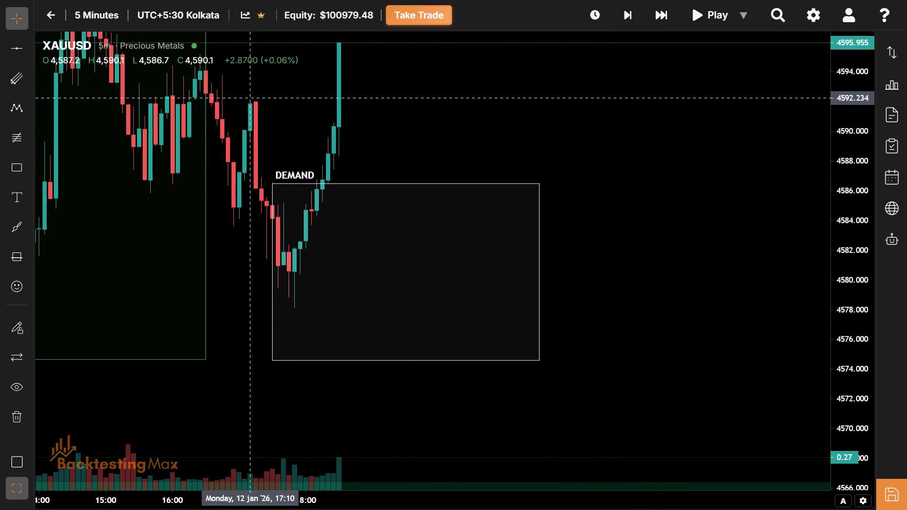
Resize the white New York session box to span from about 4596.0 at the top to about 4577.9 at the bottom.
left_click_drag(444, 143, 450, 314)
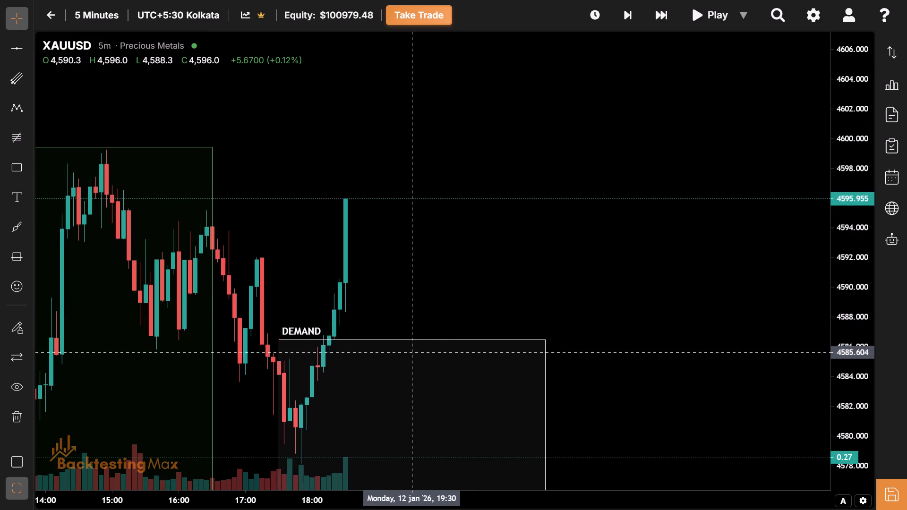
left_click_drag(413, 340, 380, 199)
left_click_drag(404, 336, 364, 192)
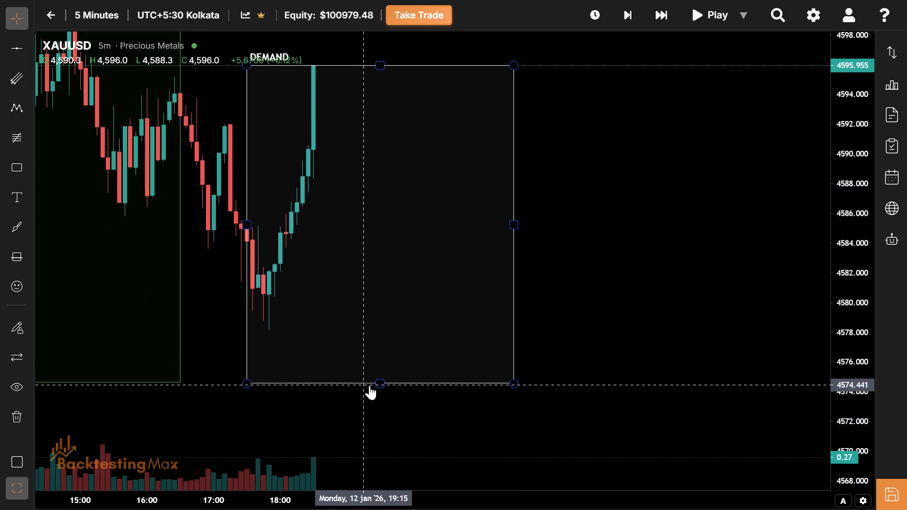
left_click_drag(380, 389, 400, 333)
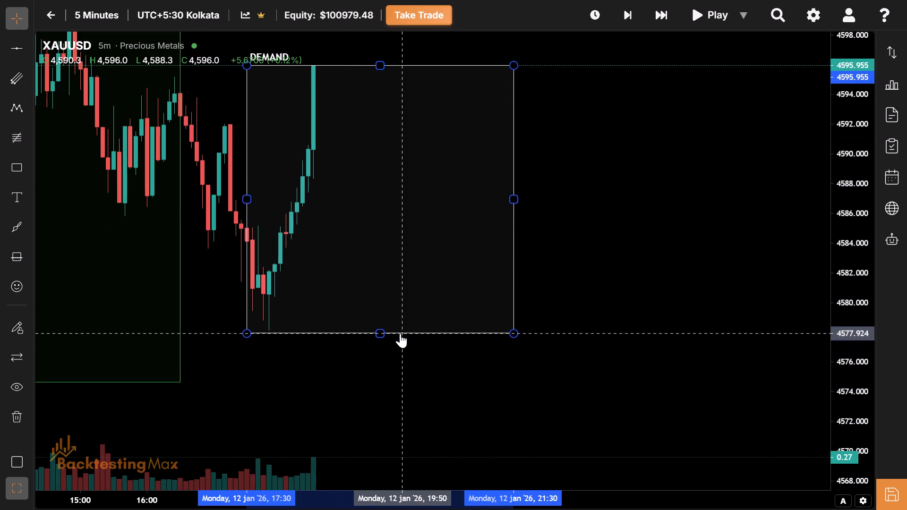
left_click_drag(342, 211, 355, 311)
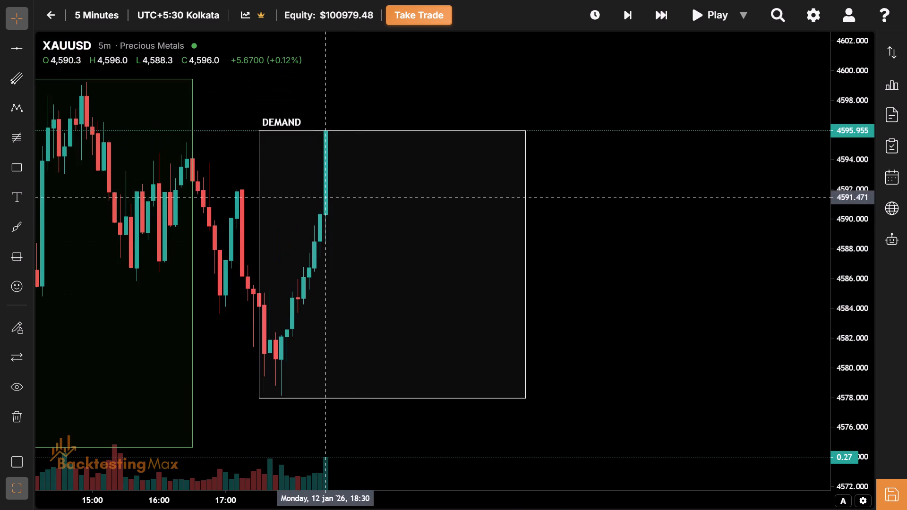
Advance the replay one bar to 18:35 and raise the New York box's top edge to the candle's high at about 4604.3.
left_click_drag(327, 197, 499, 176)
left_click_drag(229, 377, 383, 373)
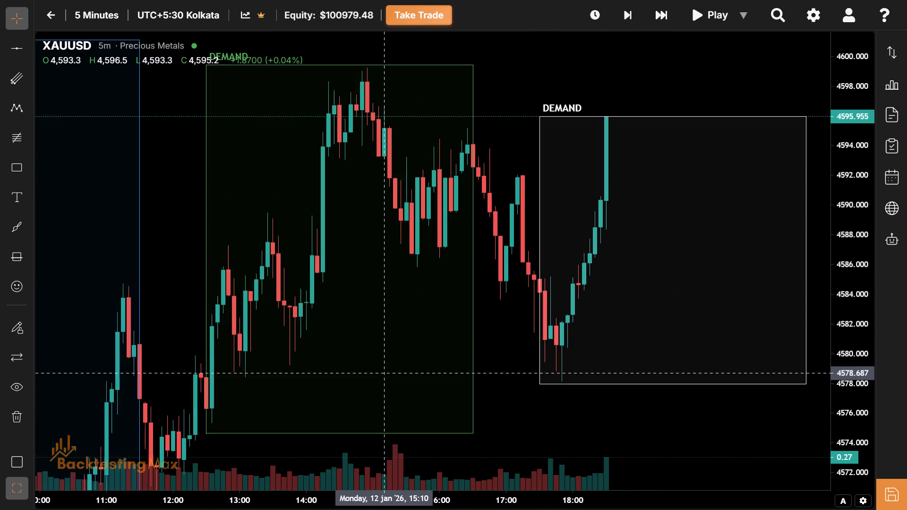
left_click_drag(578, 305, 430, 354)
left_click_drag(477, 337, 439, 347)
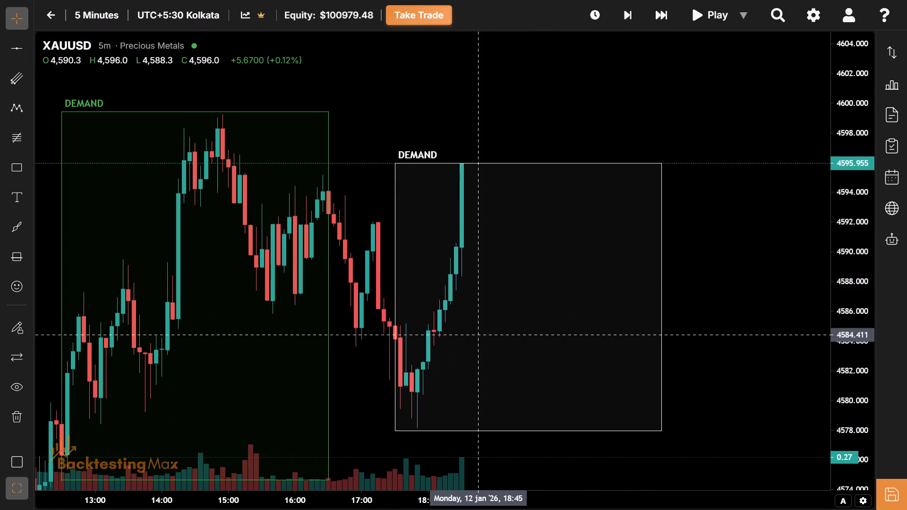
left_click_drag(476, 334, 388, 348)
left_click(625, 22)
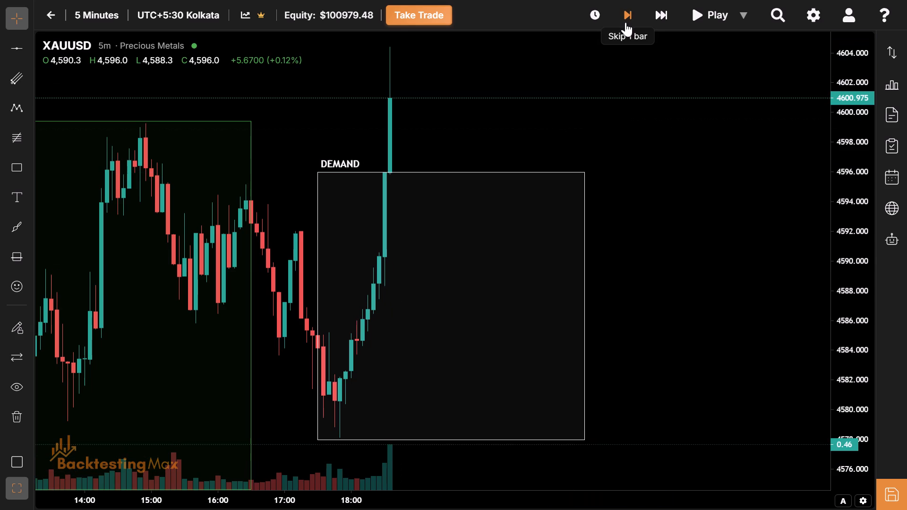
left_click_drag(461, 133, 450, 268)
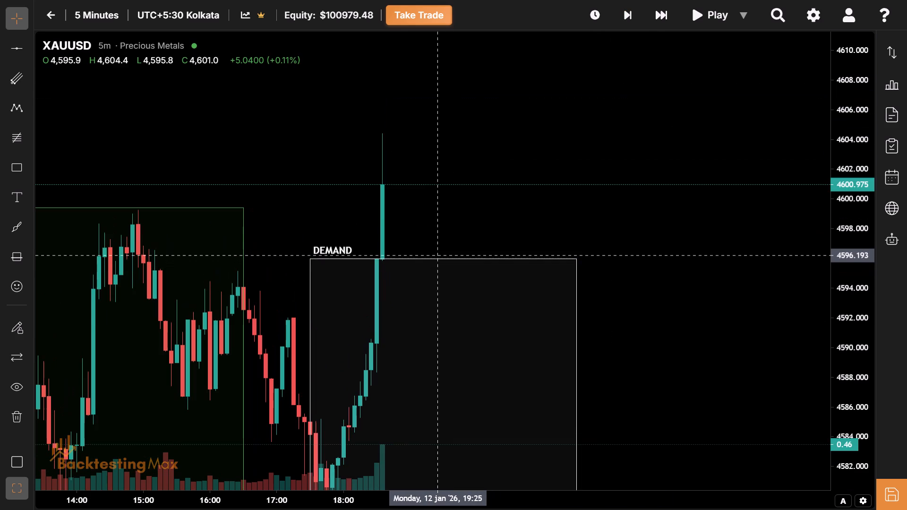
left_click_drag(441, 263, 438, 135)
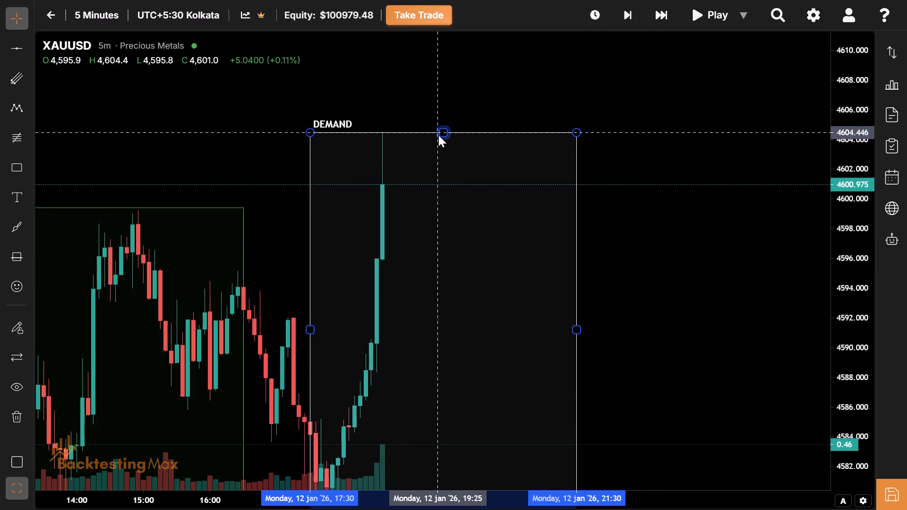
left_click_drag(438, 135, 439, 135)
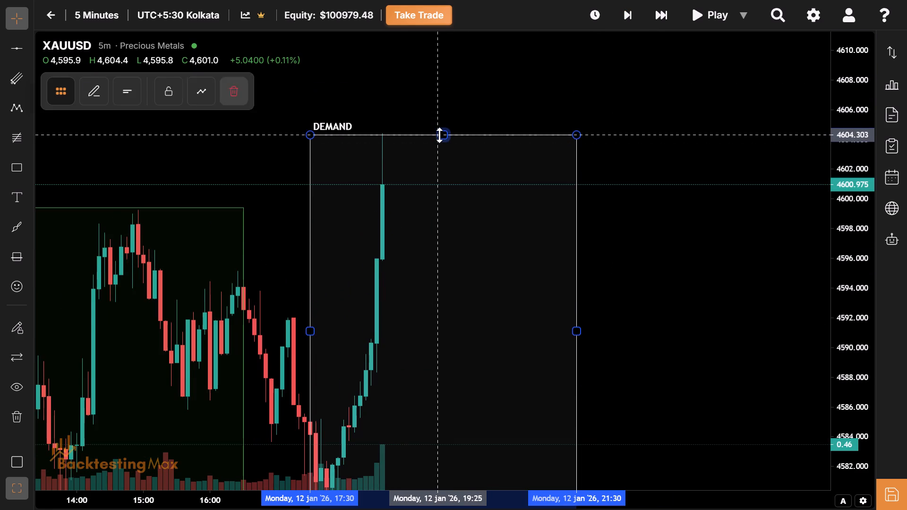
Advance the replay one bar to 18:40 and raise the New York box's top edge to about 4609.2.
left_click_drag(422, 370, 588, 328)
left_click_drag(543, 334, 599, 374)
left_click_drag(568, 341, 503, 382)
left_click_drag(575, 190, 538, 192)
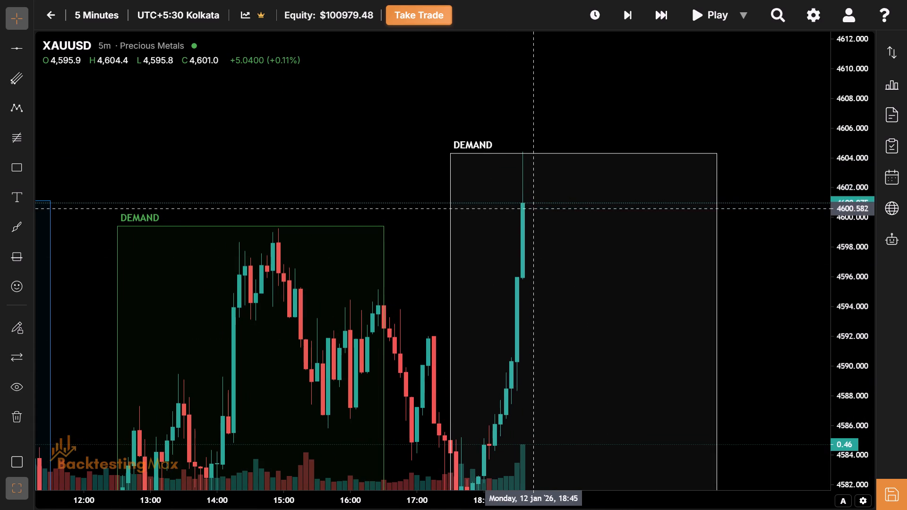
left_click_drag(544, 417, 473, 297)
left_click_drag(469, 356, 498, 360)
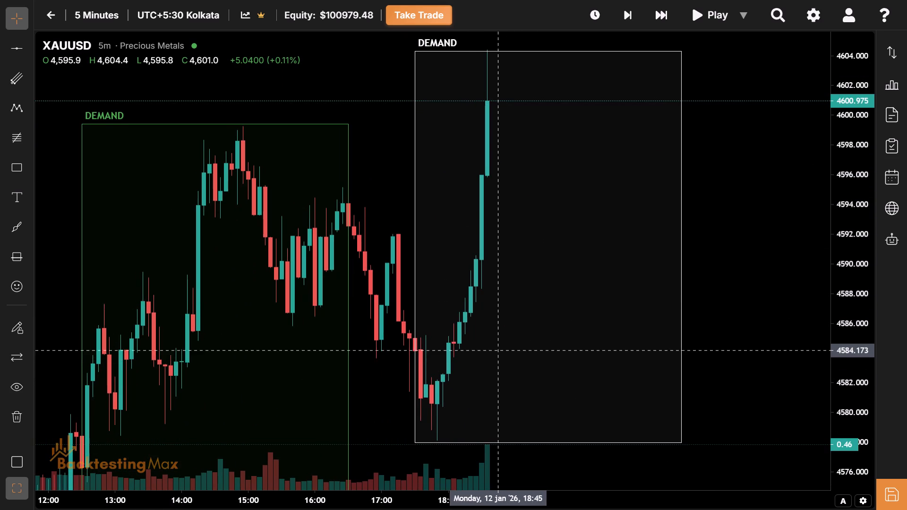
left_click_drag(513, 282, 491, 343)
left_click(634, 8)
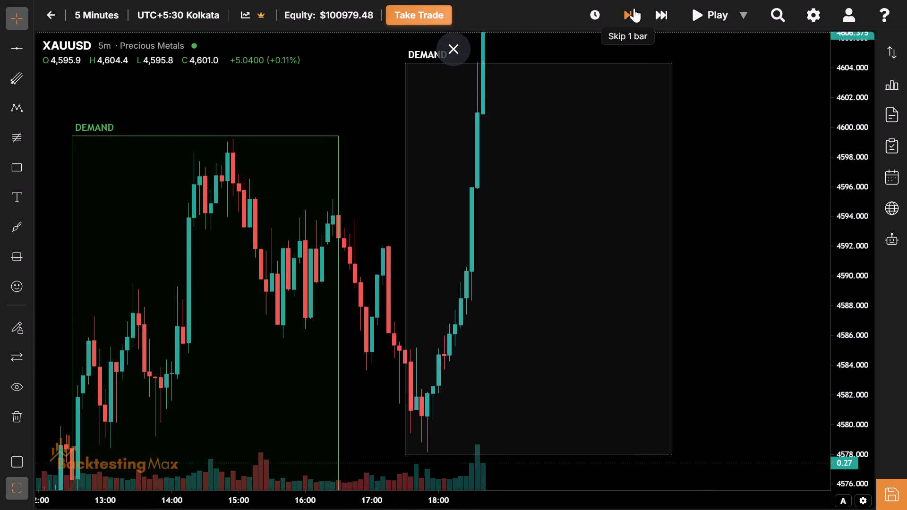
left_click_drag(536, 178, 509, 451)
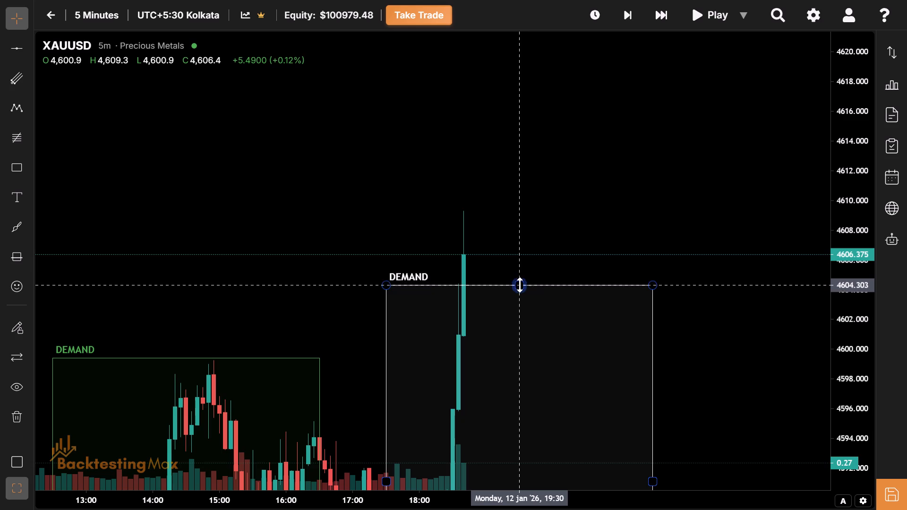
left_click_drag(520, 285, 515, 213)
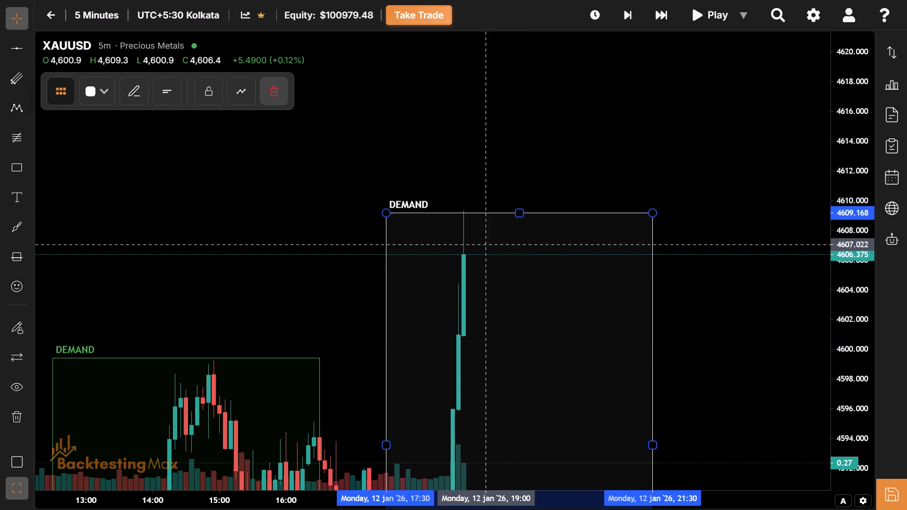
Examine the New York session rally against the price action in the London and Asian session boxes.
left_click_drag(462, 285, 461, 4)
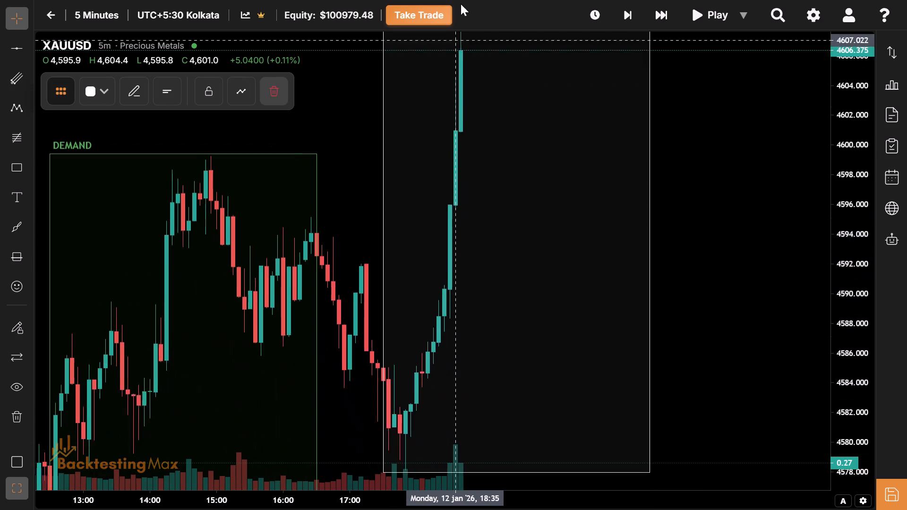
left_click_drag(461, 4, 462, 0)
left_click_drag(424, 287, 428, 214)
left_click_drag(496, 238, 472, 273)
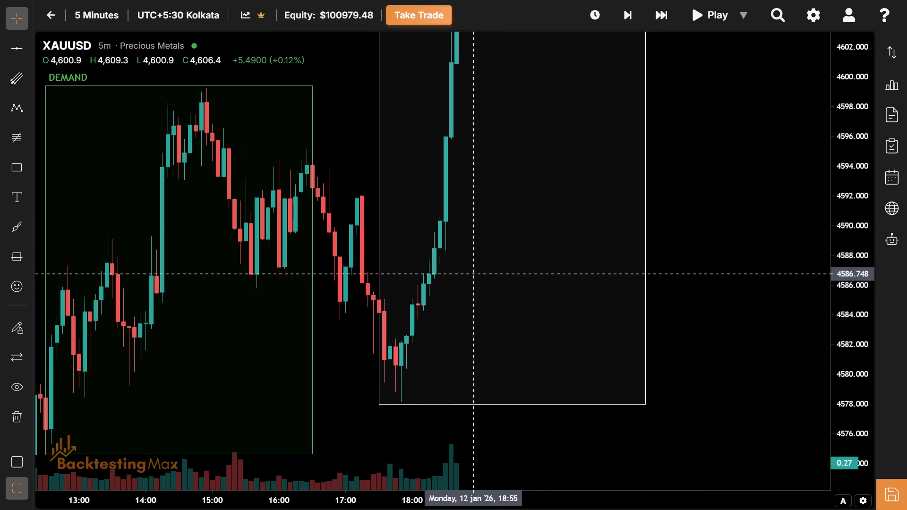
left_click_drag(465, 246, 460, 313)
left_click_drag(449, 346, 661, 227)
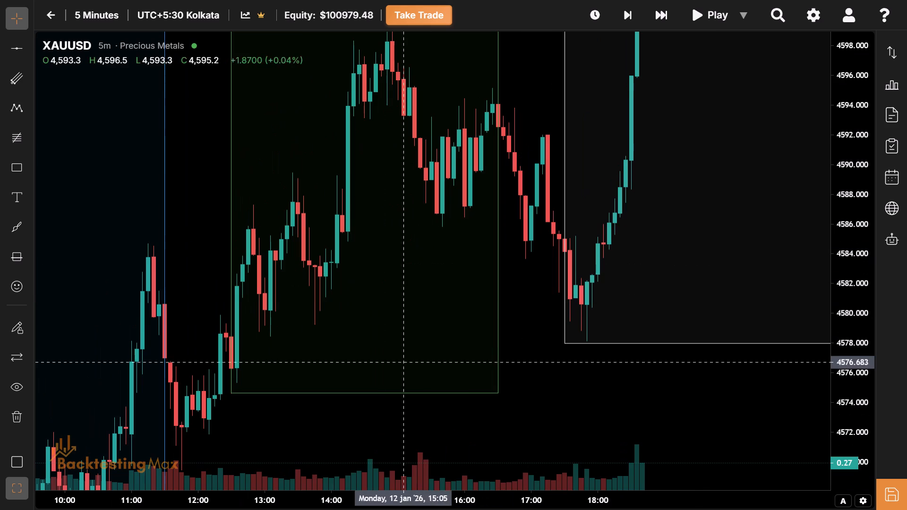
left_click_drag(387, 364, 403, 367)
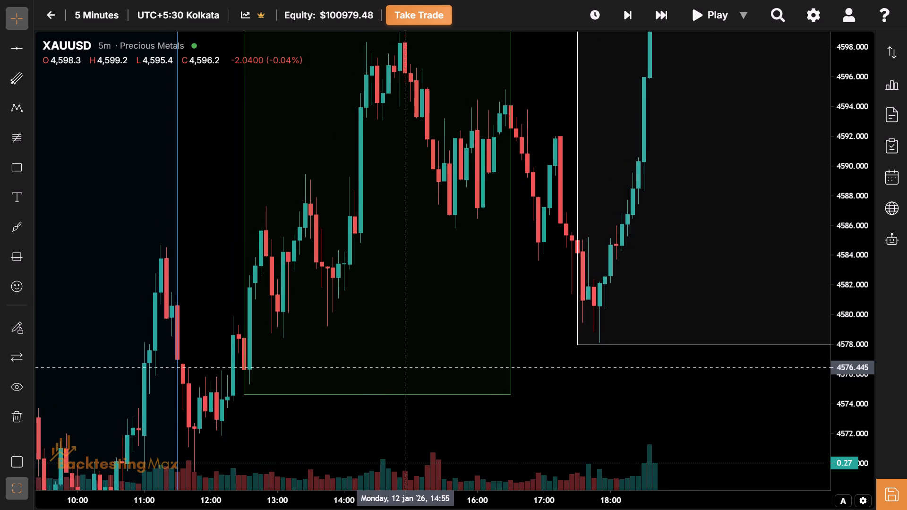
left_click_drag(403, 367, 383, 335)
left_click_drag(387, 331, 336, 419)
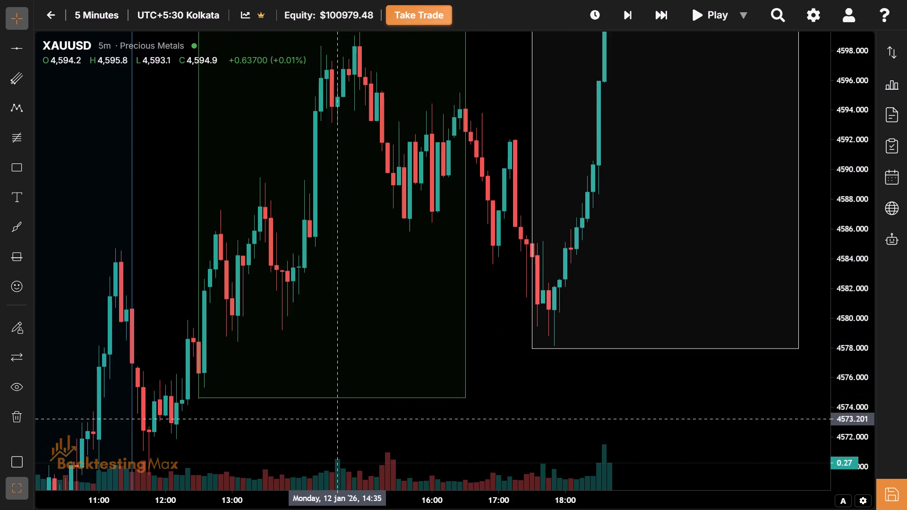
left_click_drag(576, 195, 504, 357)
left_click_drag(544, 323, 514, 448)
left_click_drag(553, 364, 514, 381)
left_click(514, 381)
left_click_drag(514, 381, 634, 438)
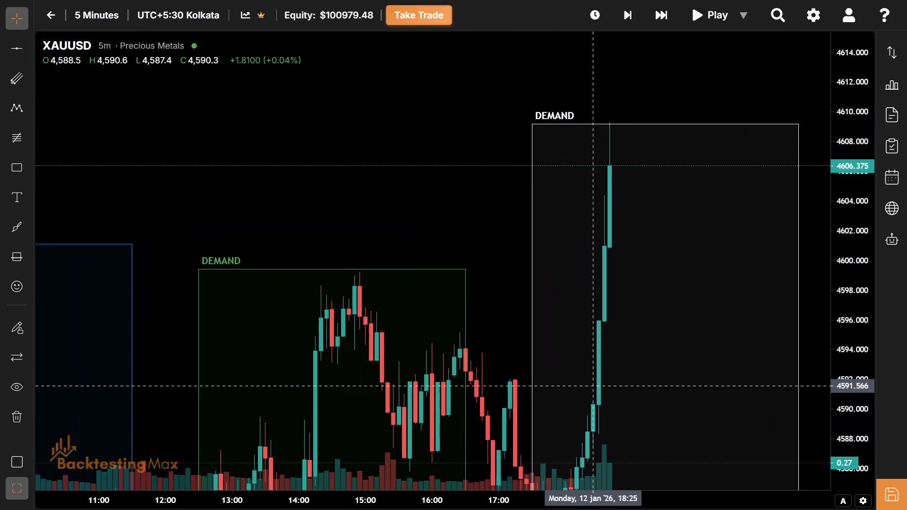
left_click_drag(596, 385, 550, 390)
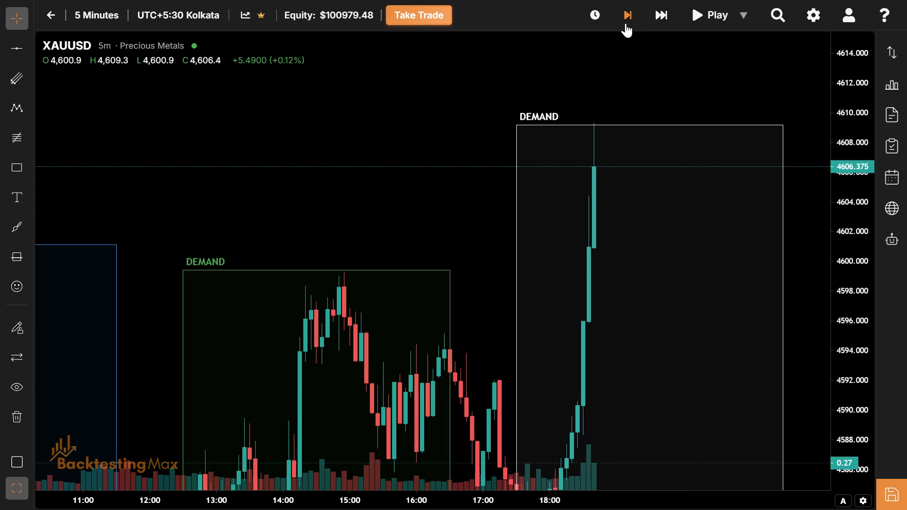
Advance the replay two bars to 18:50 and raise the New York box's top edge to about 4610.9.
left_click(625, 14)
left_click(625, 14)
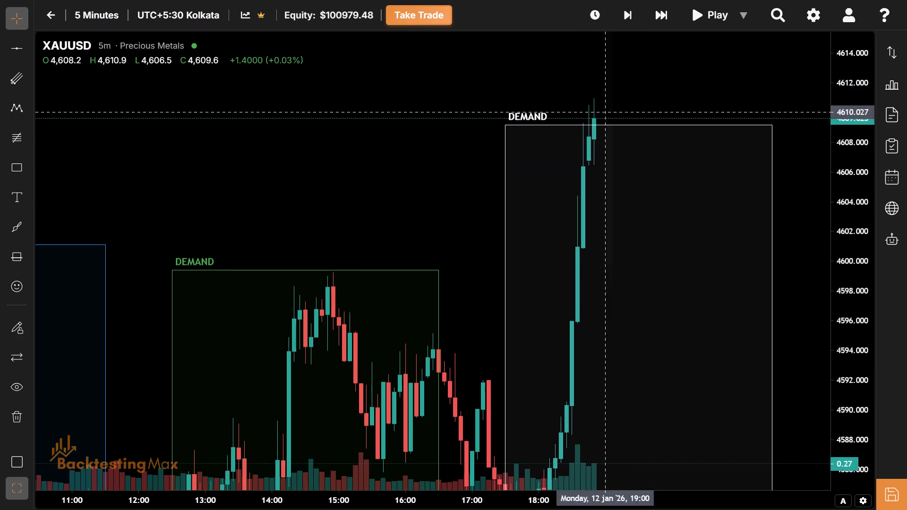
left_click_drag(587, 228, 518, 331)
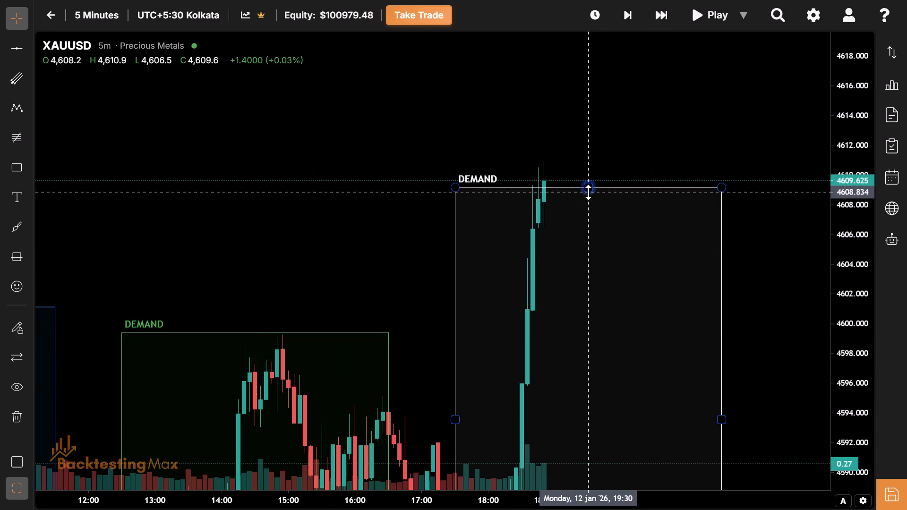
left_click_drag(588, 192, 587, 161)
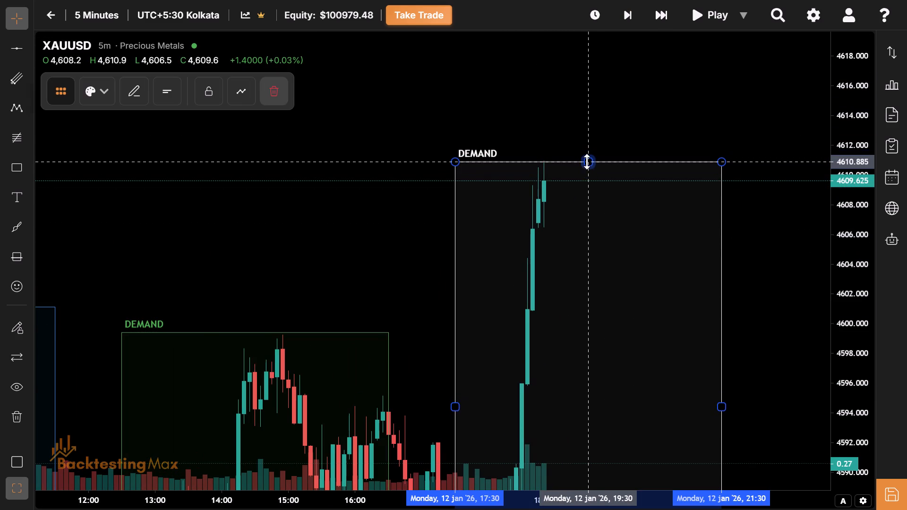
Advance the replay one bar to 18:55 on the 5-minute chart.
left_click_drag(581, 269, 414, 165)
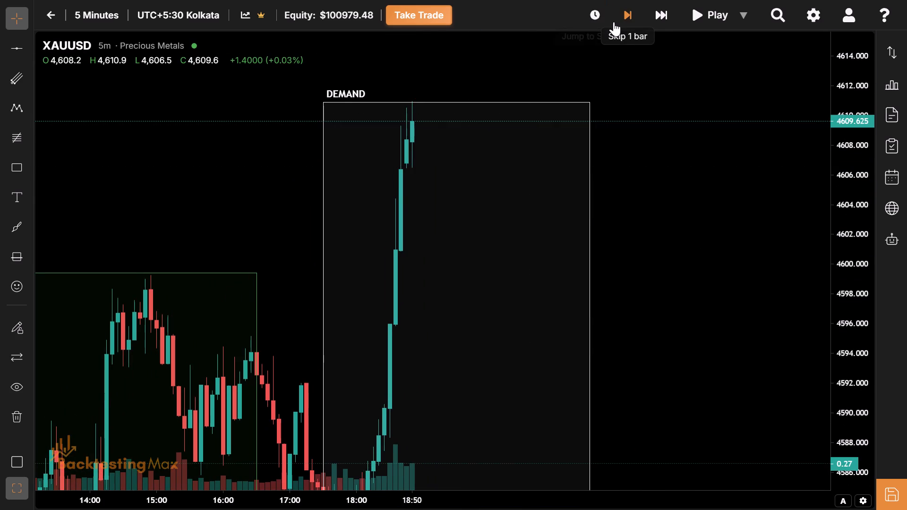
left_click(614, 22)
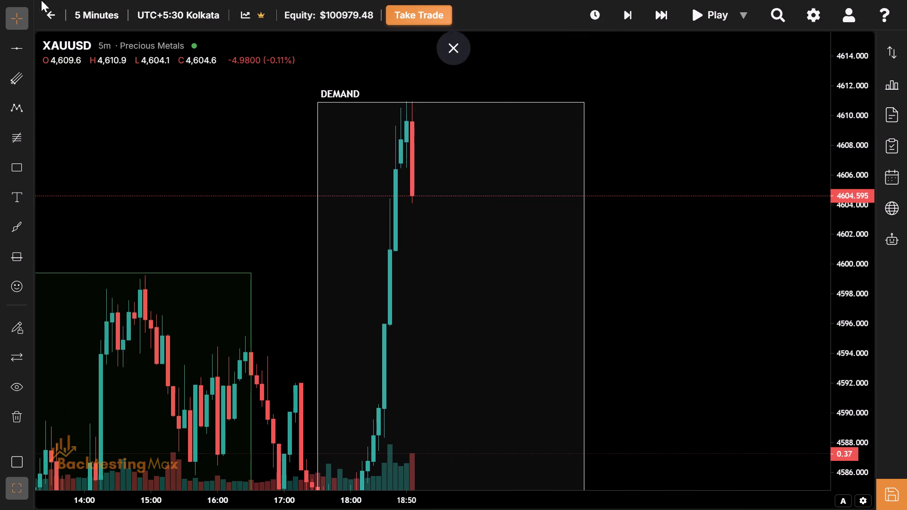
Switch the chart to the 15 Minutes timeframe and advance the replay one bar to 19:00.
left_click(87, 6)
left_click(116, 177)
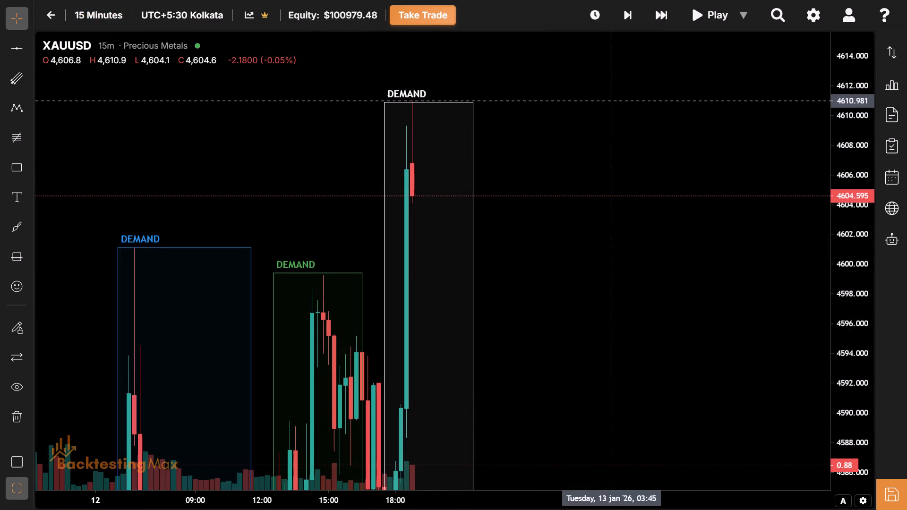
left_click(622, 24)
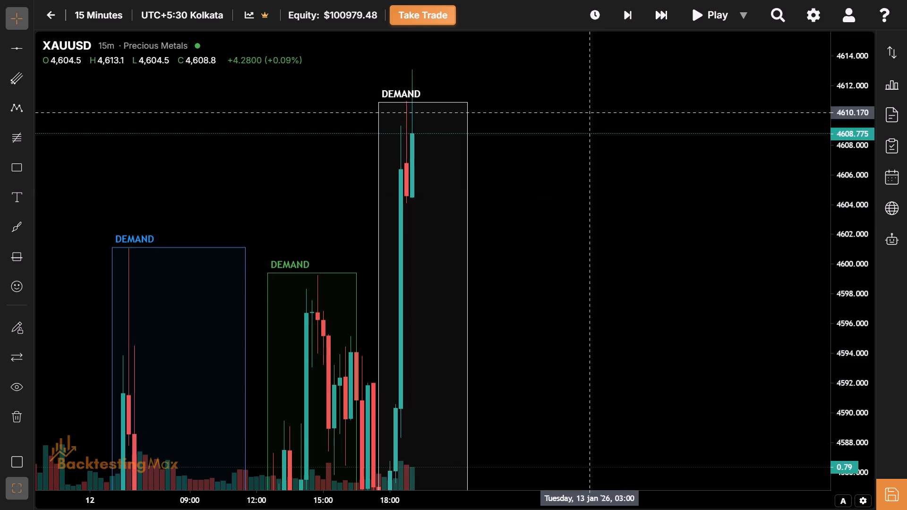
Raise the New York box's top edge to about 4613.1 on the 15-minute chart.
left_click_drag(582, 131, 580, 212)
left_click_drag(580, 212, 569, 198)
left_click_drag(569, 198, 568, 203)
left_click_drag(413, 161, 411, 129)
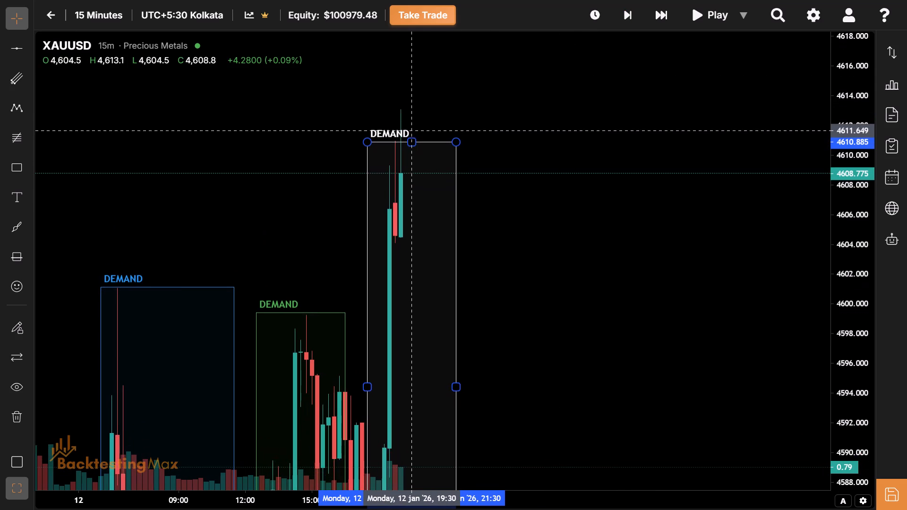
left_click_drag(411, 129, 411, 142)
left_click_drag(411, 154, 409, 137)
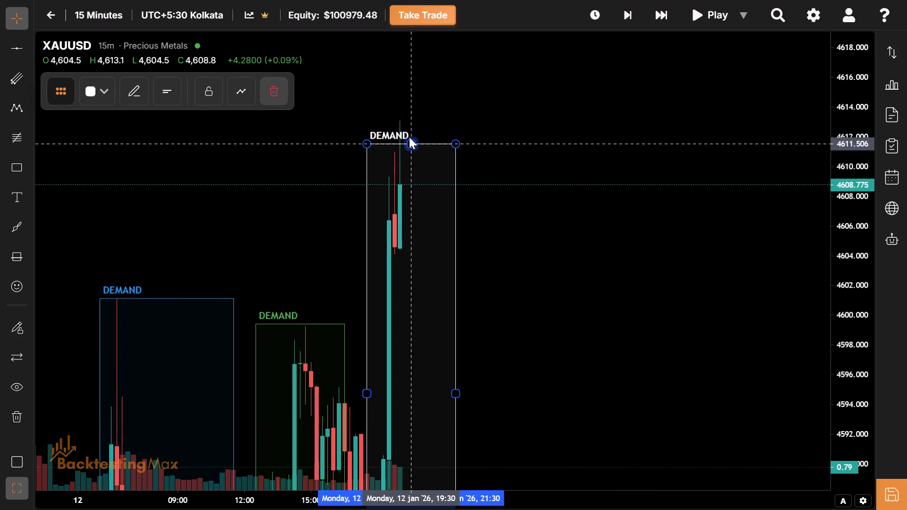
left_click_drag(409, 137, 408, 120)
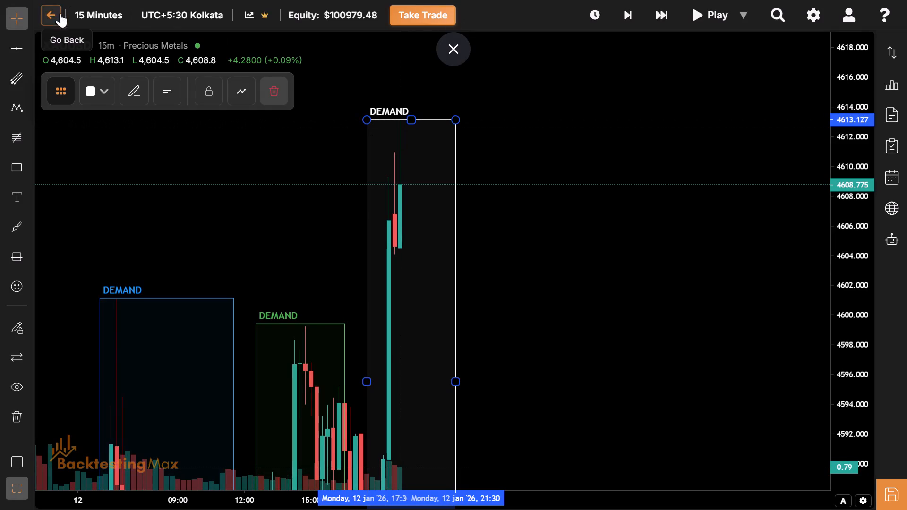
Switch the chart back to the 5 Minutes timeframe.
left_click(91, 15)
left_click(116, 161)
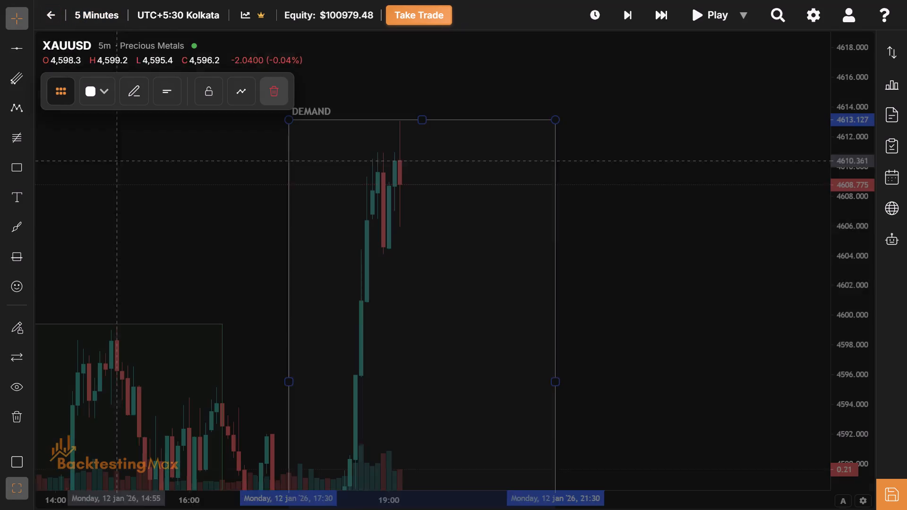
left_click_drag(475, 308, 475, 347)
left_click(475, 347)
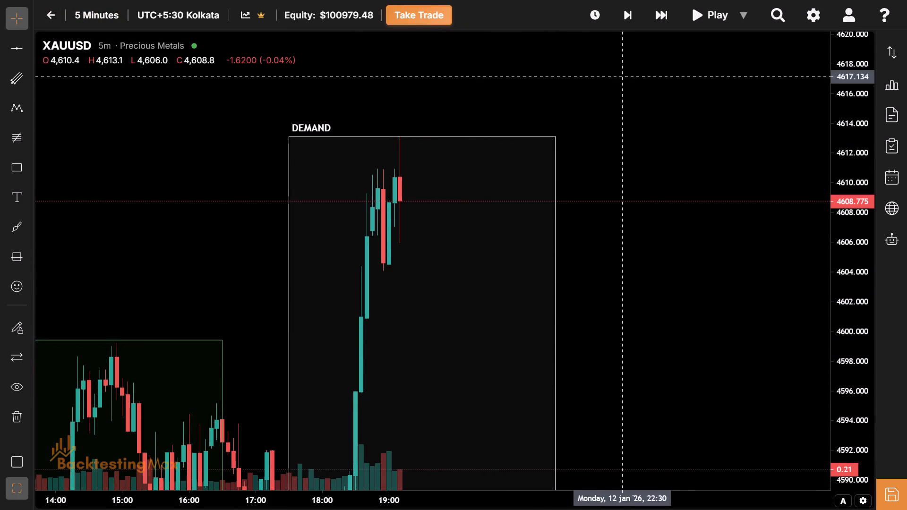
Advance the replay one bar to 19:15 and raise the New York box's top edge to about 4614.8.
left_click(637, 13)
left_click_drag(493, 229, 496, 286)
left_click_drag(423, 178, 418, 152)
left_click_drag(397, 266, 394, 272)
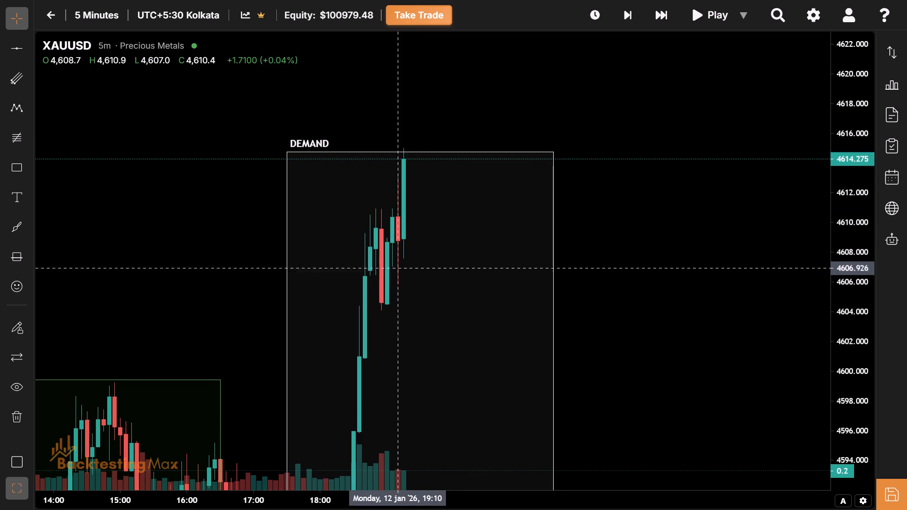
Advance the replay two bars to 19:25 and raise the New York box's top edge to about 4620.0.
left_click_drag(429, 257, 432, 42)
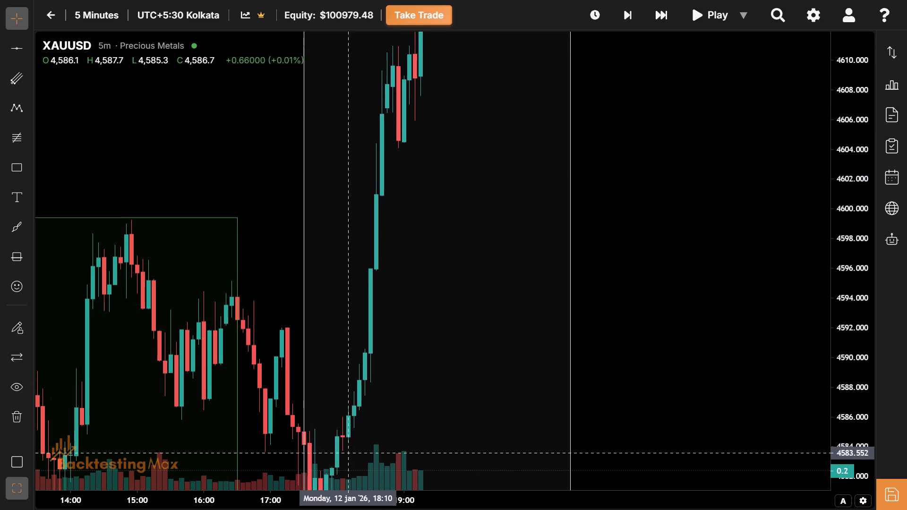
left_click_drag(471, 195, 470, 509)
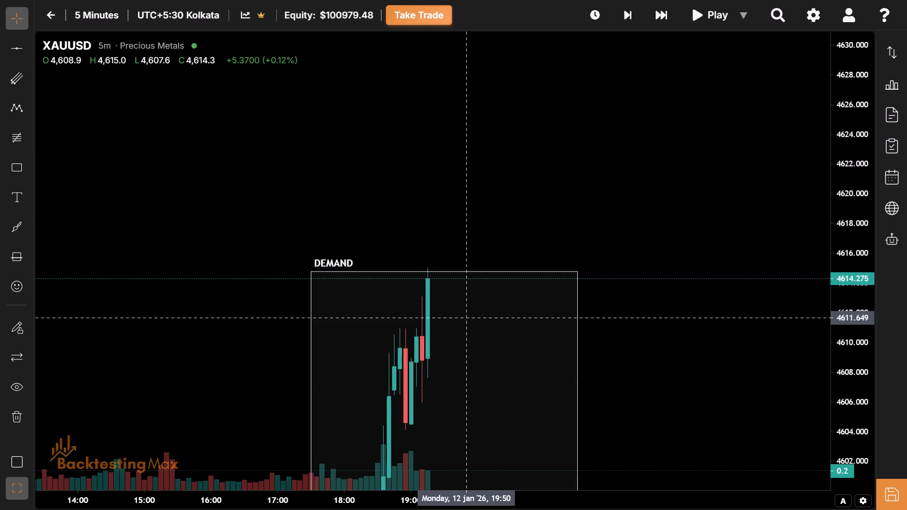
left_click_drag(467, 317, 434, 329)
left_click(631, 11)
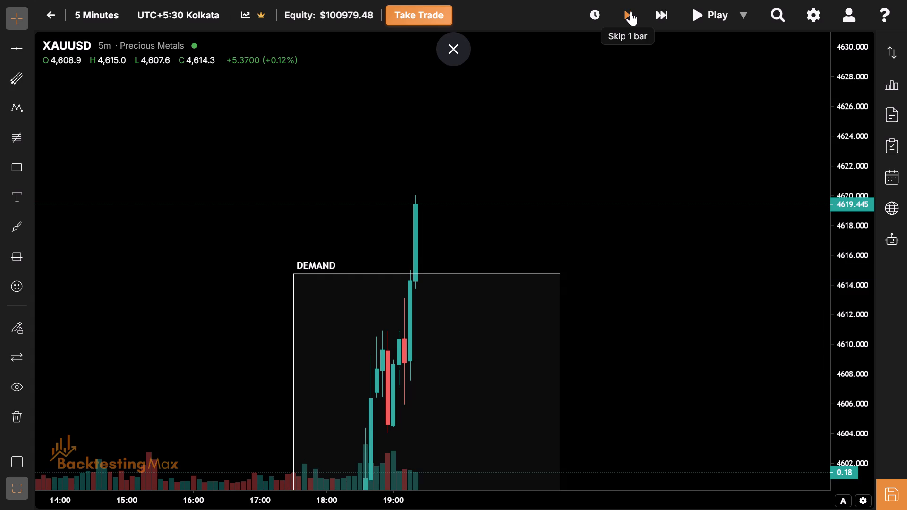
left_click(631, 11)
left_click_drag(474, 360, 441, 246)
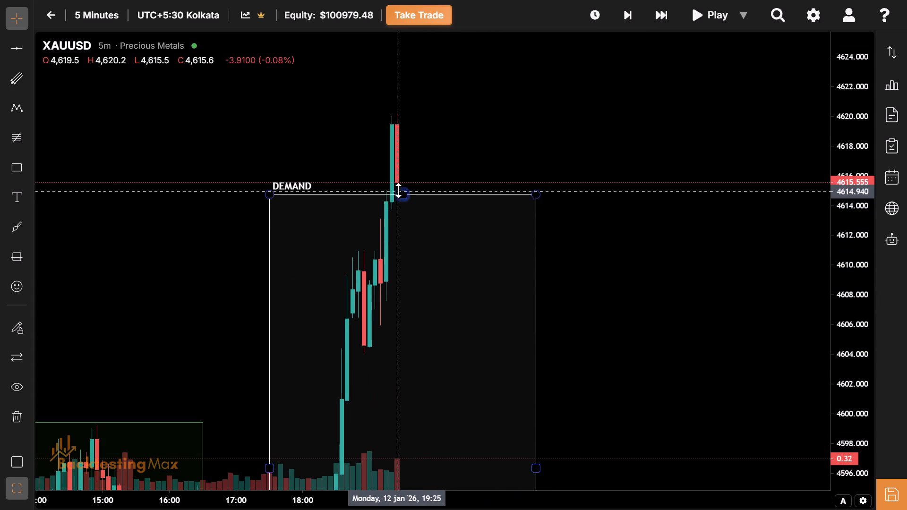
left_click_drag(404, 193, 402, 116)
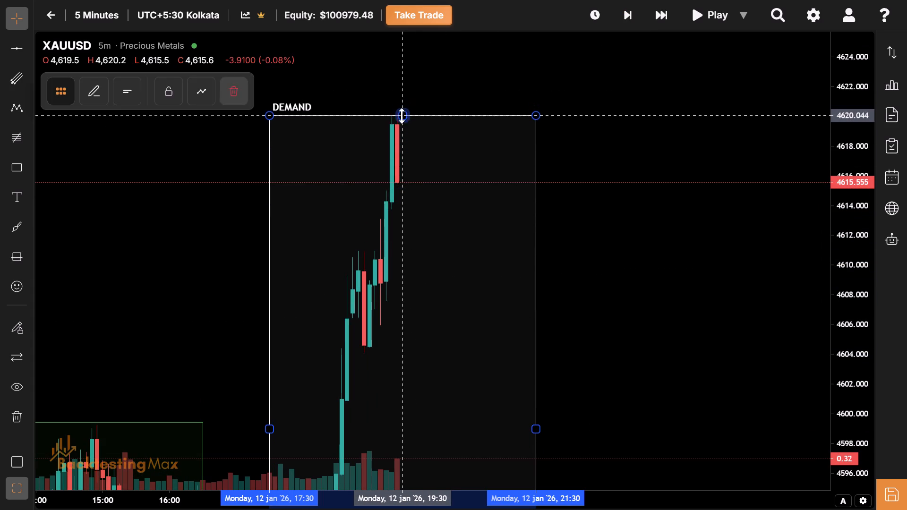
Advance the replay to 20:25 within the New York session on the 5-minute chart.
left_click(392, 212)
left_click_drag(392, 212, 534, 143)
left_click(534, 143)
left_click_drag(534, 143, 502, 178)
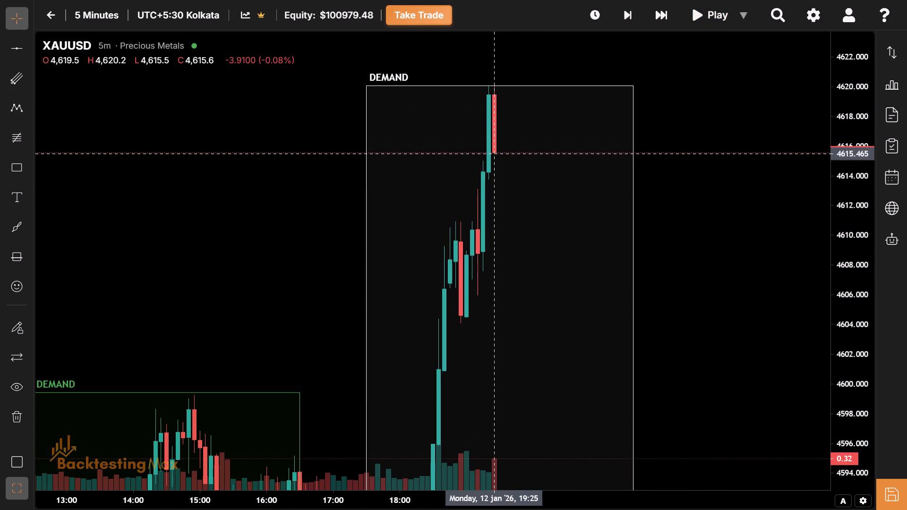
left_click_drag(492, 154, 431, 202)
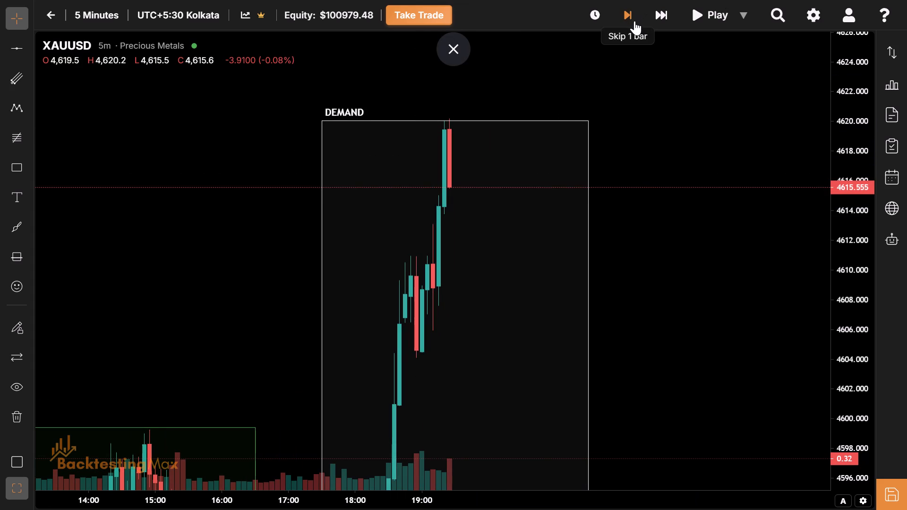
triple_click(657, 21)
left_click(657, 21)
Advance the replay in two five-bar skips to 21:15, near the end of the New York session.
left_click_drag(620, 249, 622, 140)
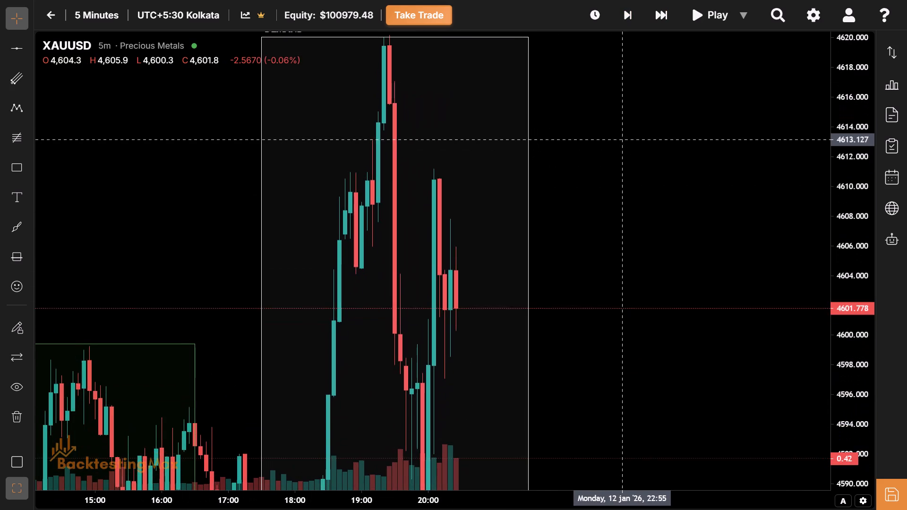
left_click_drag(622, 140, 632, 9)
left_click_drag(628, 284, 625, 170)
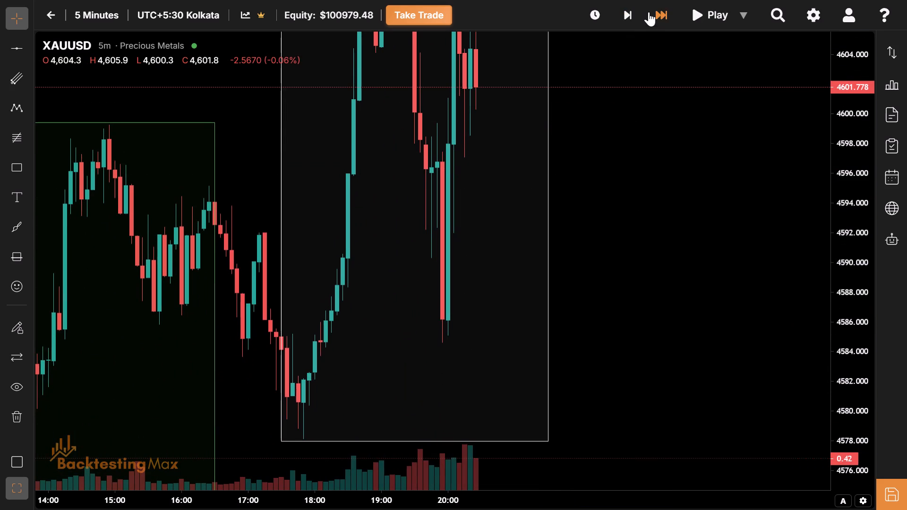
left_click(655, 10)
left_click_drag(655, 10, 608, 137)
left_click_drag(608, 137, 596, 312)
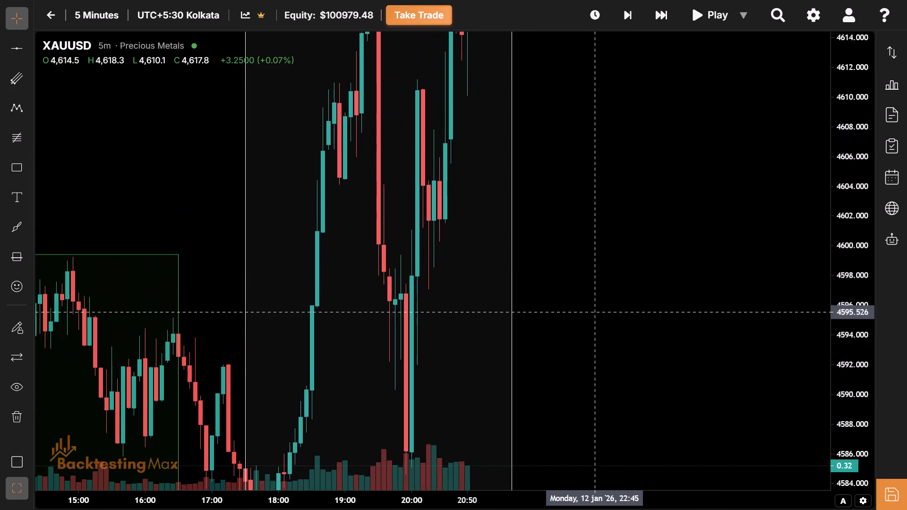
left_click_drag(628, 161, 562, 470)
left_click_drag(569, 310, 506, 291)
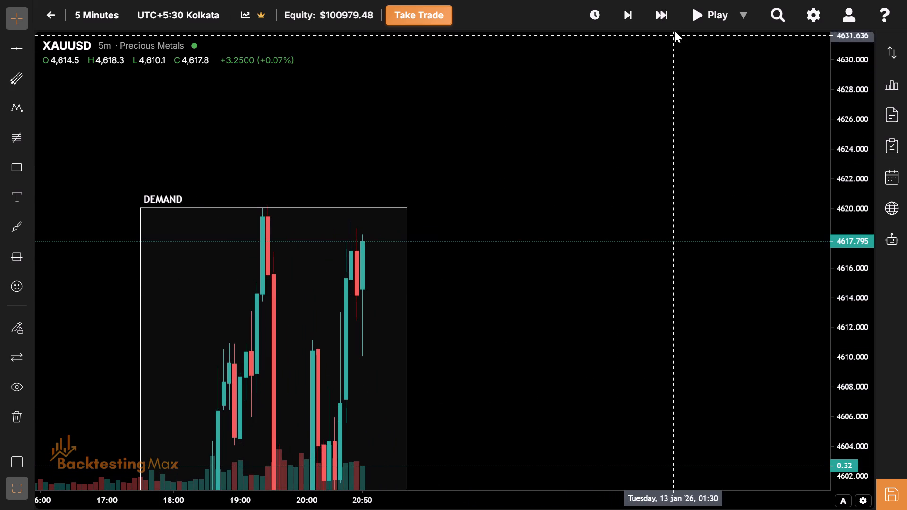
left_click(668, 20)
Raise the New York box's top edge to the new session high at about 4627.2.
left_click_drag(480, 267, 586, 317)
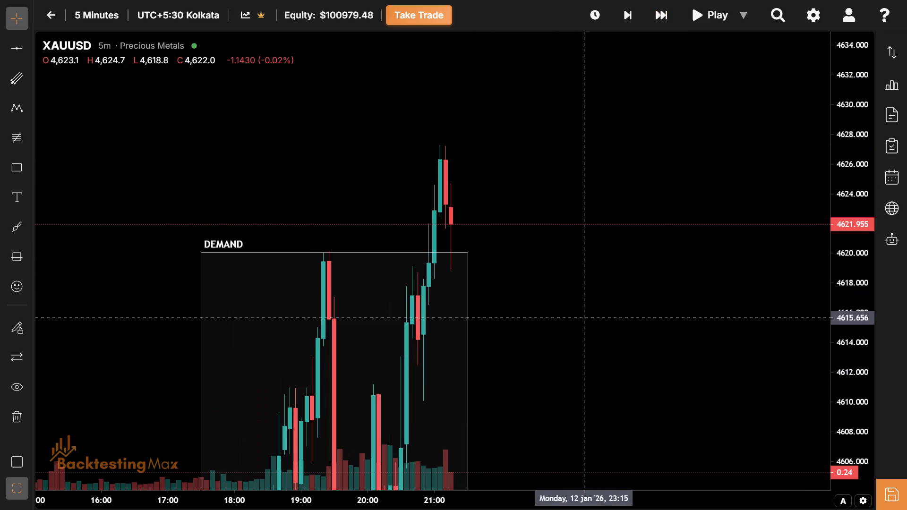
left_click_drag(546, 421, 632, 0)
left_click_drag(574, 197, 572, 509)
left_click_drag(587, 223, 554, 363)
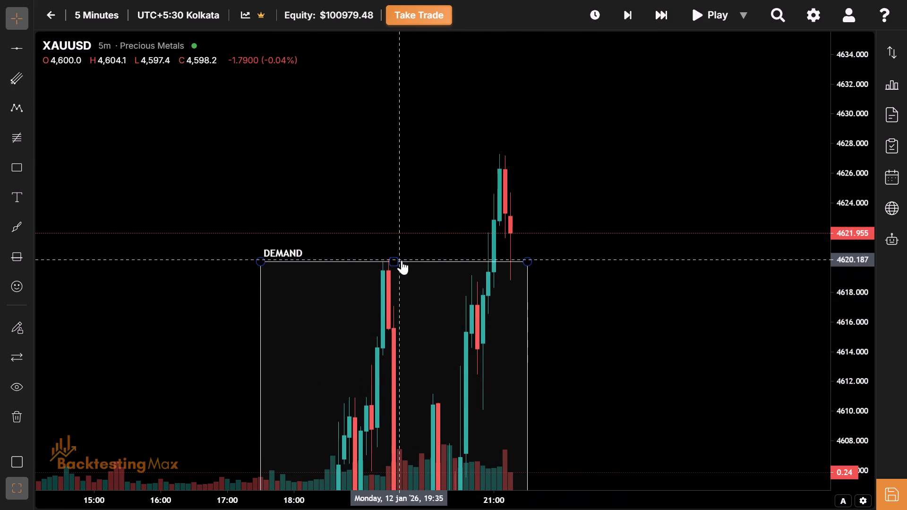
left_click_drag(396, 260, 388, 160)
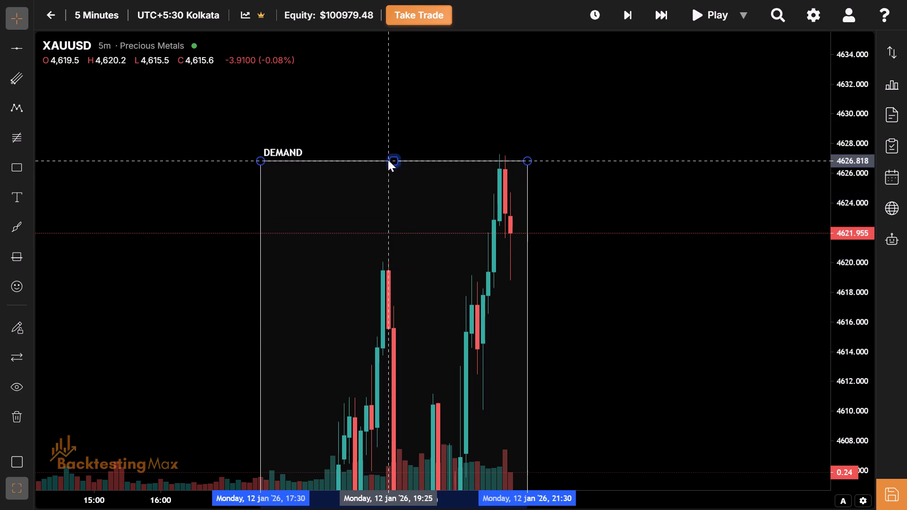
left_click_drag(388, 160, 386, 156)
Advance the replay bar by bar past the end of the New York session to 21:50.
left_click_drag(585, 320, 502, 314)
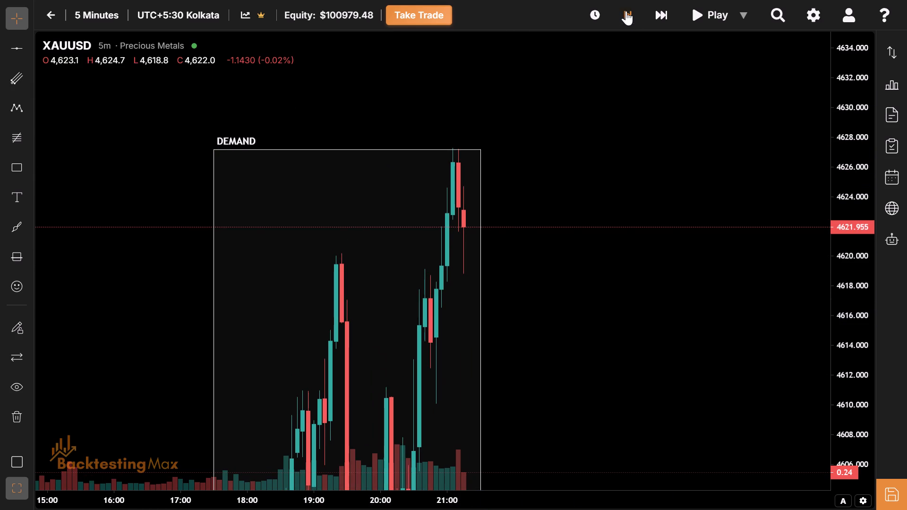
left_click(624, 13)
left_click(624, 13)
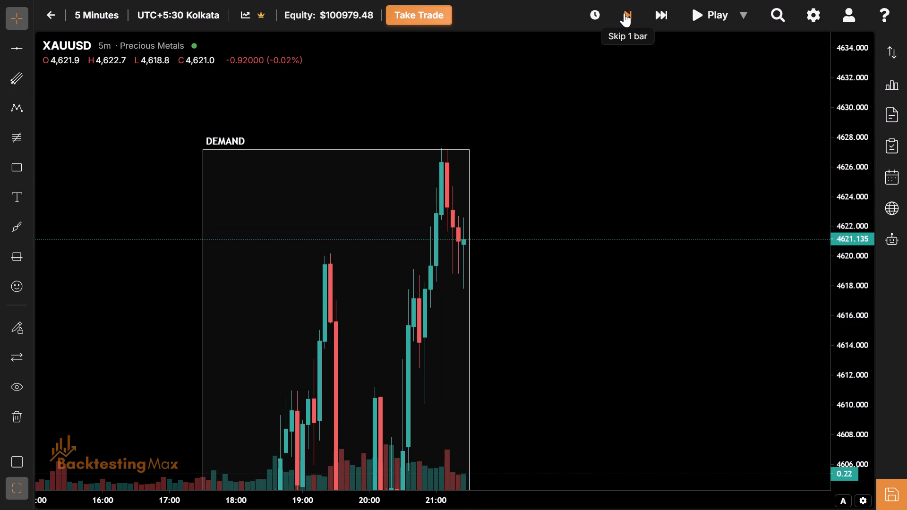
left_click(624, 13)
left_click(624, 13)
left_click(624, 13)
left_click(624, 13)
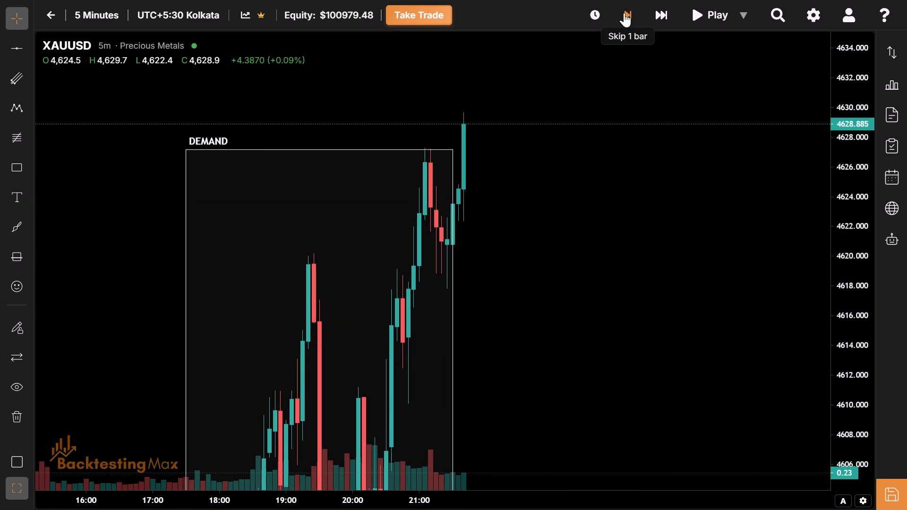
left_click(624, 13)
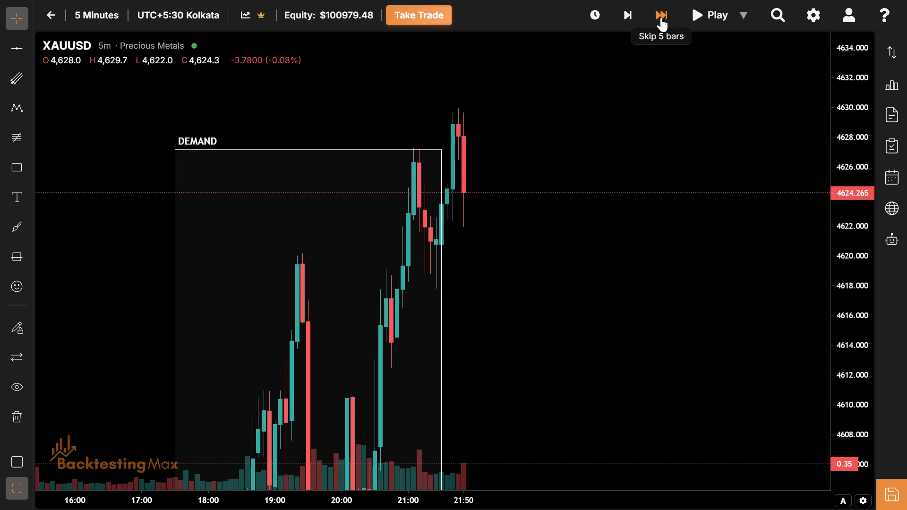
Fast-forward the replay in five-bar skips to 06:05 on 13 January.
triple_click(661, 17)
triple_click(661, 17)
triple_click(661, 17)
triple_click(661, 17)
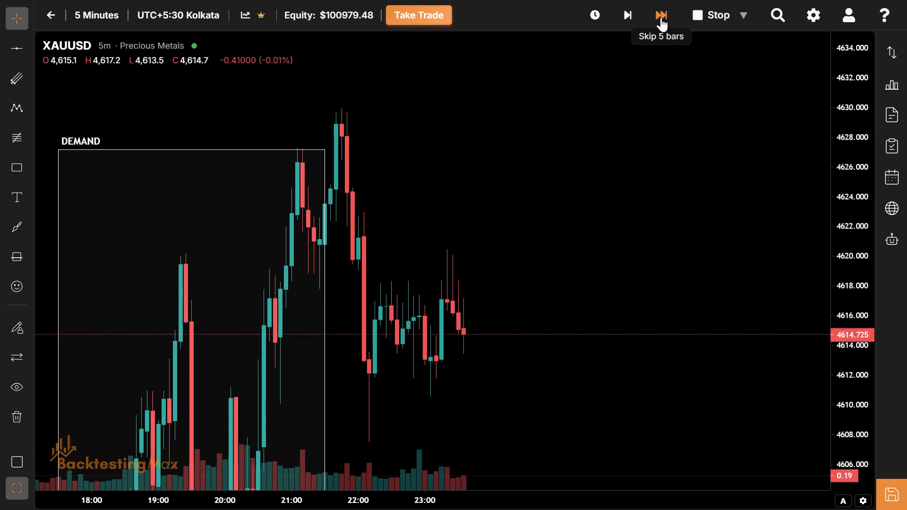
triple_click(661, 17)
triple_click(661, 17)
triple_click(661, 17)
triple_click(661, 17)
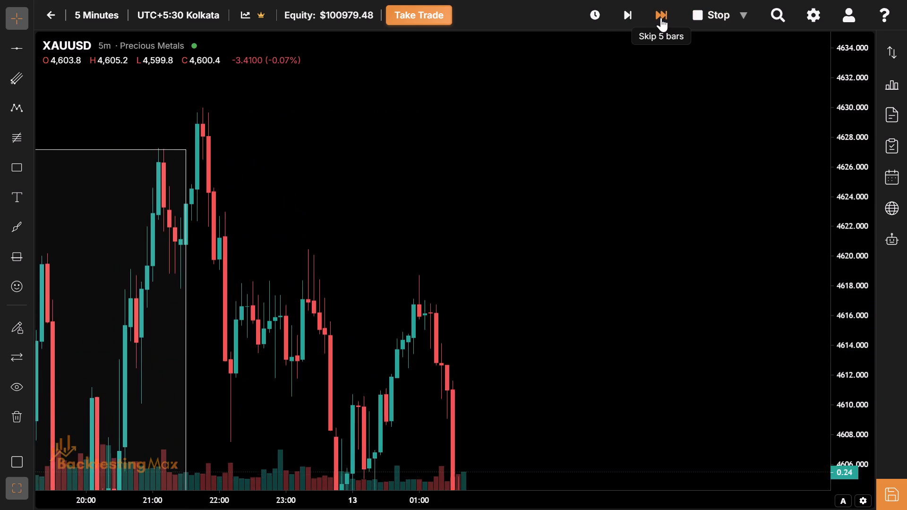
triple_click(661, 17)
triple_click(661, 17)
triple_click(661, 17)
triple_click(661, 17)
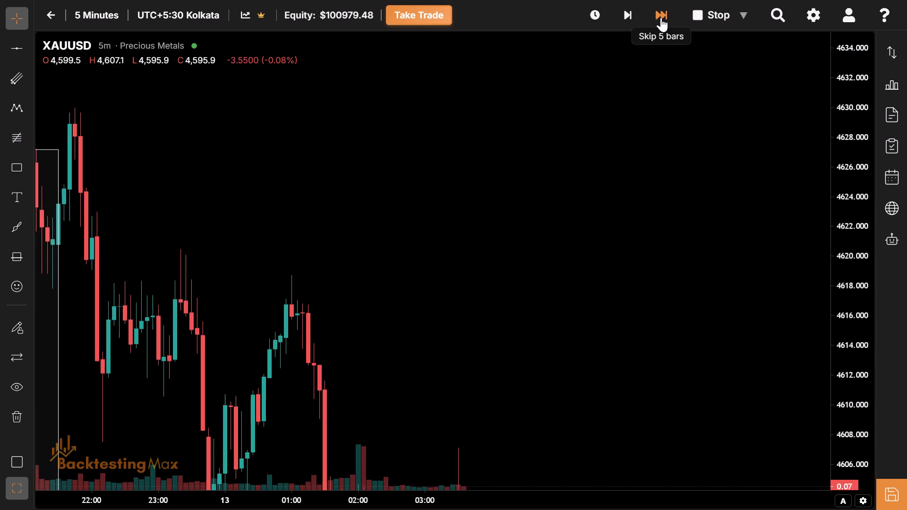
triple_click(661, 17)
double_click(661, 17)
Examine the overnight price action against the lows of the previous day's London and New York session boxes.
left_click_drag(661, 17, 479, 378)
left_click_drag(479, 378, 428, 246)
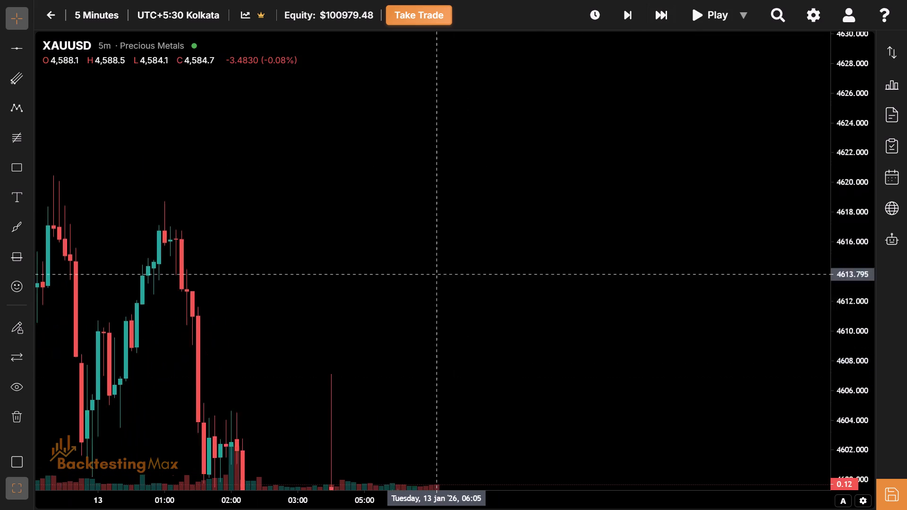
left_click_drag(428, 246, 424, 197)
left_click_drag(441, 401, 351, 208)
left_click_drag(357, 338, 665, 105)
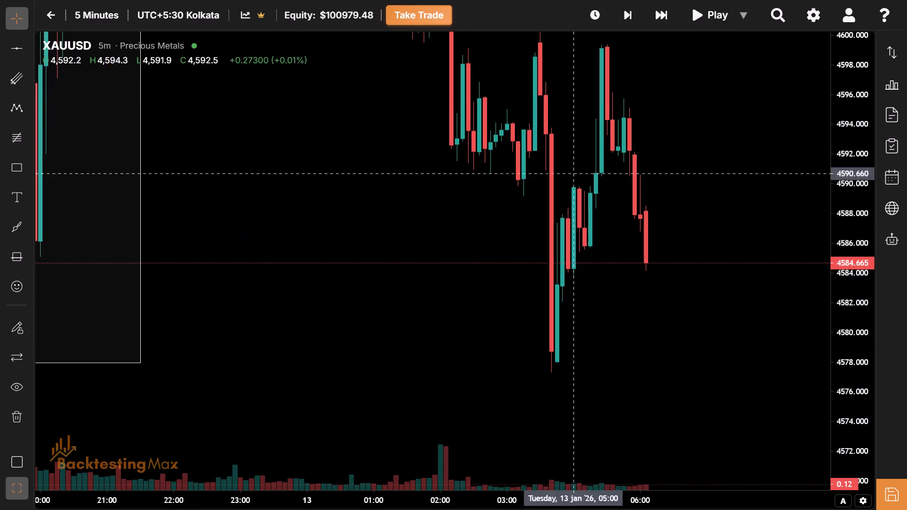
left_click_drag(458, 288, 821, 165)
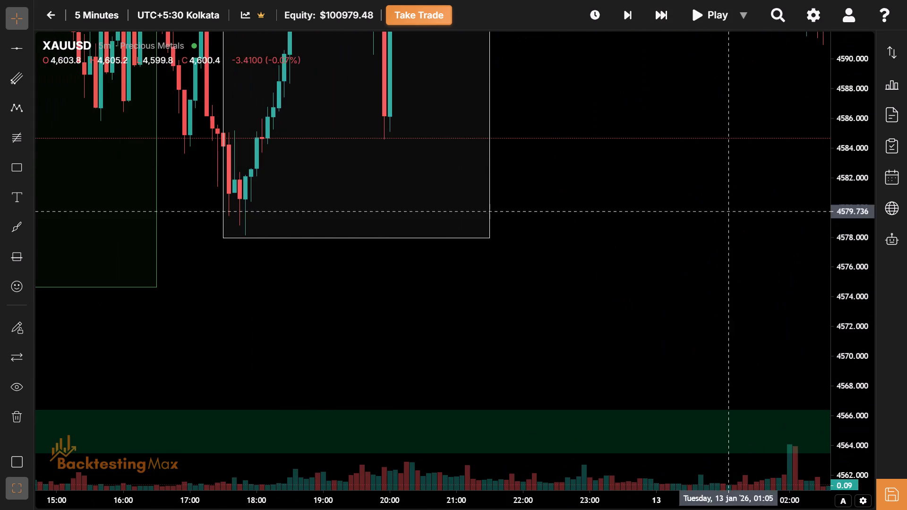
left_click_drag(666, 246, 510, 446)
left_click_drag(640, 232, 836, 107)
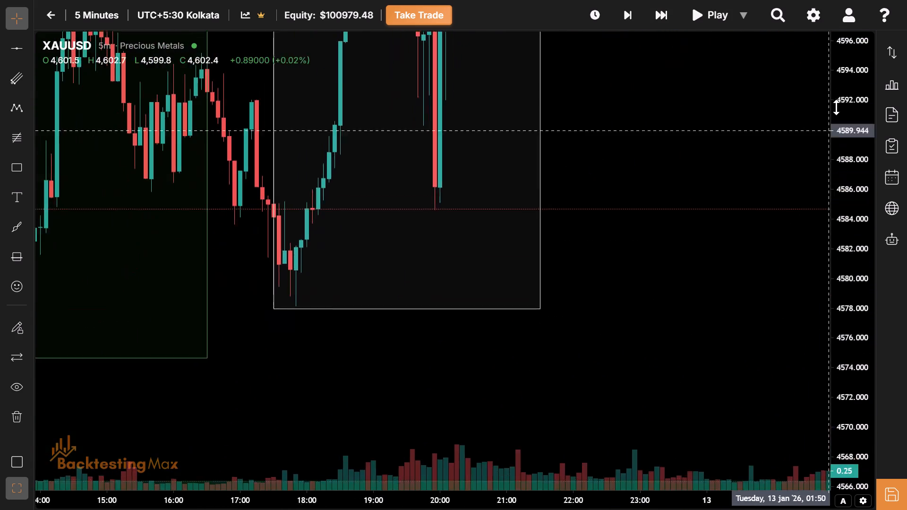
left_click_drag(836, 107, 589, 486)
left_click_drag(652, 340, 609, 314)
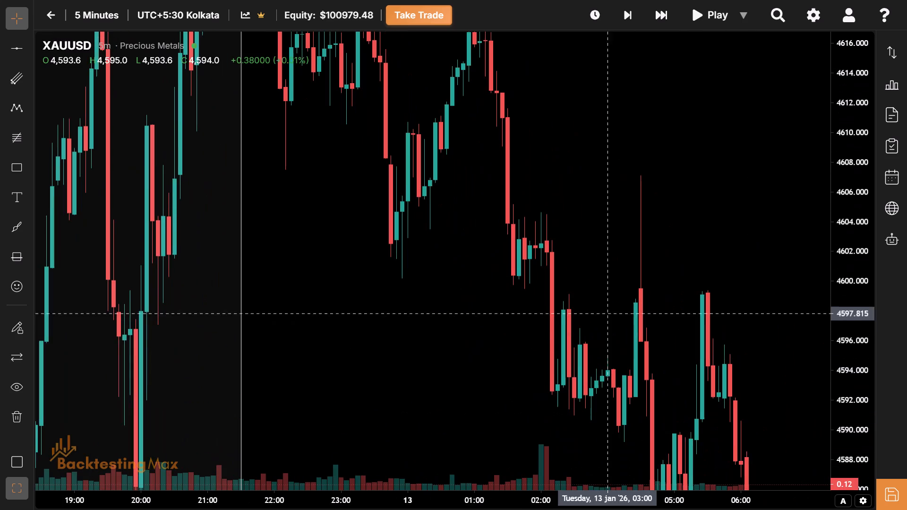
Draw a rectangle from 05:30 to 11:30 on 13 January between about 4598.5 and 4578.3 and apply the Asian Session template.
left_click_drag(841, 126, 844, 350)
left_click_drag(582, 332, 527, 250)
left_click_drag(428, 503, 590, 509)
left_click_drag(599, 366, 346, 350)
left_click_drag(513, 405, 403, 387)
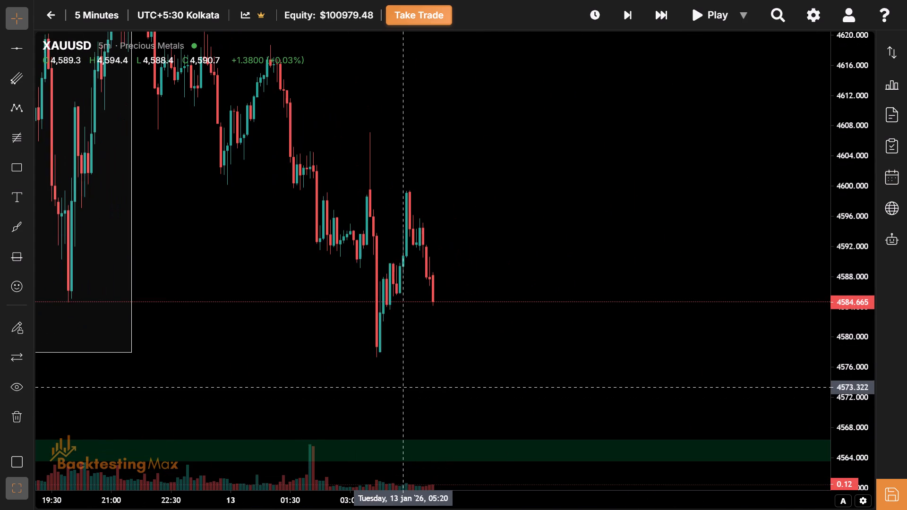
left_click_drag(510, 354, 286, 362)
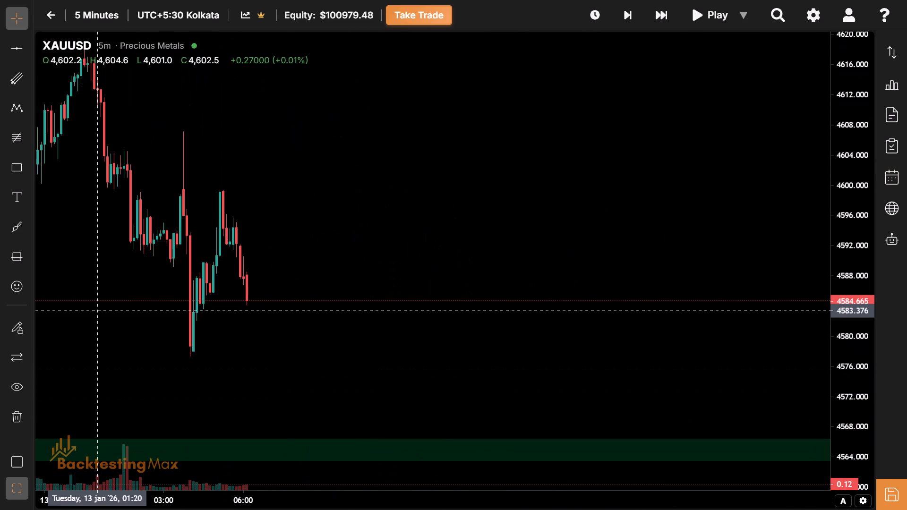
left_click(16, 170)
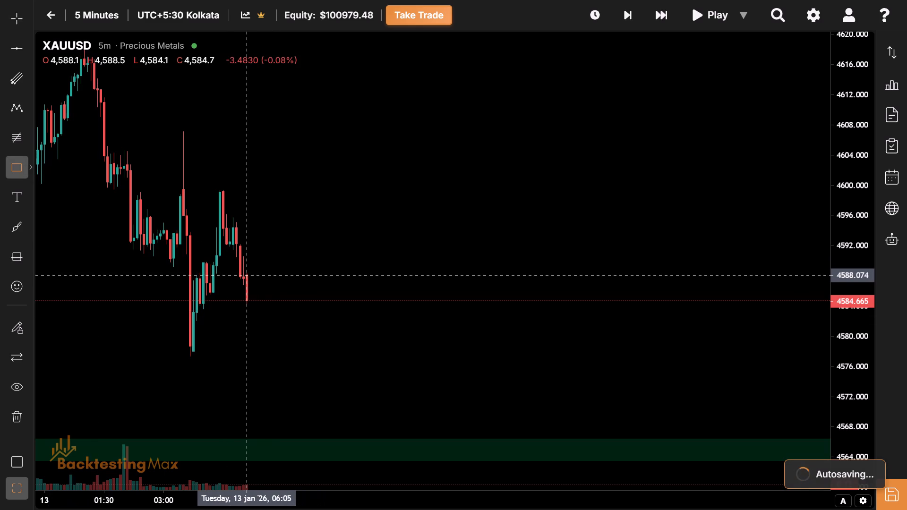
left_click(225, 196)
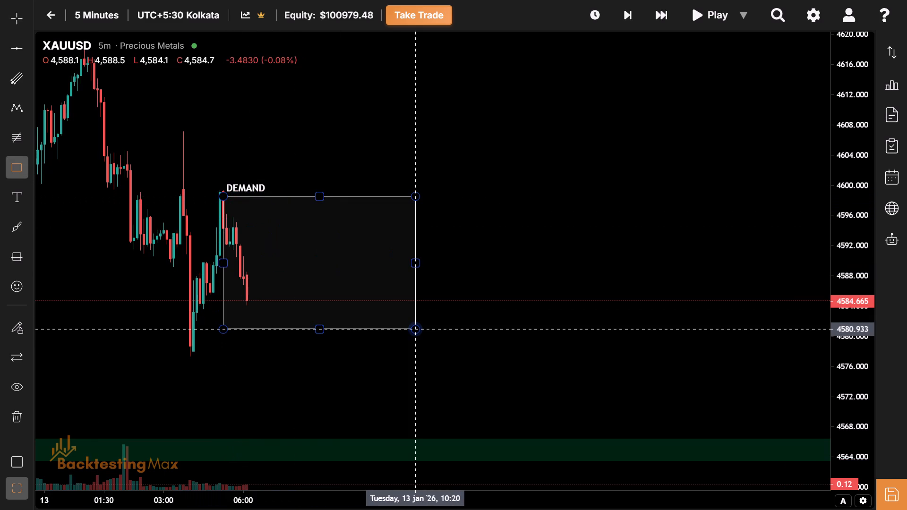
left_click(461, 348)
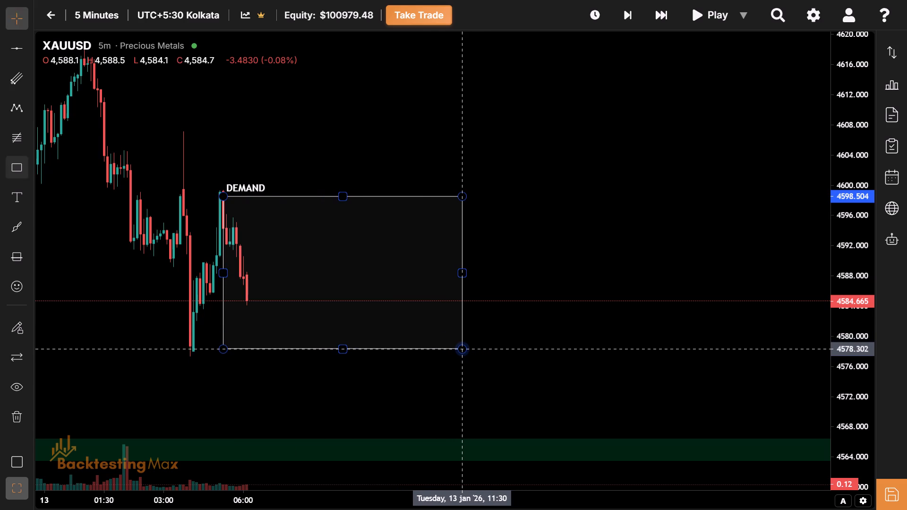
left_click(107, 89)
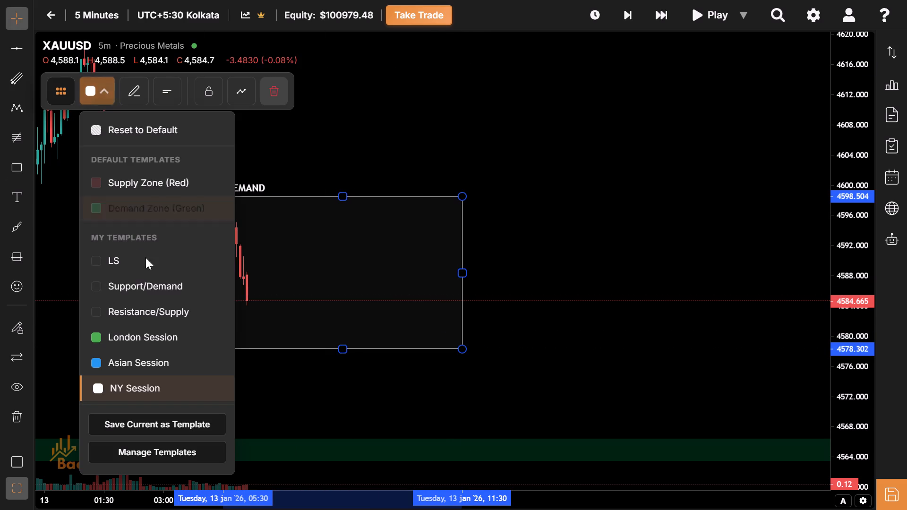
left_click(190, 355)
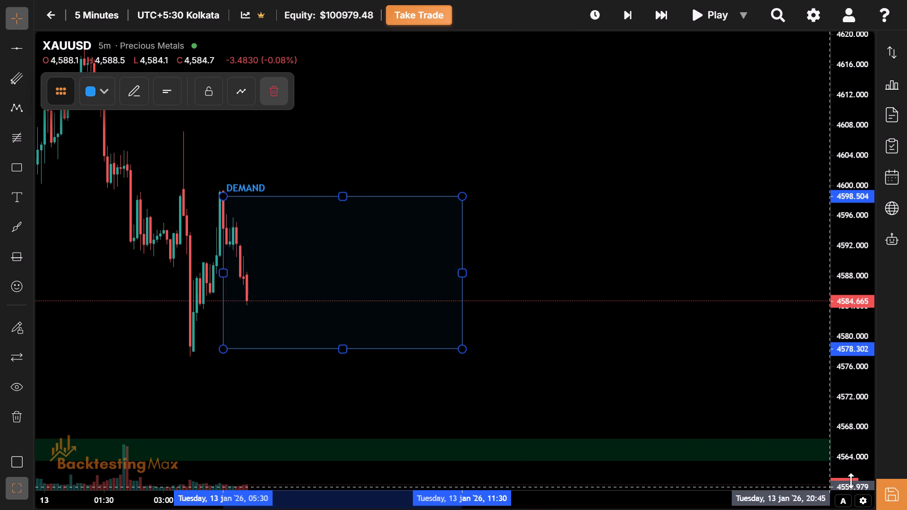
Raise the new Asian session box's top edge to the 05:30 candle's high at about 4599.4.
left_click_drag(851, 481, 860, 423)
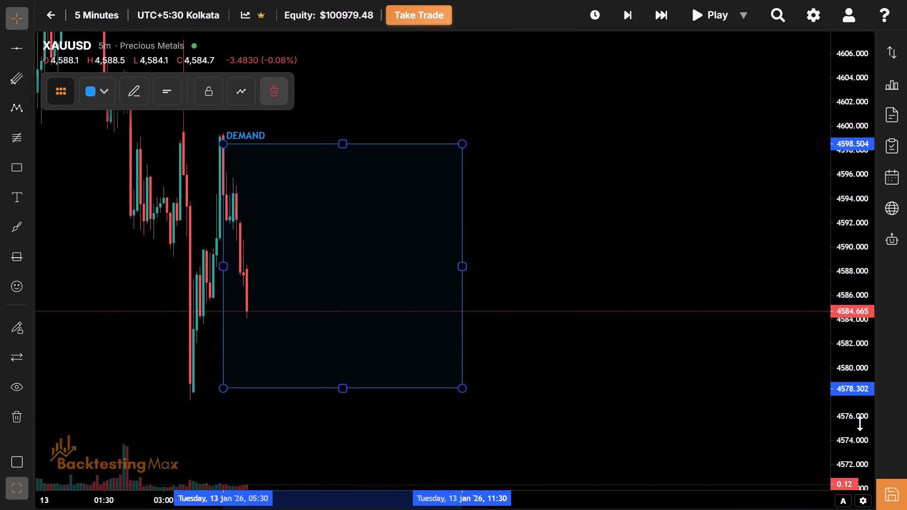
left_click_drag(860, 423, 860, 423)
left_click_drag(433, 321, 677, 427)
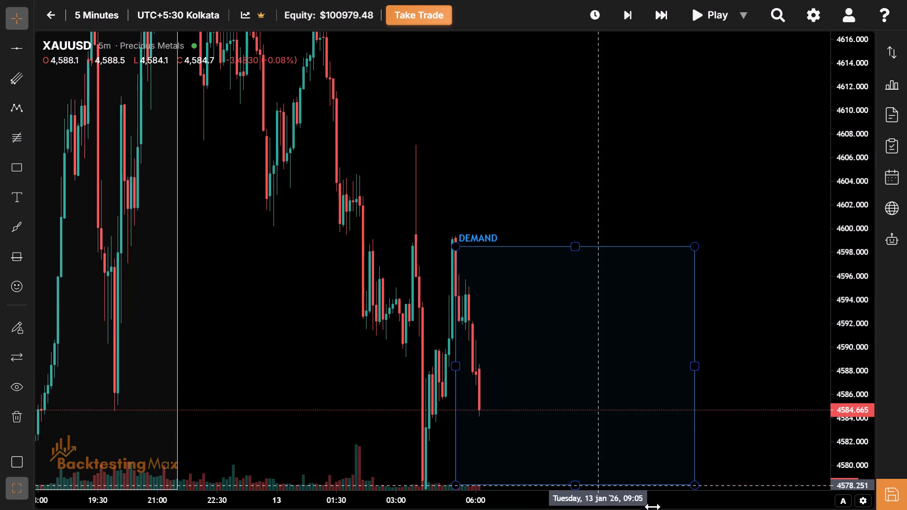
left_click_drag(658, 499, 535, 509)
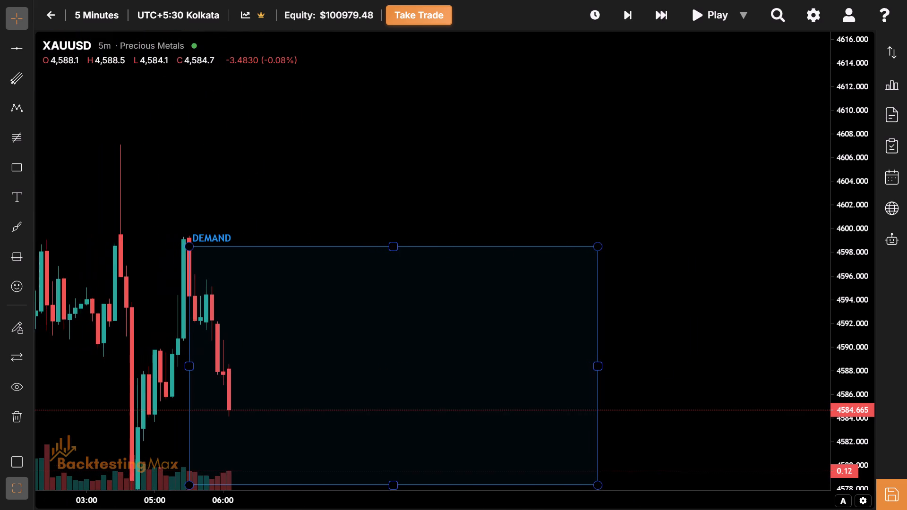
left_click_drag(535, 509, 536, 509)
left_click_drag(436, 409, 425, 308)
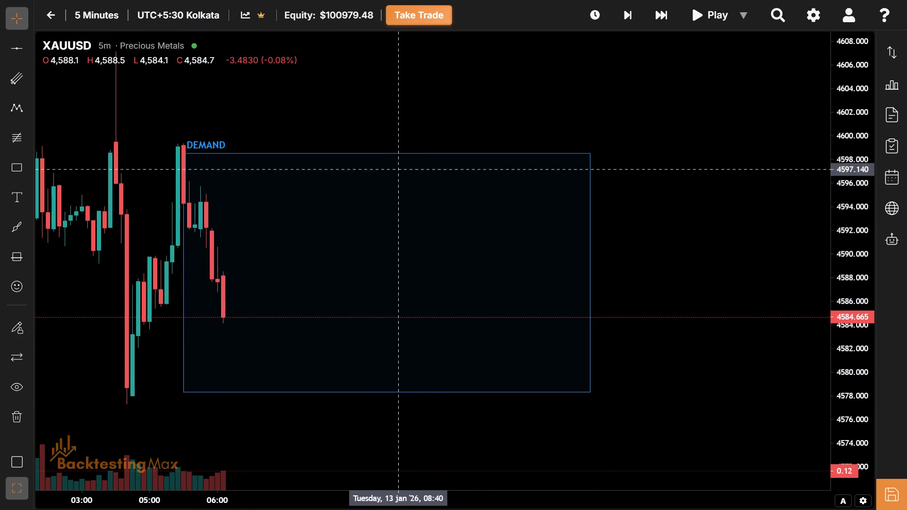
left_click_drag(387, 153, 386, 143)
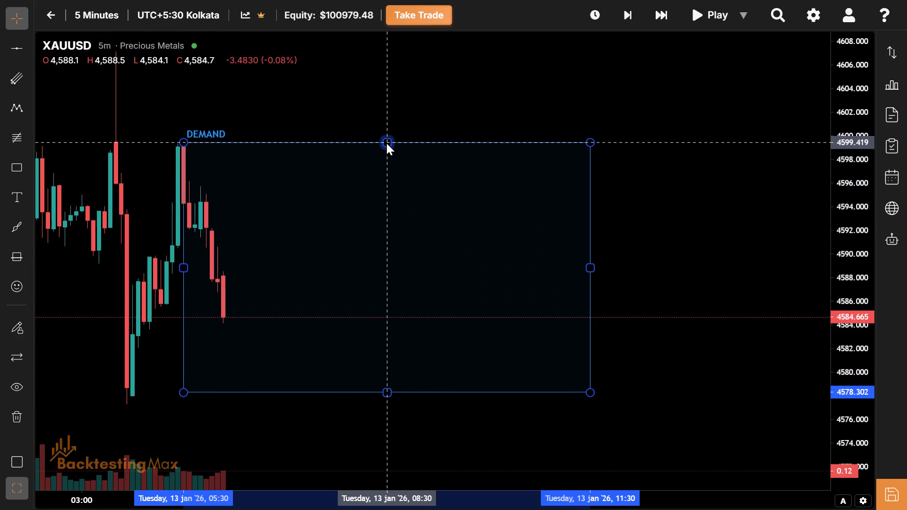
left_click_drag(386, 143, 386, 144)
Fast-forward the replay in five-bar skips past the end of the Asian session to about 11:45.
left_click_drag(387, 242, 534, 255)
left_click_drag(458, 292, 565, 399)
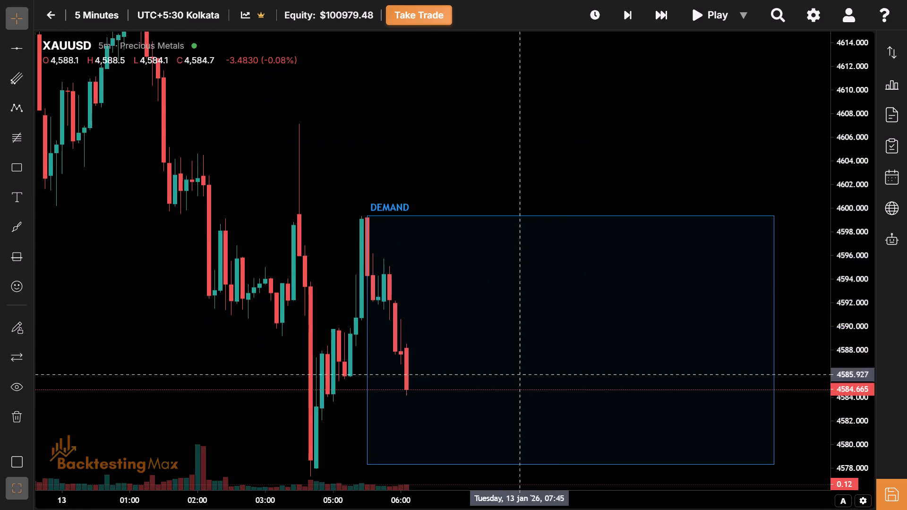
left_click_drag(260, 221, 517, 348)
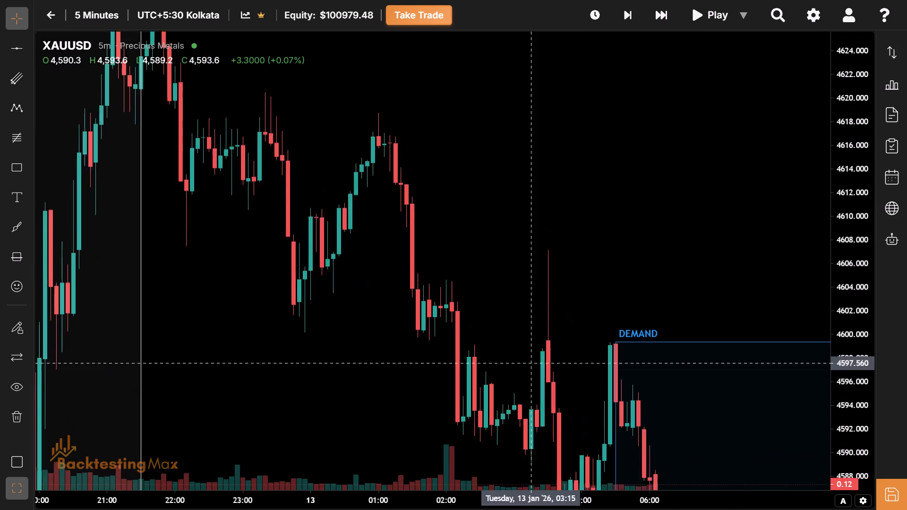
left_click_drag(517, 348, 483, 315)
left_click_drag(358, 342, 308, 265)
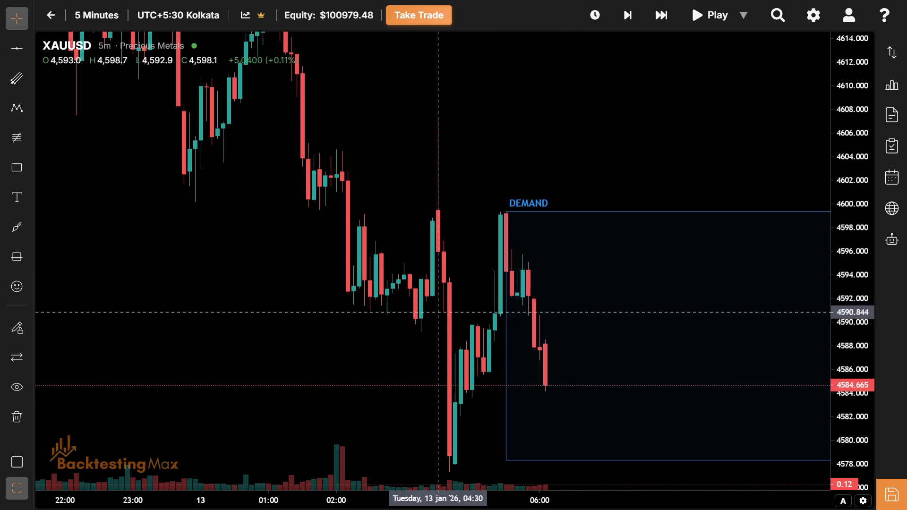
left_click_drag(786, 394, 580, 318)
left_click_drag(580, 318, 385, 224)
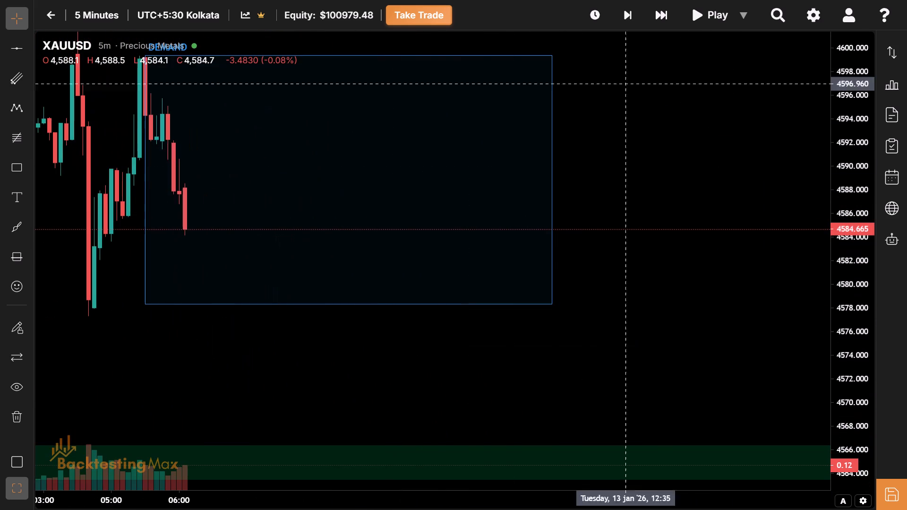
left_click(656, 28)
triple_click(661, 17)
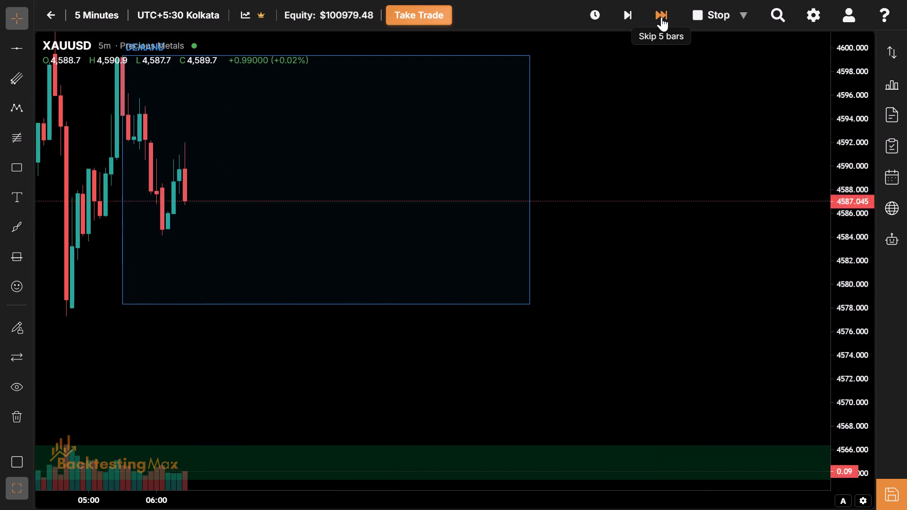
triple_click(661, 17)
triple_click(661, 17)
triple_click(661, 17)
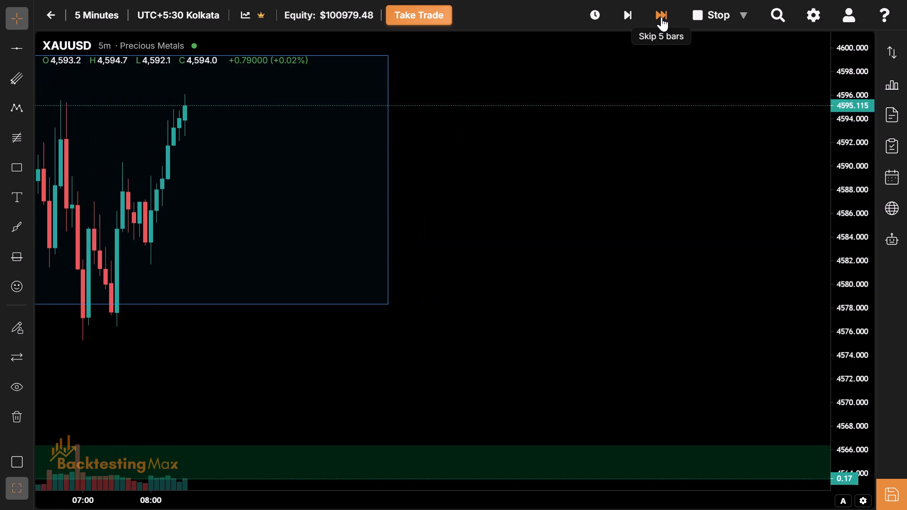
triple_click(661, 17)
triple_click(661, 17)
triple_click(661, 17)
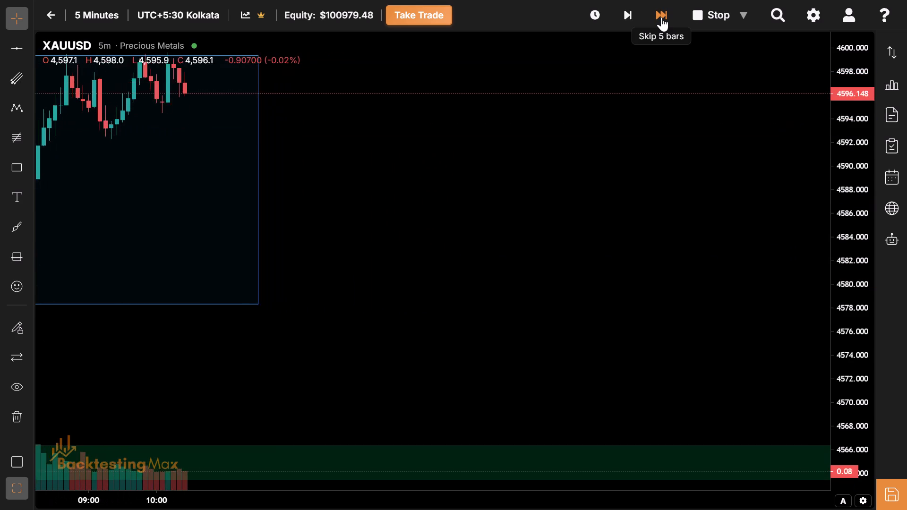
triple_click(661, 17)
left_click(661, 17)
Stretch the 13 January Asian box to the session high at about 4601.7 and the session low at about 4575.2.
left_click_drag(343, 217, 837, 360)
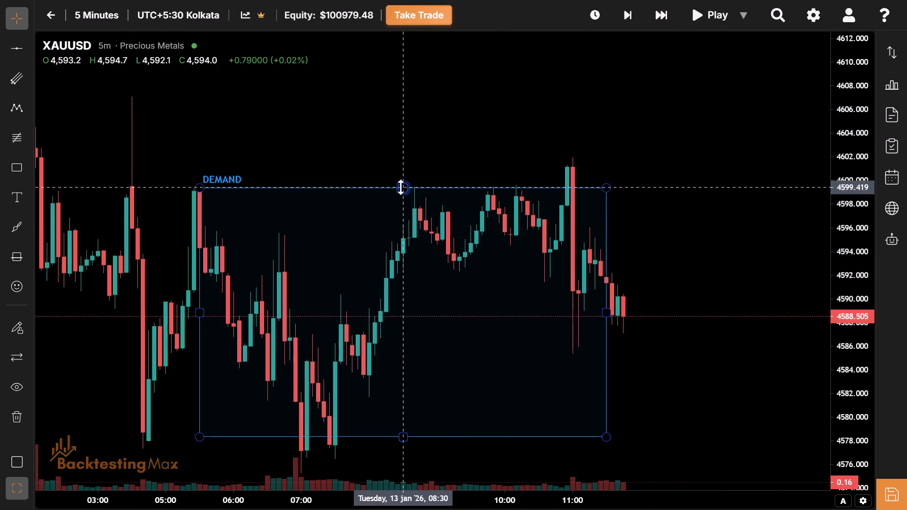
left_click_drag(401, 187, 398, 161)
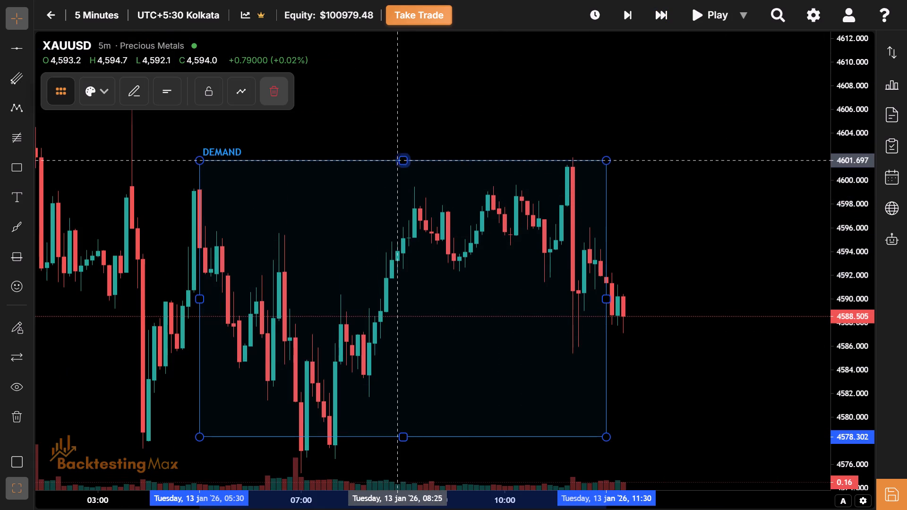
left_click_drag(398, 273, 415, 182)
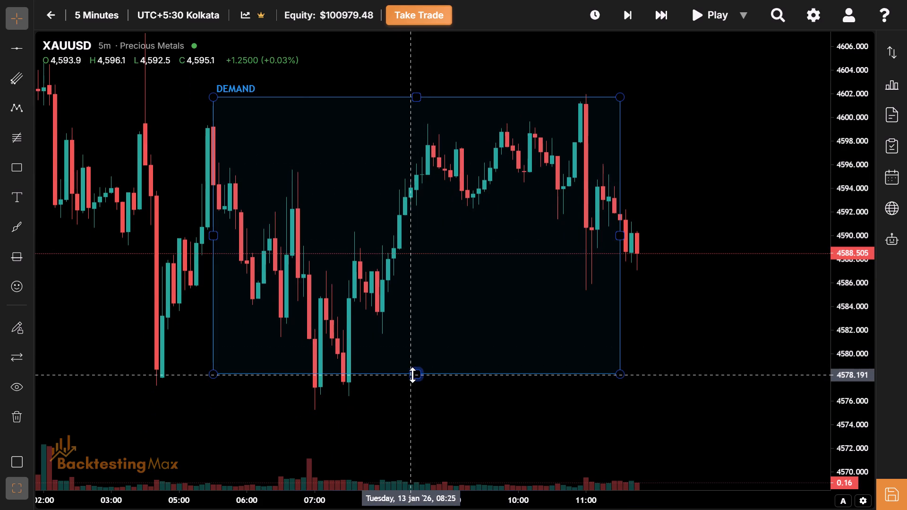
left_click_drag(412, 375, 440, 417)
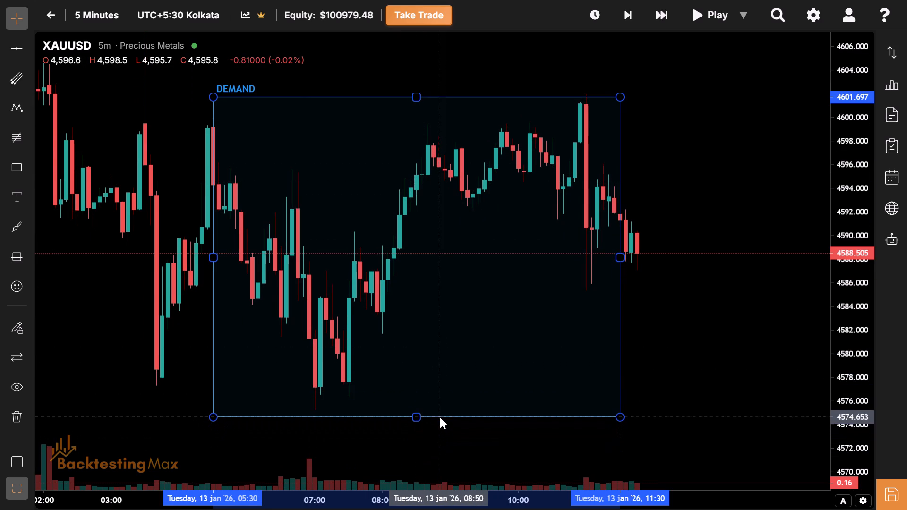
left_click_drag(440, 417, 436, 410)
Draw a rectangle from 12:20 to 14:05 on 12 January between about 4576.2 and 4580.05 and apply the Support/Demand template.
left_click_drag(358, 354, 573, 387)
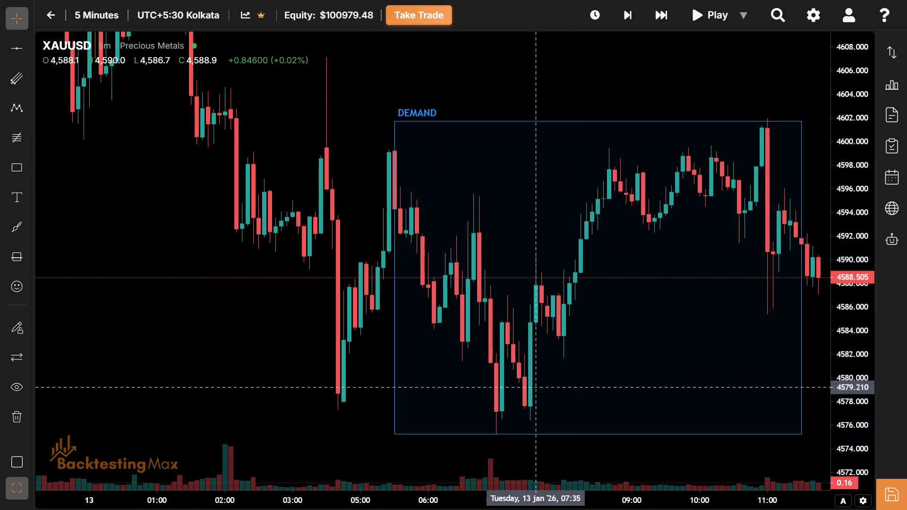
left_click_drag(353, 497, 561, 509)
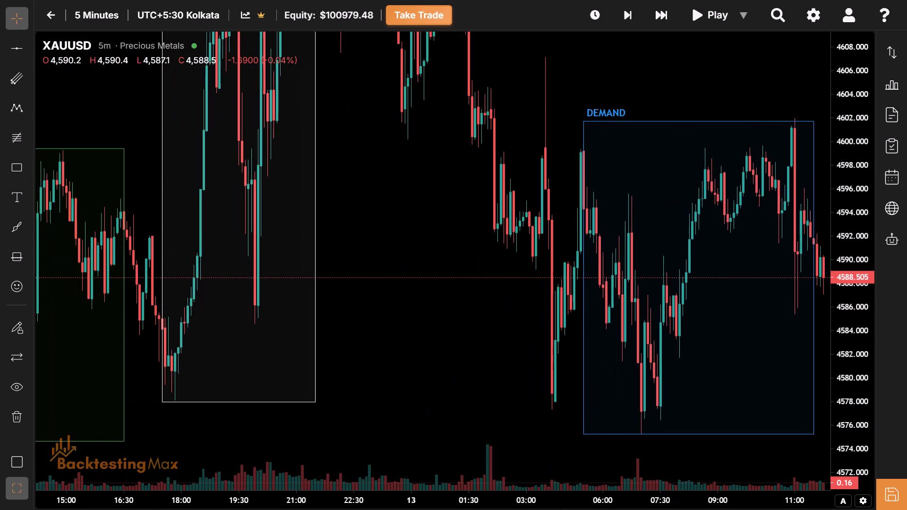
left_click_drag(561, 509, 623, 509)
left_click_drag(543, 476, 540, 453)
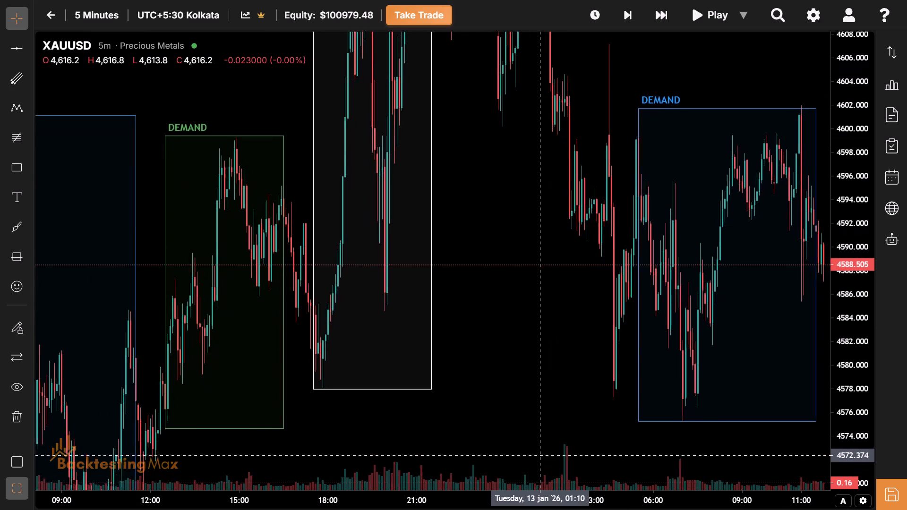
left_click_drag(540, 453, 518, 371)
left_click_drag(518, 371, 655, 334)
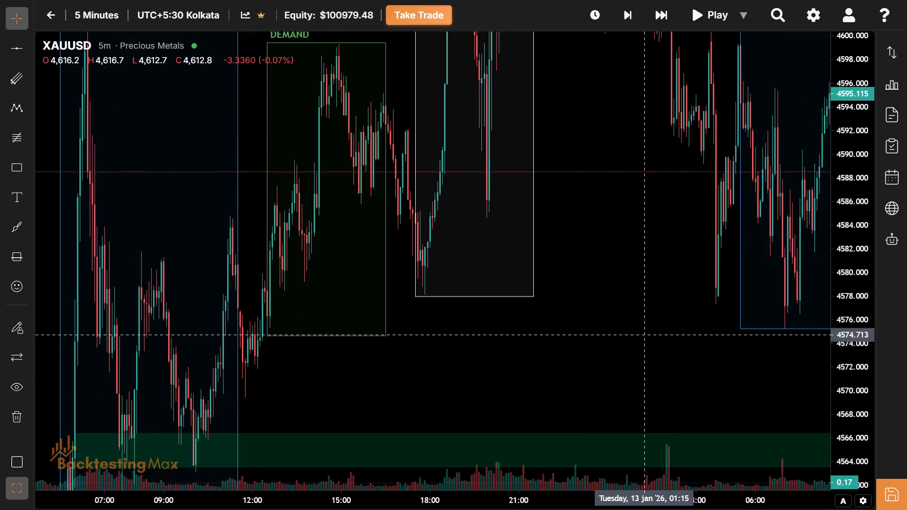
left_click_drag(655, 334, 565, 509)
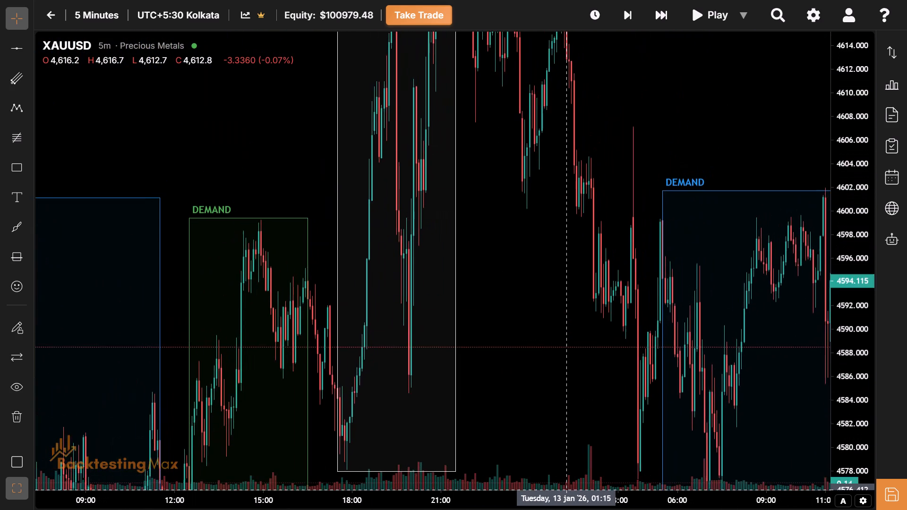
left_click_drag(565, 509, 513, 357)
left_click_drag(496, 354, 496, 372)
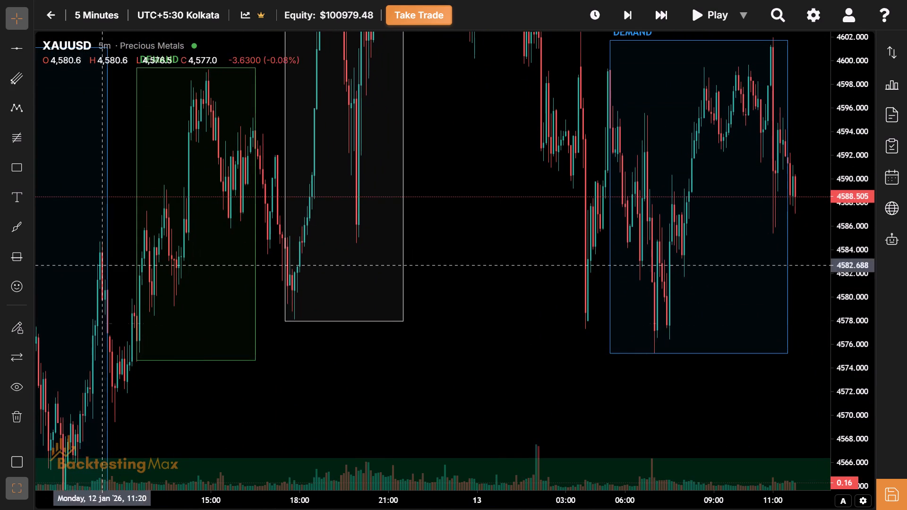
left_click(21, 169)
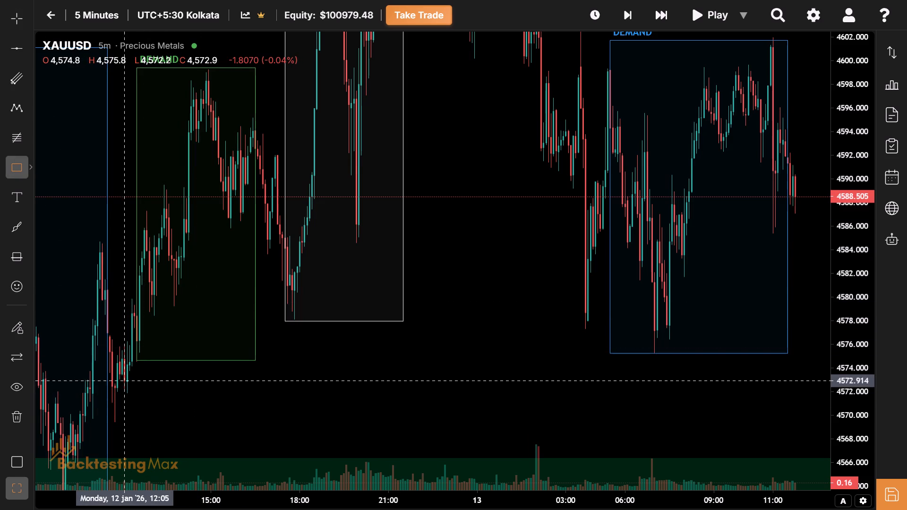
left_click(133, 342)
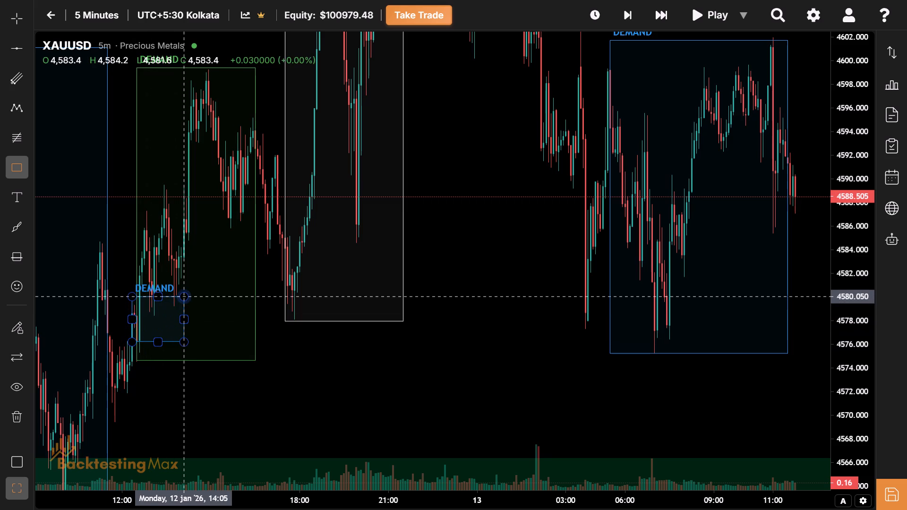
left_click(183, 297)
left_click(107, 101)
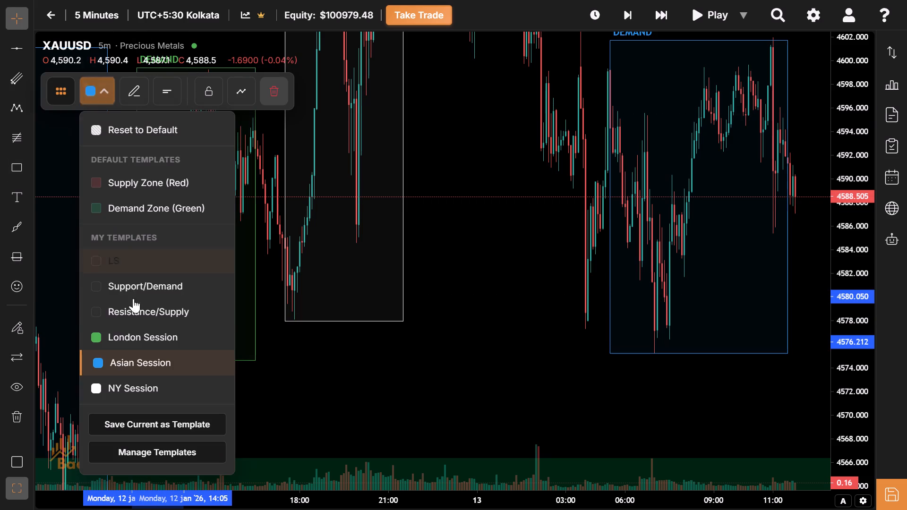
left_click(171, 289)
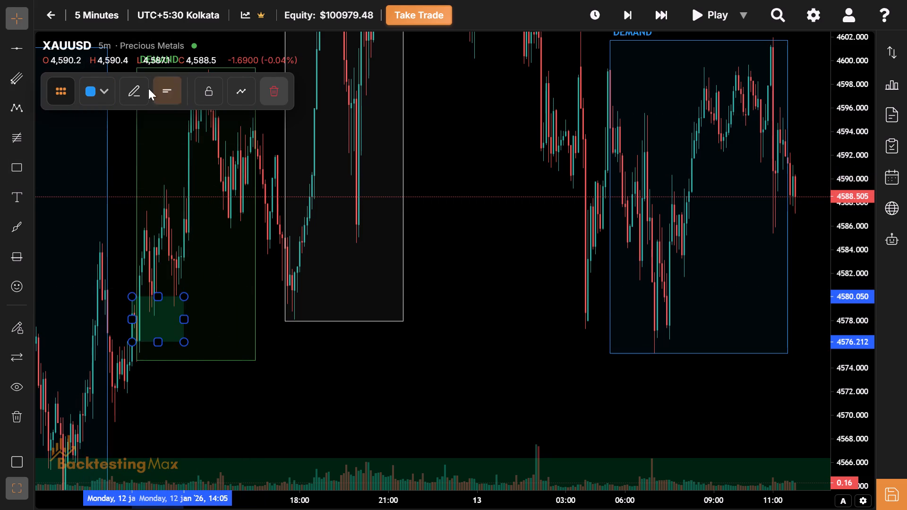
Extend the new demand zone to the right across the later sessions.
left_click(140, 93)
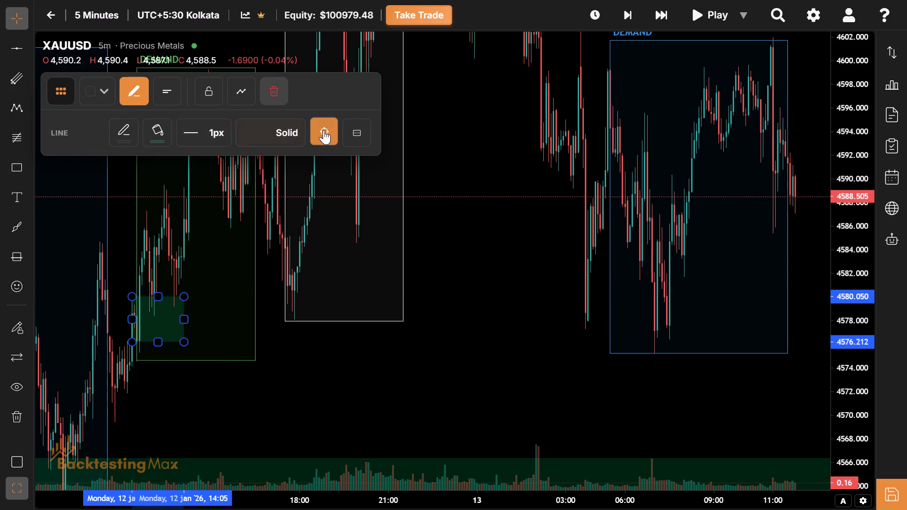
left_click(324, 130)
left_click(410, 171)
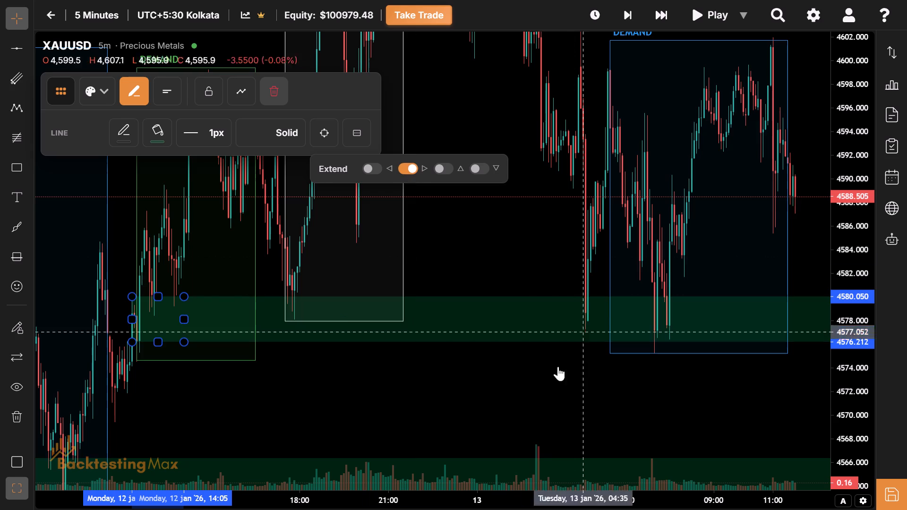
Examine the 12 January sessions and the two demand zones in relation to the 13 January Asian box.
left_click(425, 405)
left_click_drag(425, 405, 389, 399)
left_click_drag(488, 393, 386, 437)
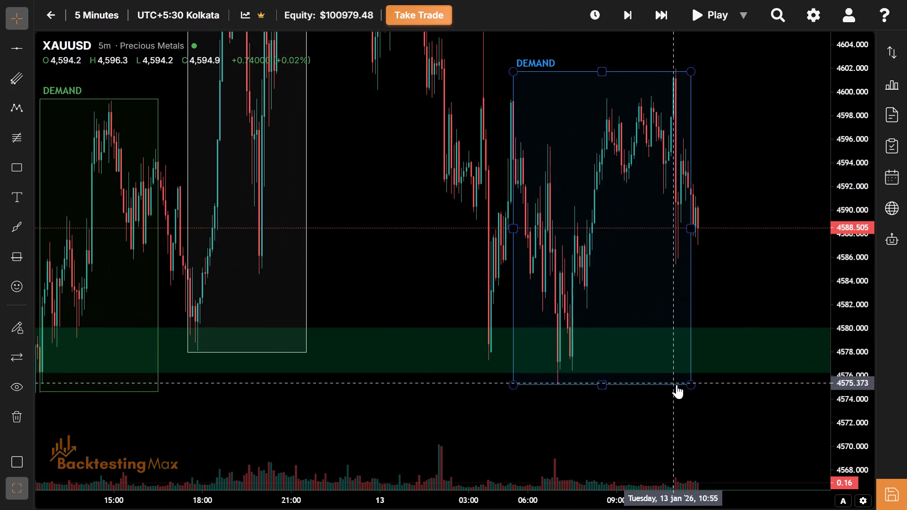
left_click_drag(335, 446, 662, 353)
double_click(422, 416)
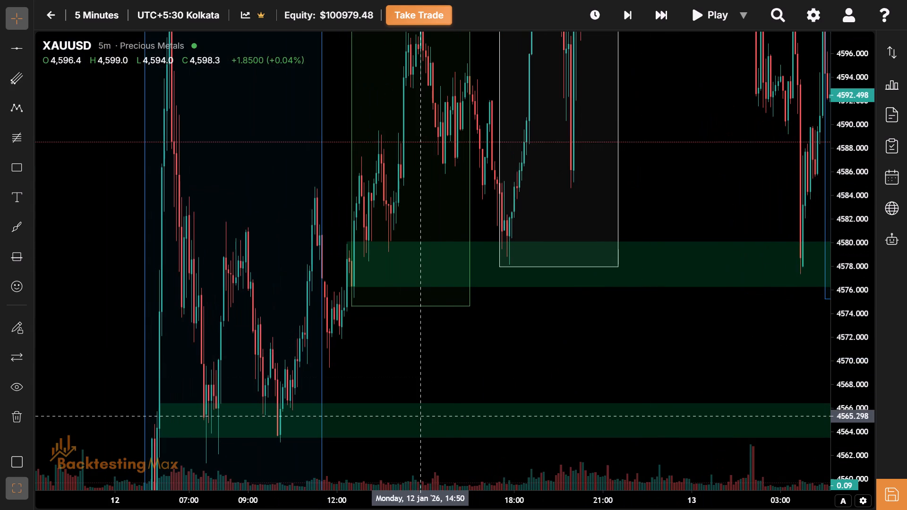
left_click_drag(453, 368, 622, 288)
left_click_drag(622, 288, 581, 219)
left_click_drag(531, 408, 537, 486)
left_click_drag(621, 300, 501, 509)
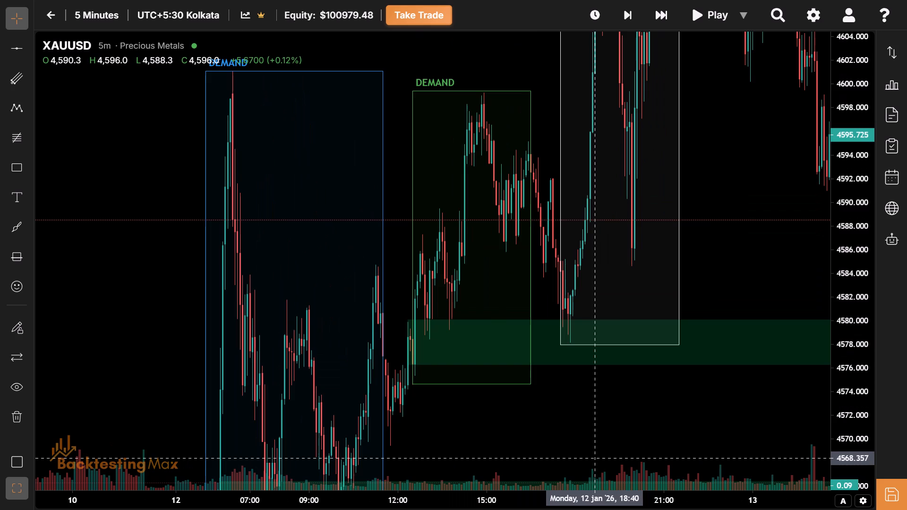
left_click_drag(711, 279, 689, 99)
left_click_drag(640, 266, 496, 475)
left_click_drag(606, 217, 355, 320)
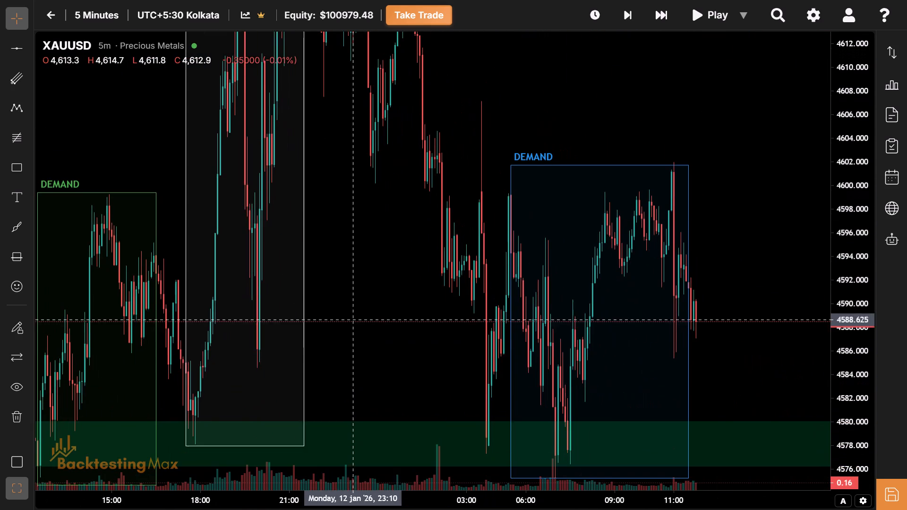
left_click_drag(739, 398, 446, 270)
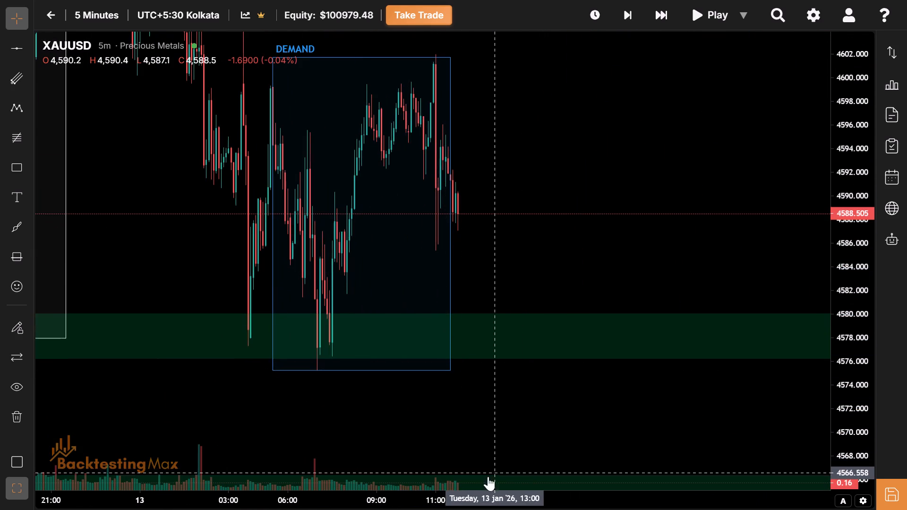
Examine the 13 January Asian range and the latest candles above the upper demand zone up close.
left_click_drag(475, 502, 123, 459)
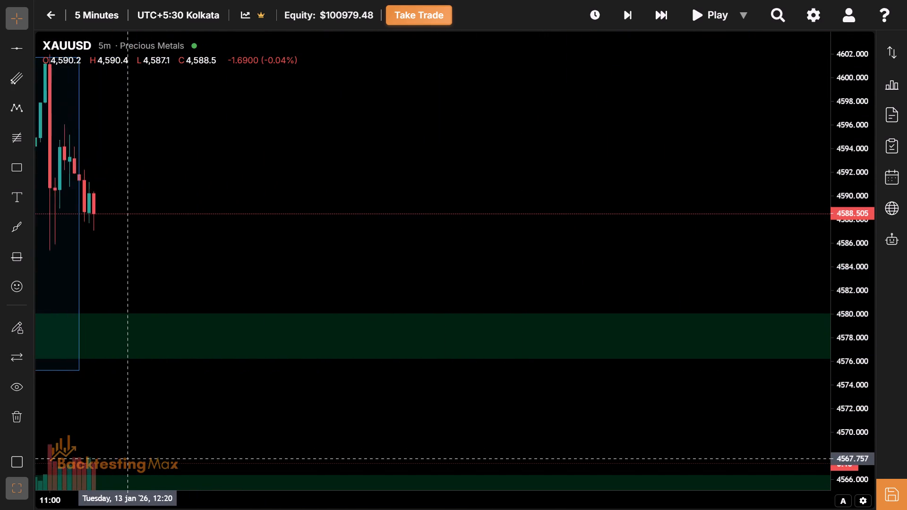
left_click_drag(123, 459, 113, 460)
left_click_drag(108, 230, 531, 328)
left_click_drag(531, 328, 528, 277)
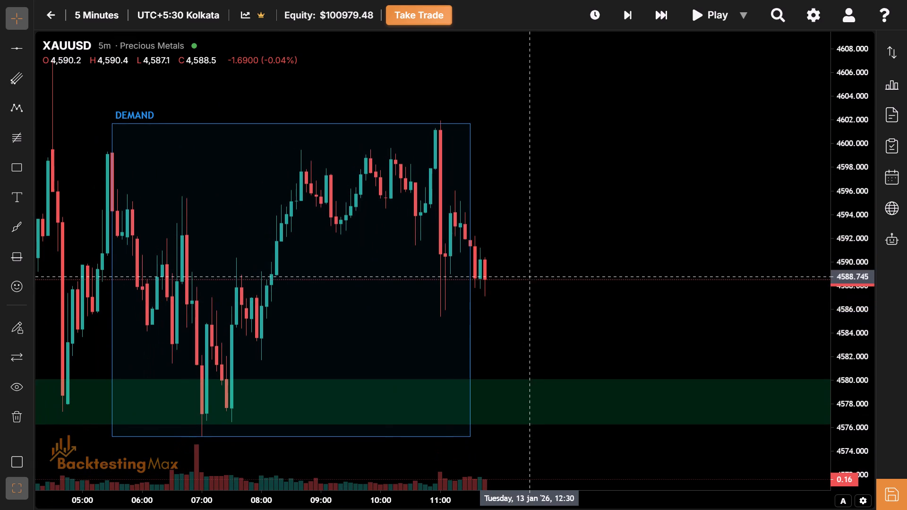
left_click_drag(849, 403, 848, 396)
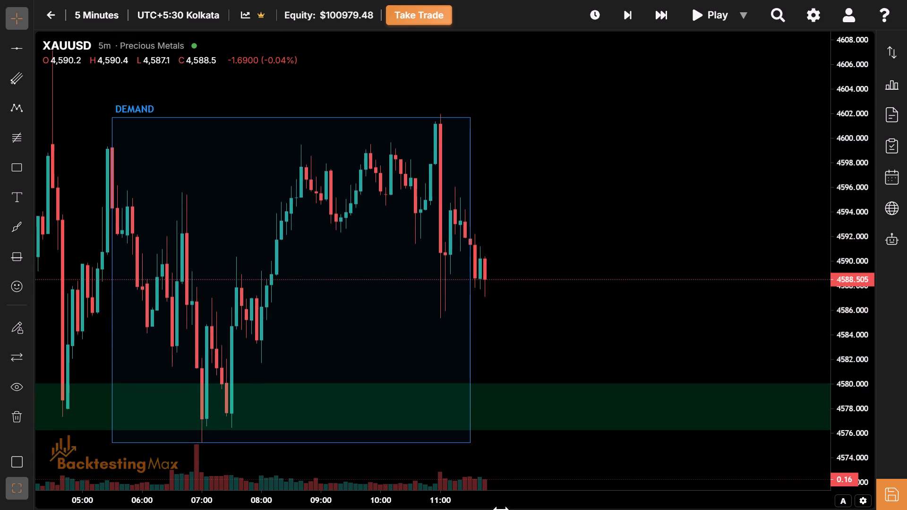
left_click_drag(493, 509, 458, 503)
left_click_drag(458, 503, 408, 504)
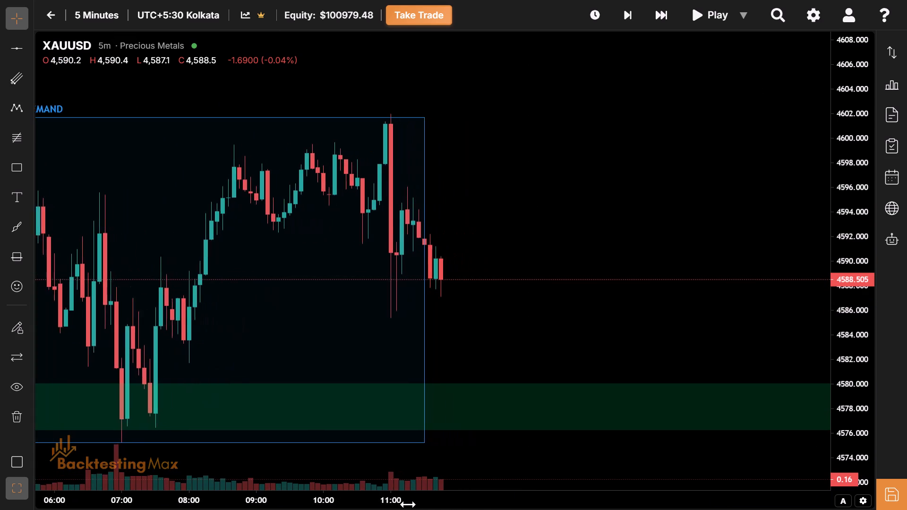
left_click_drag(408, 504, 404, 509)
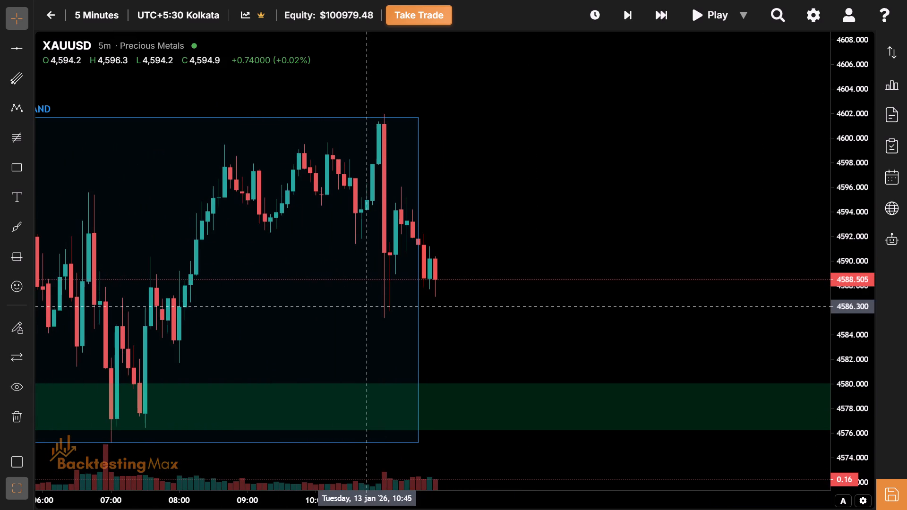
left_click_drag(362, 300, 460, 329)
left_click_drag(460, 329, 487, 268)
left_click_drag(487, 268, 503, 233)
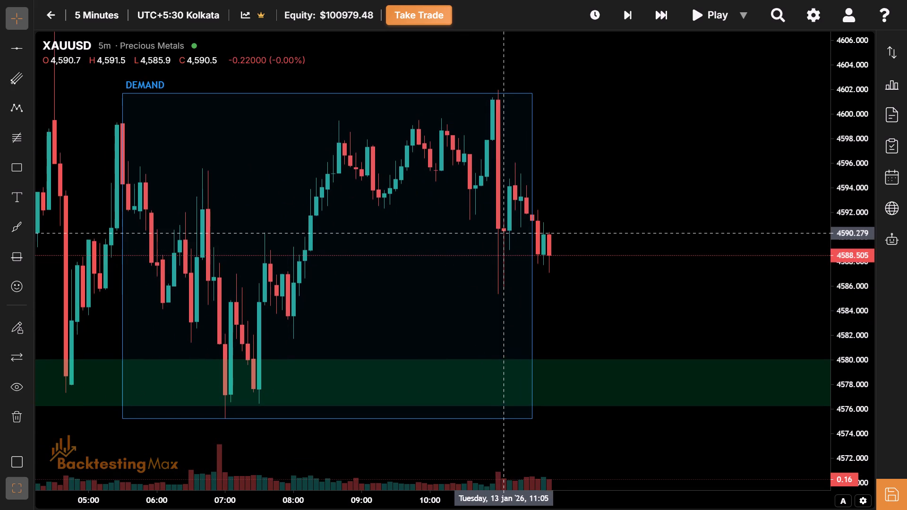
left_click_drag(490, 244, 476, 242)
Advance the replay bar by bar to 12:10 on 13 January, plus one five-bar skip to about 12:35.
left_click_drag(679, 235, 559, 237)
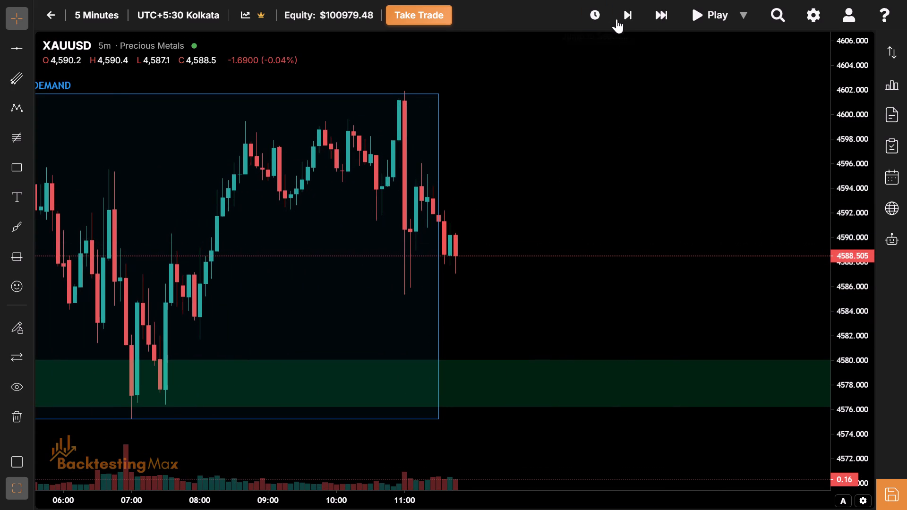
left_click(622, 18)
left_click(622, 18)
left_click(622, 18)
left_click(622, 18)
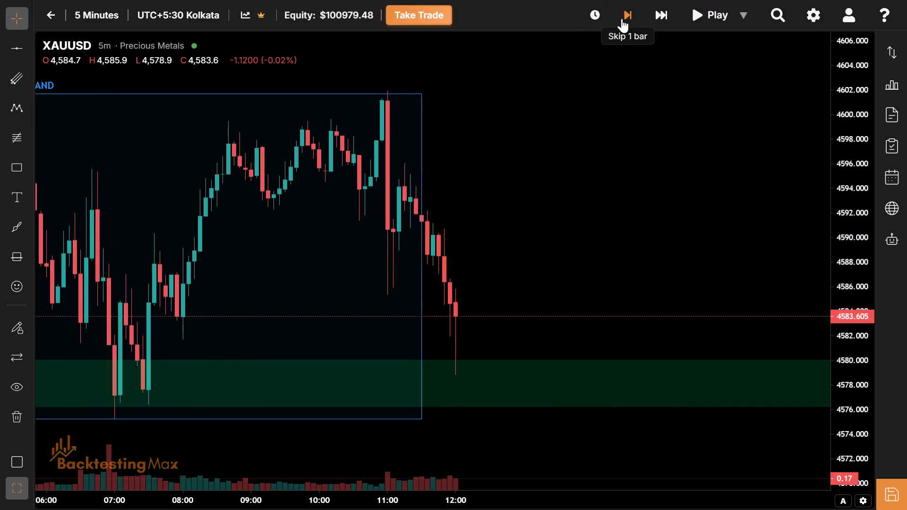
left_click(622, 18)
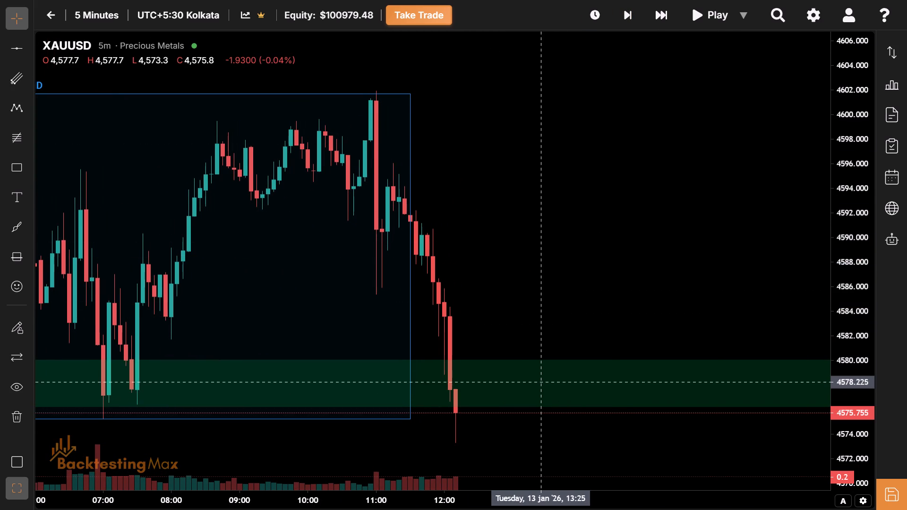
left_click_drag(417, 446, 349, 325)
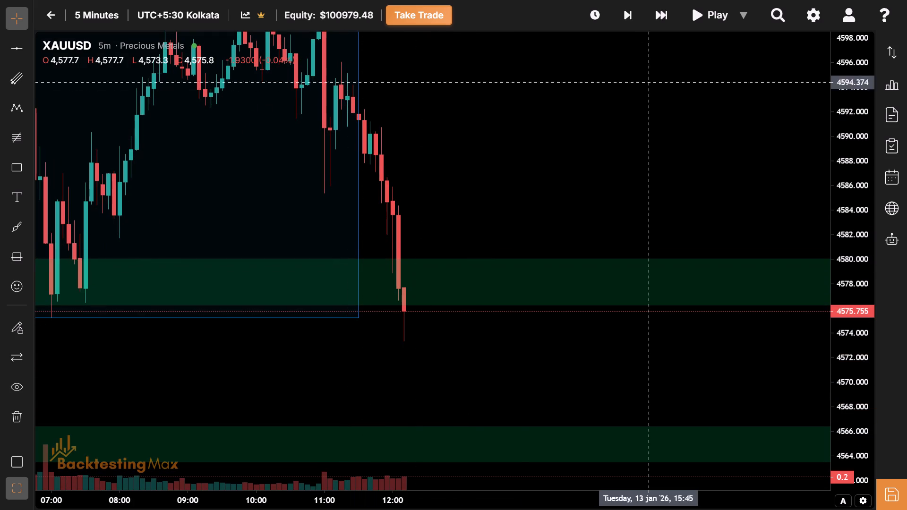
left_click(666, 14)
left_click_drag(558, 174, 405, 273)
Draw a rectangle from 12:30 to 16:30 on 13 January between about 4576.96 and 4585.26 with the London Session template.
left_click(17, 161)
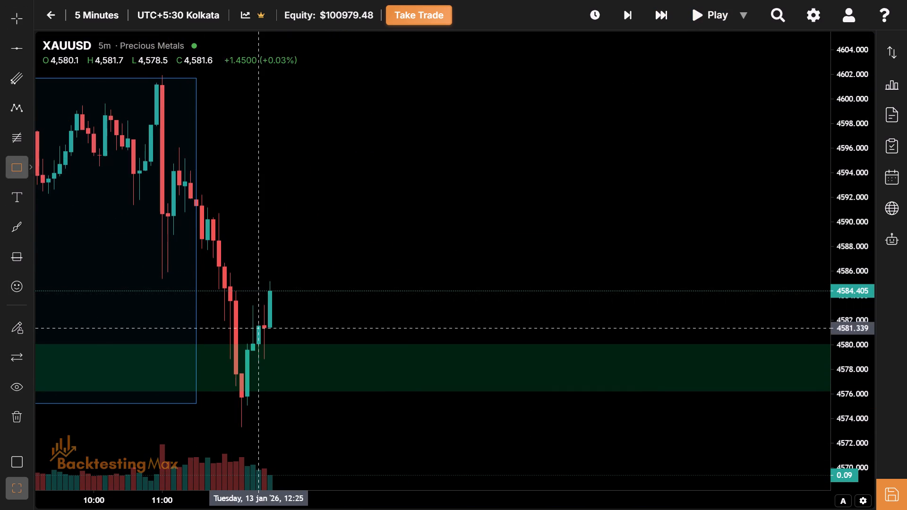
left_click(265, 306)
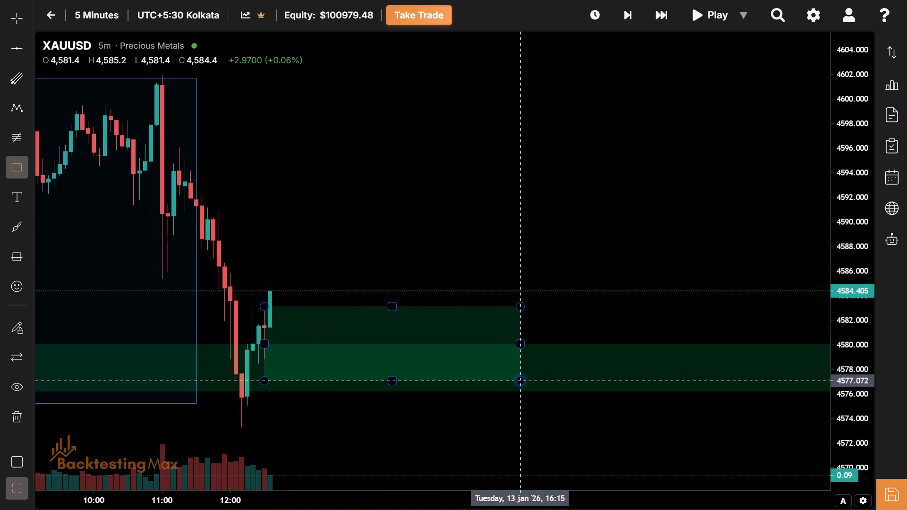
left_click(539, 382)
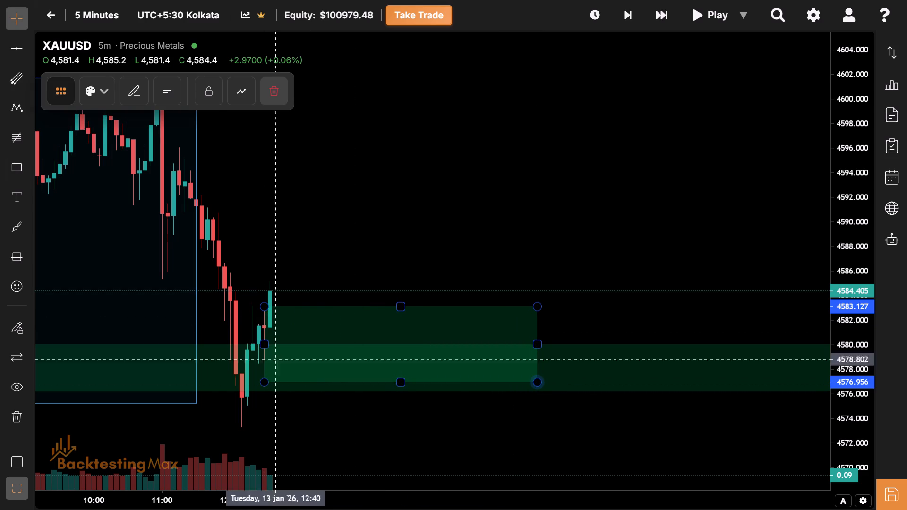
left_click(94, 87)
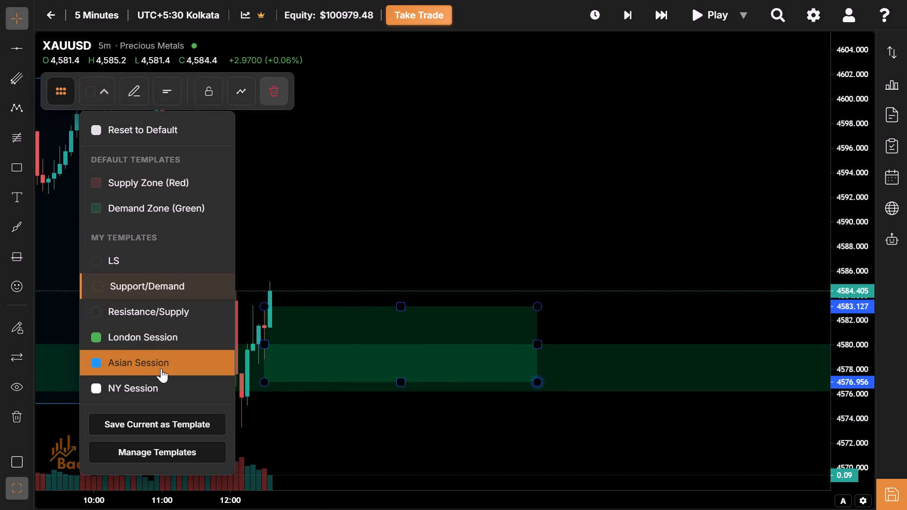
left_click(163, 348)
left_click_drag(384, 232, 347, 219)
left_click_drag(394, 306, 384, 281)
double_click(382, 292)
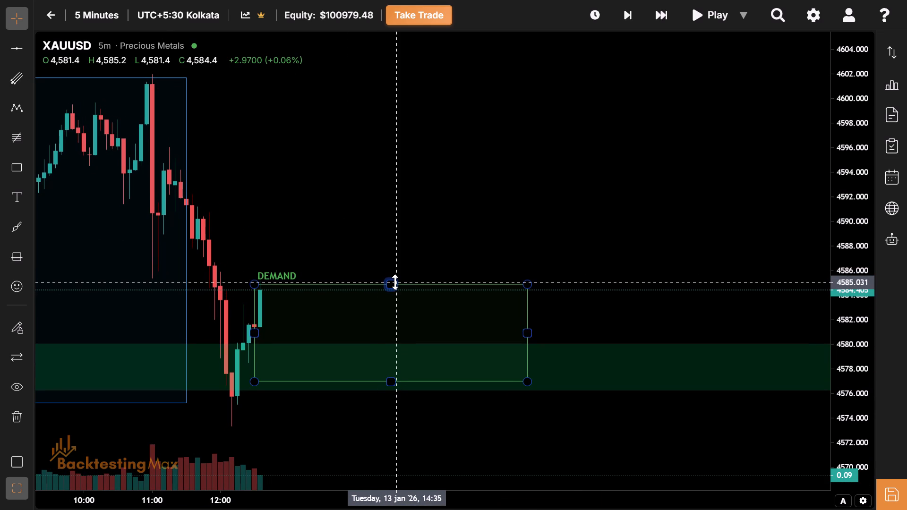
double_click(395, 282)
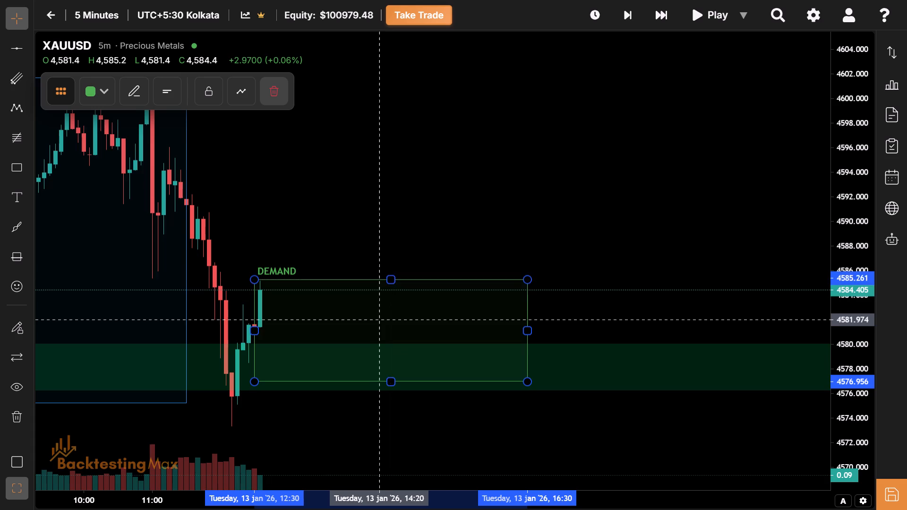
Fast-forward the replay in five-bar skips past the end of the London session to about 17:15.
left_click_drag(379, 320, 367, 244)
left_click_drag(384, 282, 385, 313)
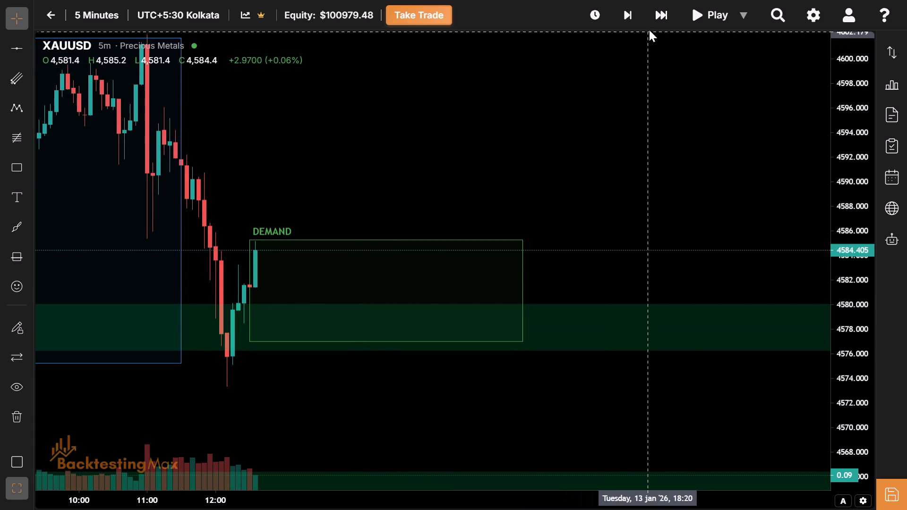
triple_click(651, 26)
triple_click(651, 26)
triple_click(651, 26)
triple_click(651, 26)
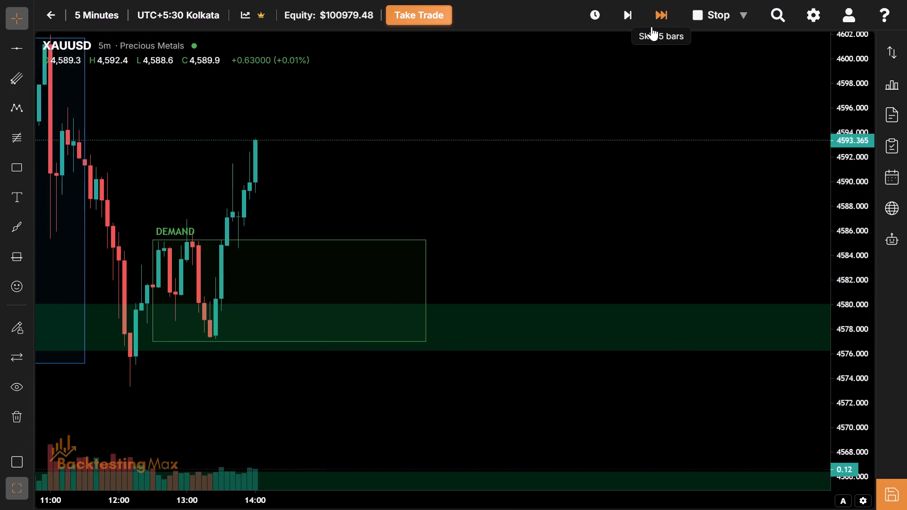
triple_click(651, 26)
triple_click(651, 26)
triple_click(651, 26)
triple_click(651, 26)
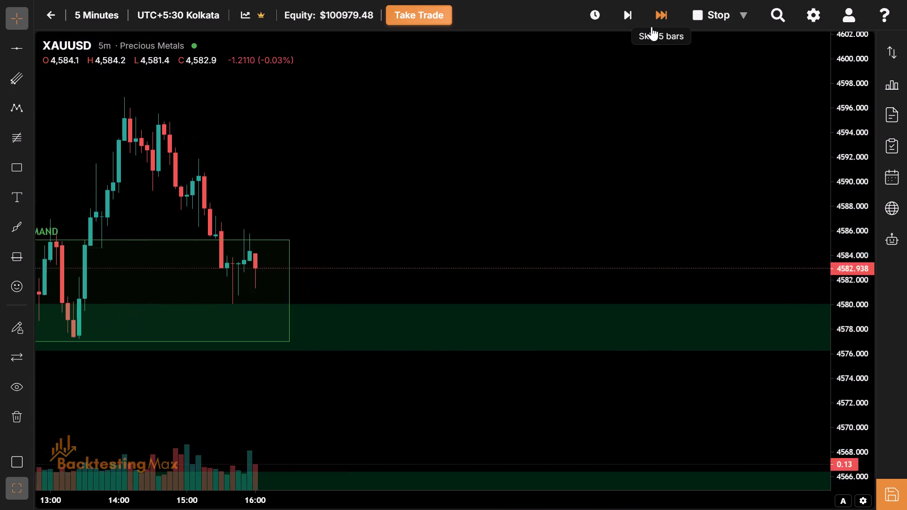
left_click_drag(651, 26, 330, 163)
left_click_drag(330, 163, 677, 188)
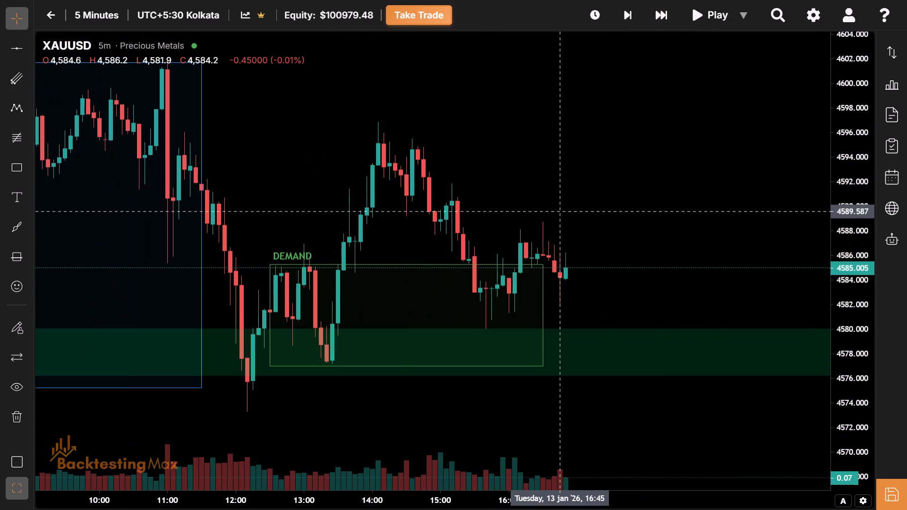
left_click(667, 15)
Stretch the top of the 13 January London box to the session high at about 4597.1.
left_click_drag(504, 234, 539, 299)
left_click_drag(406, 306, 401, 162)
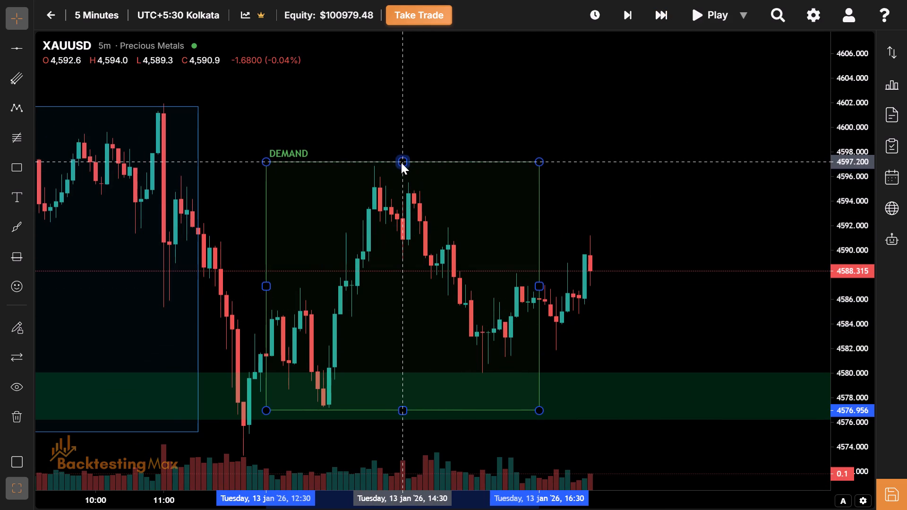
left_click_drag(401, 162, 401, 163)
Advance the replay one bar at a time to the New York session start at 17:30 on 13 January.
left_click_drag(400, 280, 451, 132)
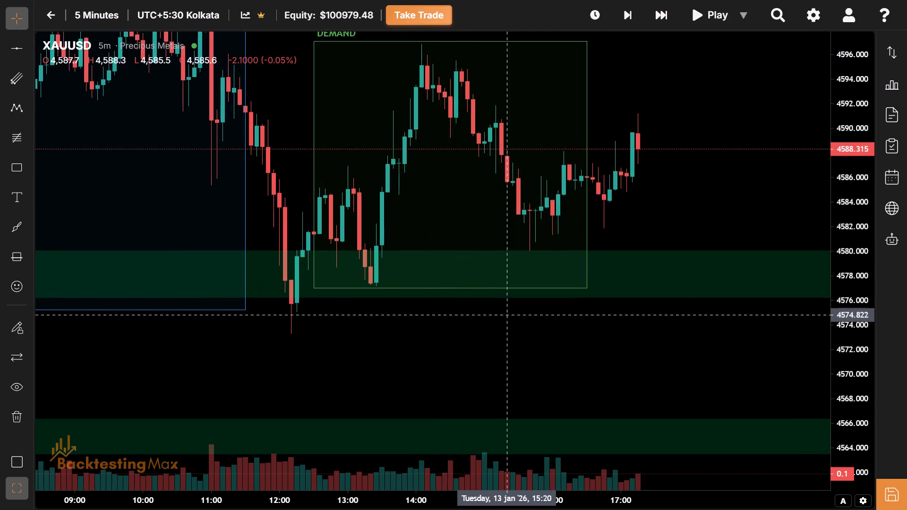
left_click_drag(467, 369, 430, 366)
left_click_drag(481, 355, 412, 411)
left_click_drag(679, 165, 528, 273)
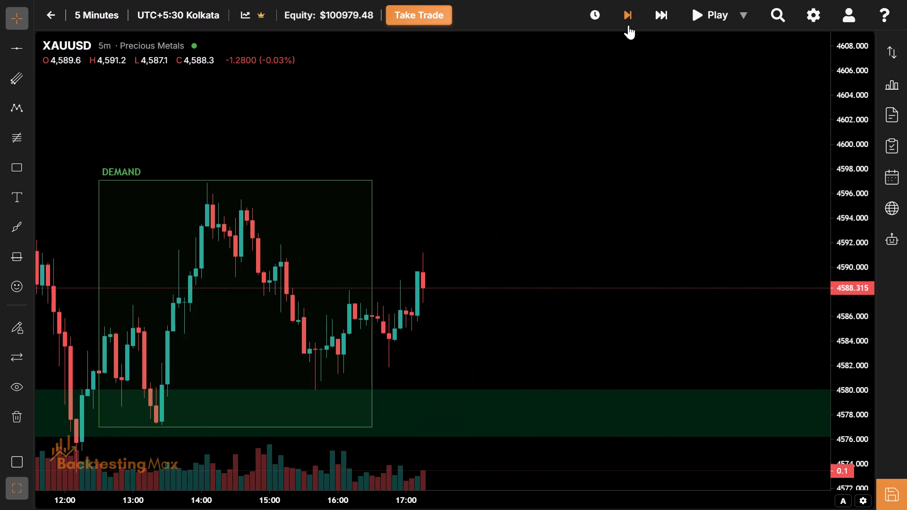
left_click(629, 24)
left_click_drag(461, 224, 599, 162)
left_click_drag(599, 162, 559, 176)
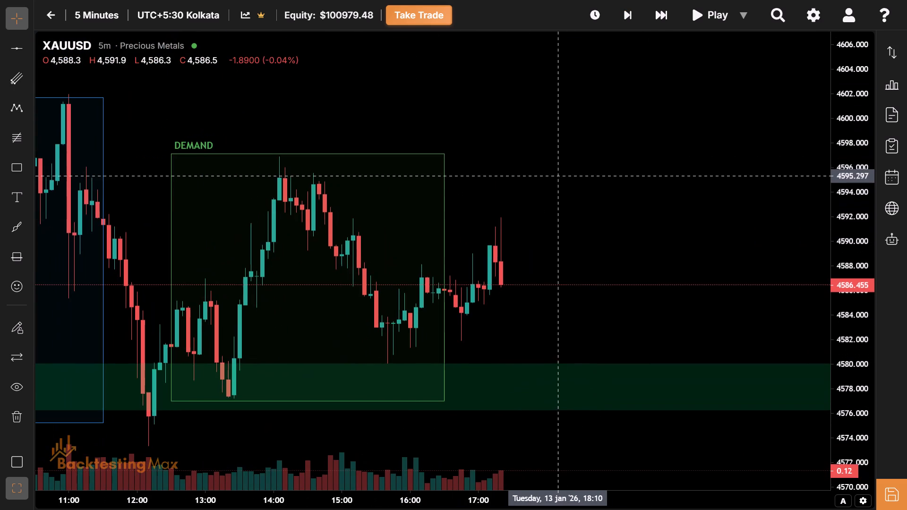
left_click_drag(539, 244, 565, 155)
left_click(624, 8)
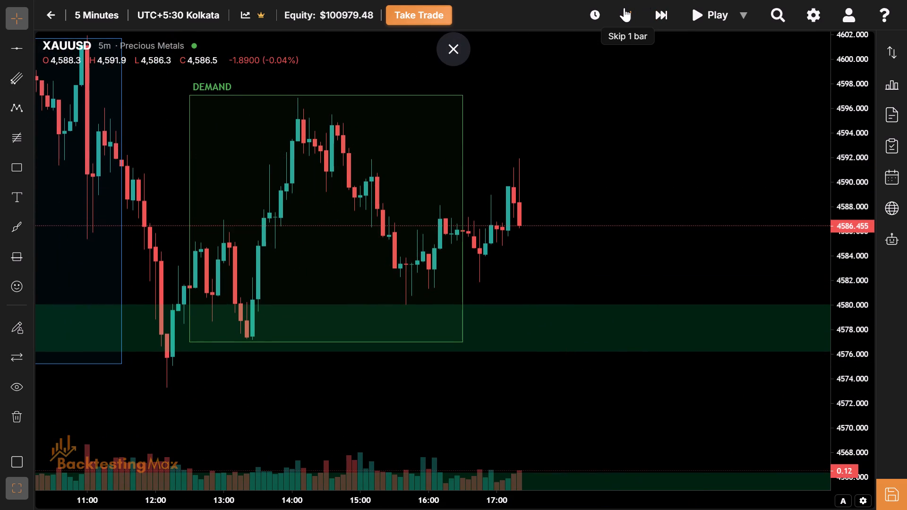
left_click(624, 8)
left_click(548, 245)
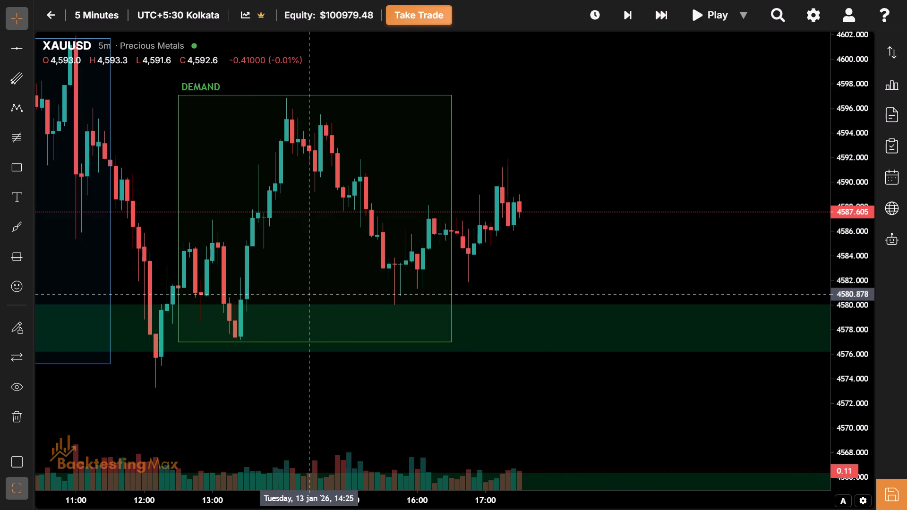
Draw a rectangle from 17:30 to 21:30 on 13 January between about 4581.6 and 4588.3 and apply the NY Session template.
left_click_drag(477, 240, 308, 306)
left_click(15, 166)
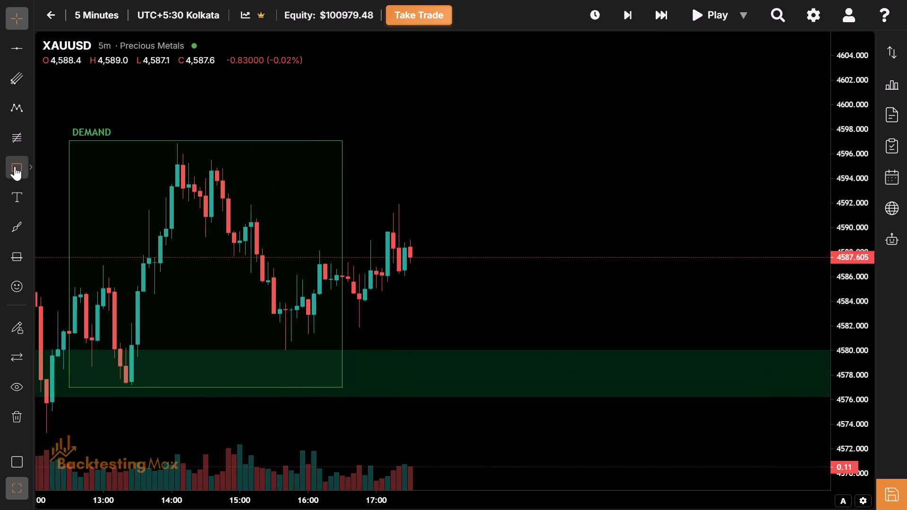
left_click(409, 248)
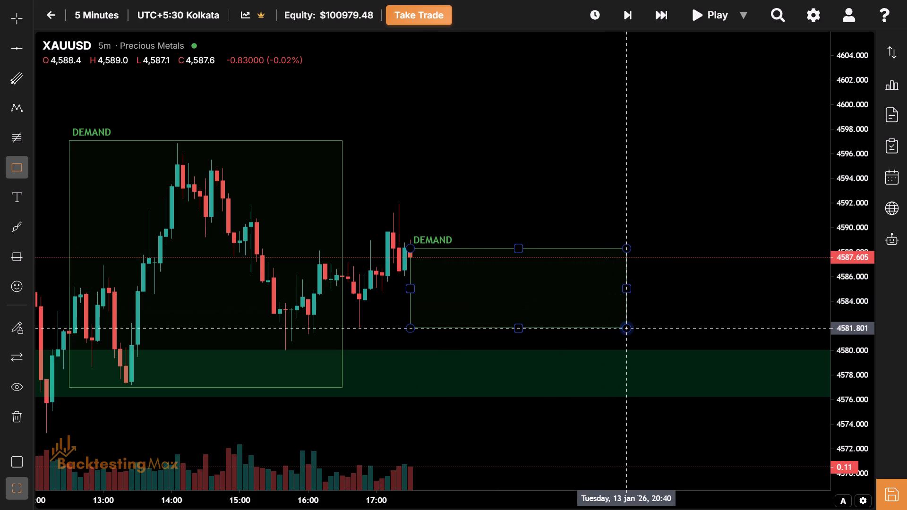
left_click(682, 331)
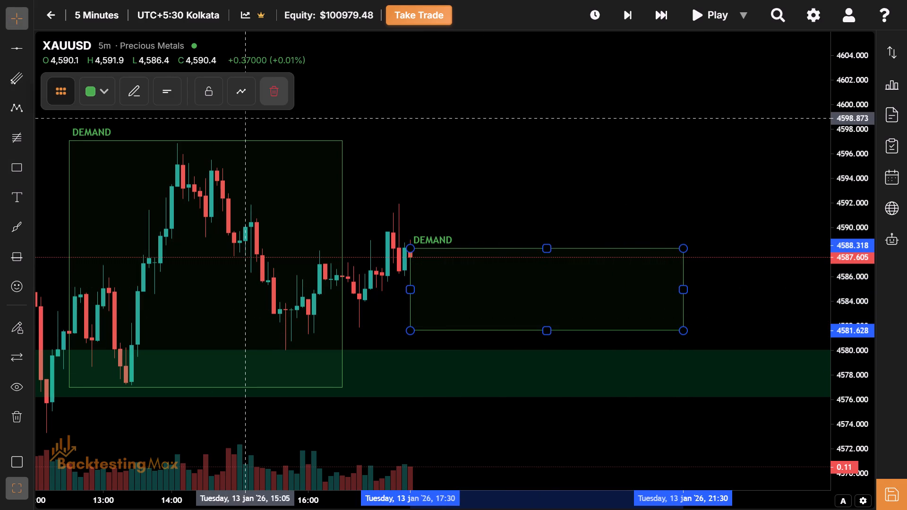
left_click(107, 100)
left_click(172, 377)
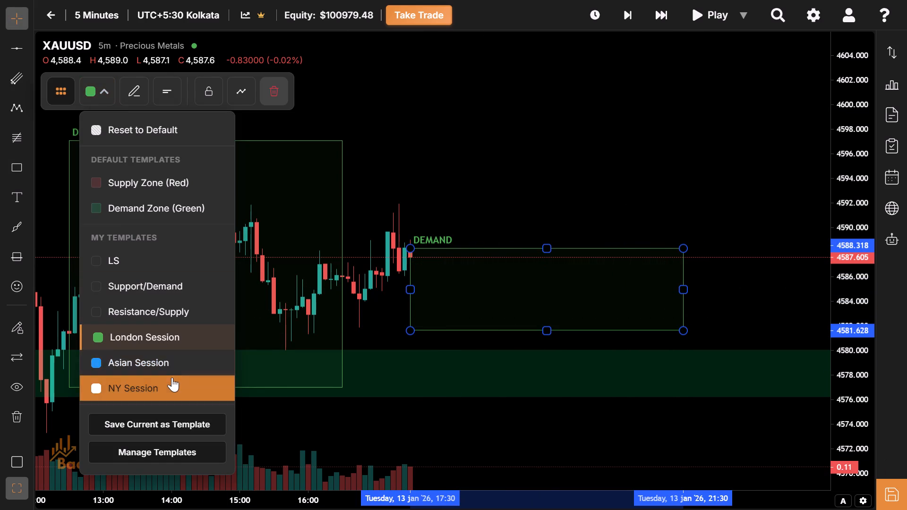
Raise the top of the 13 January NY Session box to the 17:30 candle's high at about 4588.8.
left_click_drag(496, 230, 394, 256)
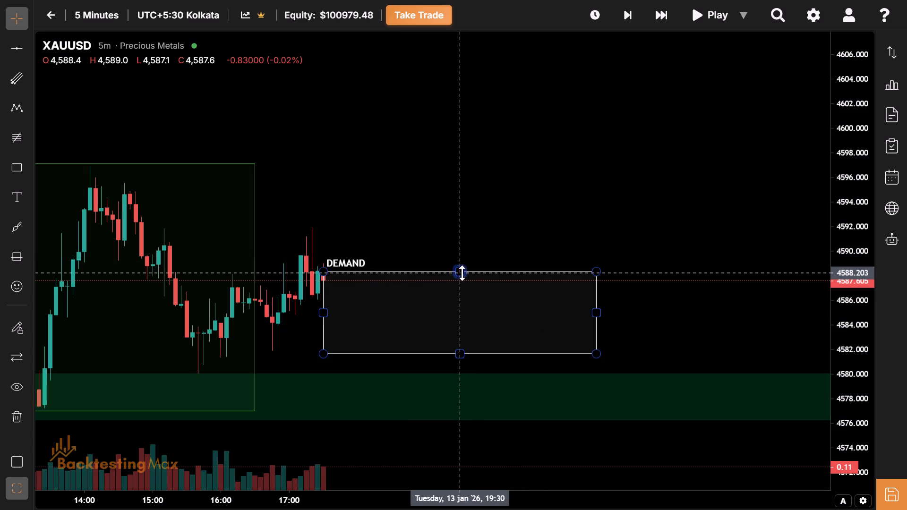
left_click_drag(461, 273, 461, 265)
left_click(456, 282)
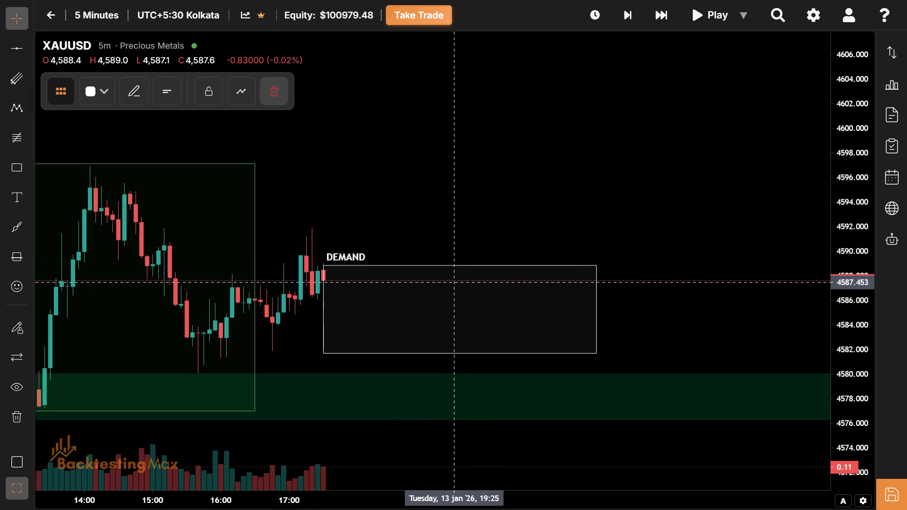
Skip the replay forward five bars from the New York session start to 17:55.
left_click_drag(464, 284, 548, 235)
left_click_drag(310, 419, 428, 423)
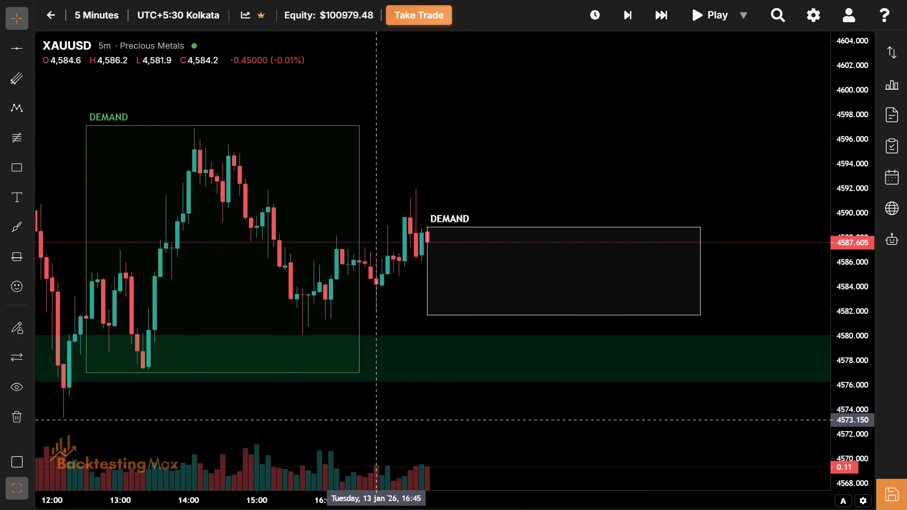
left_click_drag(428, 423, 298, 449)
left_click_drag(513, 462, 489, 446)
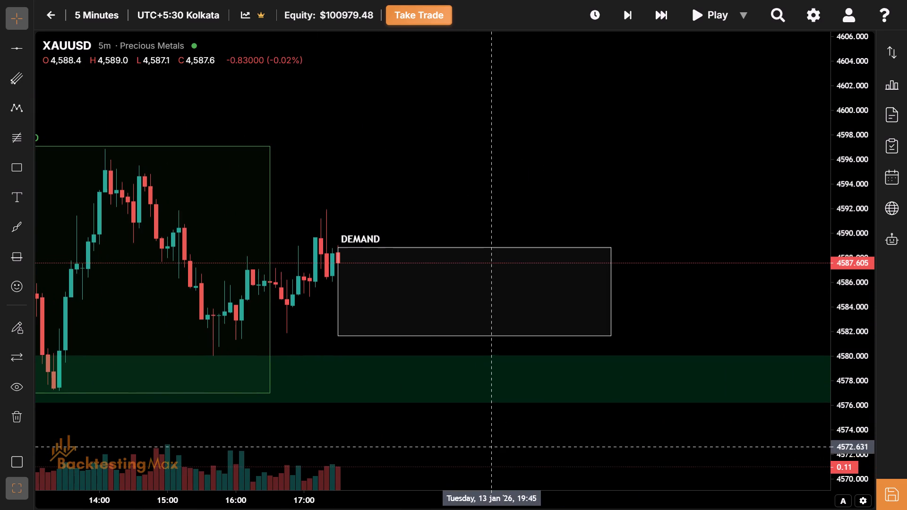
left_click(667, 26)
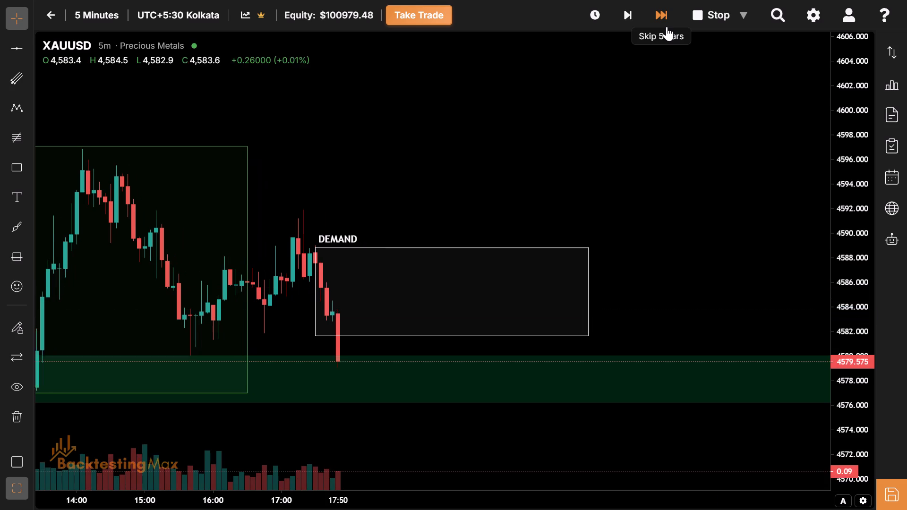
Advance the replay one bar at a time from 17:55 to 18:20 on 13 January.
left_click_drag(483, 436, 631, 384)
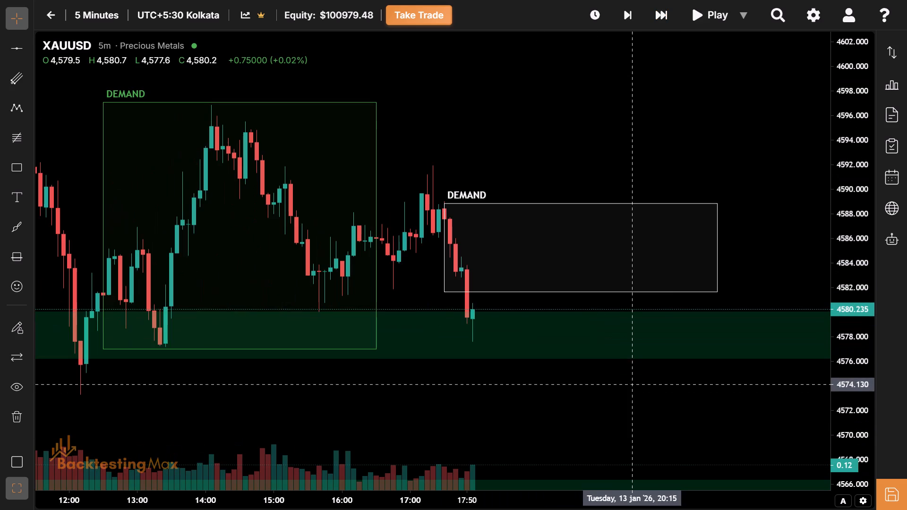
left_click_drag(557, 400, 547, 393)
left_click(513, 395)
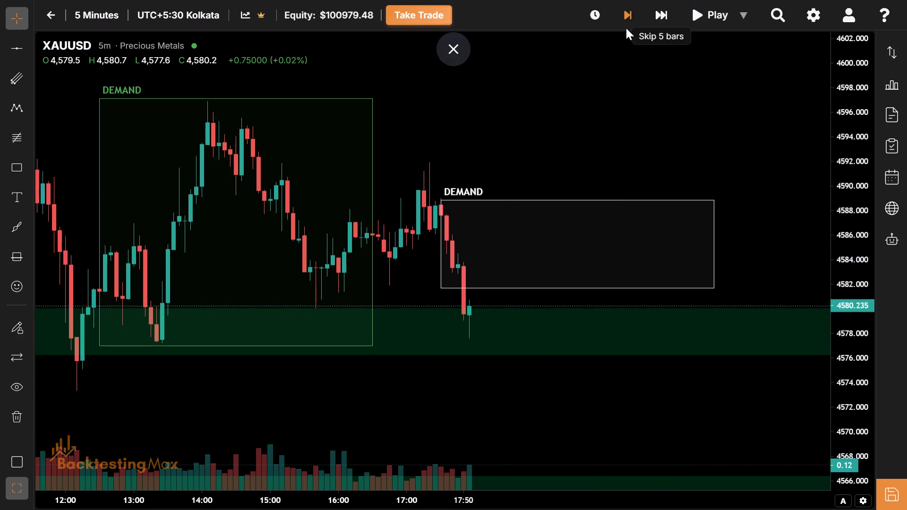
left_click(622, 22)
left_click(622, 22)
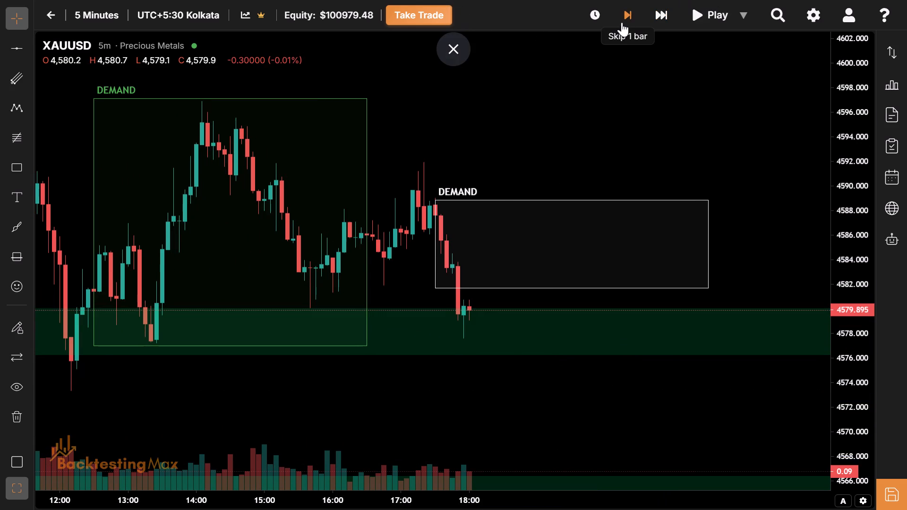
left_click(622, 22)
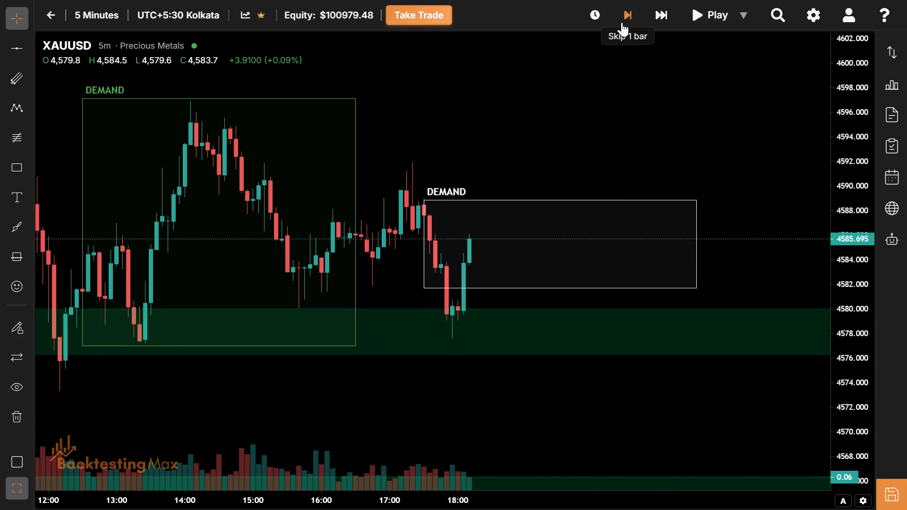
left_click(622, 22)
left_click(622, 22)
Stretch the 13 January NY Session box to the session's high at about 4593.2 and low at about 4577.4.
left_click(515, 115)
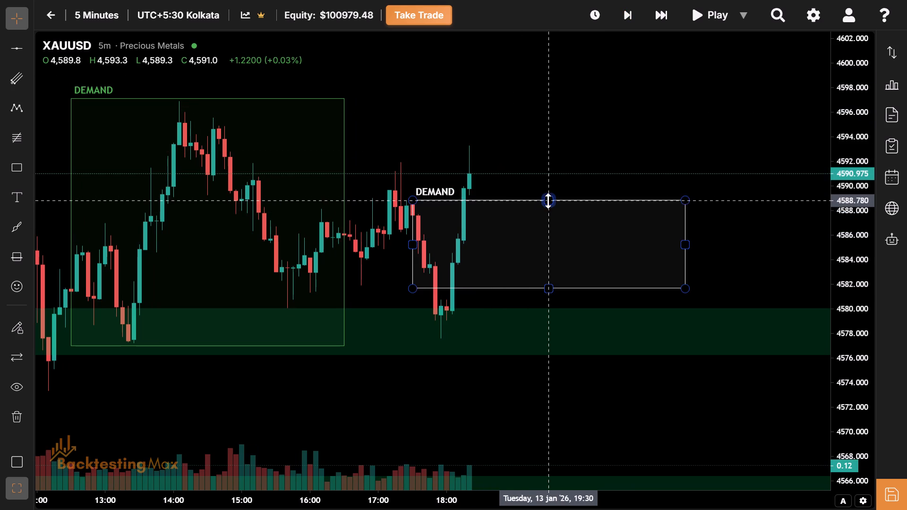
left_click_drag(548, 201, 542, 146)
left_click_drag(531, 234, 485, 204)
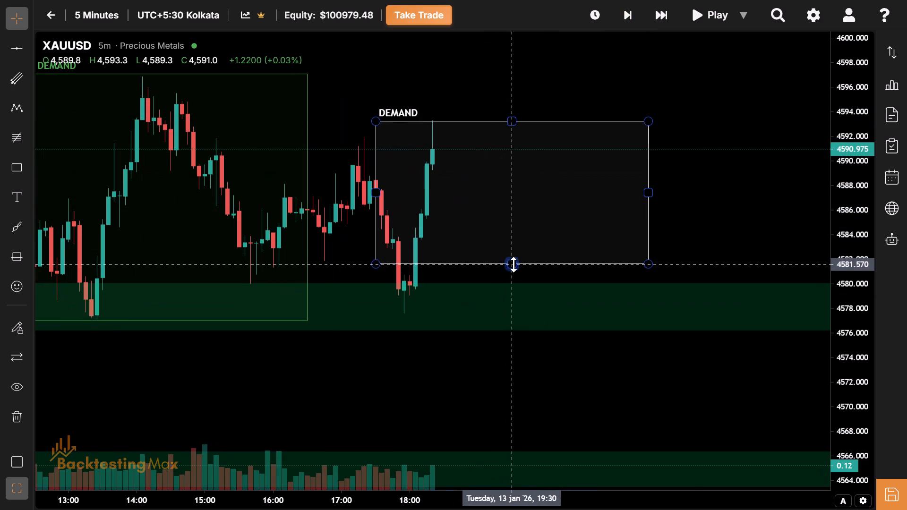
left_click_drag(513, 264, 521, 316)
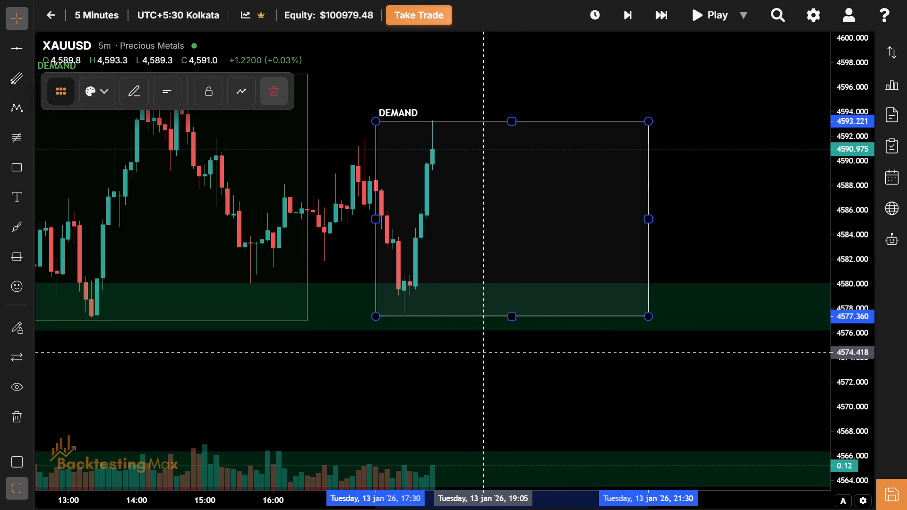
Advance the replay one bar to 18:25 on 13 January.
left_click_drag(448, 380, 580, 382)
left_click_drag(394, 404, 518, 380)
left_click_drag(476, 380, 441, 395)
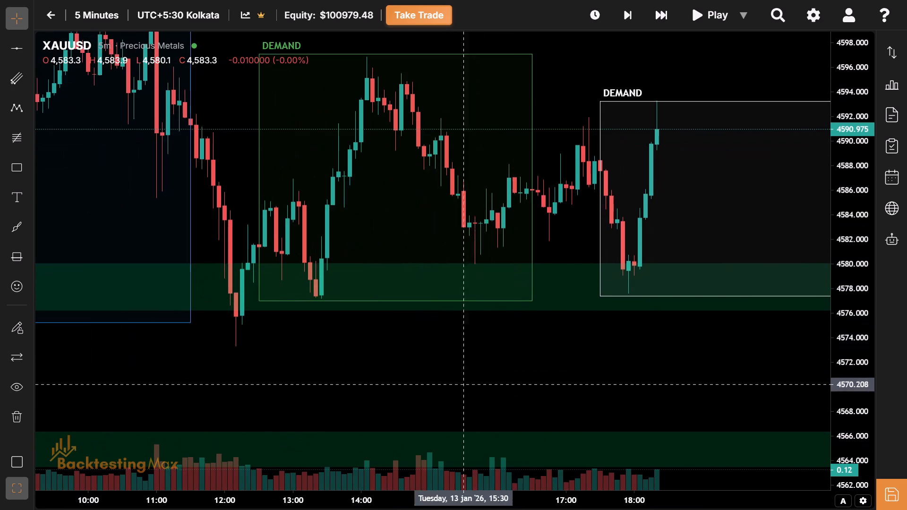
left_click_drag(441, 395, 376, 424)
left_click_drag(513, 403, 422, 406)
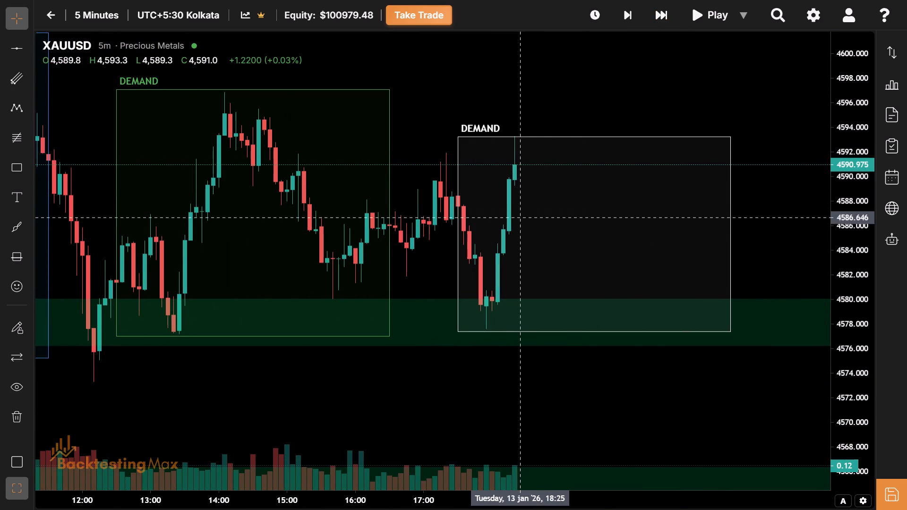
left_click_drag(521, 218, 460, 243)
left_click(619, 18)
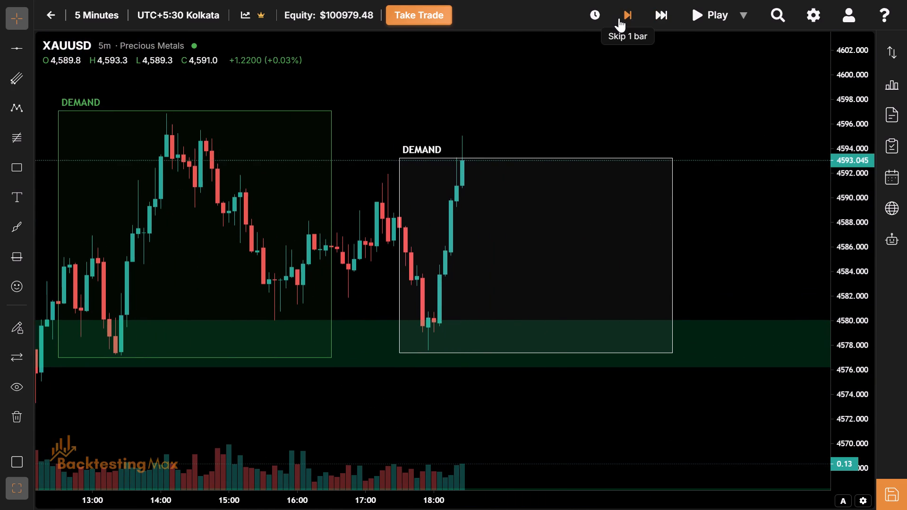
Raise the top of the NY Session box to the 18:25 candle's high at about 4594.7.
left_click_drag(559, 186, 542, 266)
left_click_drag(522, 216, 519, 198)
Advance the replay three bars, one at a time, to 18:40 on 13 January.
left_click_drag(505, 284, 485, 241)
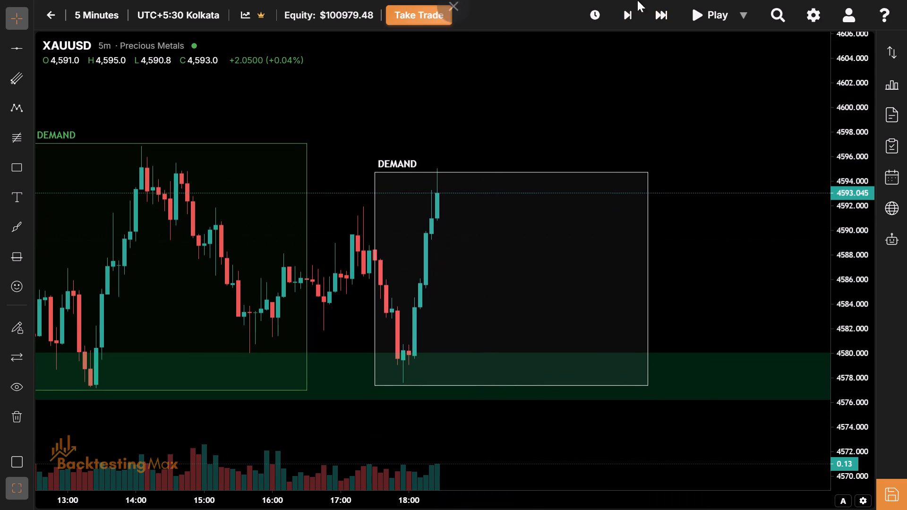
left_click(627, 7)
left_click(627, 7)
left_click(627, 7)
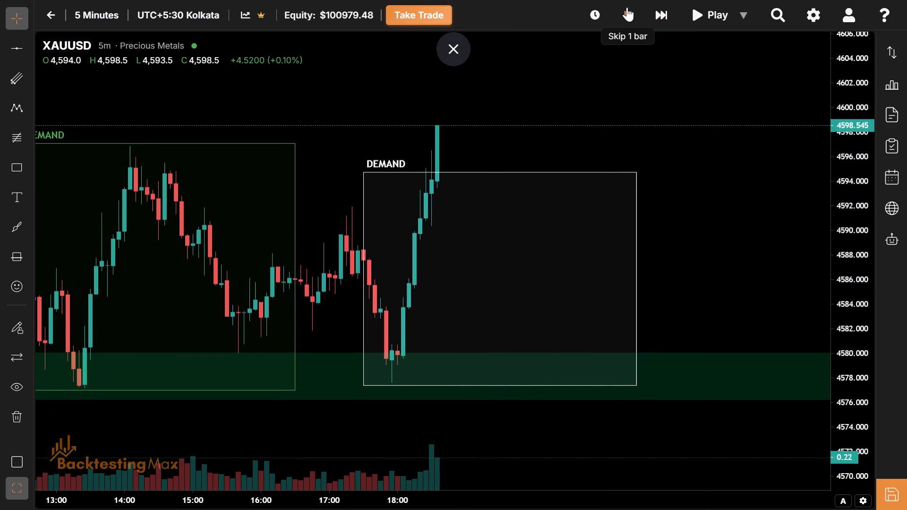
Raise the top of the NY Session box to the 18:40 candle's high at about 4606.1.
left_click_drag(551, 136, 542, 247)
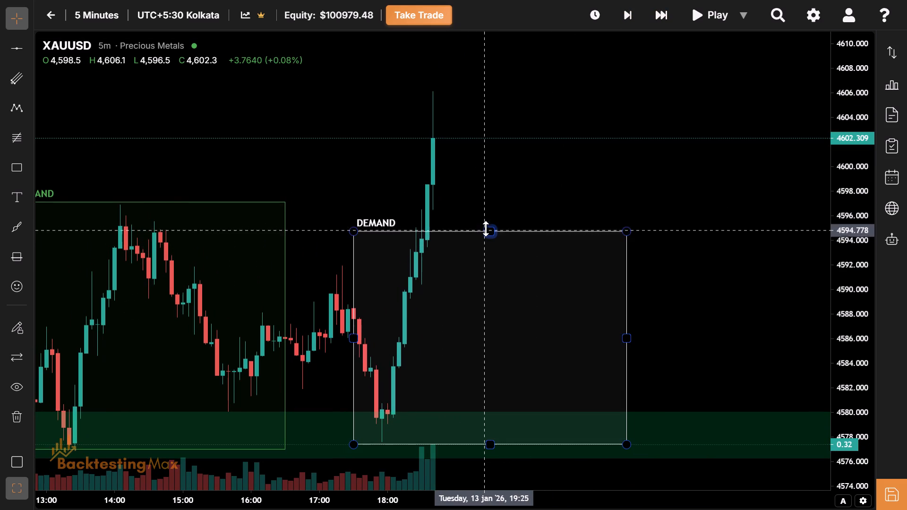
left_click_drag(486, 228, 480, 91)
Examine the price action from the 12 January New York session through the 13 January Asian, London and New York sessions.
left_click_drag(429, 192, 778, 314)
left_click_drag(444, 503, 670, 501)
left_click_drag(293, 421, 431, 263)
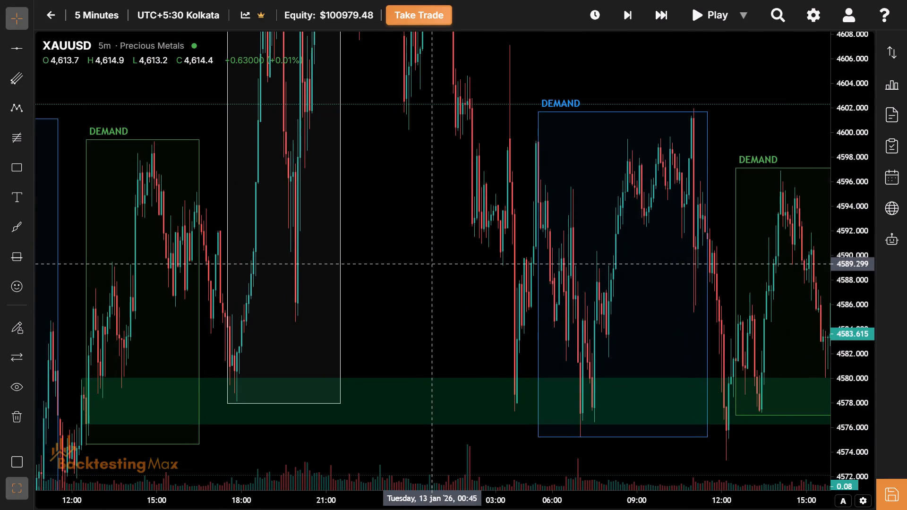
left_click_drag(431, 263, 434, 372)
left_click_drag(421, 298, 422, 372)
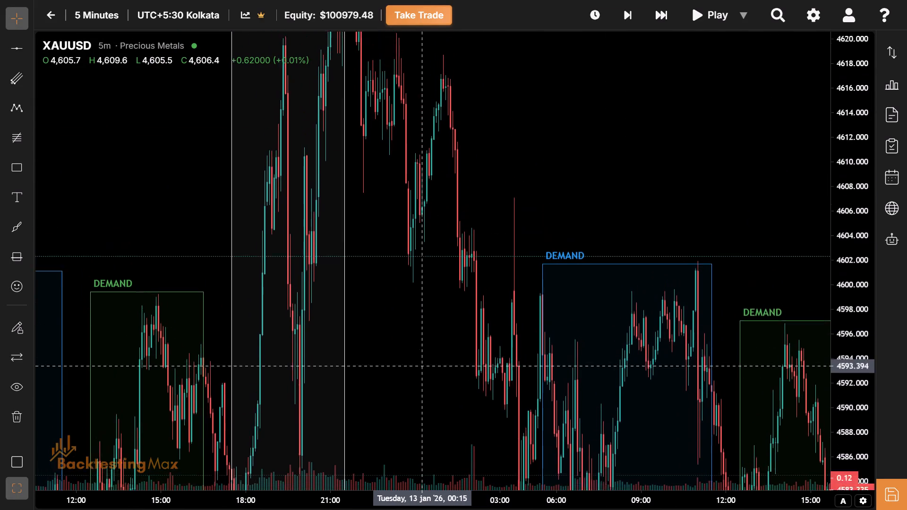
left_click_drag(422, 372, 408, 335)
left_click_drag(404, 380, 401, 300)
left_click_drag(401, 300, 216, 303)
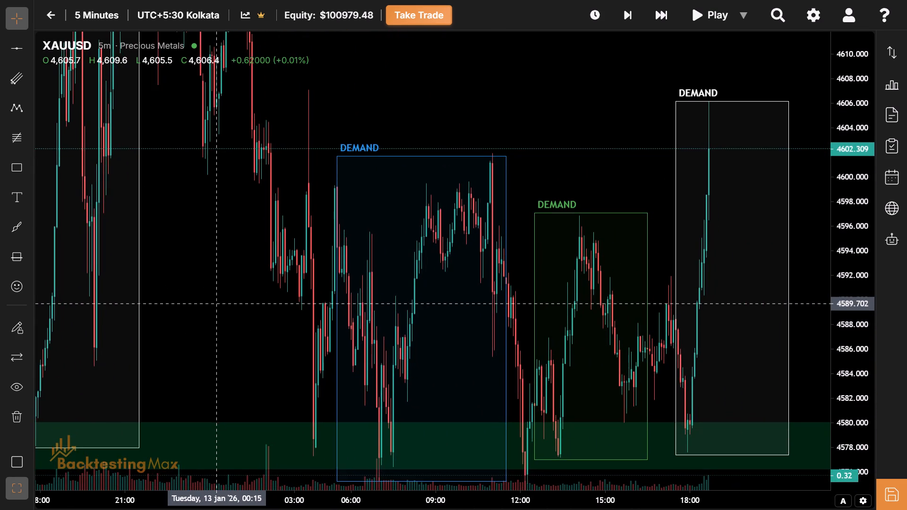
left_click_drag(216, 303, 240, 342)
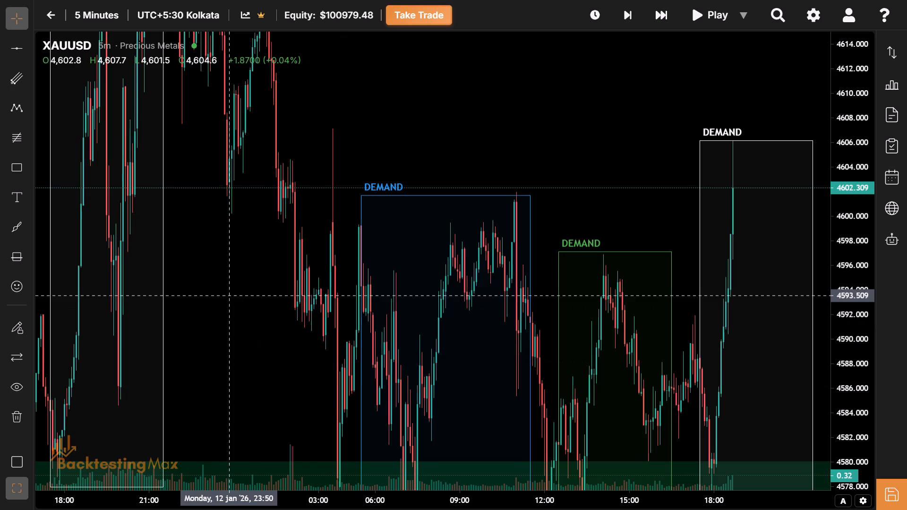
left_click_drag(229, 296, 253, 244)
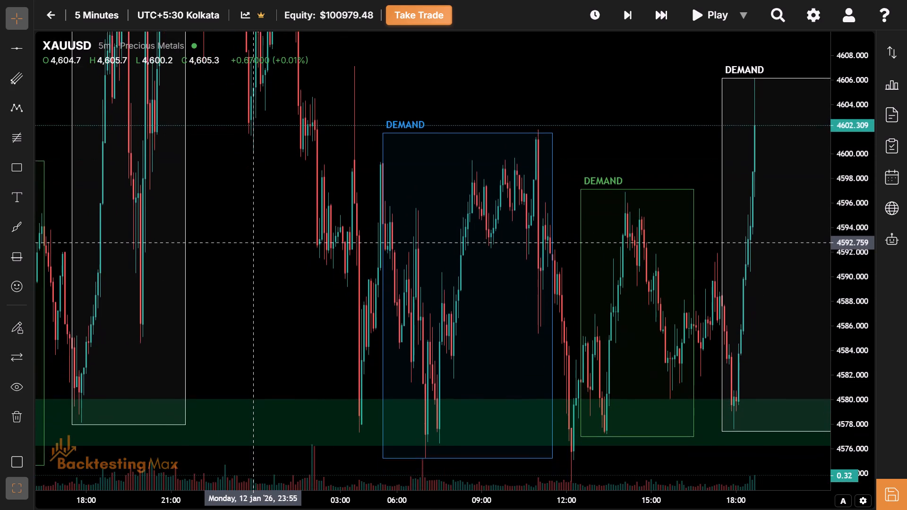
left_click_drag(253, 244, 256, 395)
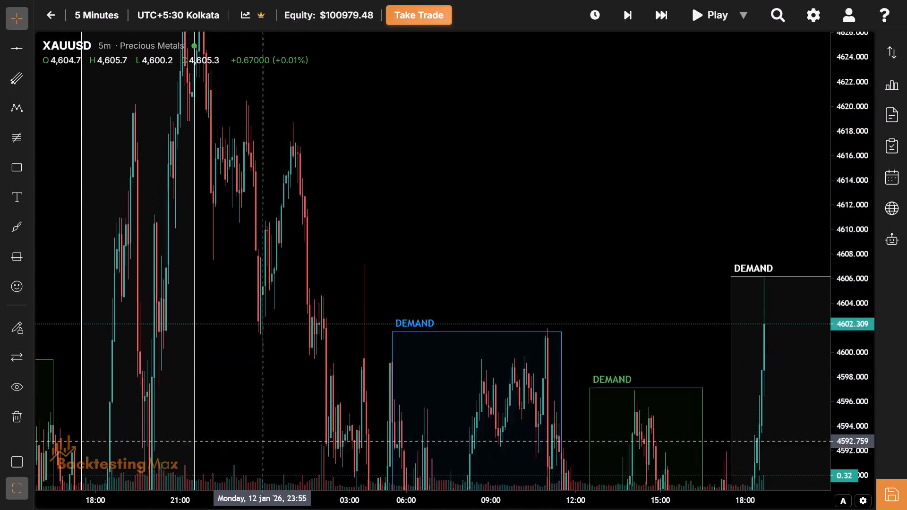
left_click_drag(256, 395, 253, 293)
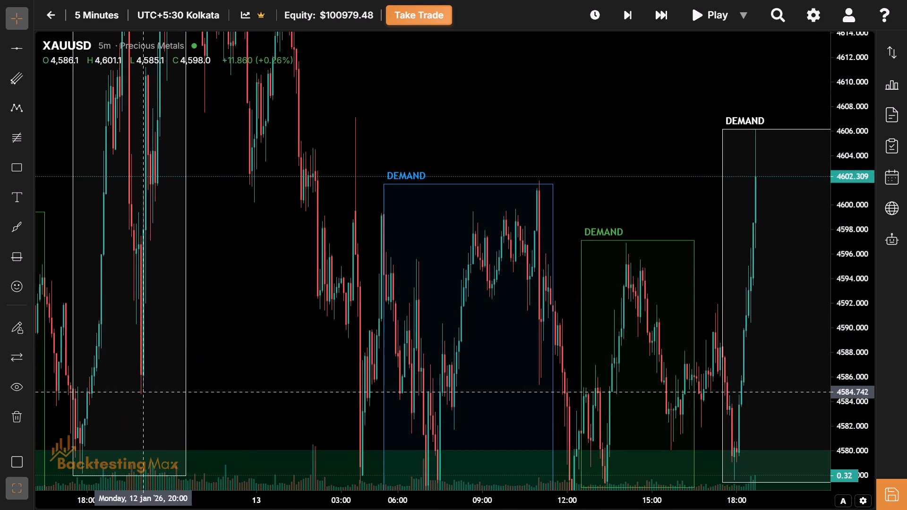
Return to the current New York session and advance the replay three bars, one at a time, to 18:55.
left_click_drag(758, 357, 454, 280)
left_click_drag(478, 502, 313, 497)
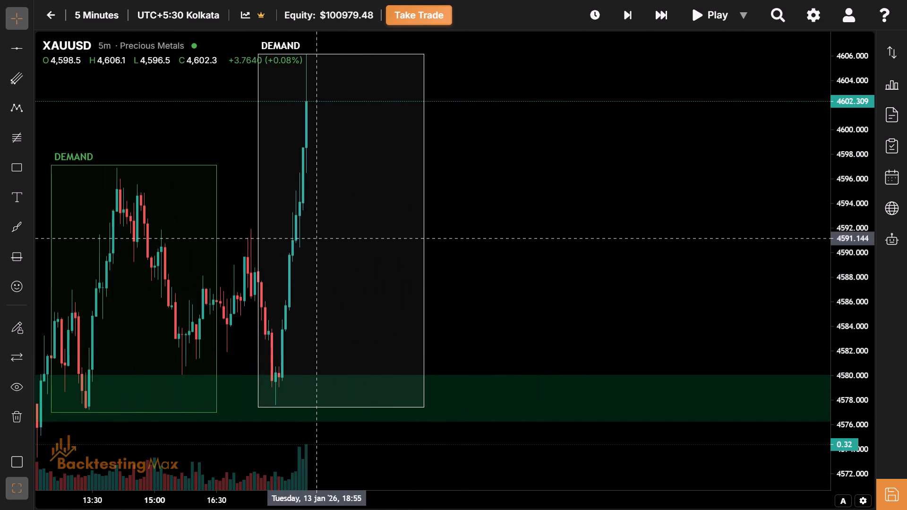
left_click_drag(316, 238, 407, 312)
left_click_drag(385, 501, 132, 490)
left_click_drag(163, 312, 557, 314)
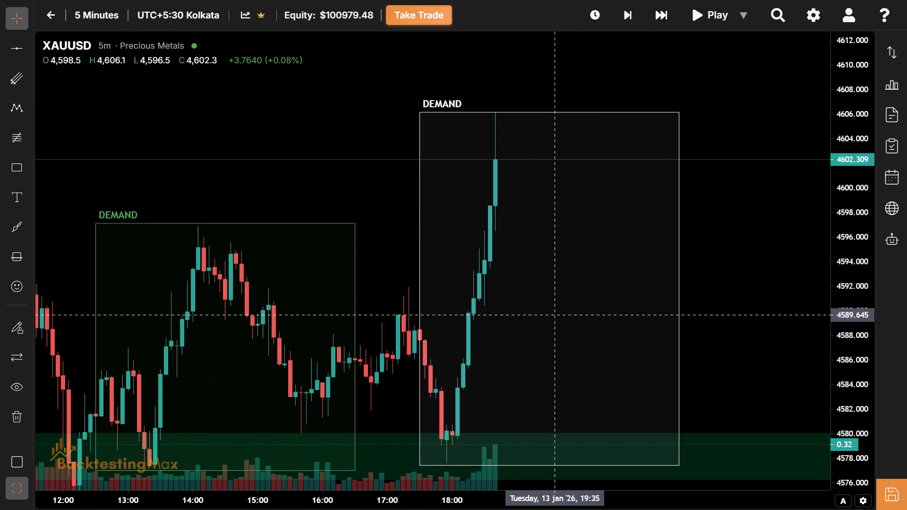
left_click_drag(525, 317, 463, 314)
left_click(623, 9)
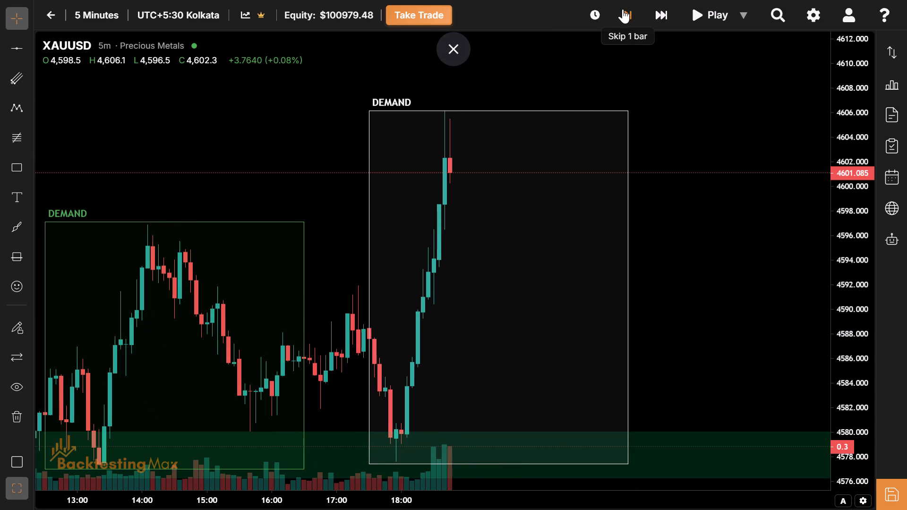
left_click(623, 9)
left_click(623, 9)
Review the rally inside the NY Session box and advance the replay one bar to 19:00.
left_click_drag(529, 162, 483, 240)
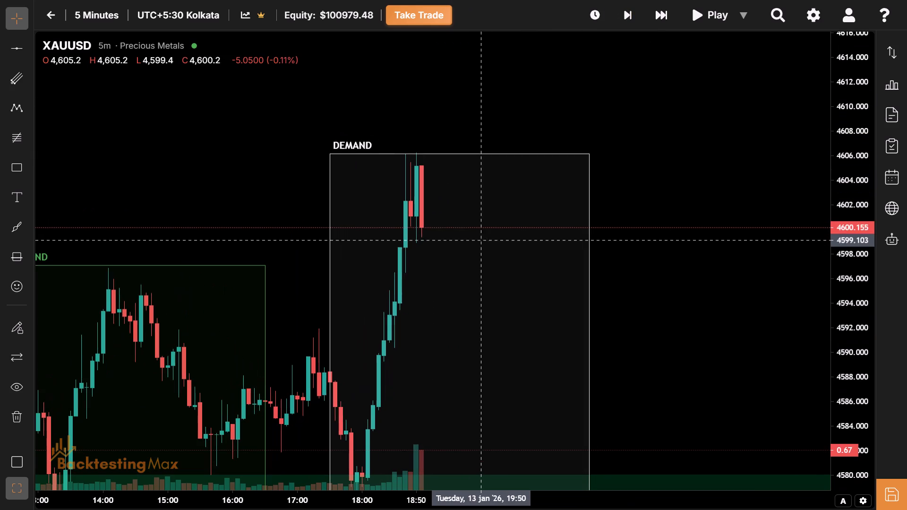
left_click(479, 230)
left_click(393, 282)
left_click_drag(420, 306, 308, 263)
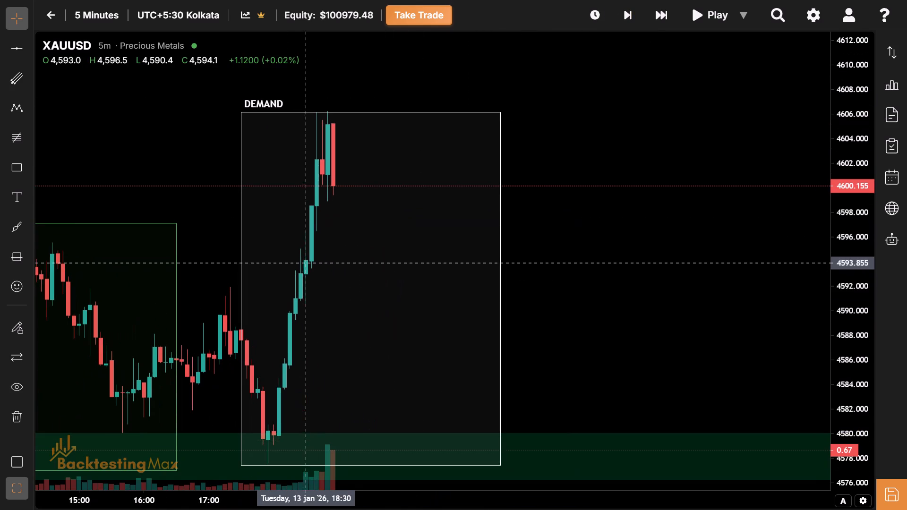
left_click_drag(320, 297, 300, 324)
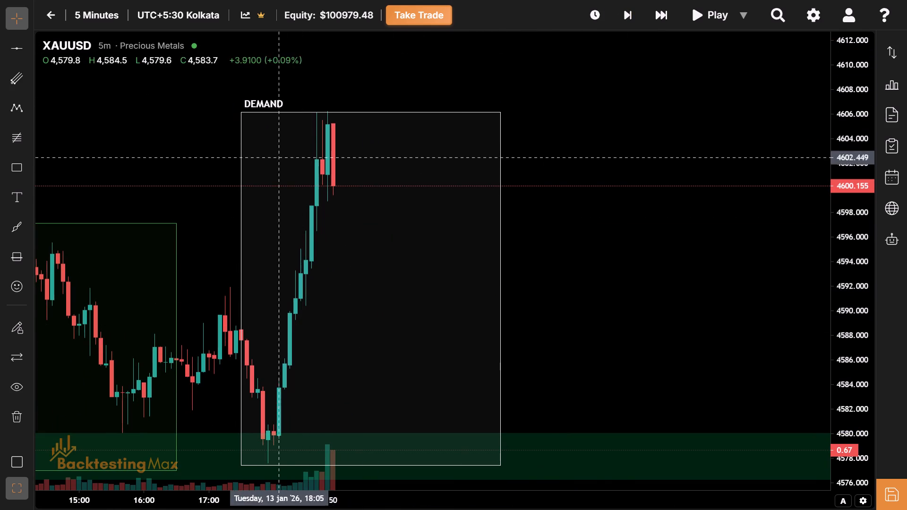
left_click_drag(336, 188, 316, 267)
left_click_drag(358, 278, 281, 270)
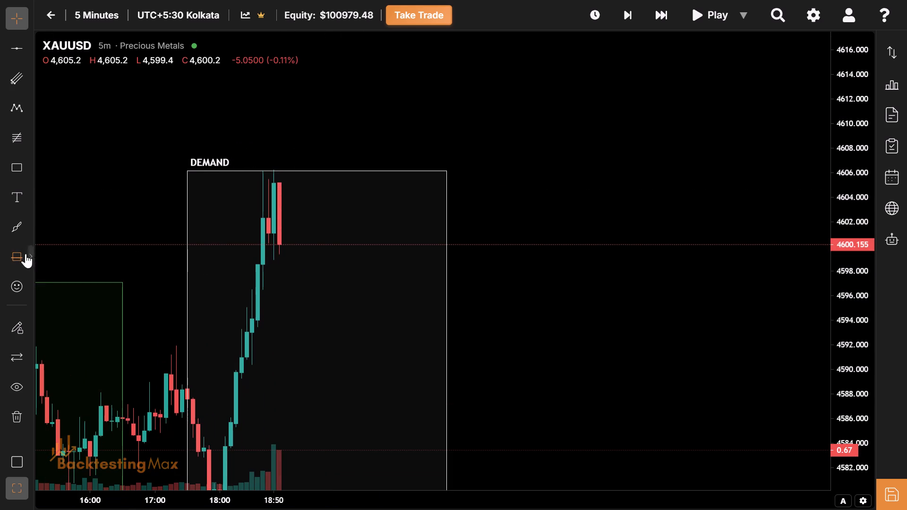
left_click(628, 21)
Raise the top of the NY Session box to the 19:00 candle's high at about 4614.2.
left_click_drag(425, 160, 570, 271)
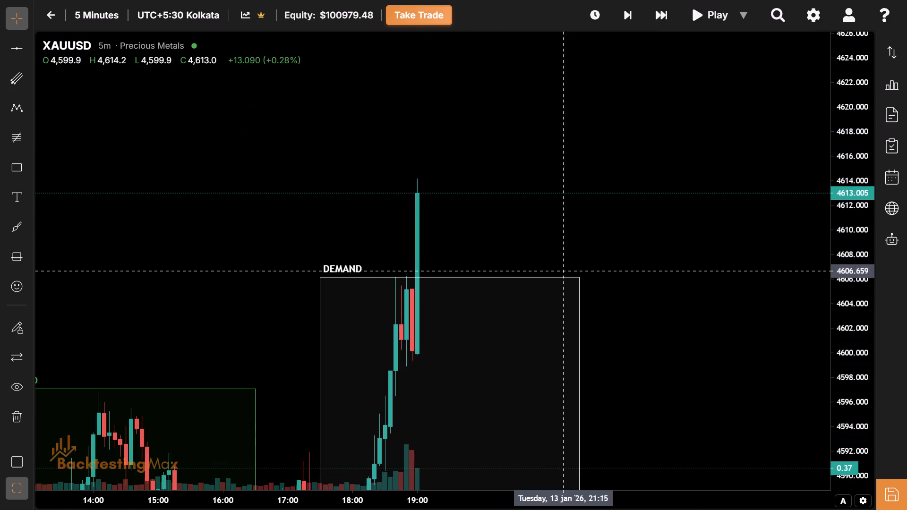
left_click_drag(451, 275, 431, 174)
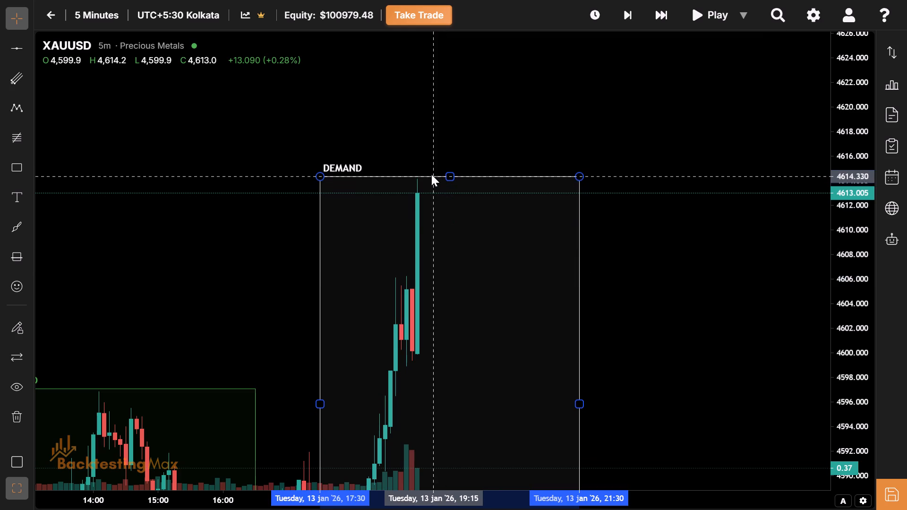
left_click_drag(431, 174, 429, 178)
left_click_drag(461, 366, 333, 251)
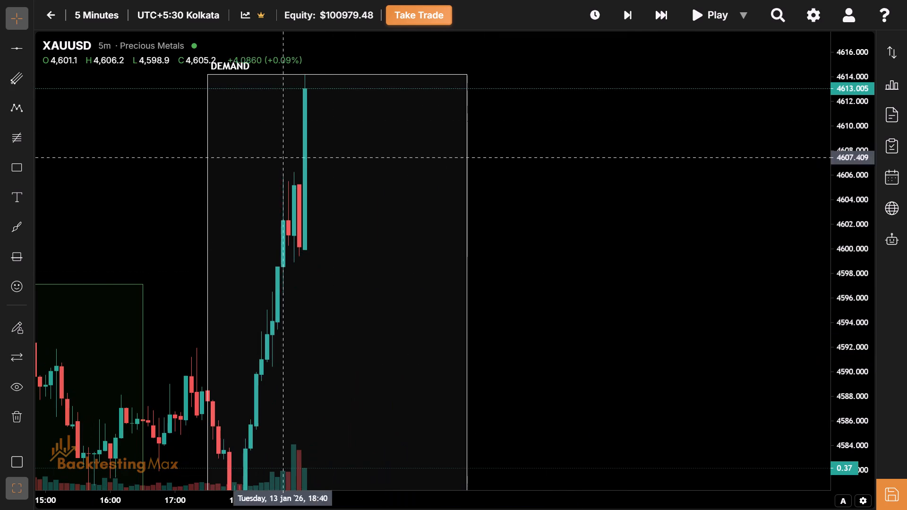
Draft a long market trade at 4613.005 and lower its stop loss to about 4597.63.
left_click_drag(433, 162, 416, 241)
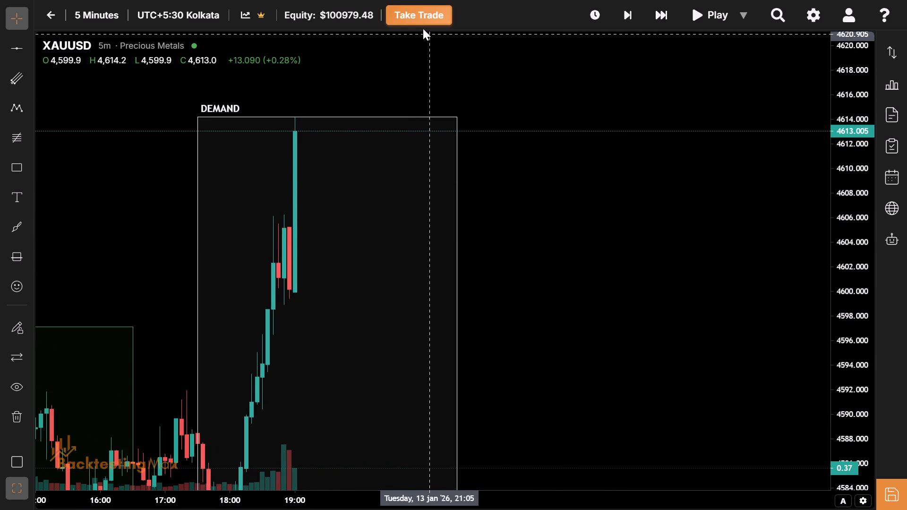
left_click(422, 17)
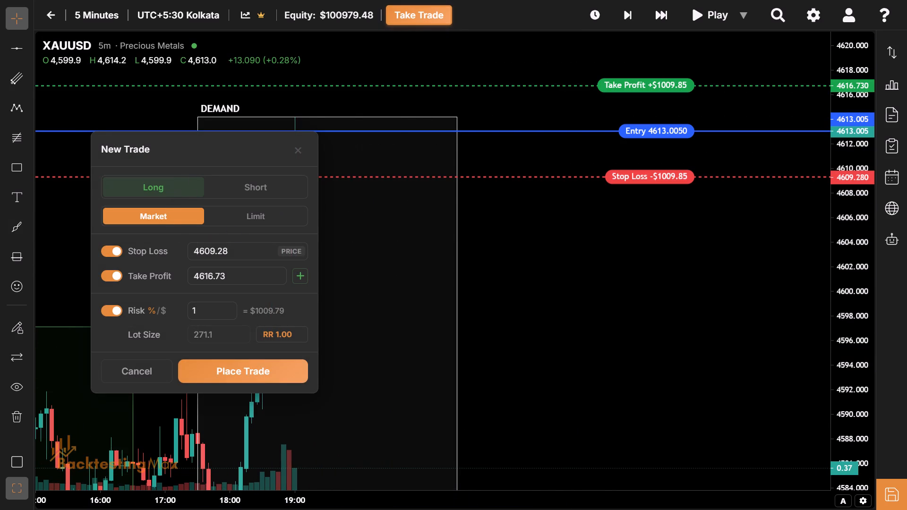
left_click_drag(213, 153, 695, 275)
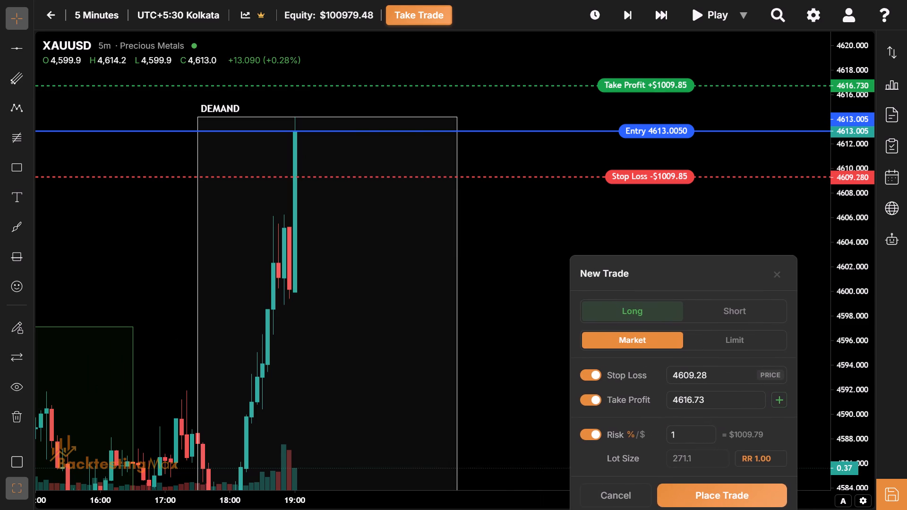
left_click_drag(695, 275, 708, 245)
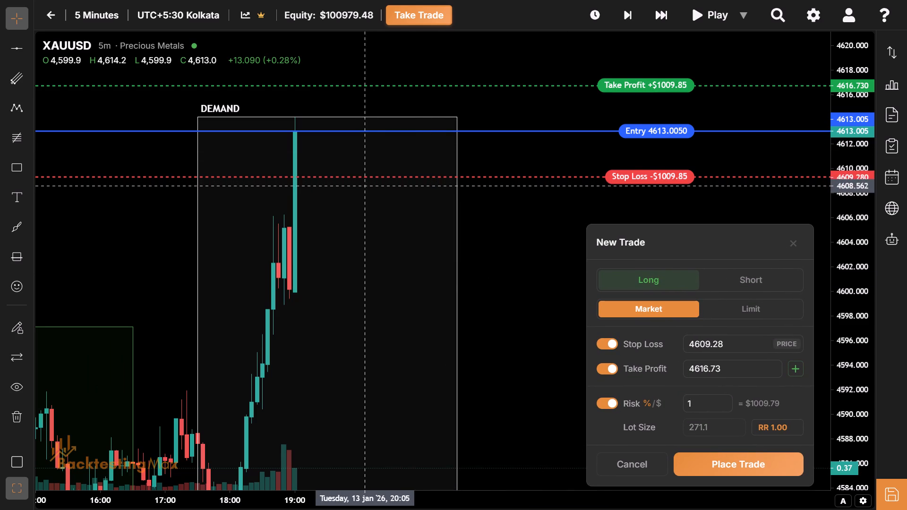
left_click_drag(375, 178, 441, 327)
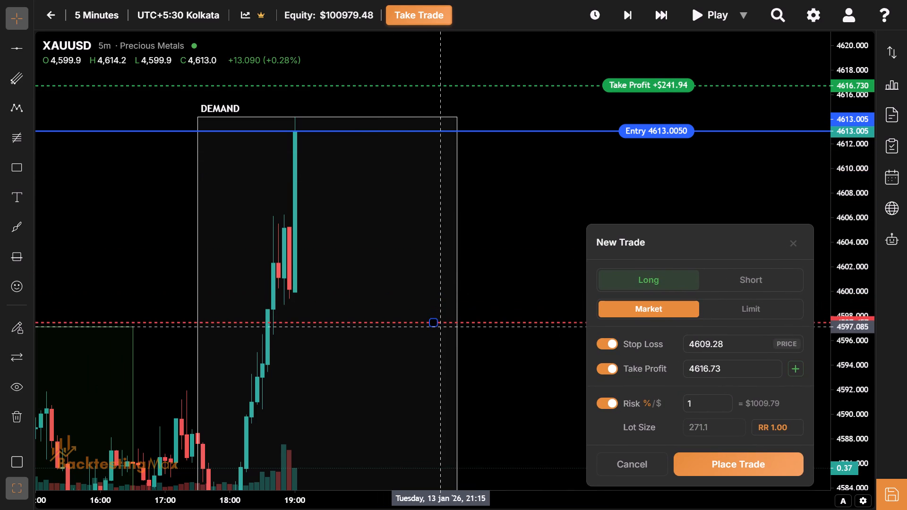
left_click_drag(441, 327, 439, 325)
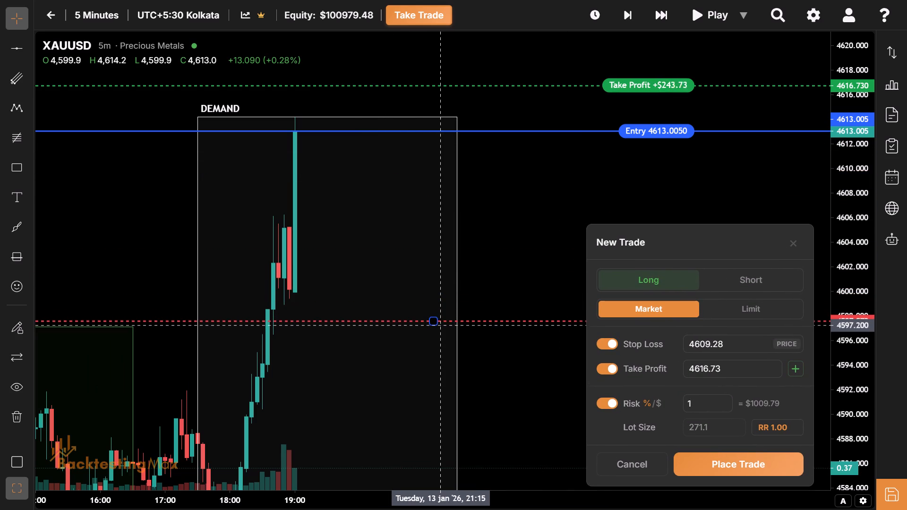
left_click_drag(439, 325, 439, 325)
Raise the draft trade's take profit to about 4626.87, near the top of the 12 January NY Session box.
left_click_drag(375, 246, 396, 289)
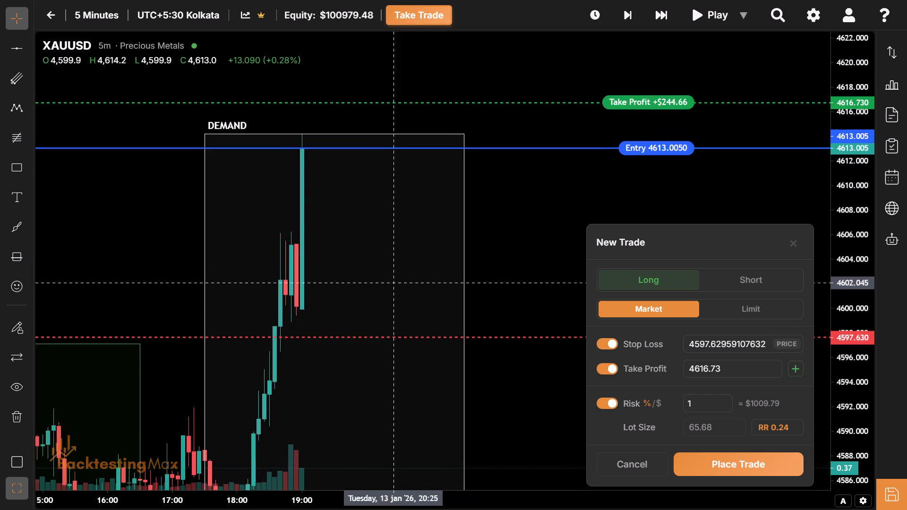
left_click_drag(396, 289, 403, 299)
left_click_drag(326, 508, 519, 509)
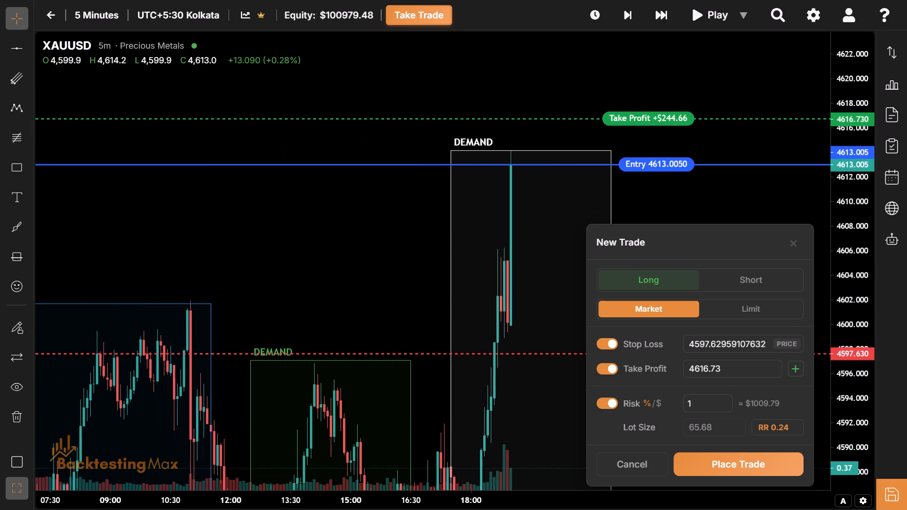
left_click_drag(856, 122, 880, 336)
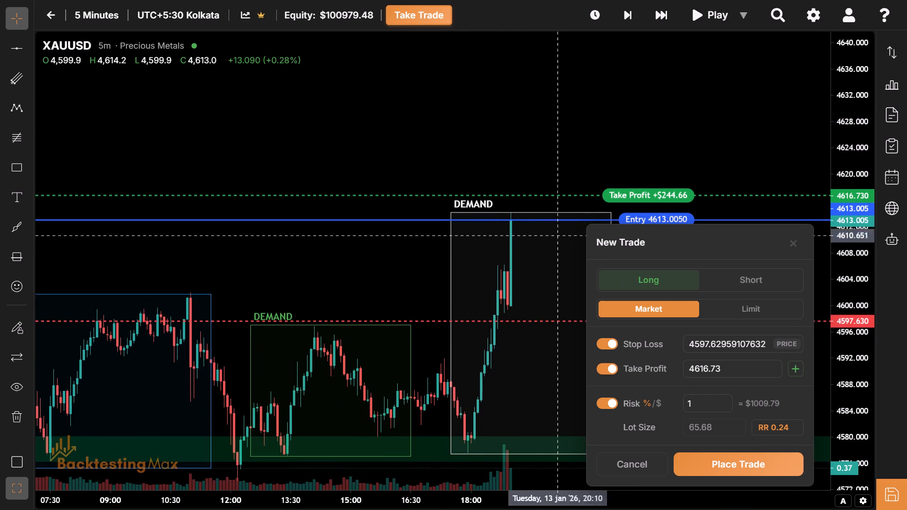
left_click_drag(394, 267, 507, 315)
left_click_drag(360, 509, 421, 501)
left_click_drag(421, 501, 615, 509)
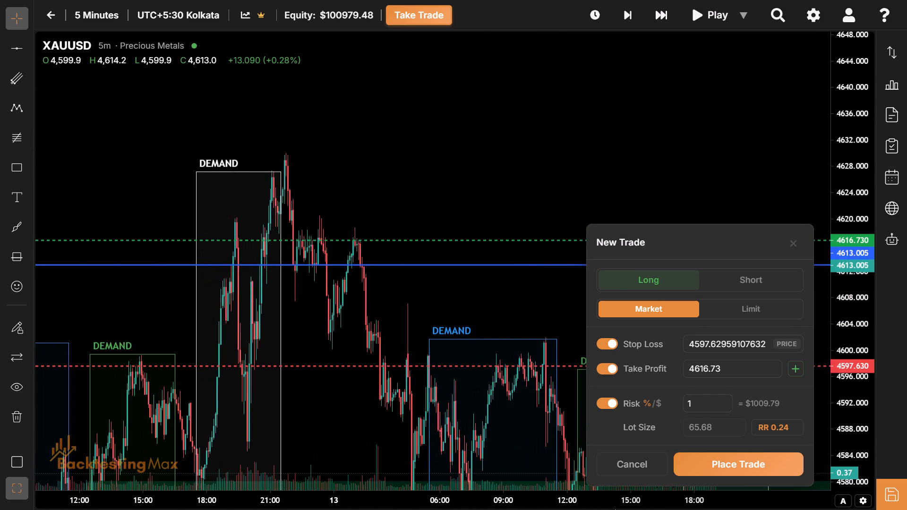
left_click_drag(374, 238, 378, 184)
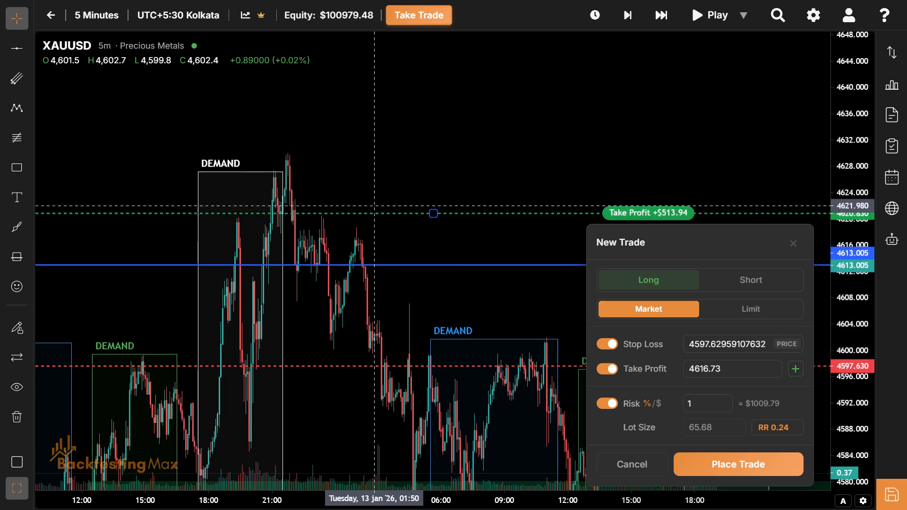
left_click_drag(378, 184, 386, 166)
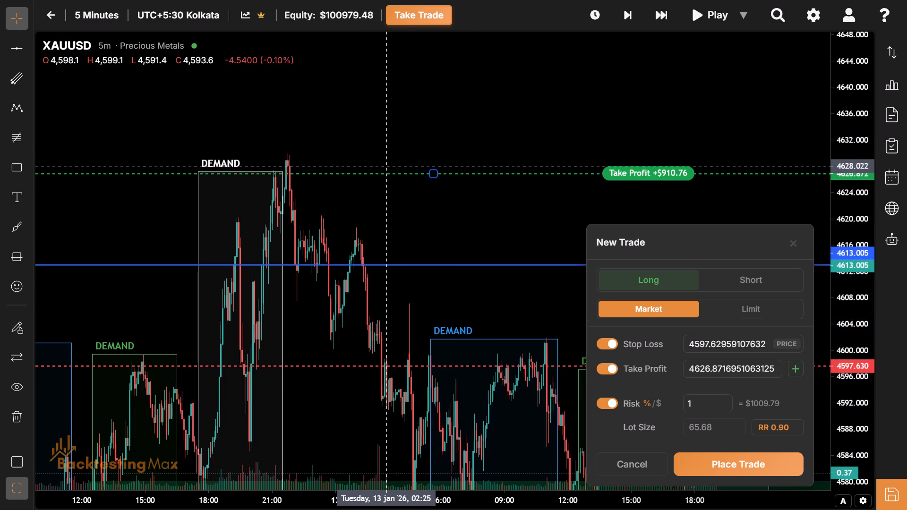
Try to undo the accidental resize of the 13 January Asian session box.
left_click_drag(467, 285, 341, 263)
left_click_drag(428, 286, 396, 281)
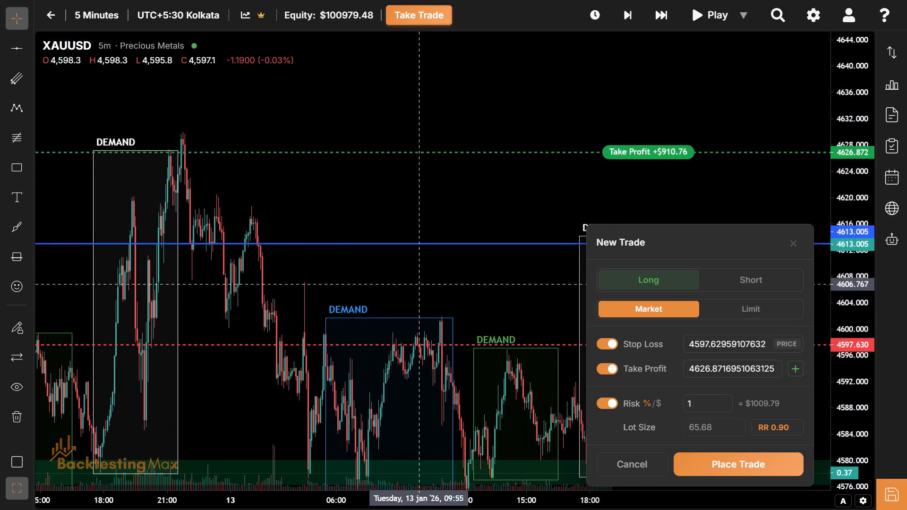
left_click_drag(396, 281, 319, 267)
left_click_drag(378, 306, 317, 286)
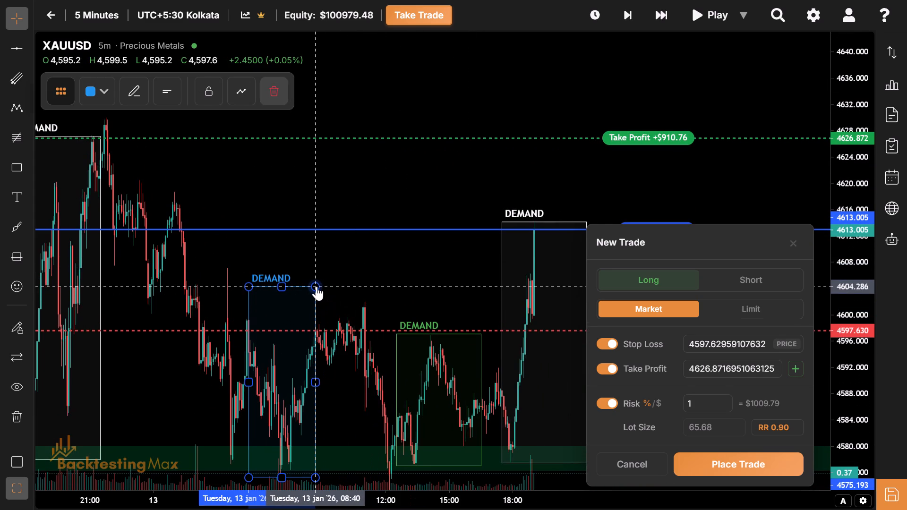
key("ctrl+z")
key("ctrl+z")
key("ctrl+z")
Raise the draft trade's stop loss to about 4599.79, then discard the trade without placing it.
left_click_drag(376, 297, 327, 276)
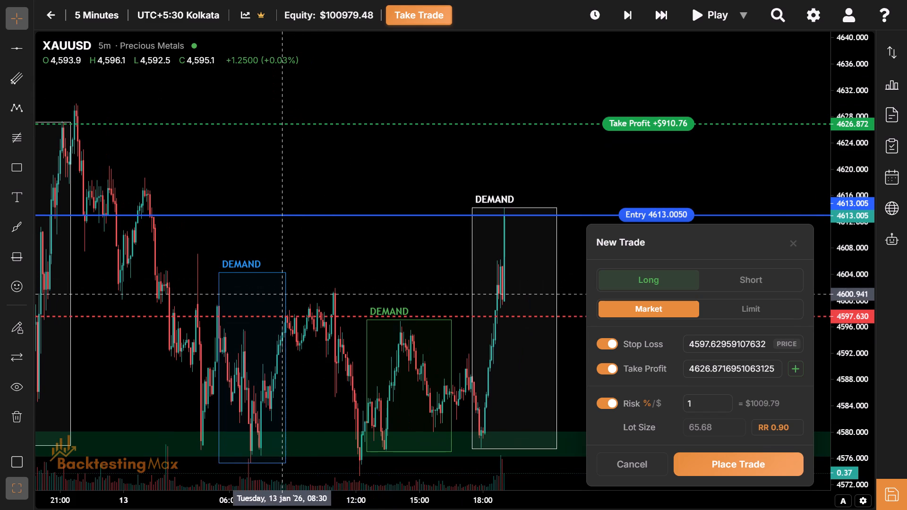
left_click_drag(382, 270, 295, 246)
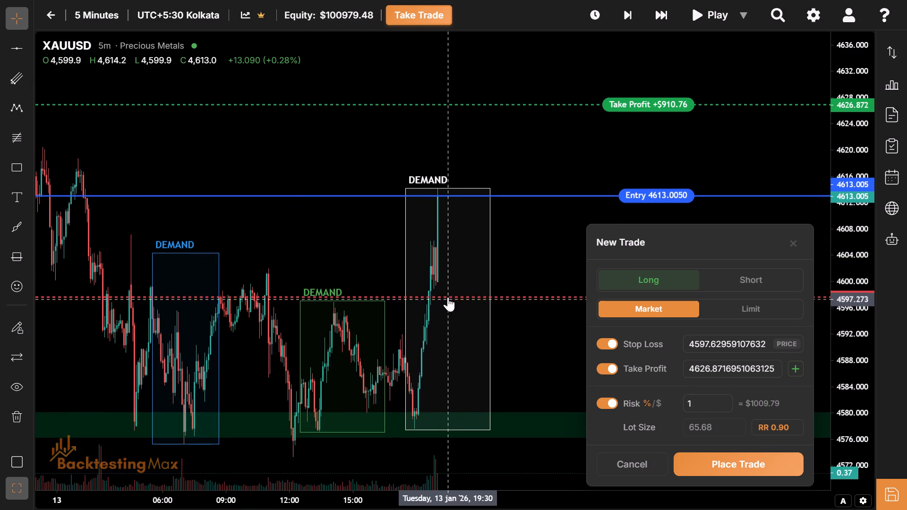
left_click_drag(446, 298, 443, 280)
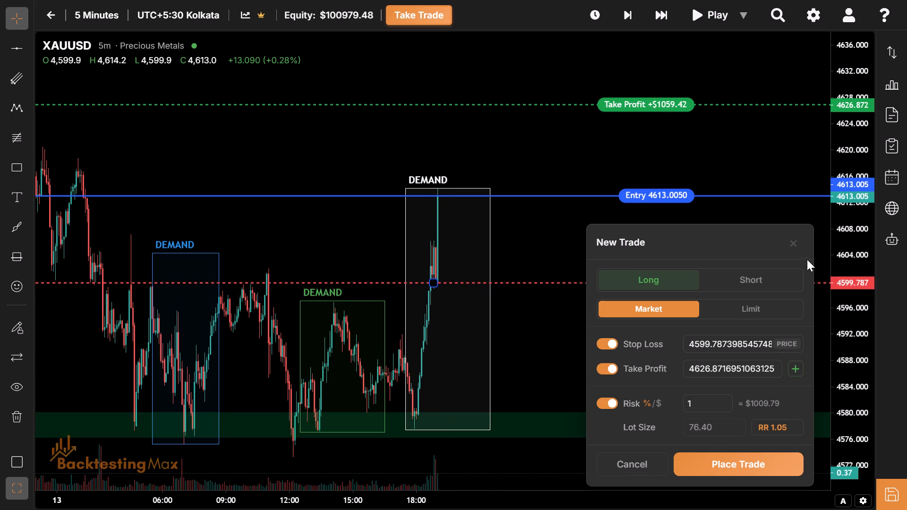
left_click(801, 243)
Examine the 13 January New York rally against the Asian and London session ranges and the demand zone below.
left_click_drag(607, 313, 574, 278)
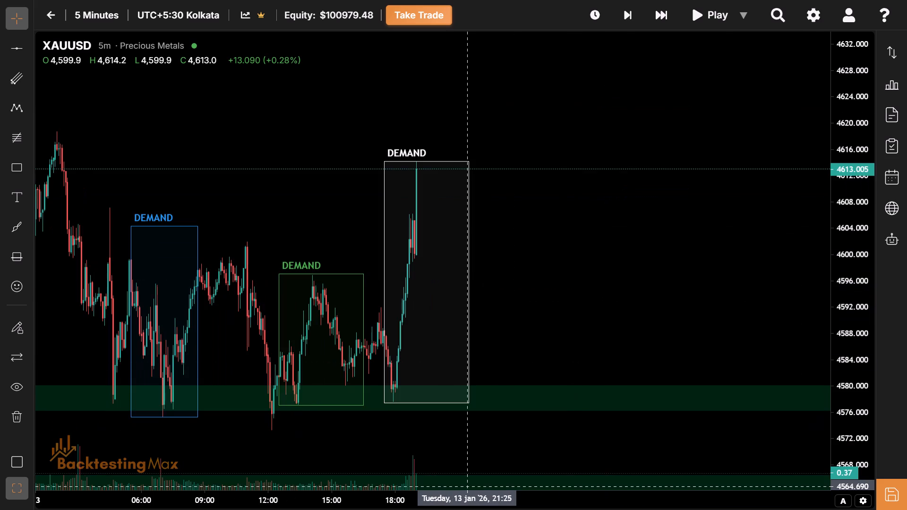
left_click_drag(438, 499, 195, 491)
left_click_drag(402, 281, 684, 318)
left_click_drag(419, 498, 284, 495)
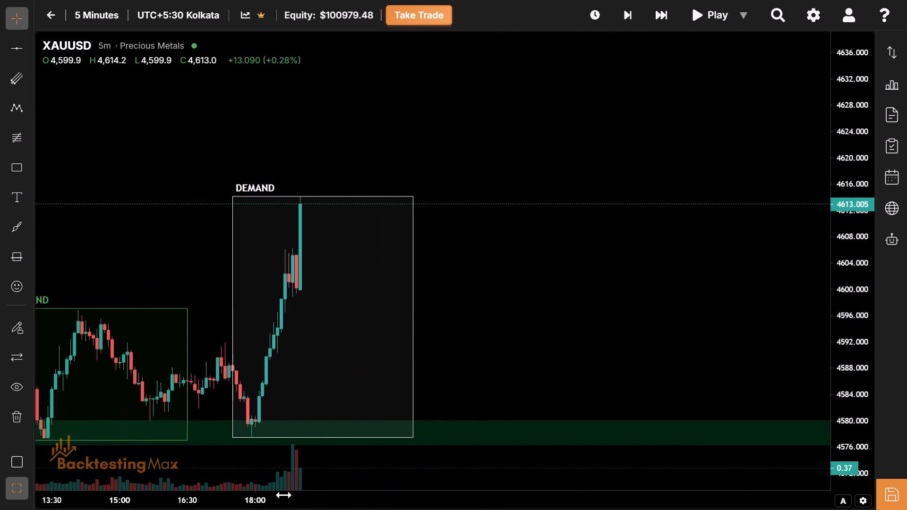
left_click_drag(284, 495, 282, 495)
left_click_drag(559, 417, 523, 338)
left_click_drag(836, 422, 834, 386)
left_click_drag(526, 295, 640, 360)
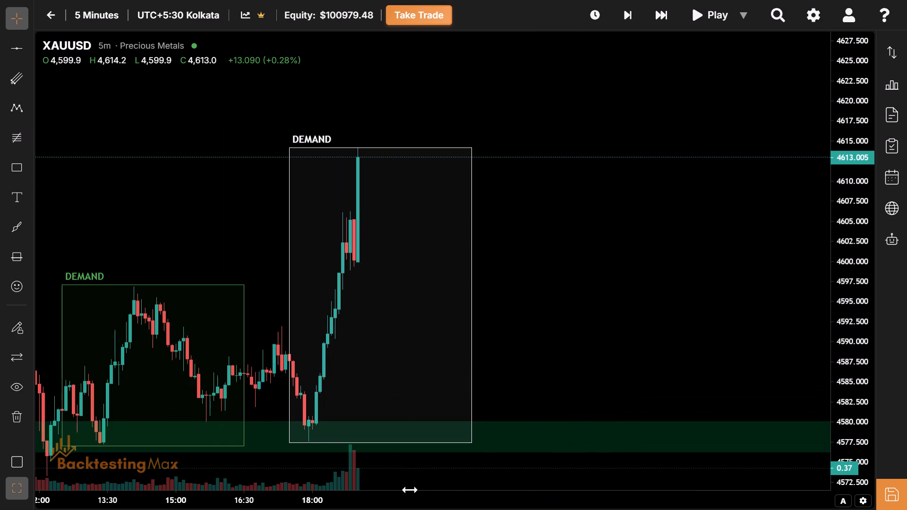
left_click_drag(393, 498, 229, 498)
left_click_drag(213, 248, 481, 300)
left_click_drag(856, 408, 830, 304)
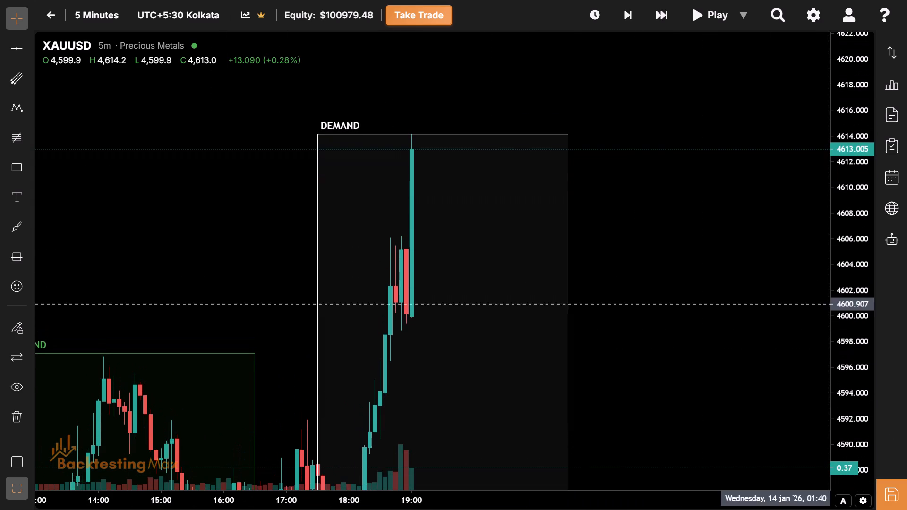
left_click(622, 357)
left_click_drag(622, 357, 562, 308)
Advance the replay nine bars, one at a time, to 19:45.
left_click(623, 23)
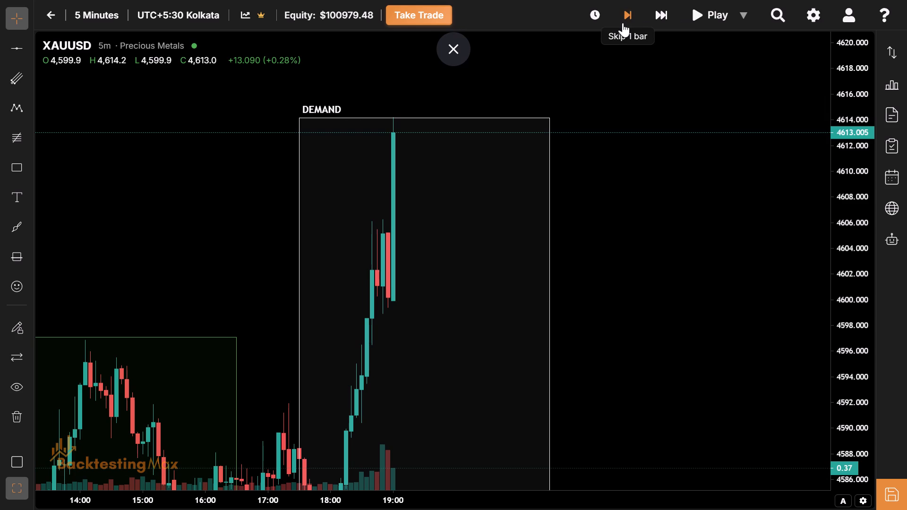
left_click(623, 23)
left_click(623, 23)
left_click(623, 23)
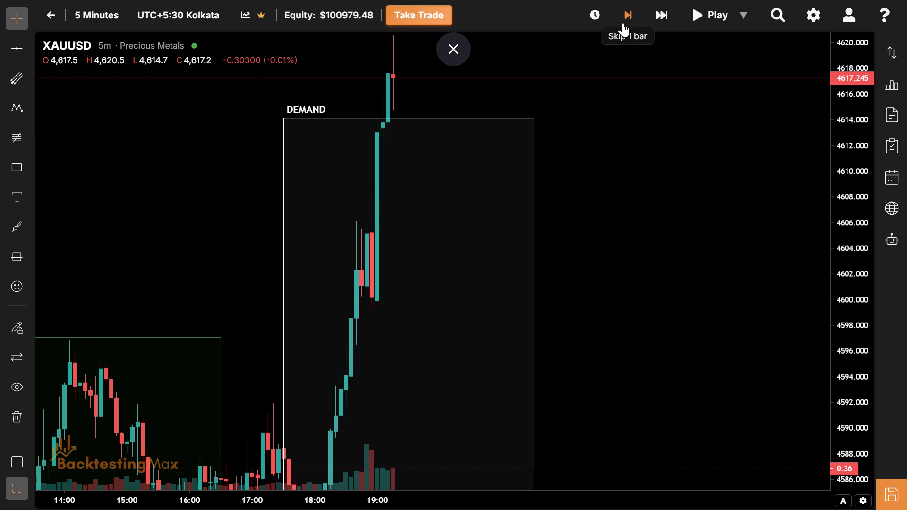
left_click(623, 23)
left_click(623, 23)
left_click(623, 23)
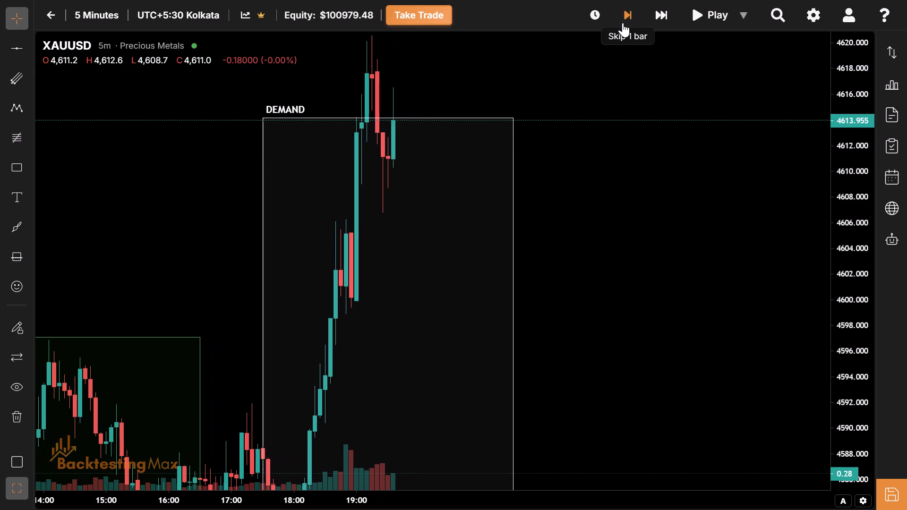
left_click(623, 23)
left_click(623, 23)
Raise the top of the NY Session box to the 19:15 candle's high at about 4620.5.
left_click_drag(565, 150, 634, 331)
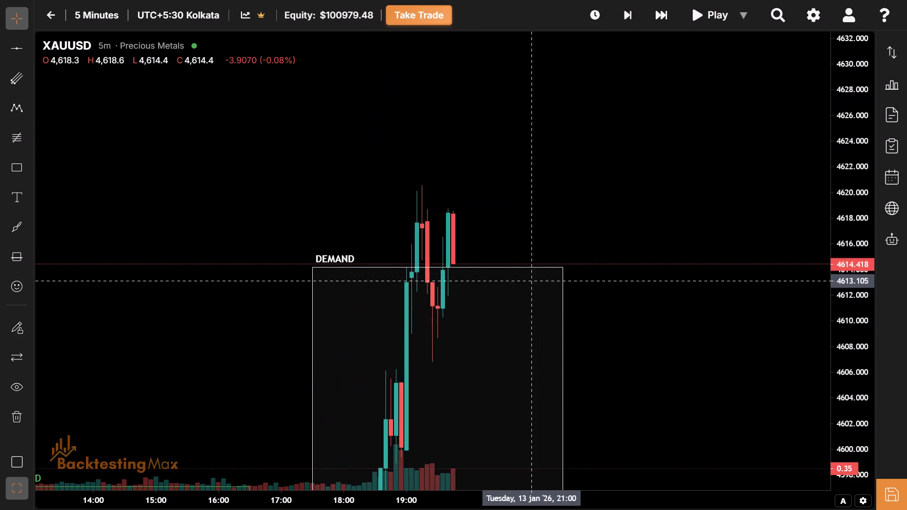
left_click_drag(440, 270, 426, 178)
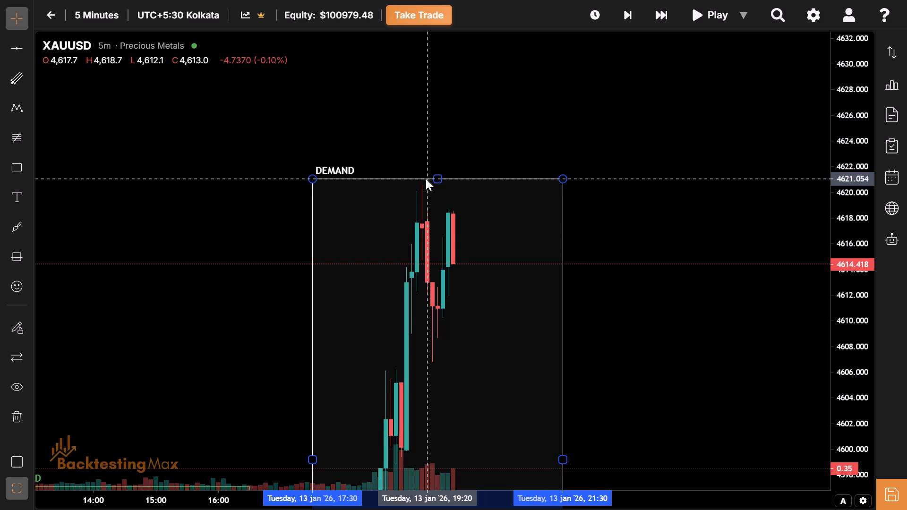
left_click_drag(426, 178, 425, 186)
Advance the replay ten bars to 20:35 and raise the NY Session box's top to the 20:20 candle's high at about 4634.
left_click_drag(471, 406, 443, 275)
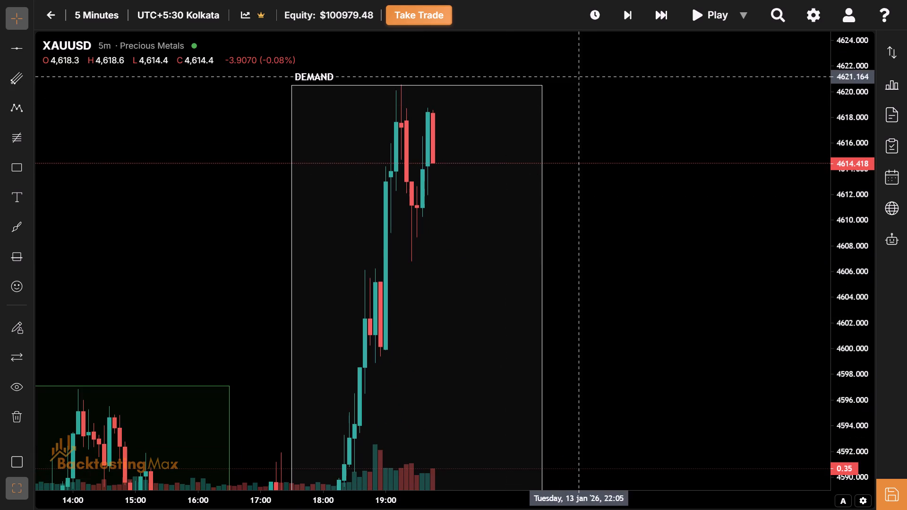
left_click(660, 16)
left_click(660, 16)
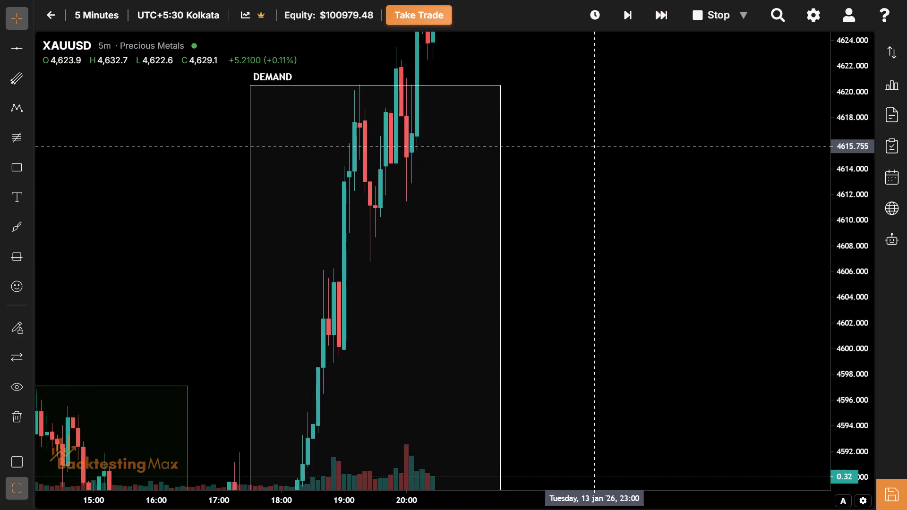
left_click_drag(596, 146, 637, 299)
left_click_drag(556, 159, 598, 258)
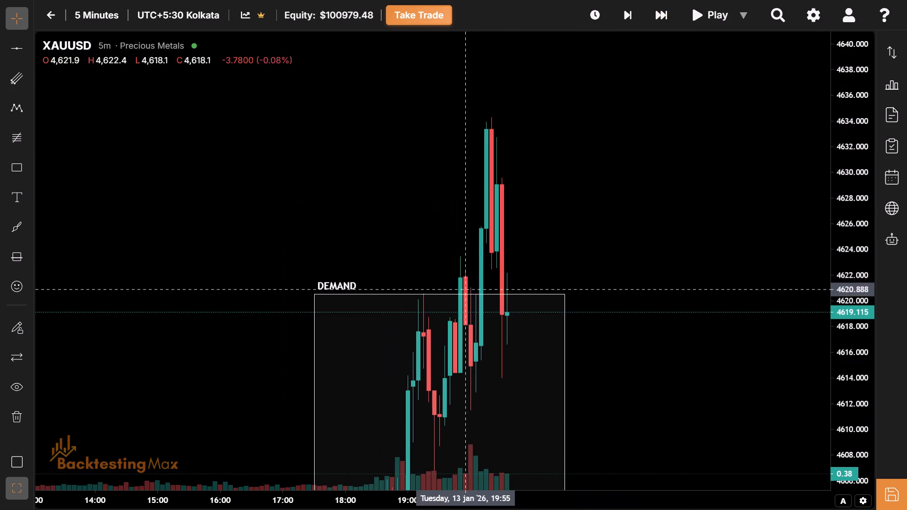
left_click_drag(442, 297, 399, 120)
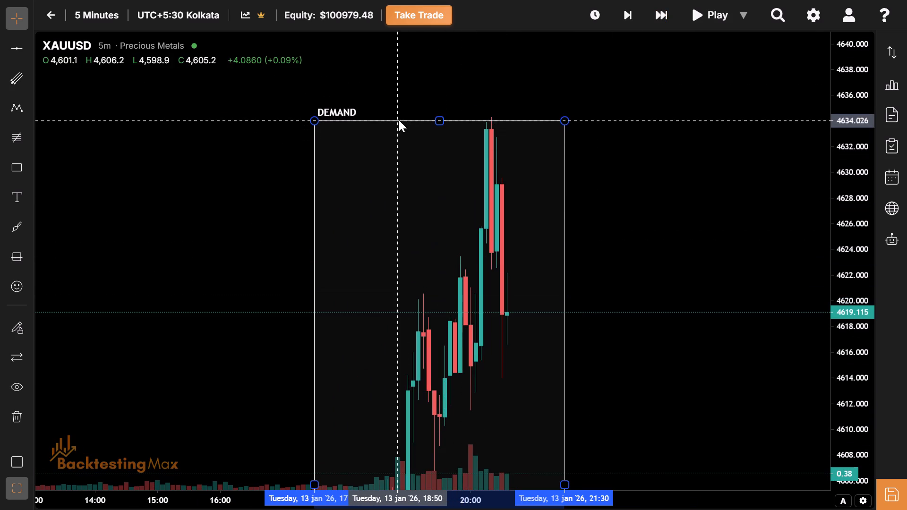
left_click_drag(399, 120, 399, 119)
Advance the replay fifteen bars in five-bar skips, past the end of the NY Session box at 21:30.
left_click_drag(494, 330, 426, 180)
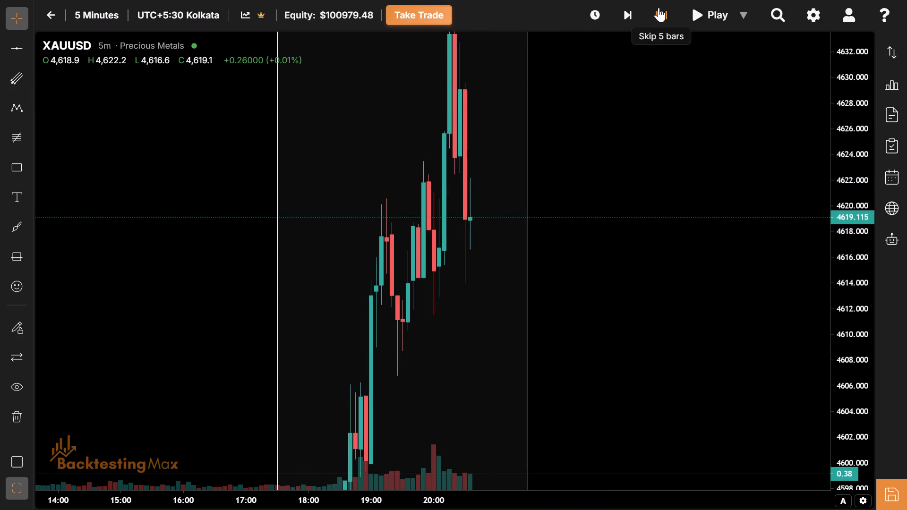
left_click(659, 8)
left_click(659, 8)
left_click_drag(529, 385, 486, 244)
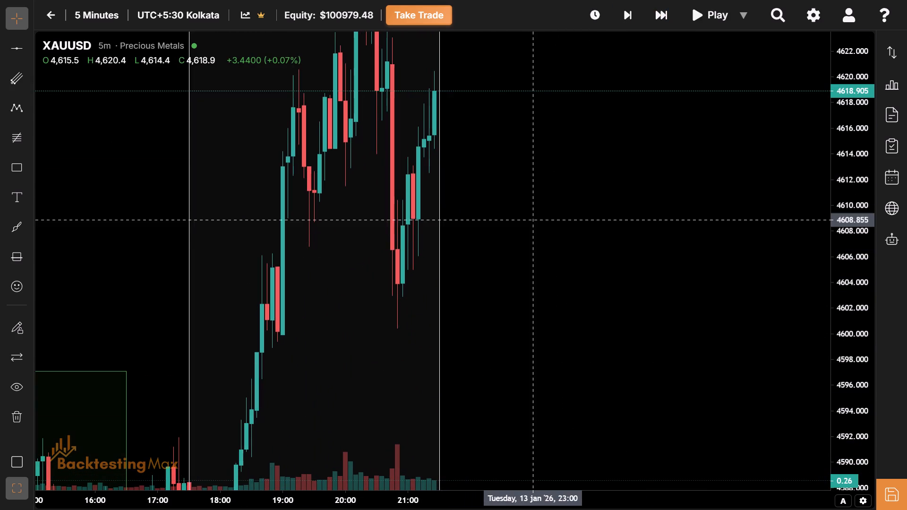
left_click_drag(541, 213, 498, 387)
left_click(668, 10)
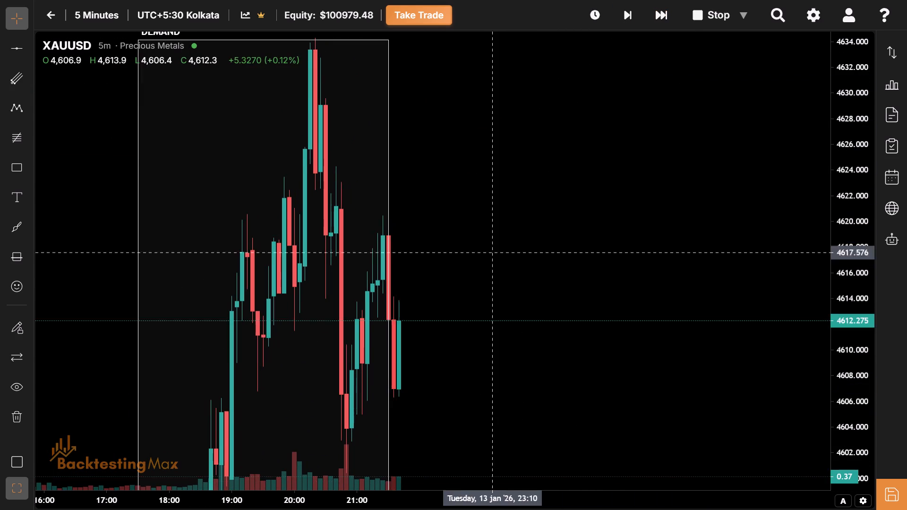
Extend the end of the blue session box that starts at 05:30 on 13 January to 11:30.
left_click_drag(431, 329, 639, 156)
left_click_drag(474, 413, 583, 140)
left_click_drag(583, 140, 638, 116)
left_click_drag(482, 423, 604, 426)
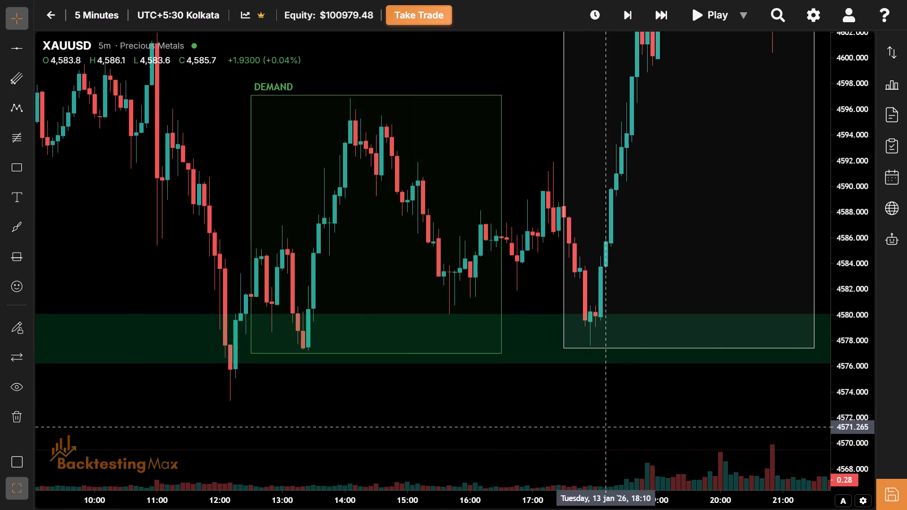
left_click_drag(483, 446, 736, 505)
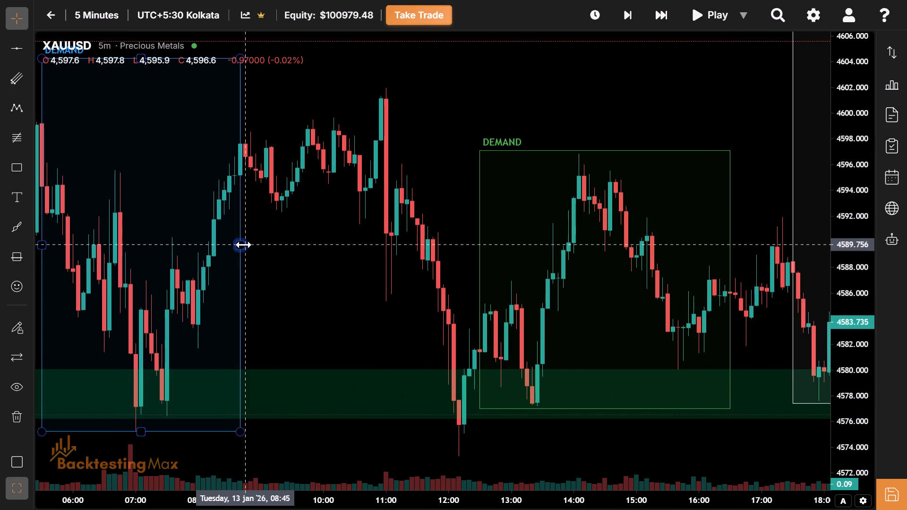
left_click_drag(244, 245, 391, 242)
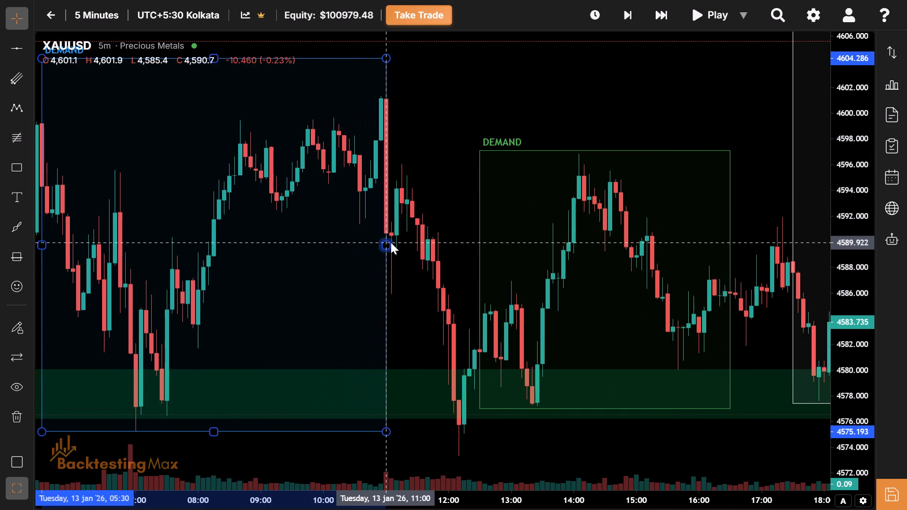
left_click_drag(391, 242, 417, 242)
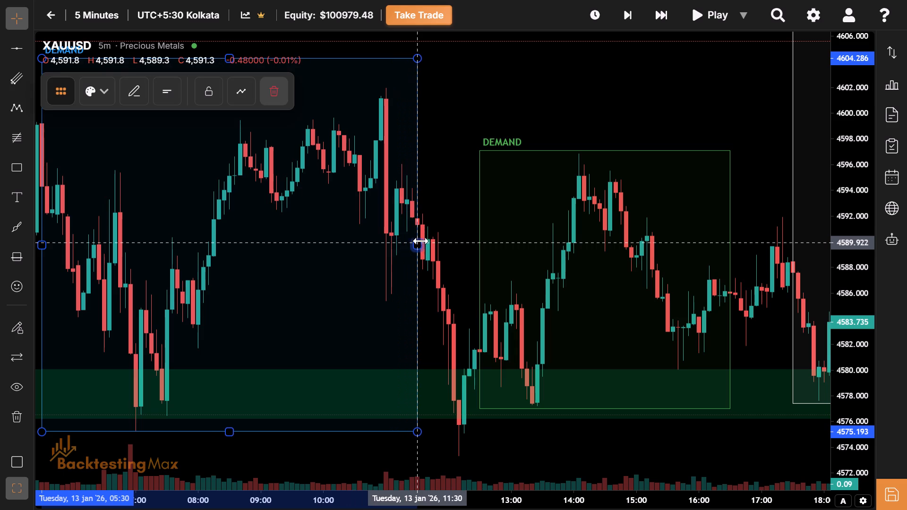
Examine the 13 January price action across the three session boxes, from the green demand zone up to the New York session high.
left_click_drag(472, 223, 333, 198)
left_click_drag(468, 252, 359, 217)
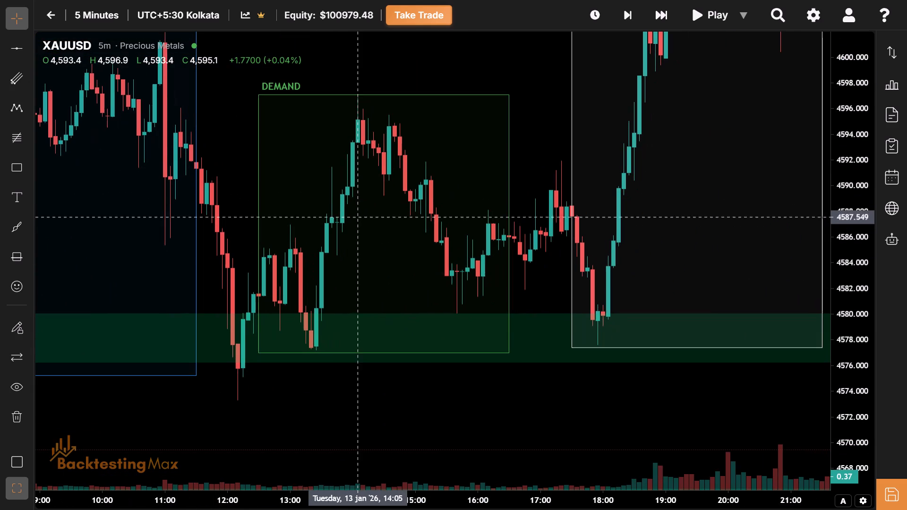
left_click(293, 397)
left_click_drag(380, 262, 291, 265)
left_click_drag(586, 226, 503, 307)
left_click_drag(592, 272, 505, 264)
left_click_drag(505, 264, 501, 272)
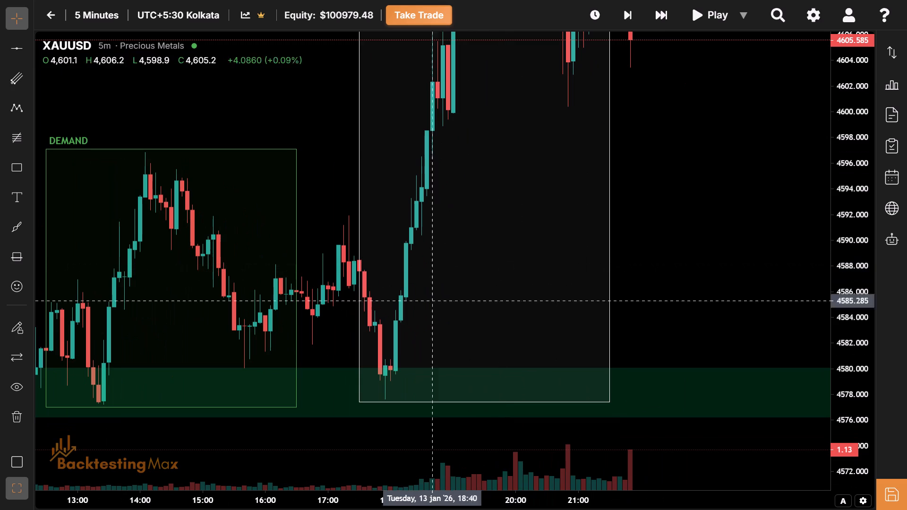
left_click_drag(444, 282, 387, 409)
left_click_drag(464, 255, 439, 303)
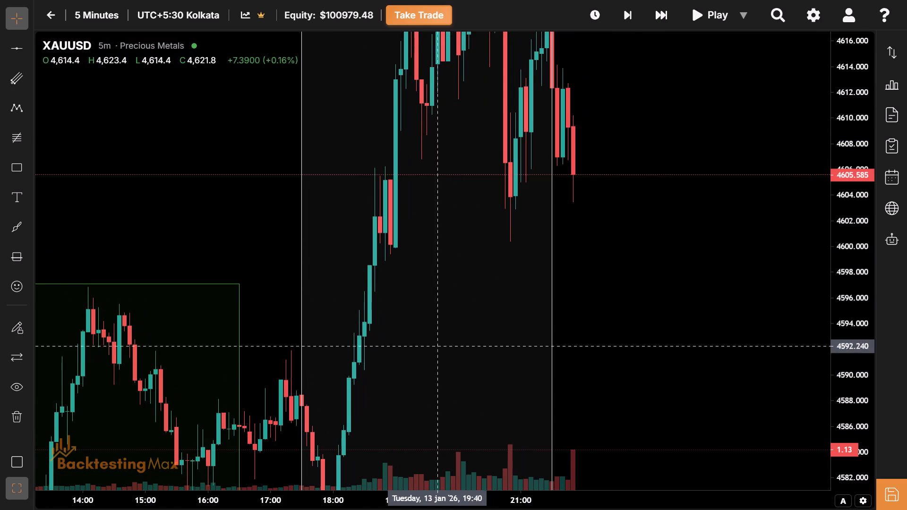
left_click_drag(402, 297, 391, 431)
left_click_drag(397, 391, 359, 477)
left_click_drag(373, 334, 339, 446)
left_click_drag(419, 249, 363, 381)
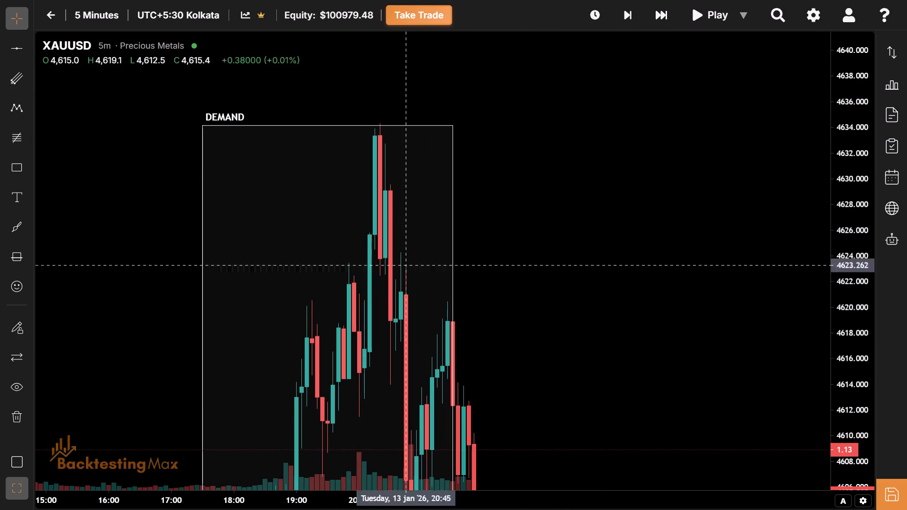
left_click_drag(309, 393, 305, 301)
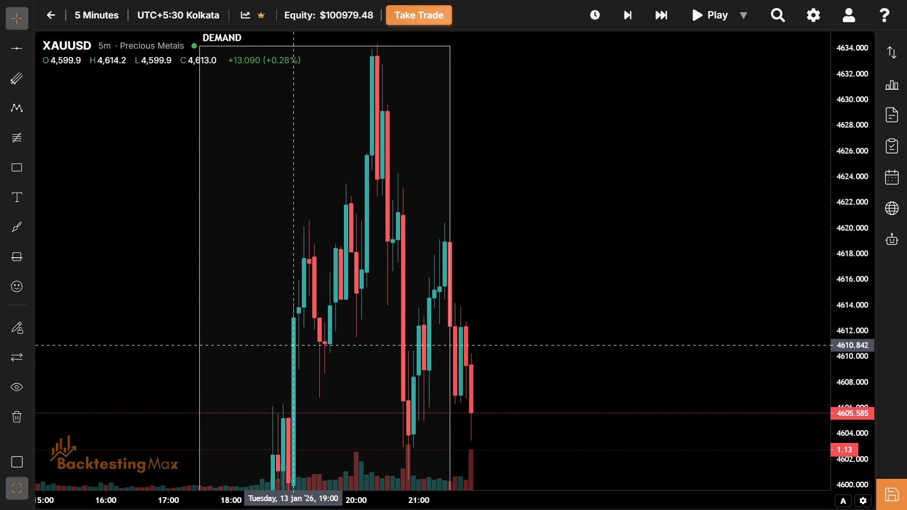
left_click_drag(295, 346, 284, 285)
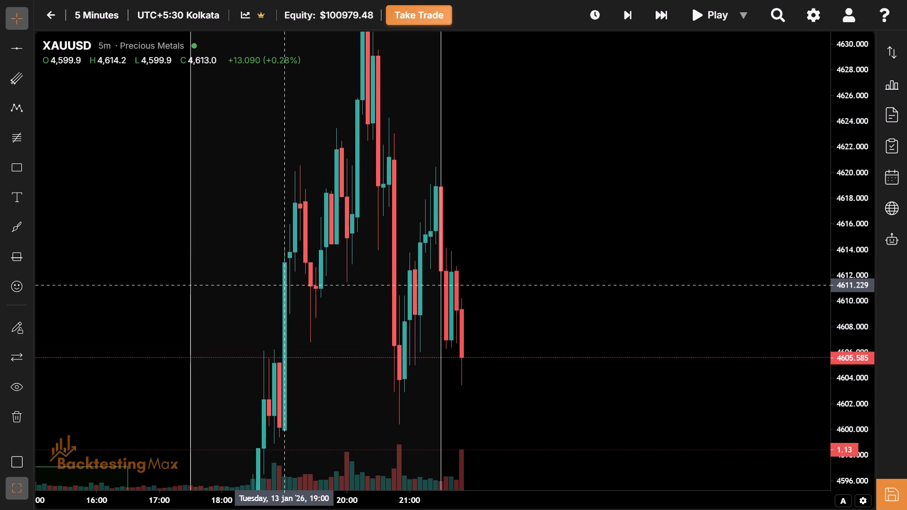
left_click_drag(284, 285, 282, 325)
left_click_drag(571, 353, 528, 142)
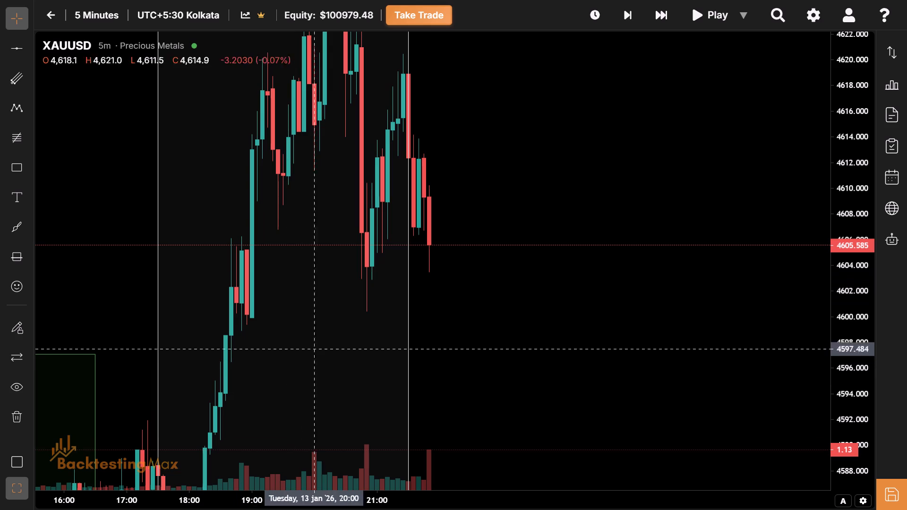
left_click(347, 349)
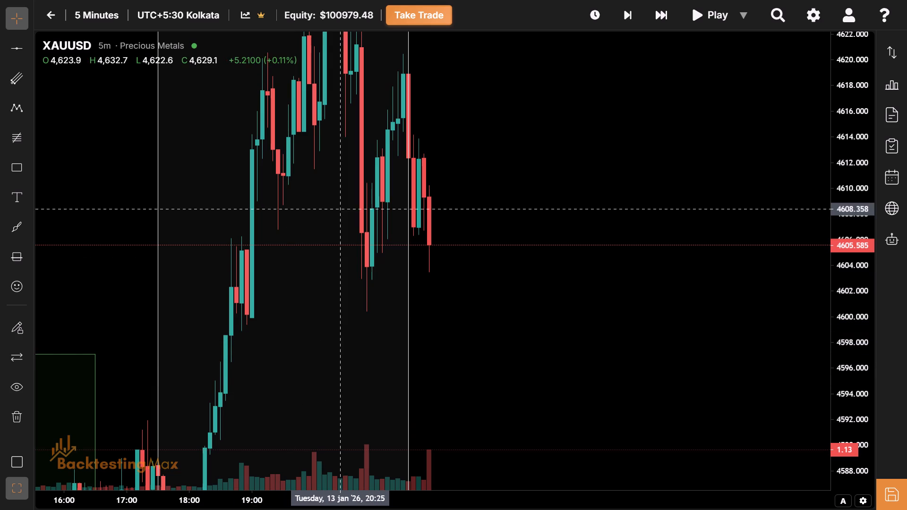
left_click_drag(341, 209, 338, 424)
left_click_drag(665, 322, 579, 133)
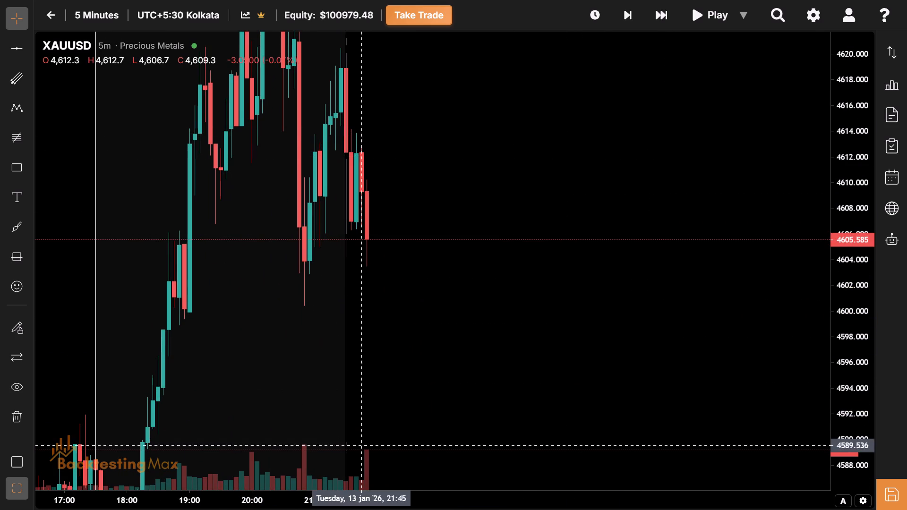
Advance the replay in repeated five-bar skips to 04:50 on 14 January.
left_click_drag(424, 503, 382, 503)
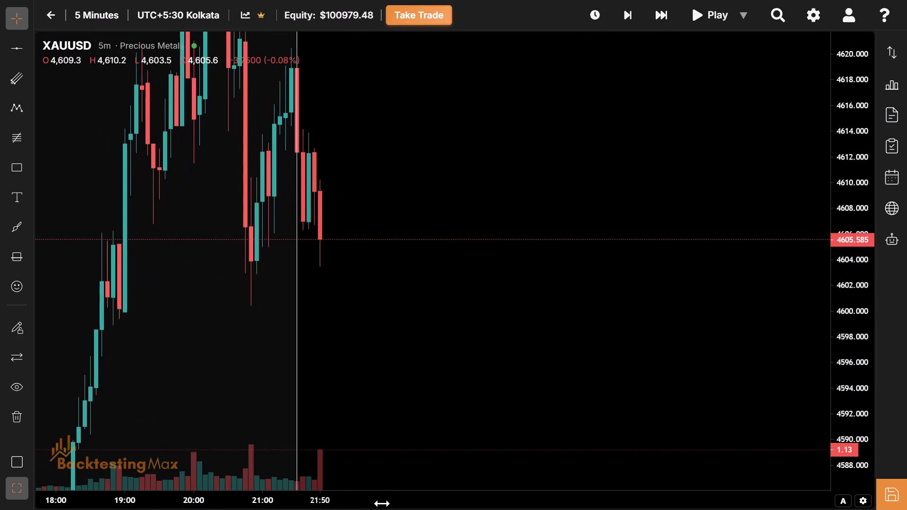
left_click_drag(382, 503, 376, 503)
left_click_drag(394, 273, 403, 319)
left_click(645, 9)
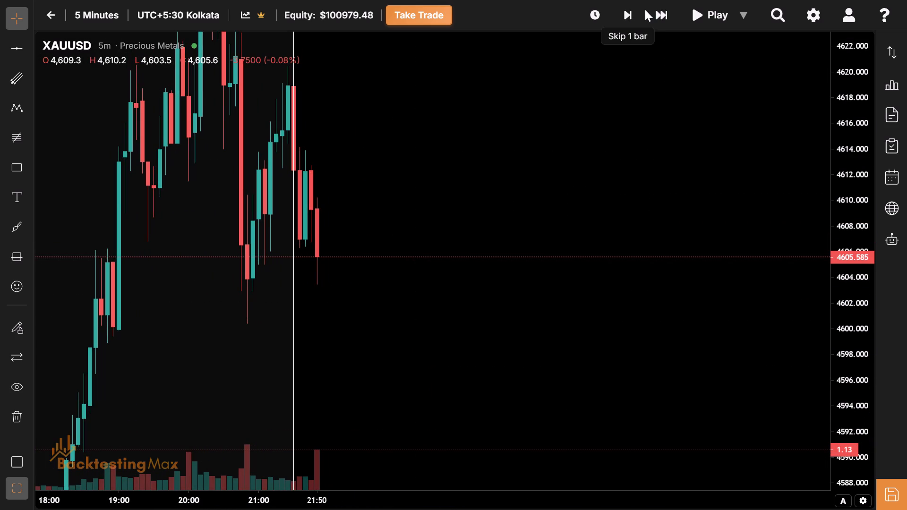
triple_click(660, 17)
triple_click(660, 17)
triple_click(660, 17)
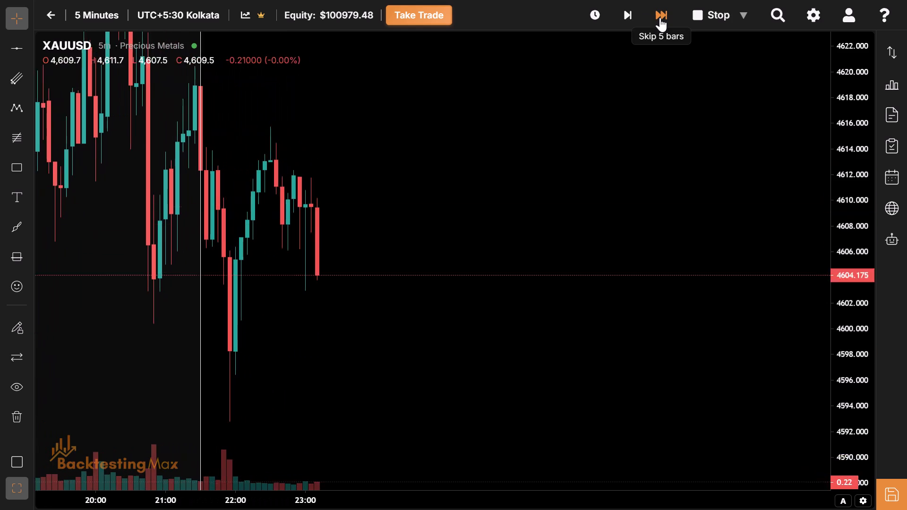
triple_click(660, 17)
triple_click(660, 17)
triple_click(660, 17)
triple_click(660, 17)
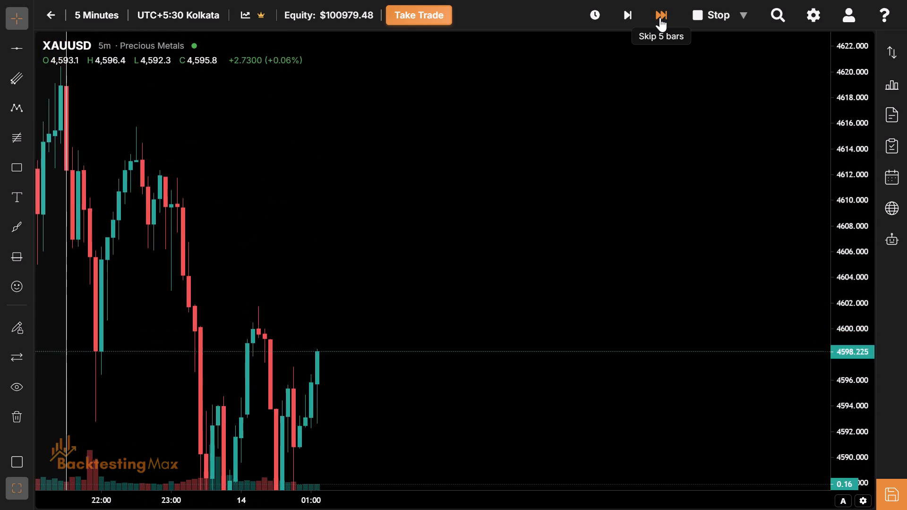
triple_click(660, 17)
triple_click(660, 17)
triple_click(660, 17)
triple_click(660, 17)
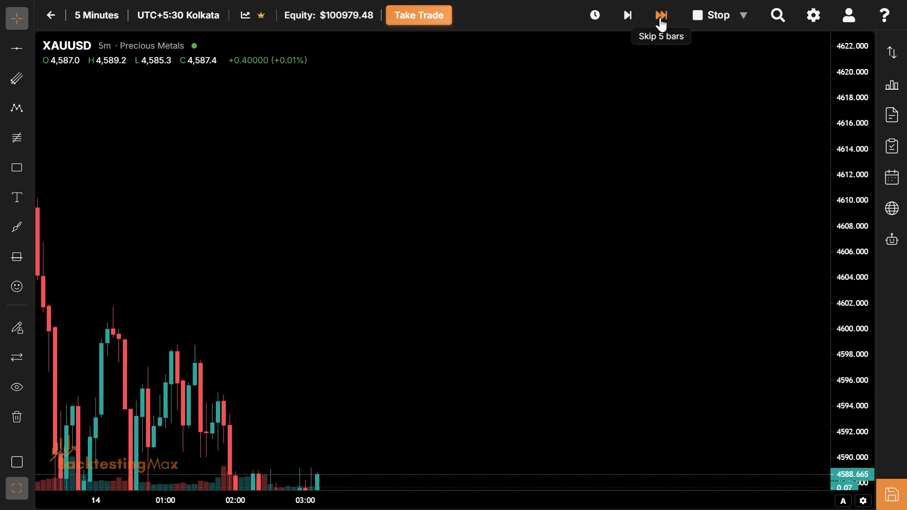
left_click(660, 17)
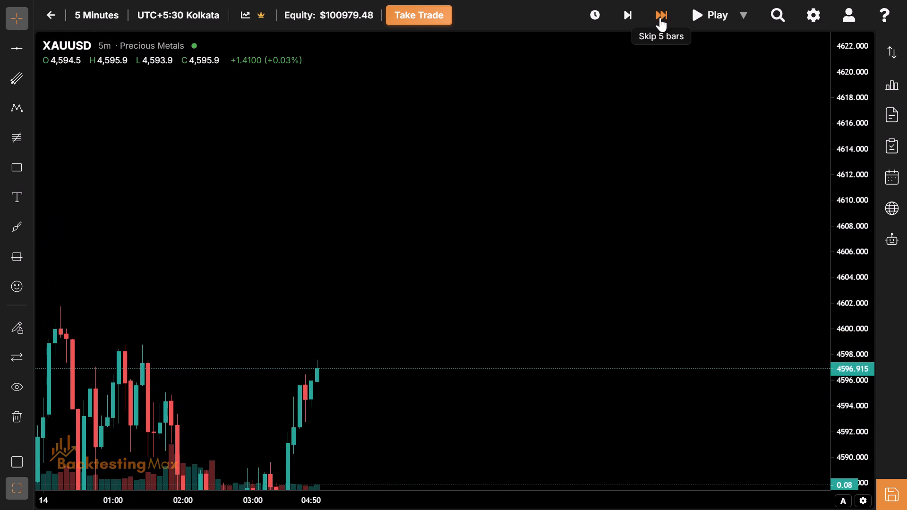
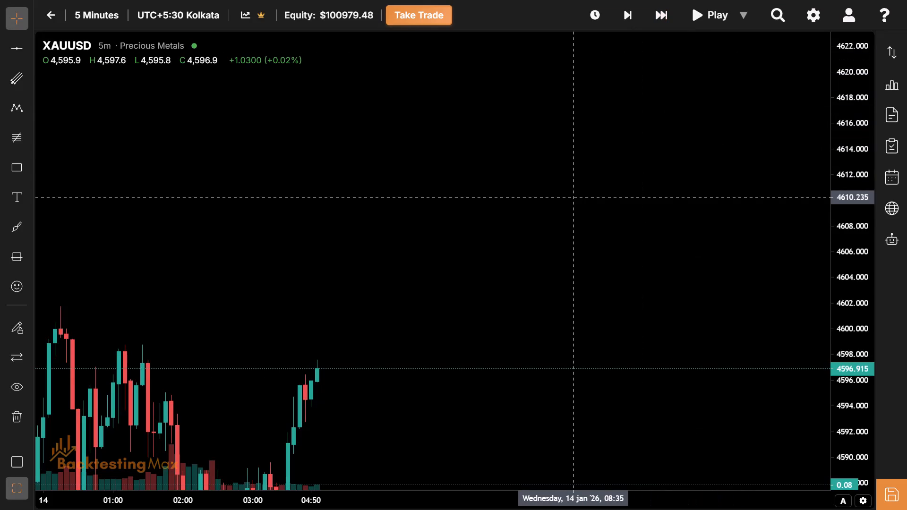
Examine the price action from late 13 January to 04:50 on 14 January relative to the green demand zone.
left_click_drag(456, 348, 540, 268)
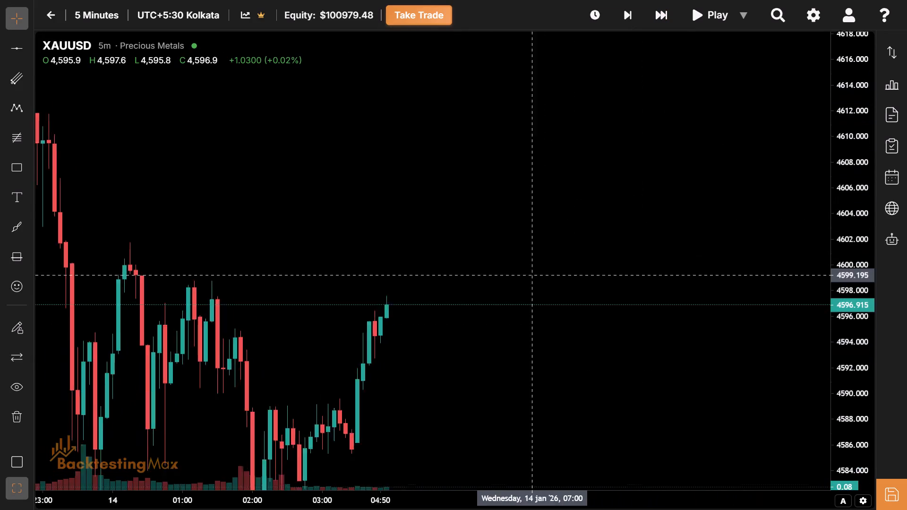
left_click_drag(540, 268, 597, 255)
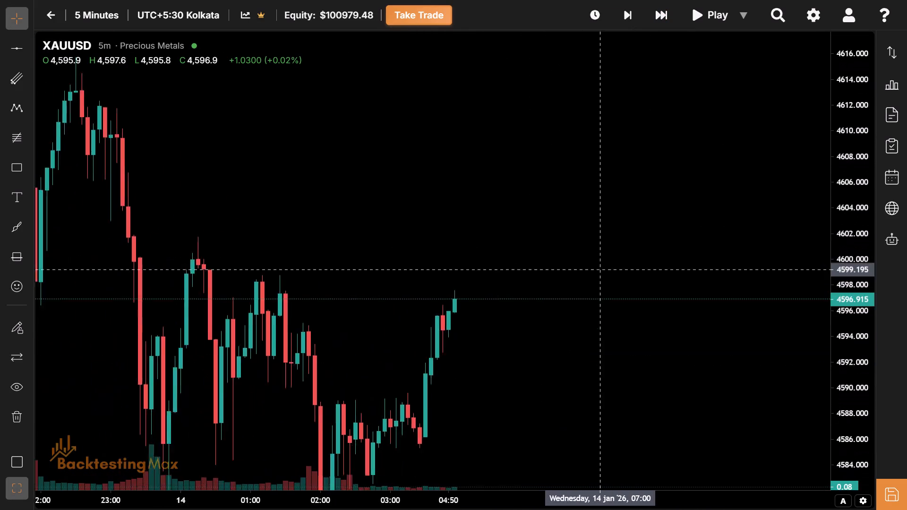
left_click_drag(597, 255, 525, 302)
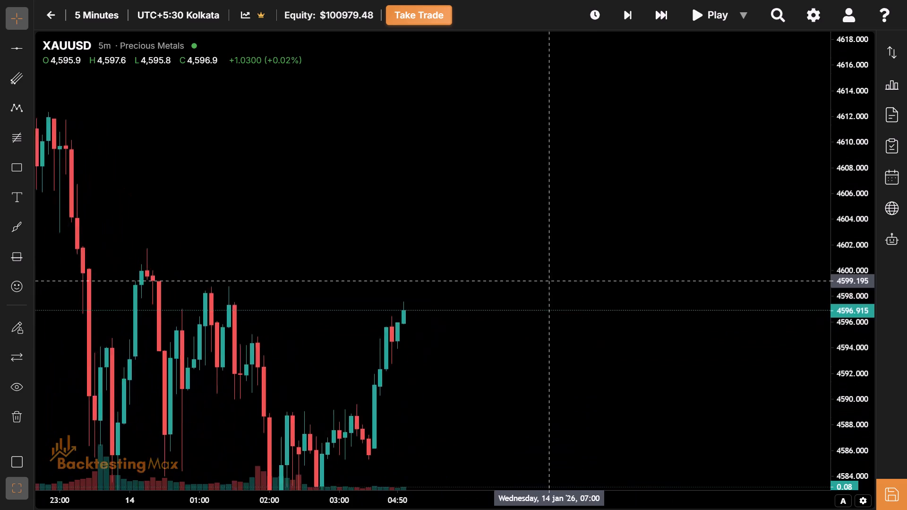
left_click_drag(525, 302, 550, 323)
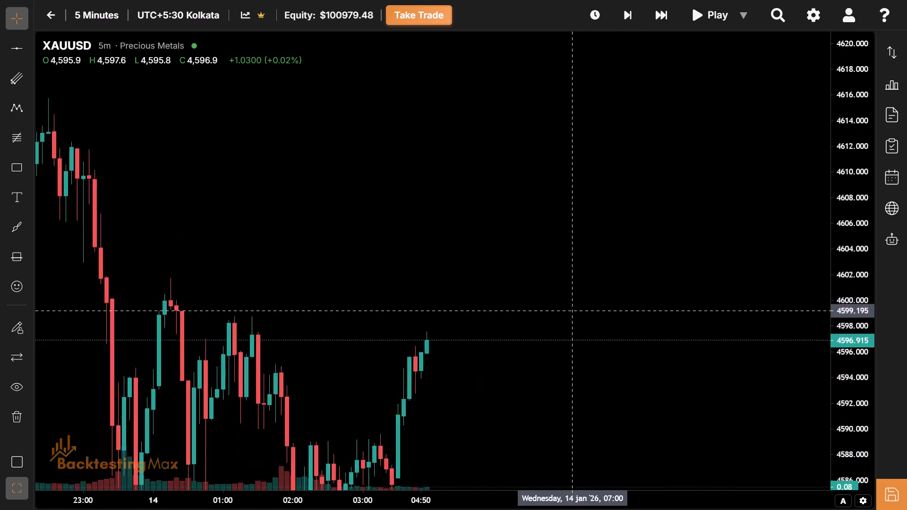
left_click_drag(550, 323, 590, 201)
left_click_drag(451, 335, 425, 301)
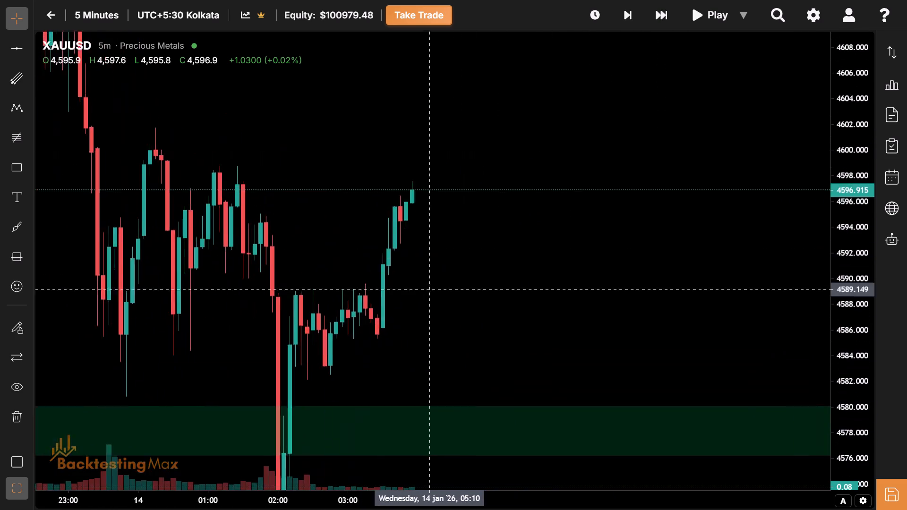
left_click_drag(425, 301, 466, 348)
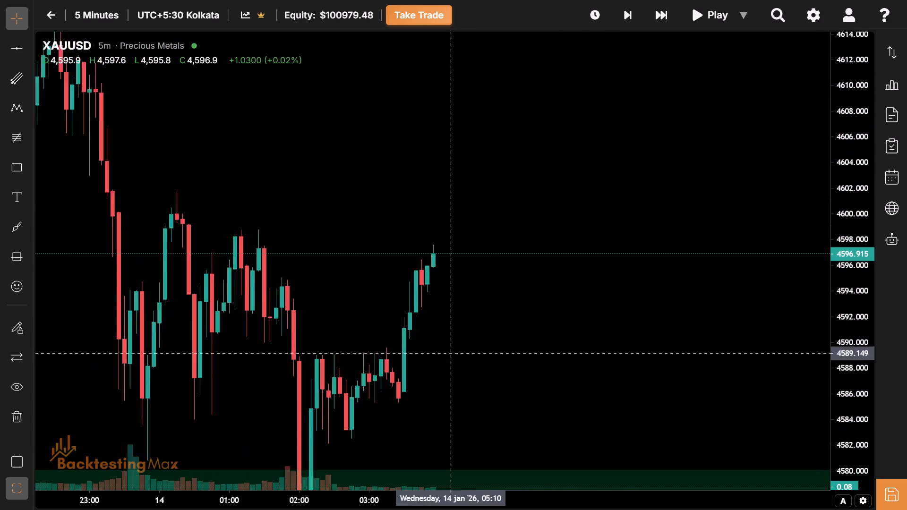
left_click_drag(466, 348, 423, 342)
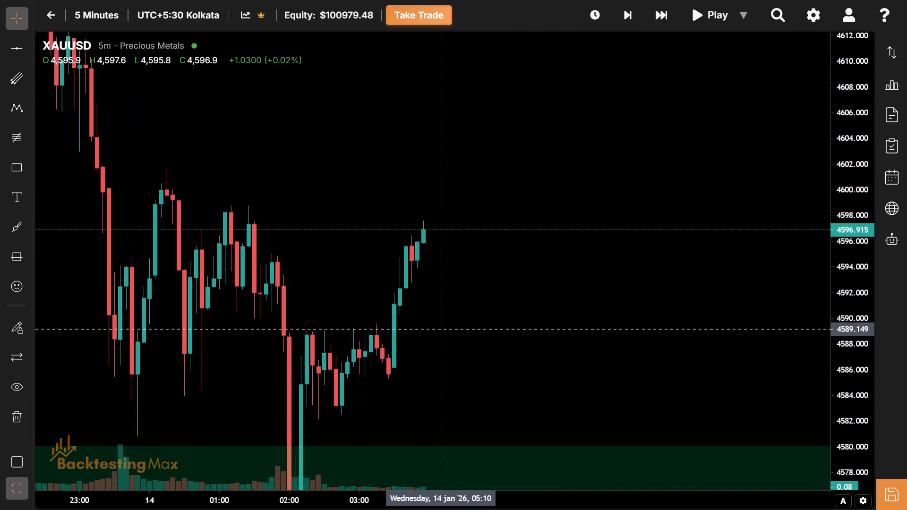
left_click_drag(423, 342, 470, 316)
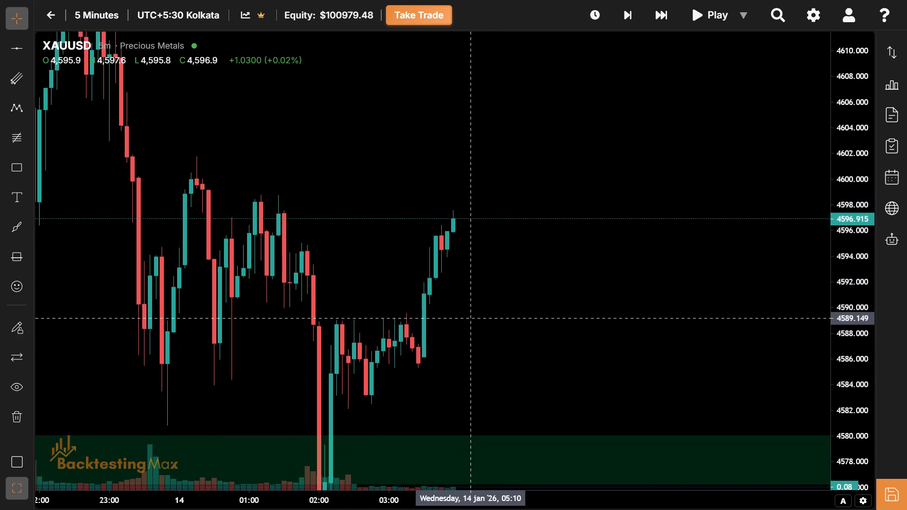
left_click_drag(470, 316, 470, 314)
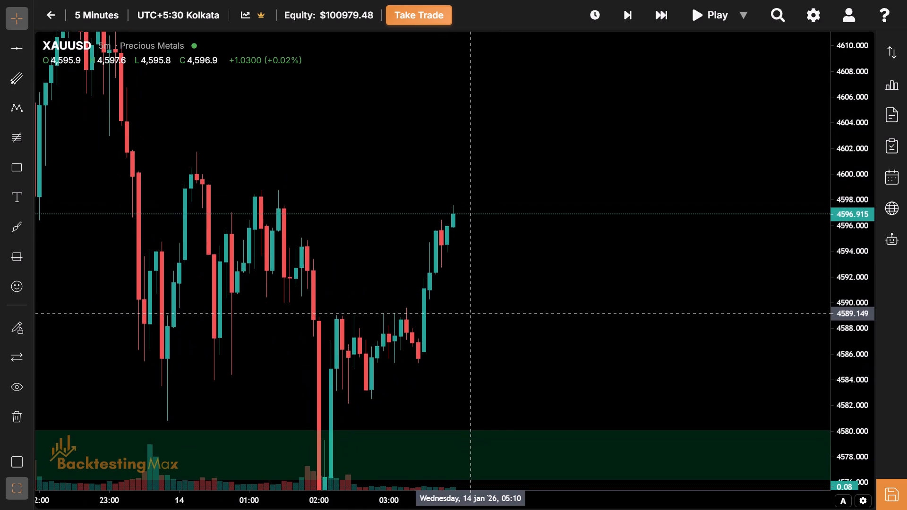
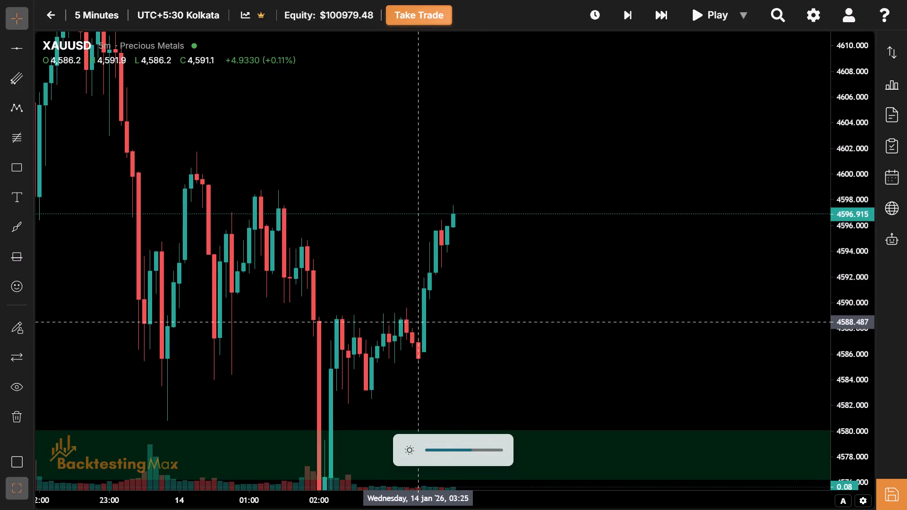
Advance the XAUUSD replay in five-bar skips to 06:10 on 14 January.
left_click_drag(417, 322, 481, 332)
left_click_drag(482, 272, 306, 223)
left_click(665, 14)
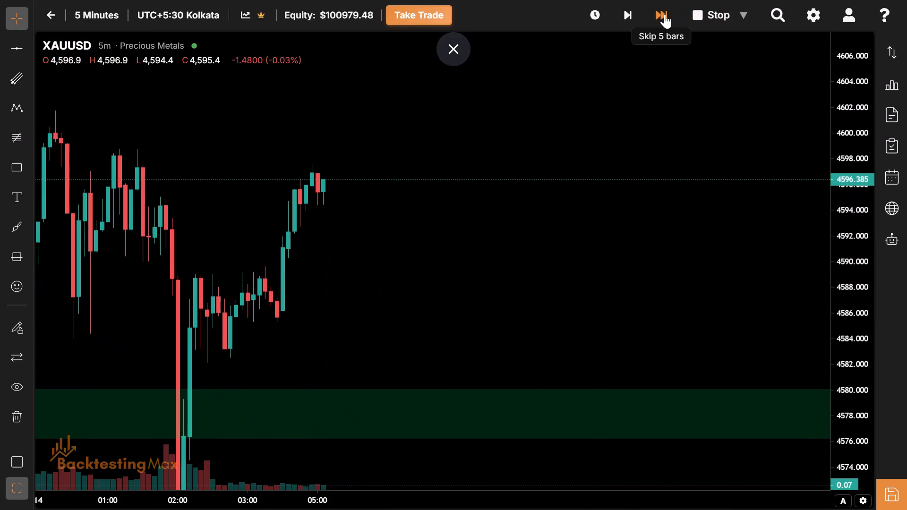
left_click_drag(481, 198, 393, 275)
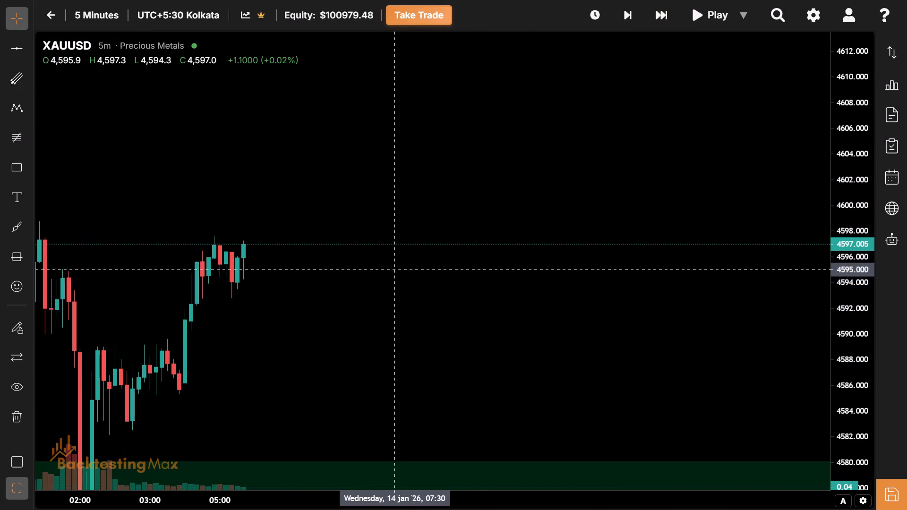
left_click(667, 3)
left_click_drag(471, 250, 407, 362)
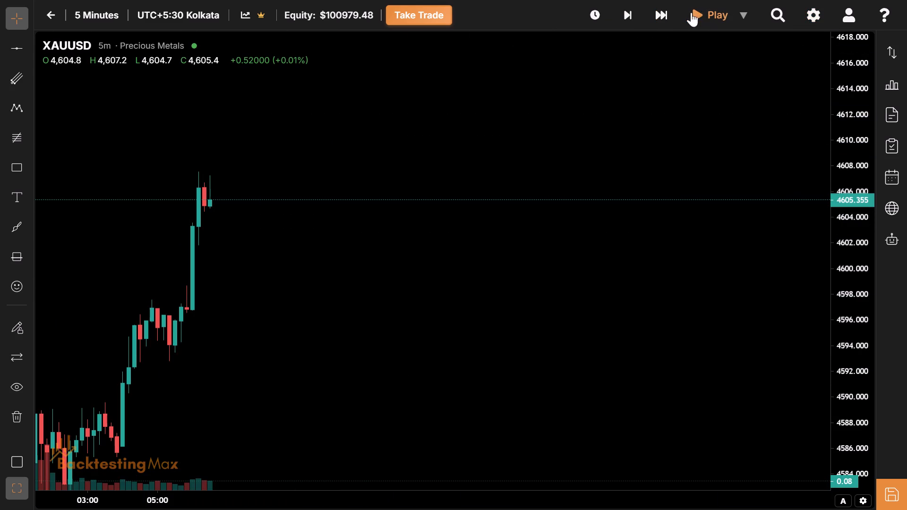
left_click(670, 11)
left_click(282, 312)
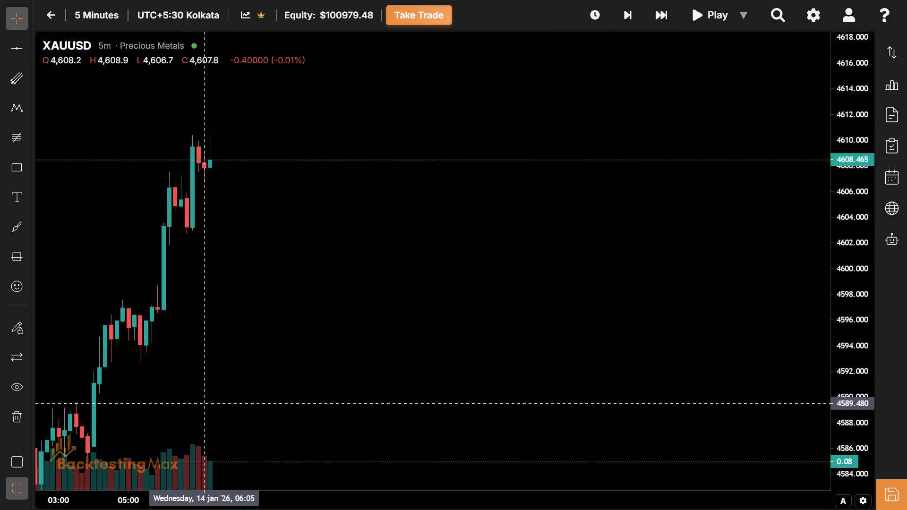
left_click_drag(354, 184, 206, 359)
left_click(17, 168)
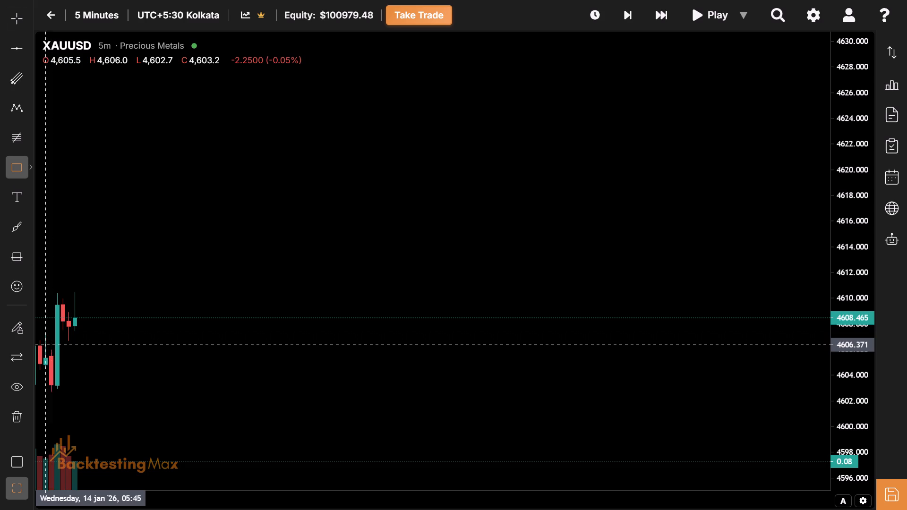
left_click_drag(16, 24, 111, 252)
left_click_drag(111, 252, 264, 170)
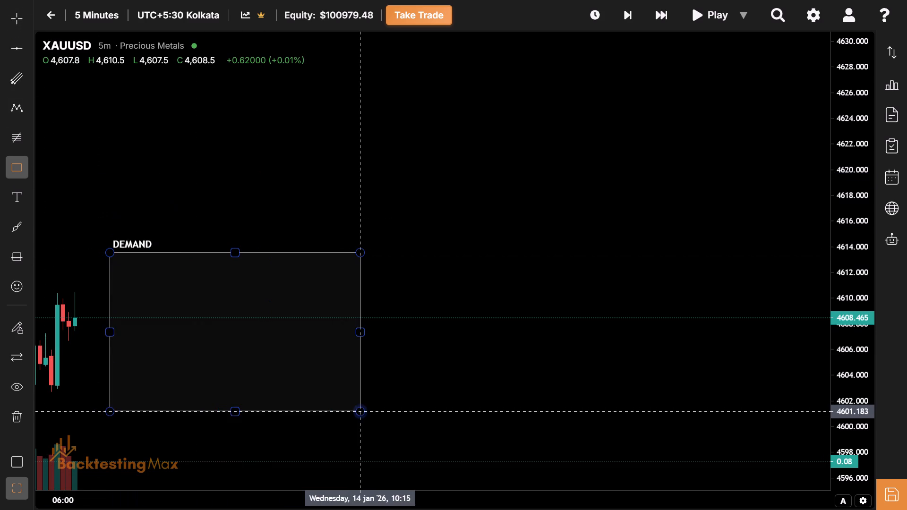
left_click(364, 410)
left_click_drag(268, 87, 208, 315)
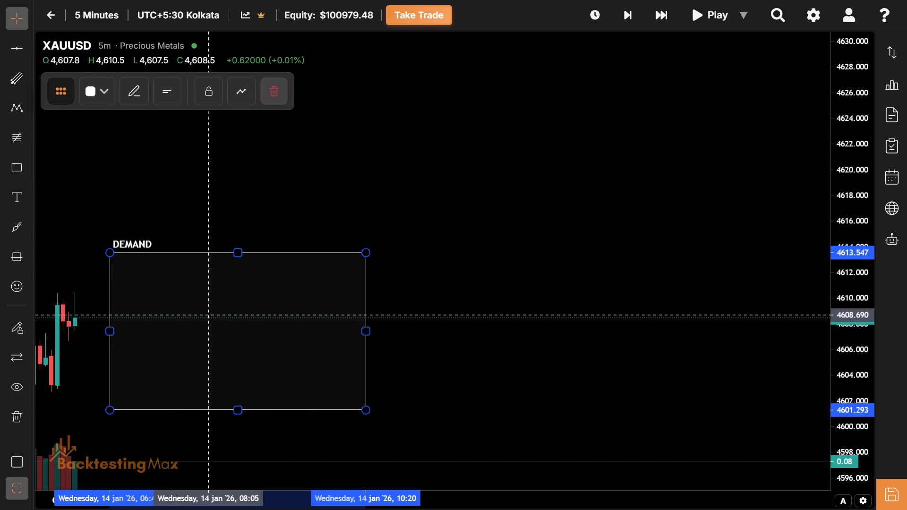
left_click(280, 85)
Draw a rectangle from 05:30 to 11:30 on 14 January, about 4602.9 to 4597.5, and apply the Asian Session template.
left_click_drag(127, 415, 199, 318)
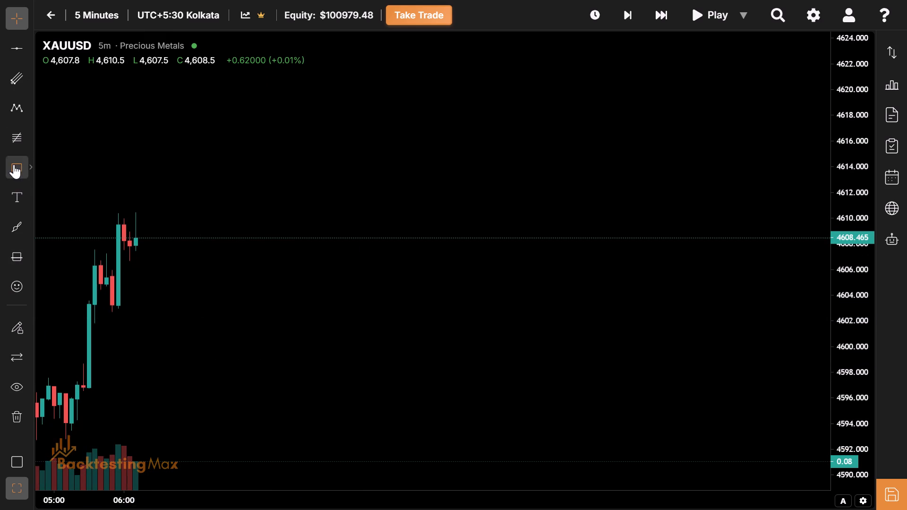
left_click(14, 164)
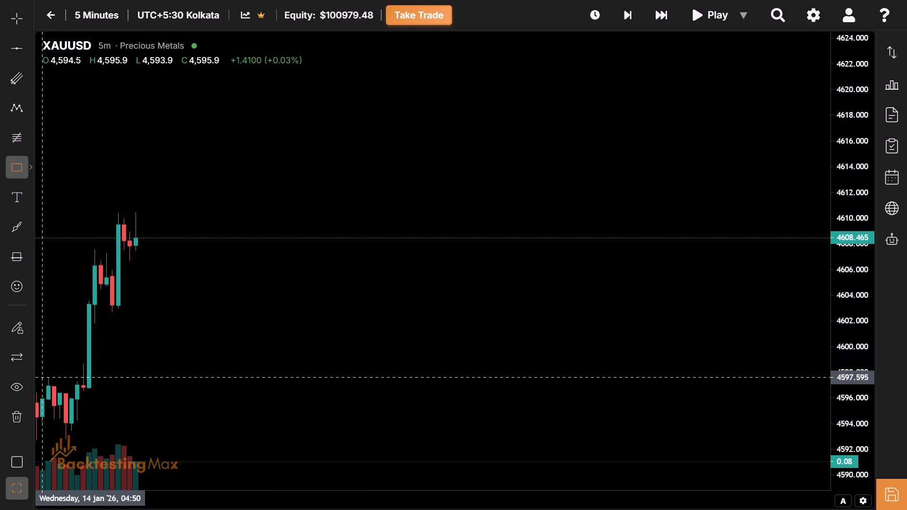
left_click(87, 309)
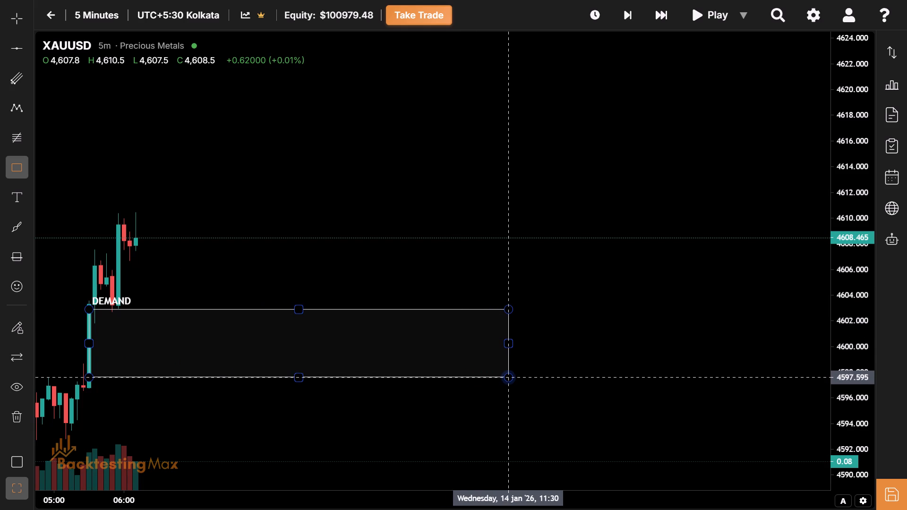
left_click(510, 378)
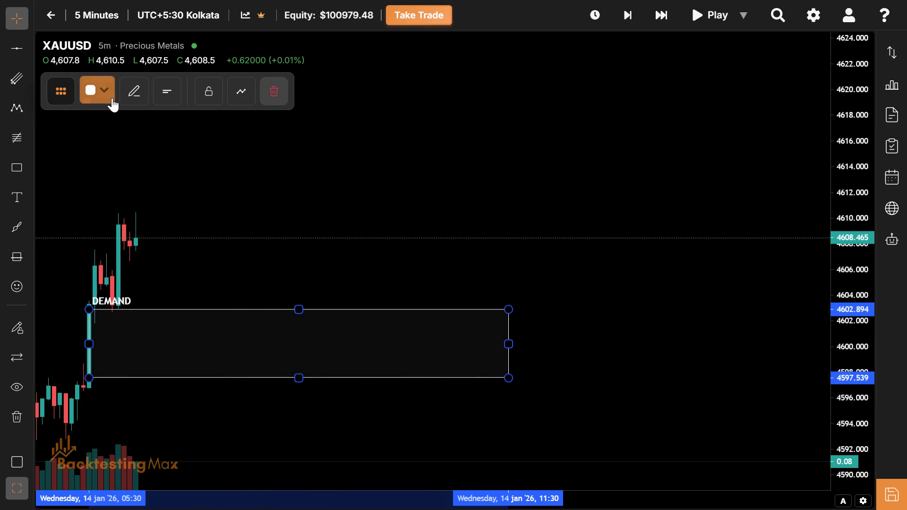
left_click(112, 98)
left_click(162, 355)
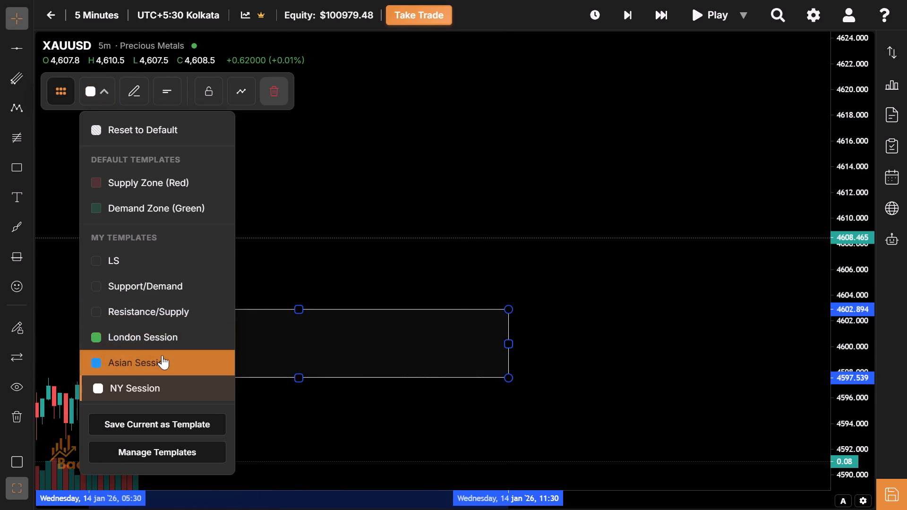
Resize the Asian session box to span the session's high and low, from about 4610.5 down to about 4596.5.
left_click_drag(242, 292, 210, 318)
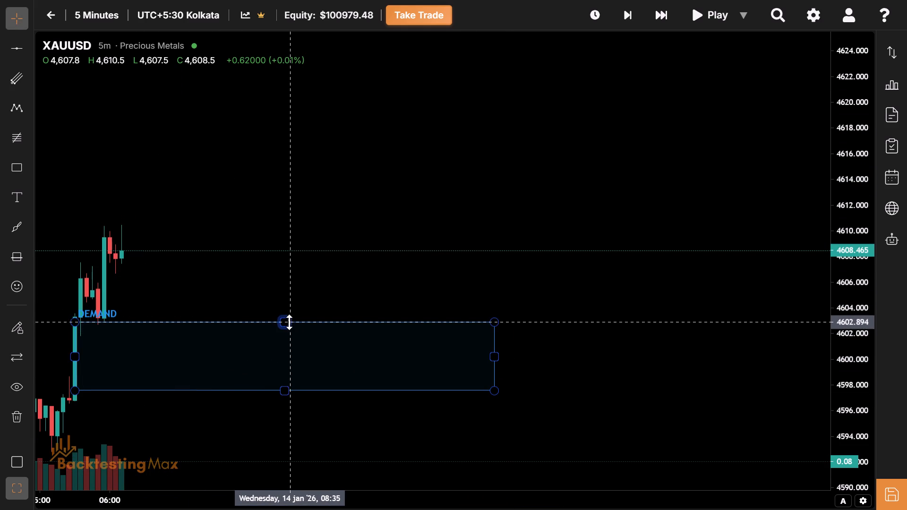
left_click_drag(287, 322, 262, 223)
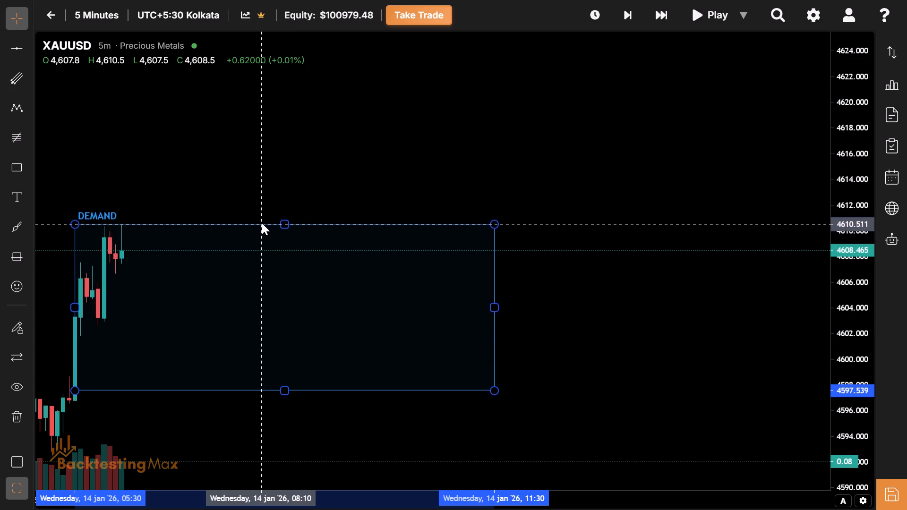
left_click_drag(262, 223, 262, 224)
left_click_drag(251, 338, 286, 238)
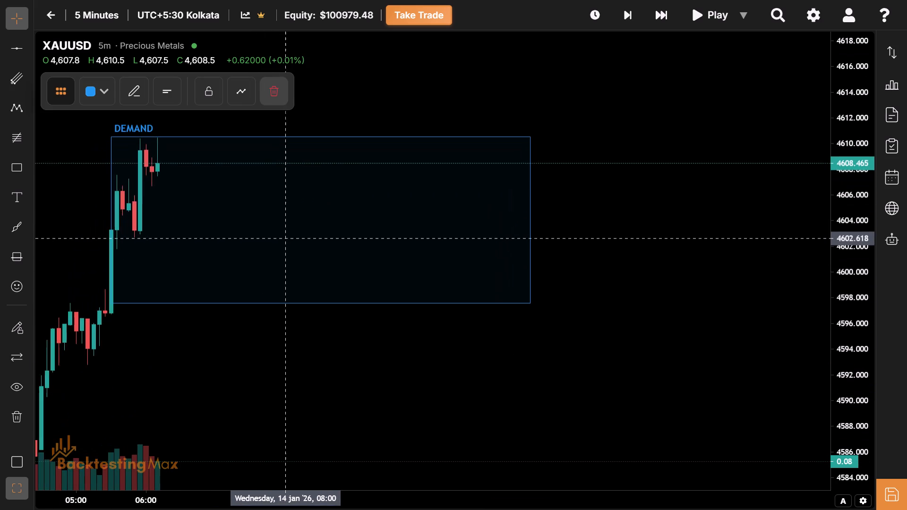
left_click_drag(286, 238, 267, 280)
left_click_drag(298, 352, 287, 352)
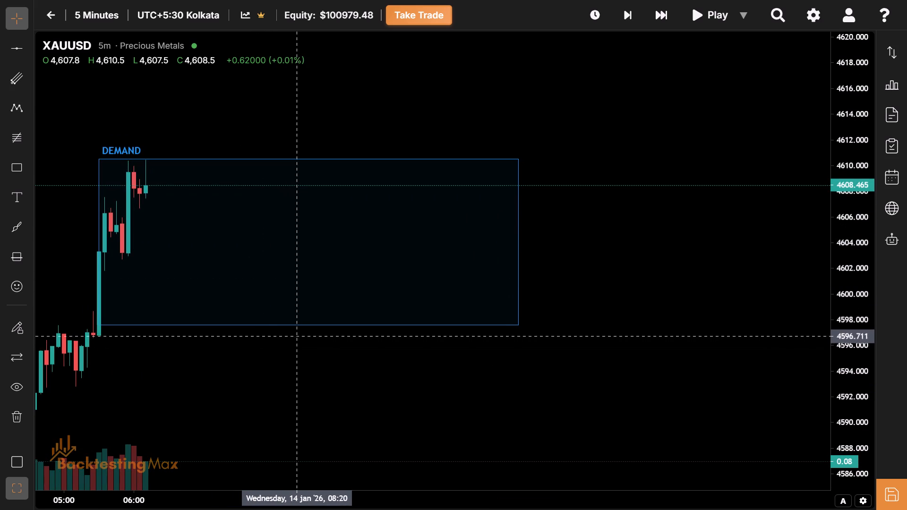
left_click_drag(308, 325, 325, 342)
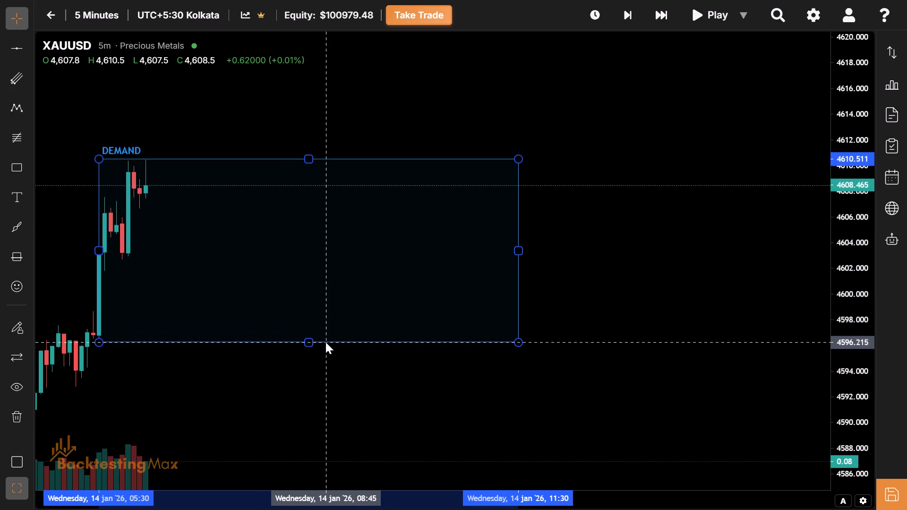
left_click_drag(325, 342, 326, 339)
Advance the replay bar by bar to 06:40 on 14 January.
left_click_drag(277, 289, 291, 327)
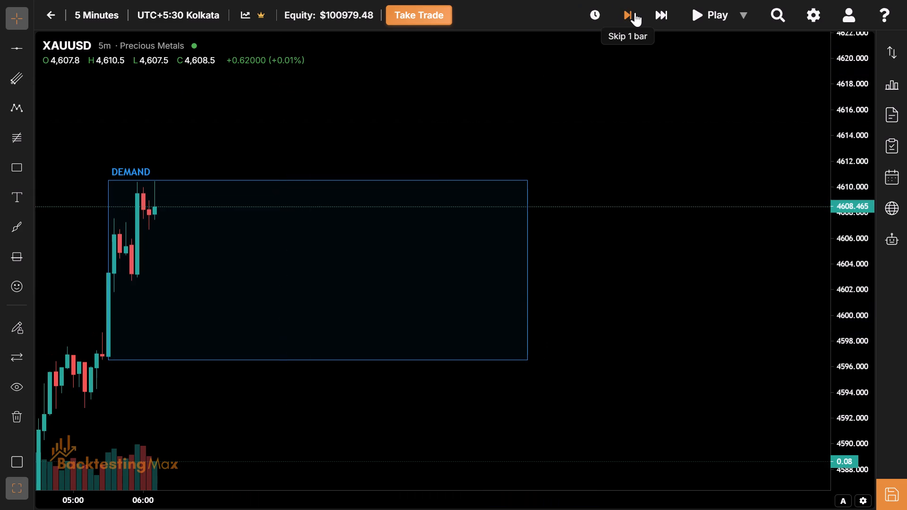
left_click(637, 12)
left_click(637, 12)
left_click(637, 12)
triple_click(637, 12)
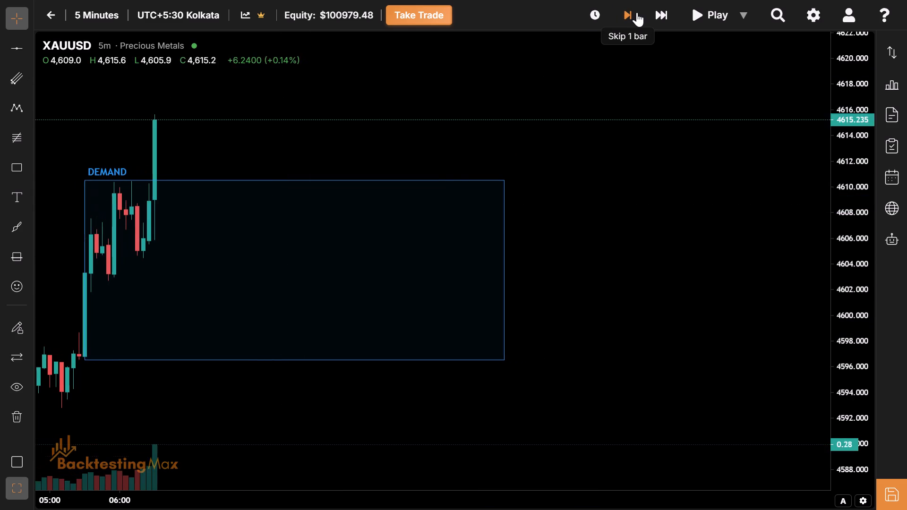
left_click_drag(637, 12, 371, 103)
left_click_drag(371, 103, 423, 212)
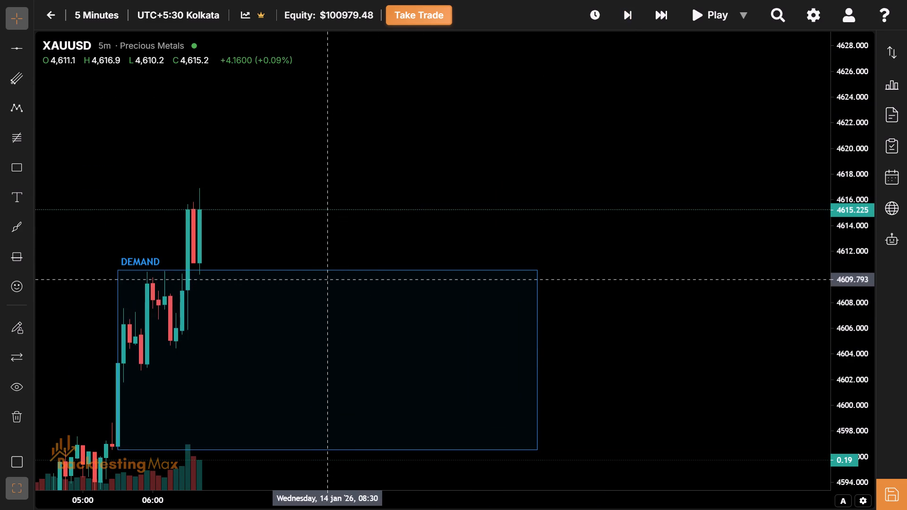
Raise the top edge of the Asian session box to about 4617.
left_click_drag(330, 269, 318, 184)
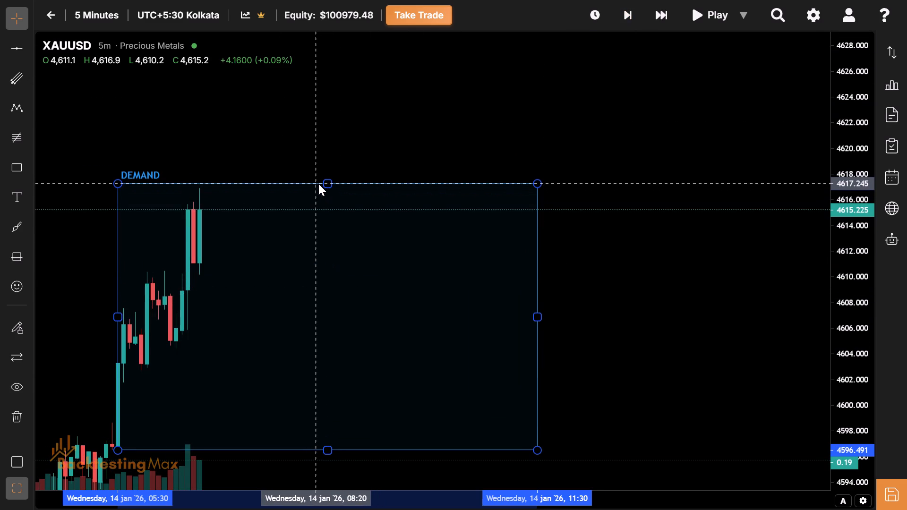
left_click_drag(318, 184, 318, 187)
Examine the price action between the green demand zone and the Asian session box on 14 January.
left_click(298, 343)
left_click_drag(298, 343, 742, 0)
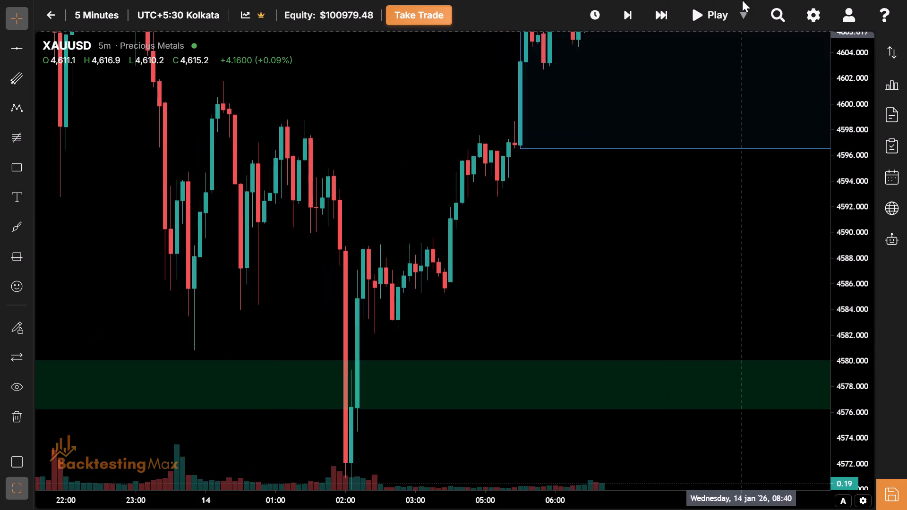
left_click_drag(742, 0, 564, 53)
left_click_drag(619, 173, 529, 315)
left_click_drag(492, 156, 488, 202)
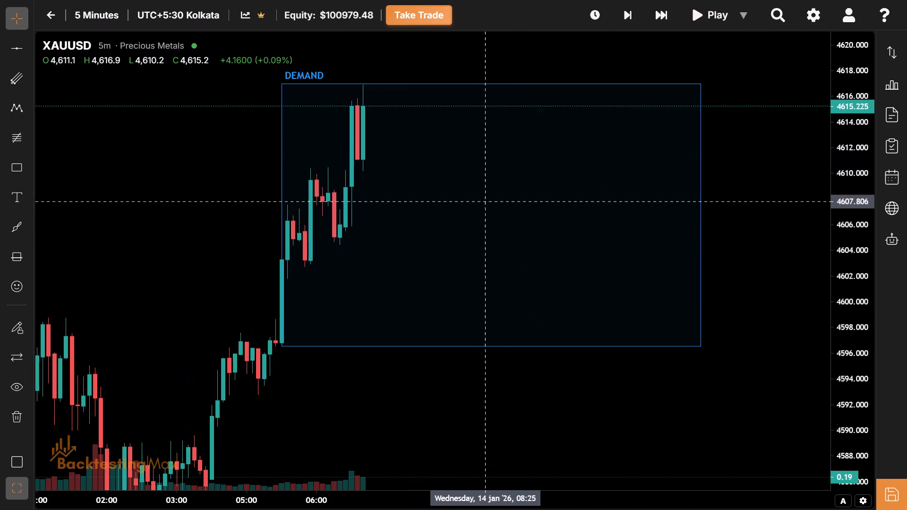
left_click_drag(423, 263, 598, 19)
left_click_drag(395, 290, 379, 326)
left_click_drag(402, 300, 402, 207)
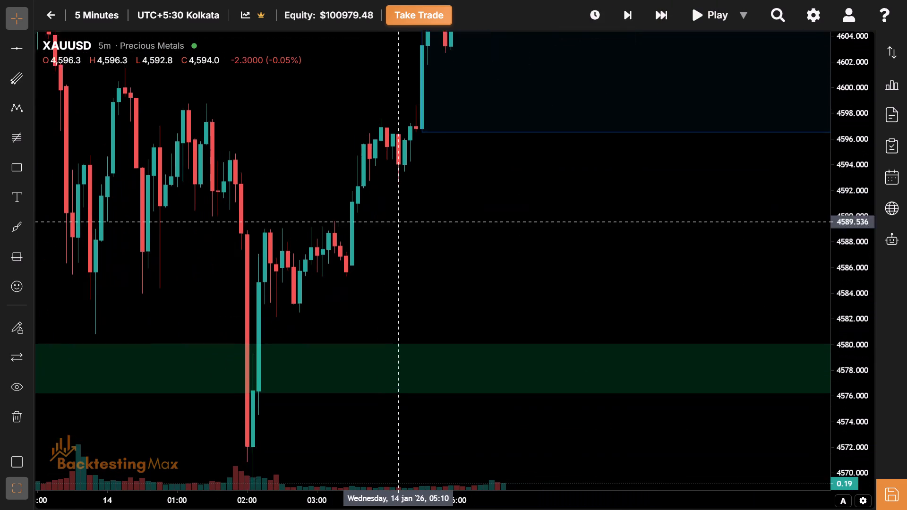
left_click_drag(402, 207, 323, 386)
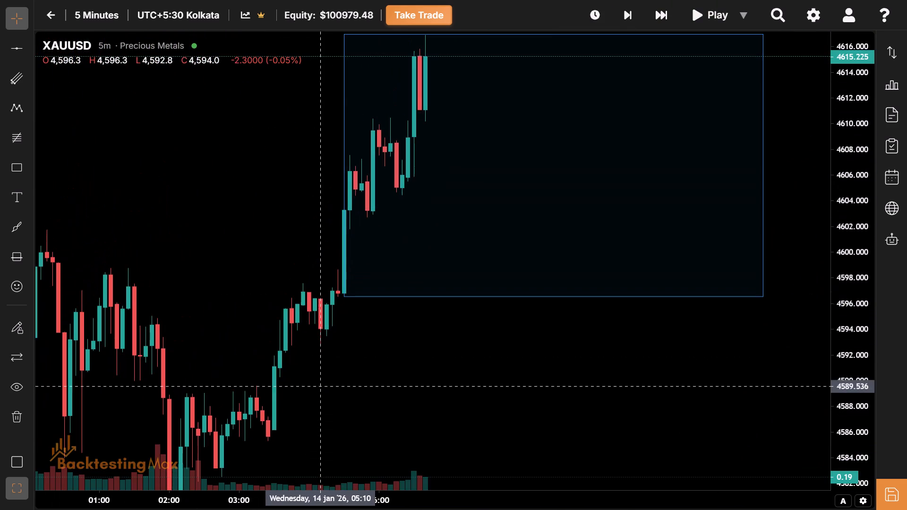
Advance the replay in five-bar skips to 10:10 on 14 January.
left_click_drag(478, 185, 359, 351)
triple_click(662, 9)
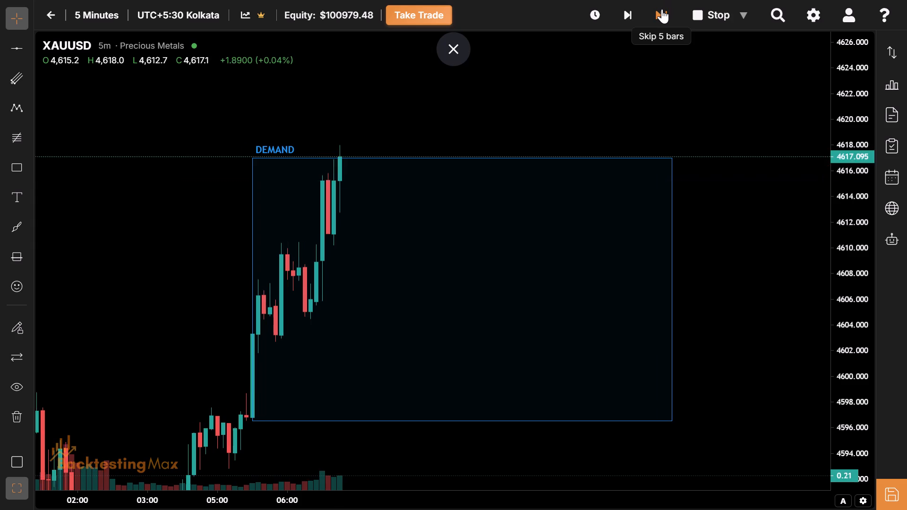
triple_click(662, 9)
triple_click(662, 9)
triple_click(662, 9)
triple_click(662, 9)
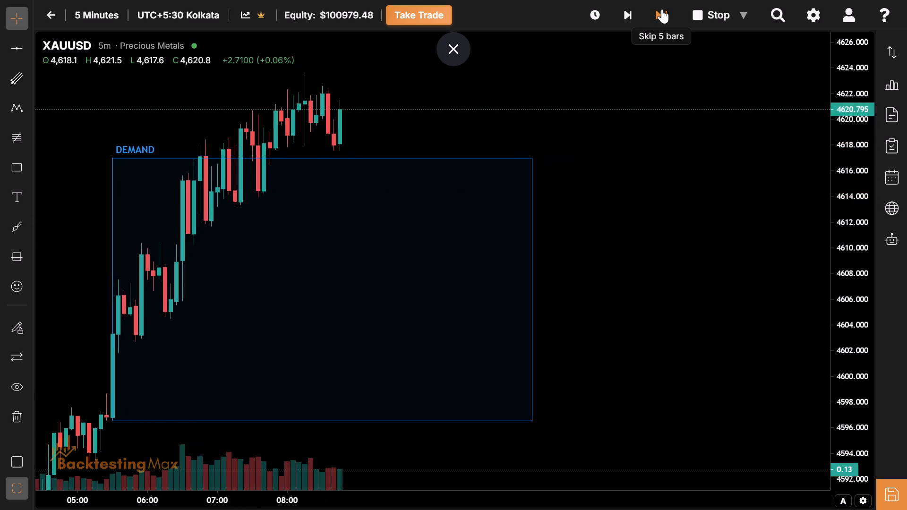
triple_click(662, 9)
left_click(662, 9)
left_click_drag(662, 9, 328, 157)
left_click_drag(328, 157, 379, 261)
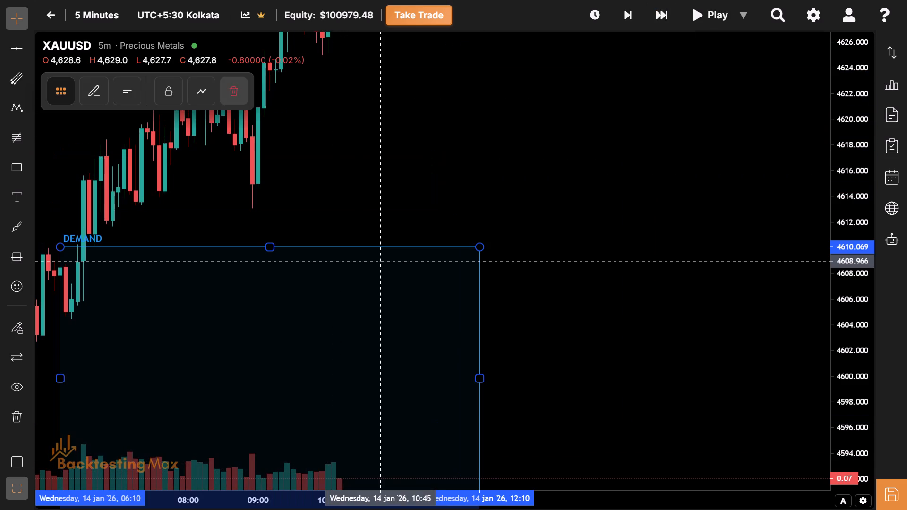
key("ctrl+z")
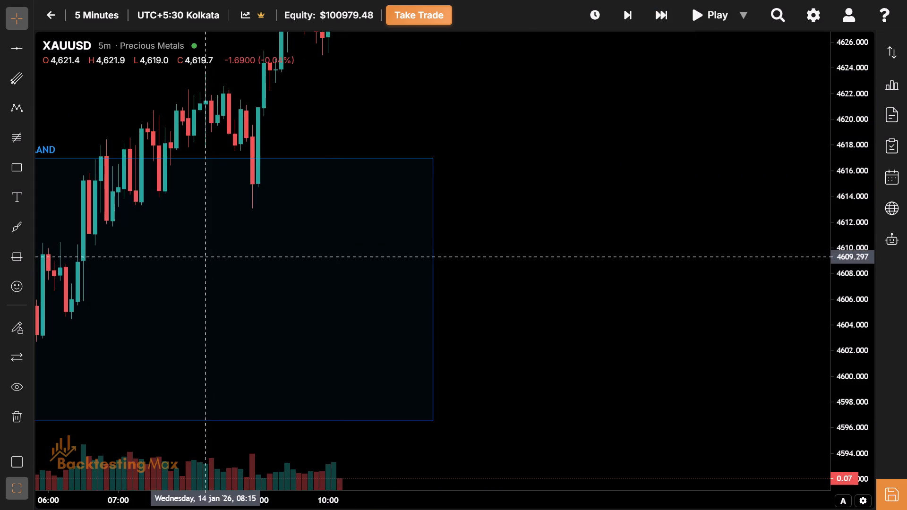
Extend the top edge of the Asian session box up to the session high at about 4630.
left_click_drag(207, 257, 360, 398)
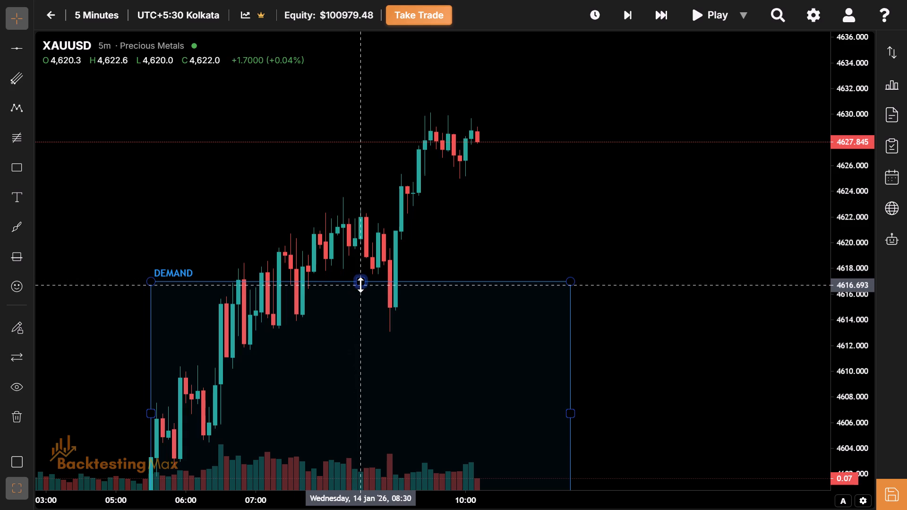
left_click_drag(361, 285, 338, 113)
Advance the replay bar by bar to 11:20 on 14 January, near the end of the Asian session box.
left_click_drag(350, 300, 376, 104)
left_click_drag(326, 296, 323, 312)
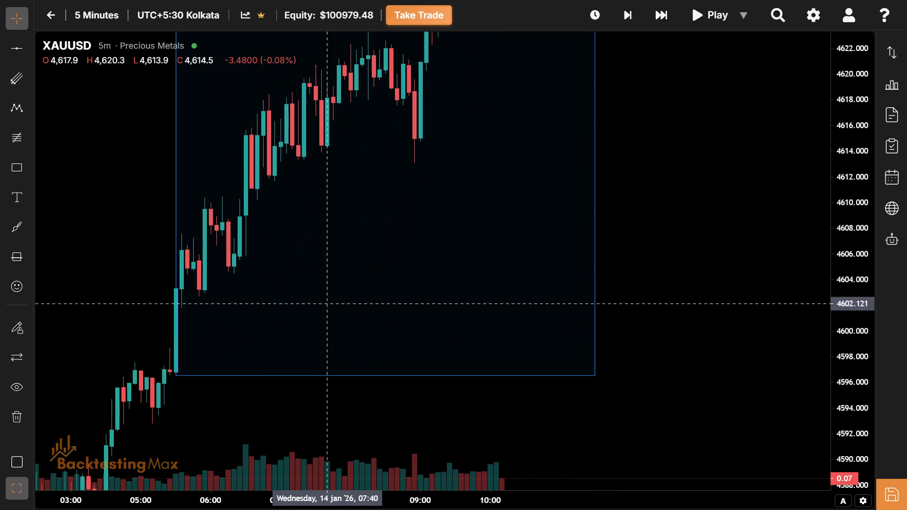
left_click_drag(369, 252, 293, 399)
left_click(626, 12)
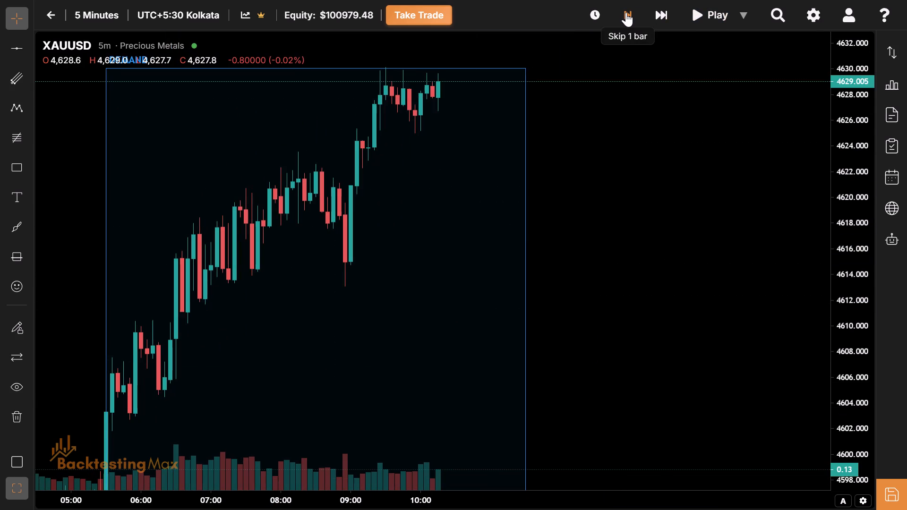
double_click(626, 12)
left_click(640, 19)
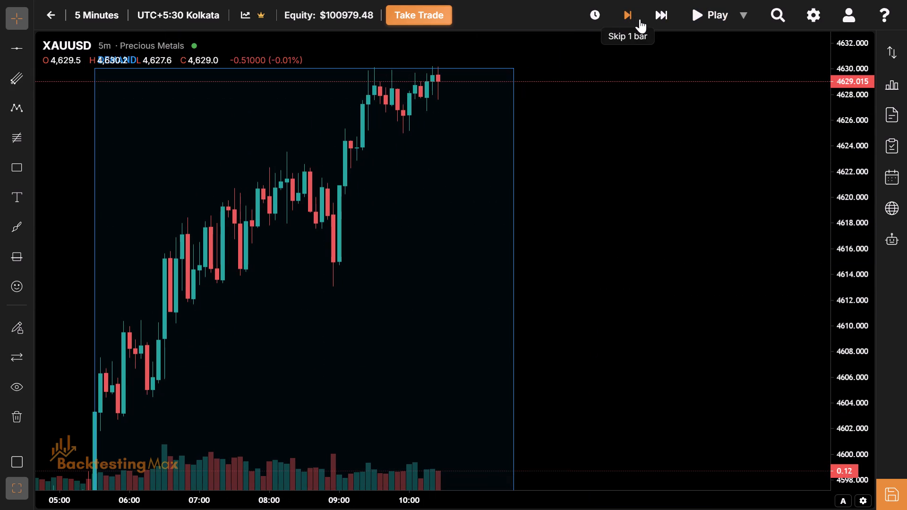
left_click(640, 19)
left_click_drag(600, 84, 684, 261)
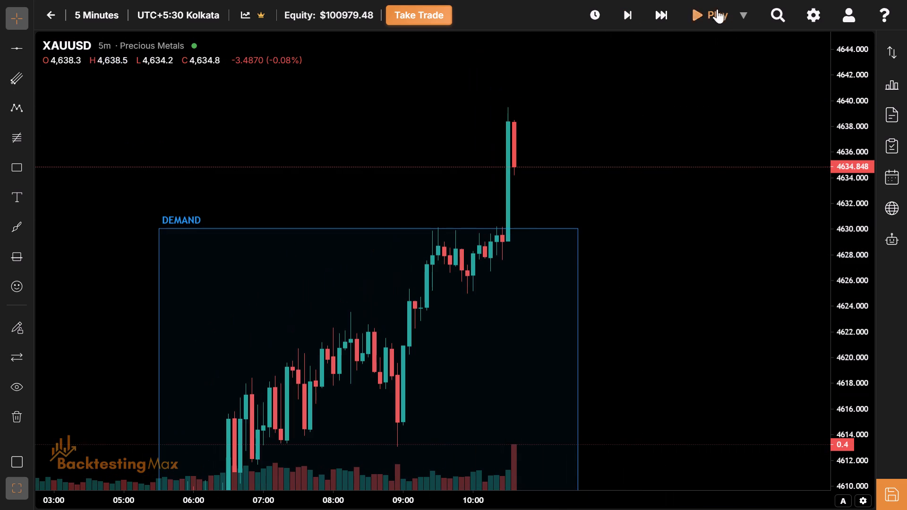
triple_click(631, 22)
triple_click(631, 22)
triple_click(631, 22)
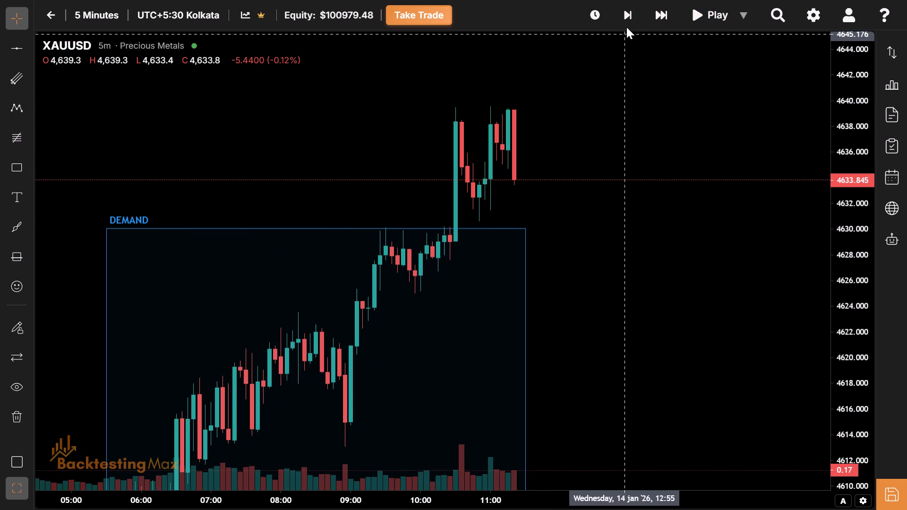
Advance the replay one bar to 11:25 and raise the Asian session box's top edge to about 4639.6.
left_click(626, 24)
left_click_drag(464, 131, 556, 188)
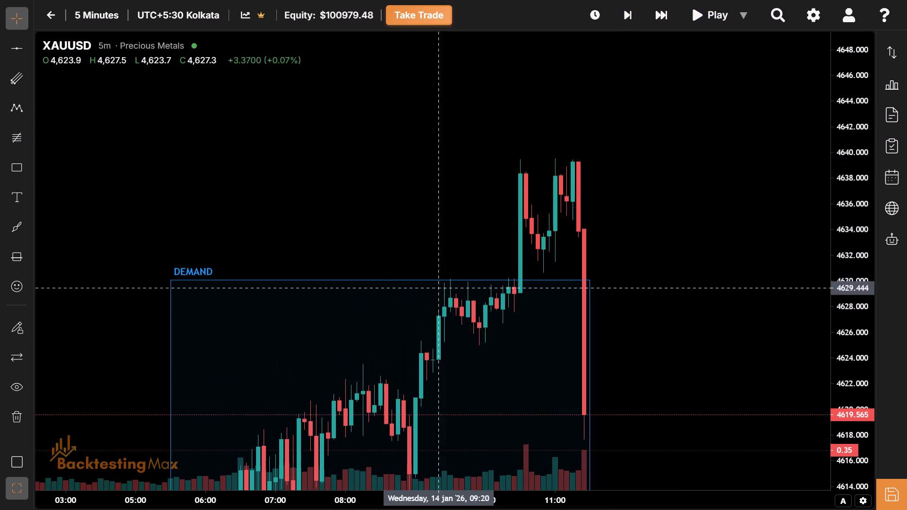
left_click_drag(380, 279, 380, 142)
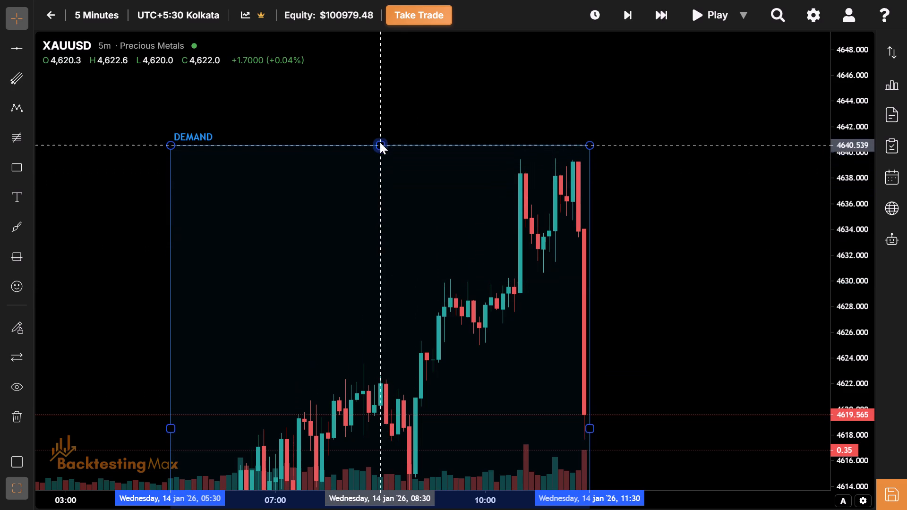
left_click_drag(380, 142, 373, 158)
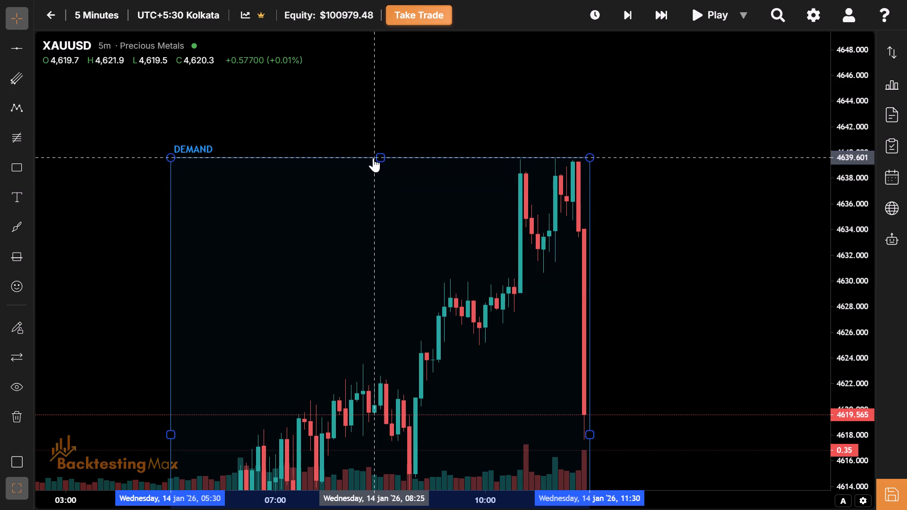
Advance the replay past the end of the Asian session box to 12:25 on 14 January.
left_click_drag(404, 374, 363, 197)
left_click(627, 19)
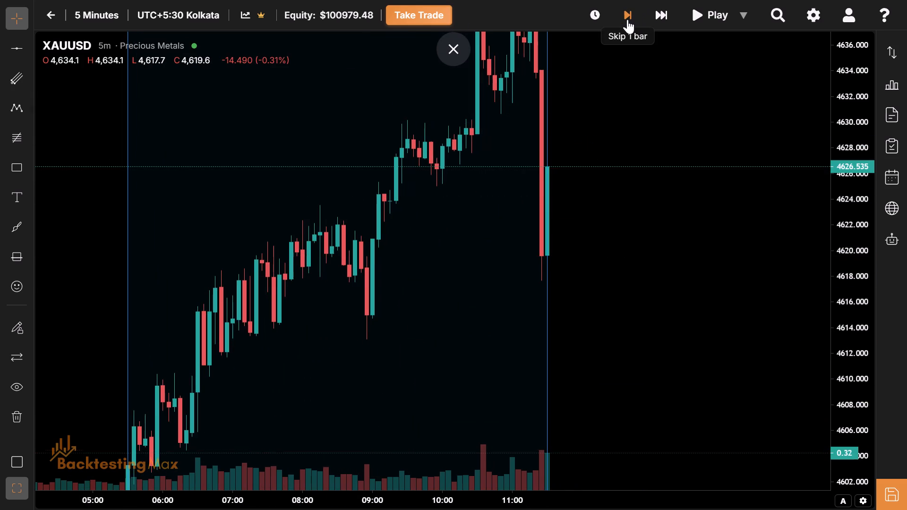
left_click(627, 19)
left_click_drag(455, 250, 613, 29)
left_click_drag(431, 167, 312, 304)
left_click_drag(400, 228, 282, 336)
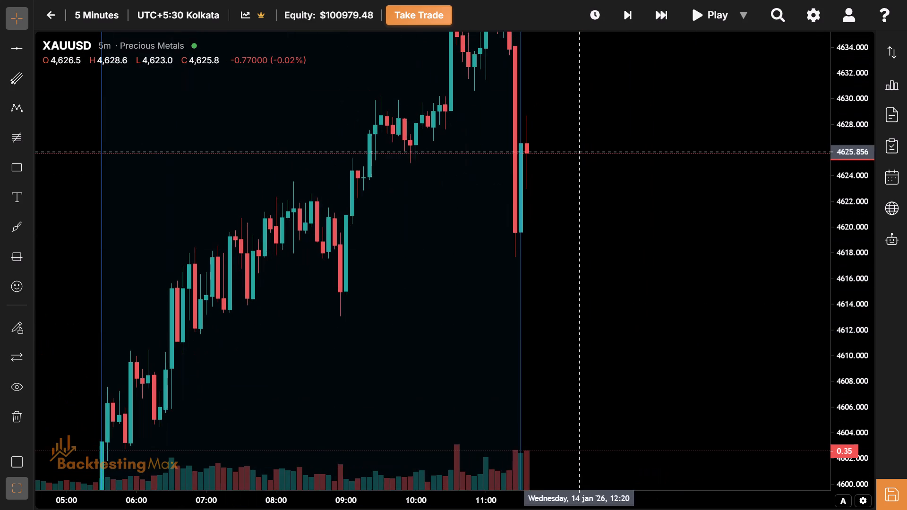
left_click_drag(604, 142, 391, 321)
left_click(662, 8)
left_click(662, 8)
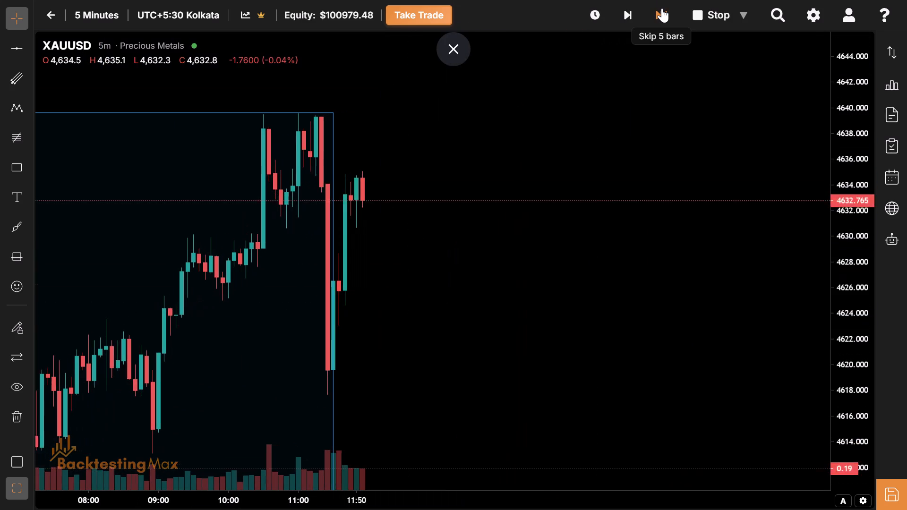
left_click(357, 251)
left_click_drag(412, 242, 225, 326)
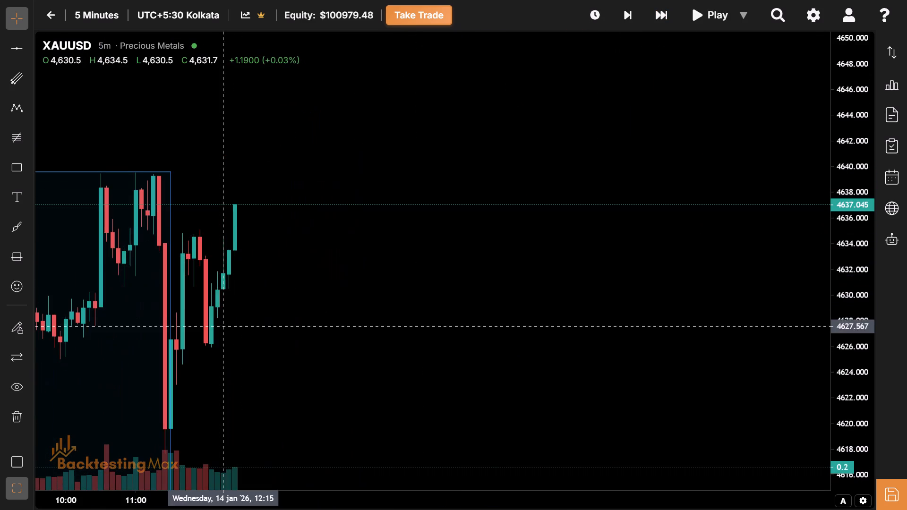
Draw a green session box from 12:30 to 16:30 on 14 January, spanning about 4633.5 to 4623.9.
left_click(14, 167)
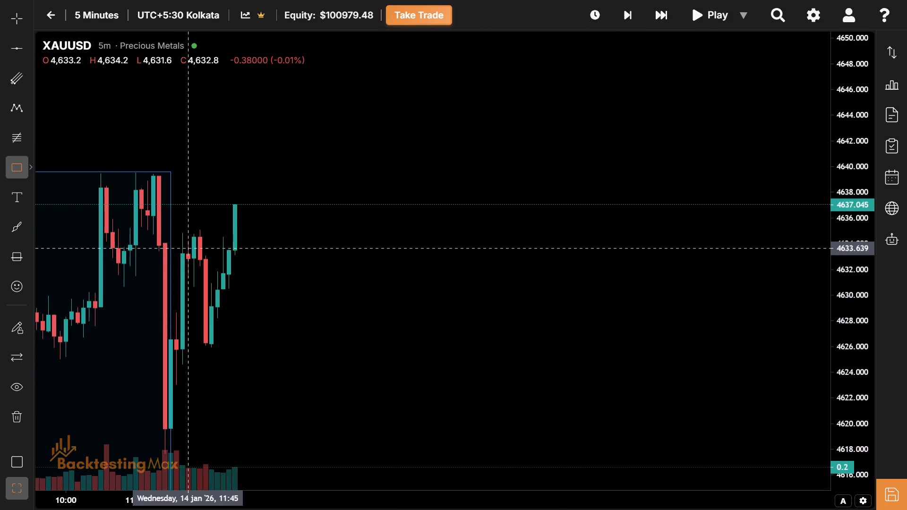
left_click(243, 249)
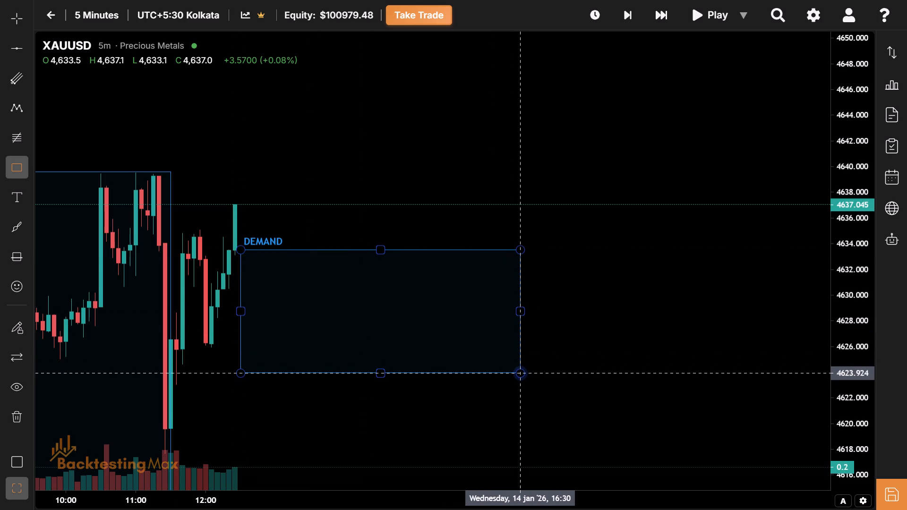
left_click(519, 373)
left_click(88, 99)
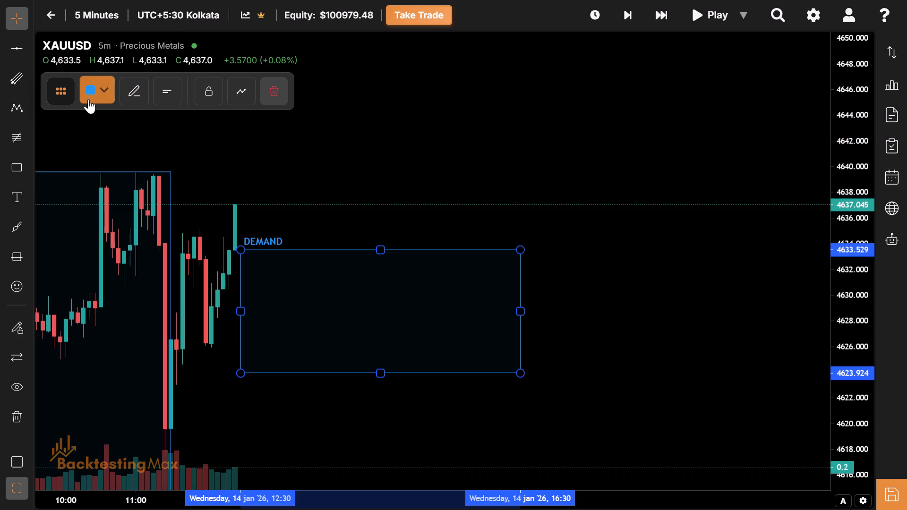
left_click(140, 341)
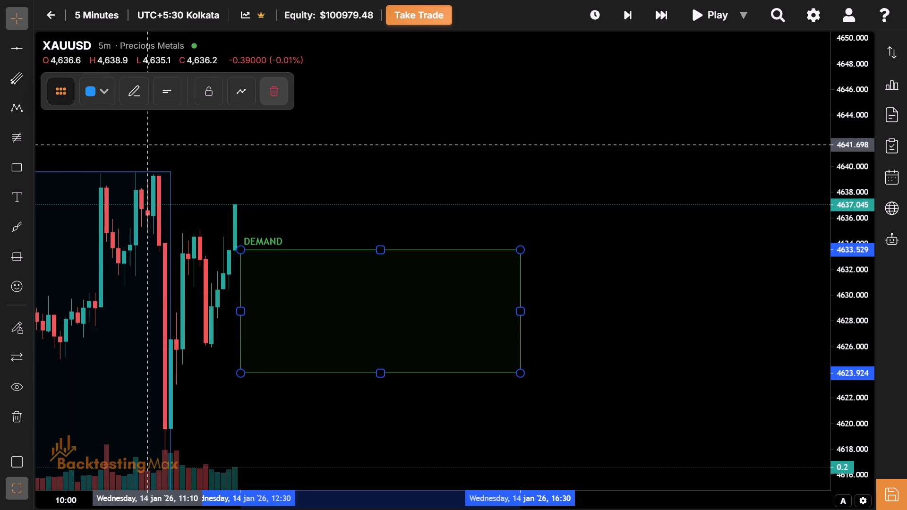
left_click_drag(344, 209, 333, 208)
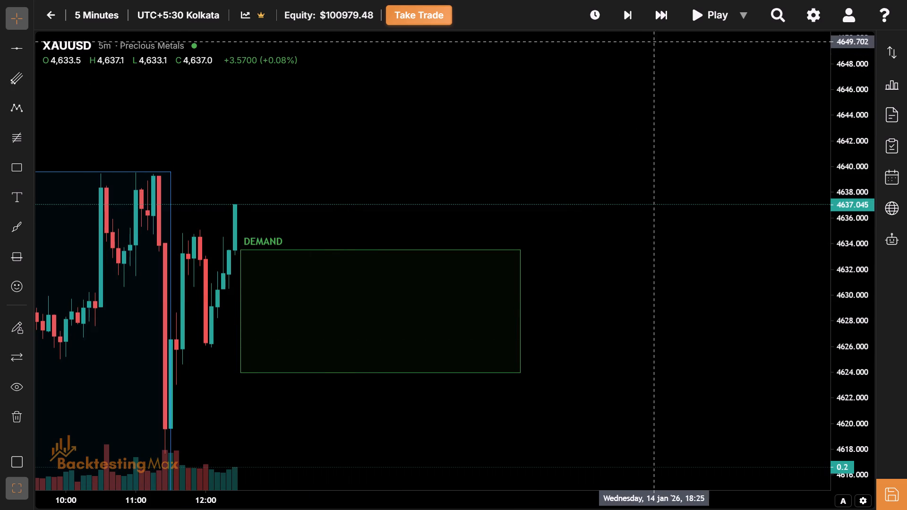
Advance the replay five bars to 12:50 and fit the green session box to about 4638.5 at the top and 4631.1 at the bottom.
left_click(660, 21)
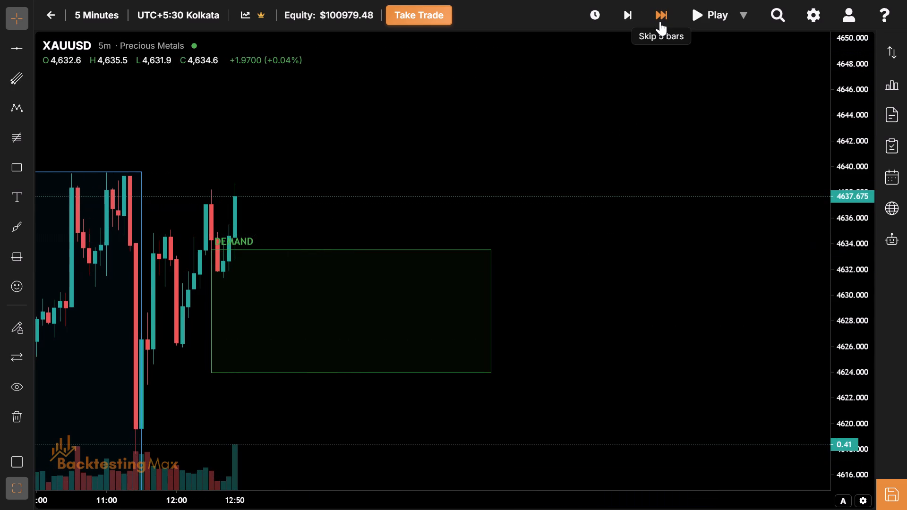
left_click_drag(412, 154, 467, 157)
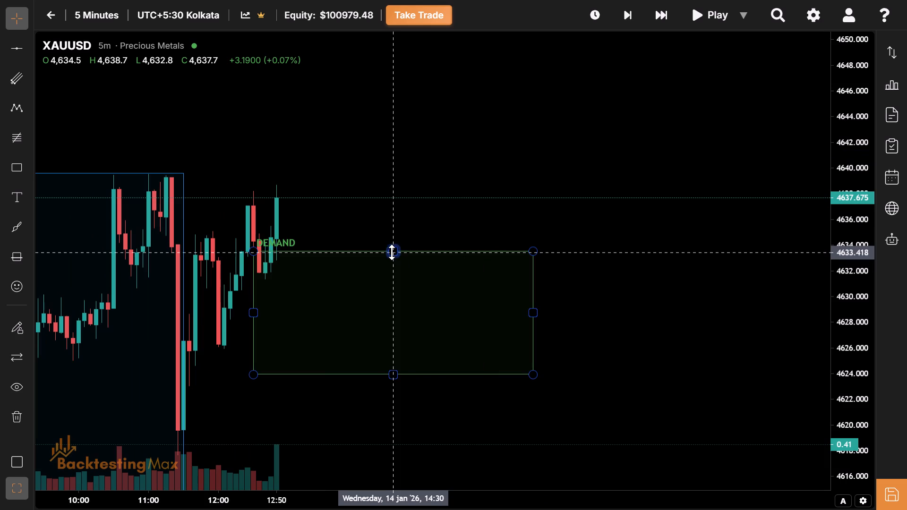
left_click_drag(389, 252, 380, 187)
left_click_drag(373, 252, 357, 201)
left_click_drag(359, 239, 347, 240)
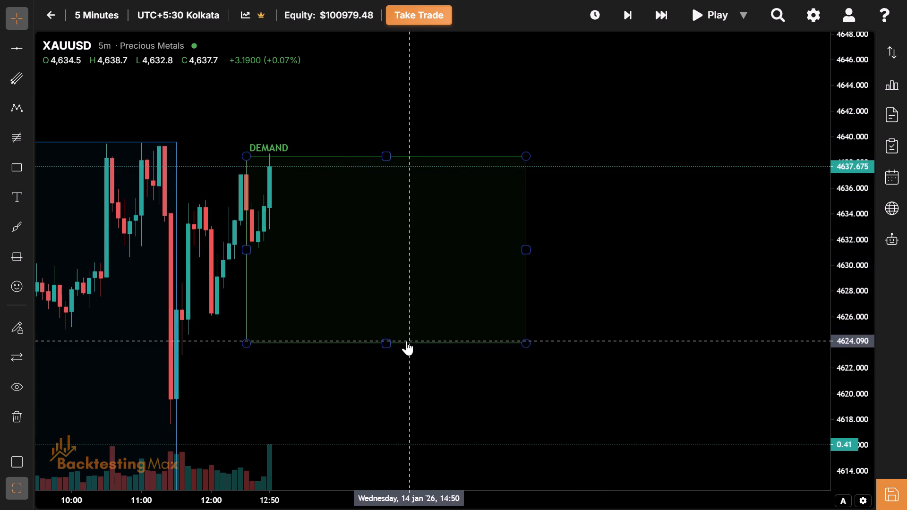
left_click_drag(388, 341, 396, 251)
left_click_drag(383, 223, 385, 256)
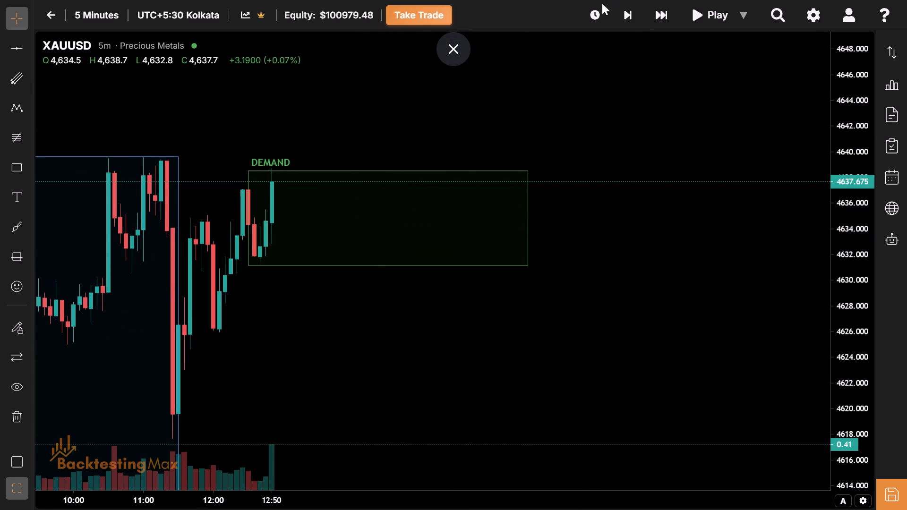
Advance the replay two bars to 13:00 on 14 January and compare the latest candles with the Asian session high.
left_click(621, 21)
left_click(621, 21)
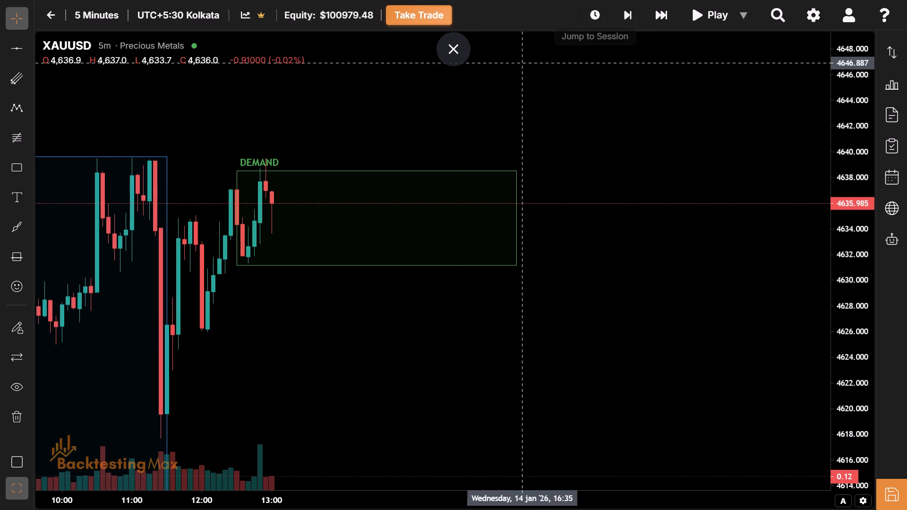
left_click(279, 199)
left_click_drag(221, 126, 554, 160)
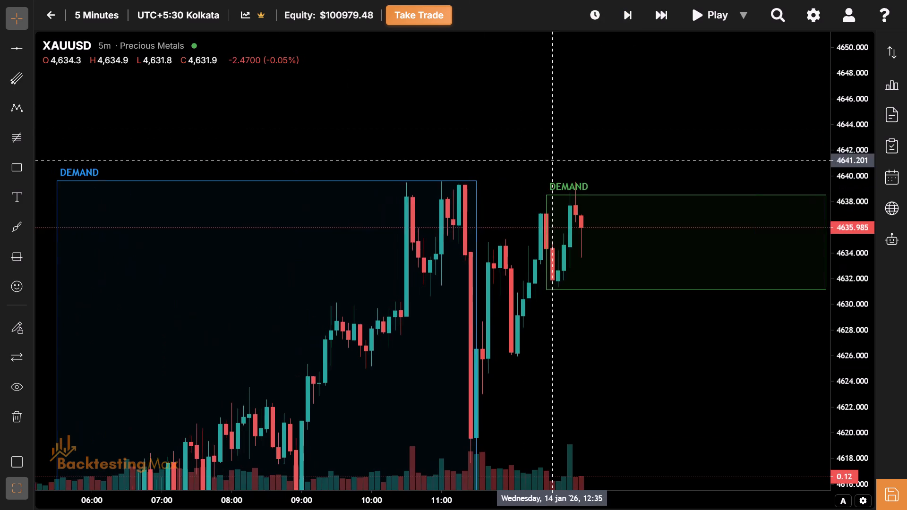
left_click_drag(554, 160, 556, 159)
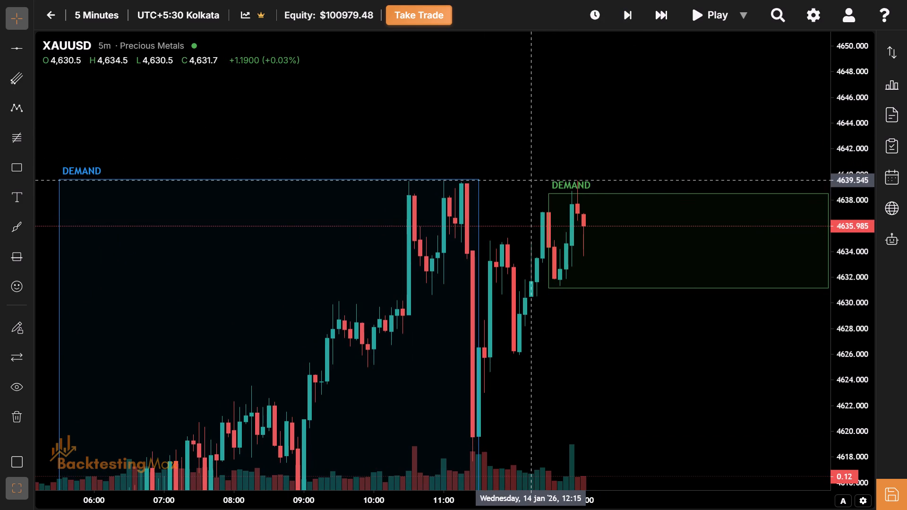
left_click_drag(531, 180, 294, 178)
left_click_drag(504, 169, 419, 185)
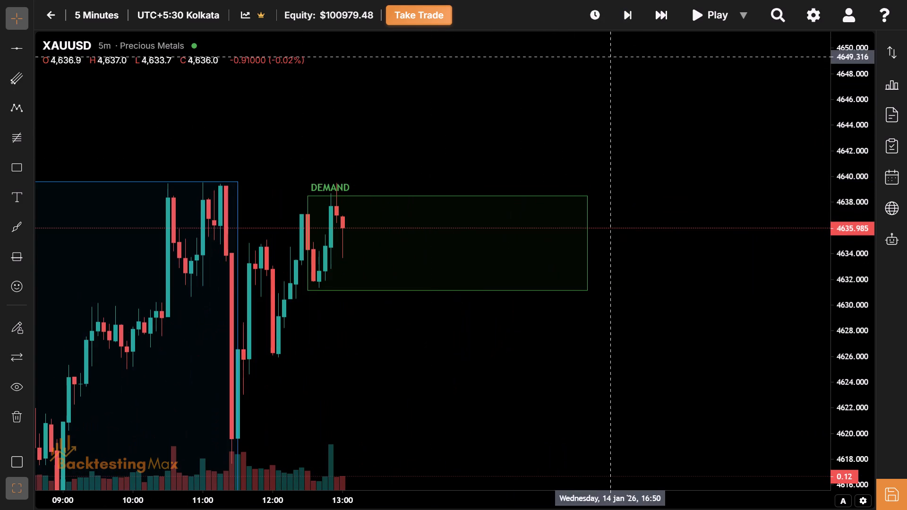
Advance the replay bar by bar to 16:10 on 14 January, near the end of the green session box.
left_click(638, 15)
left_click(638, 15)
left_click(638, 15)
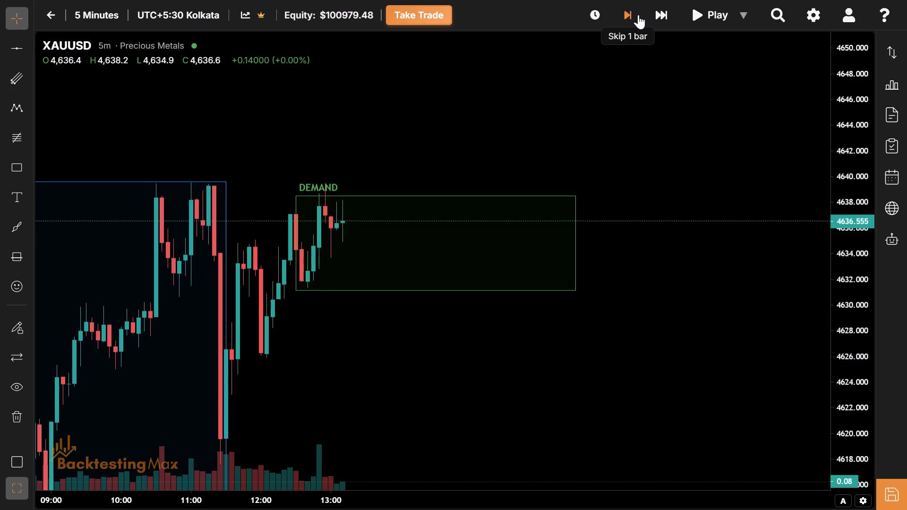
left_click(638, 15)
left_click(638, 15)
triple_click(638, 15)
triple_click(638, 15)
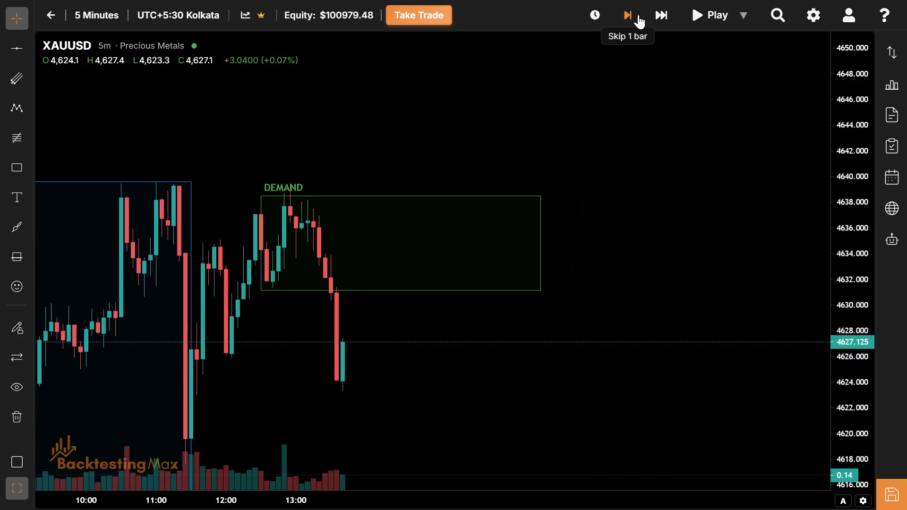
triple_click(638, 15)
triple_click(638, 15)
left_click(638, 15)
triple_click(638, 15)
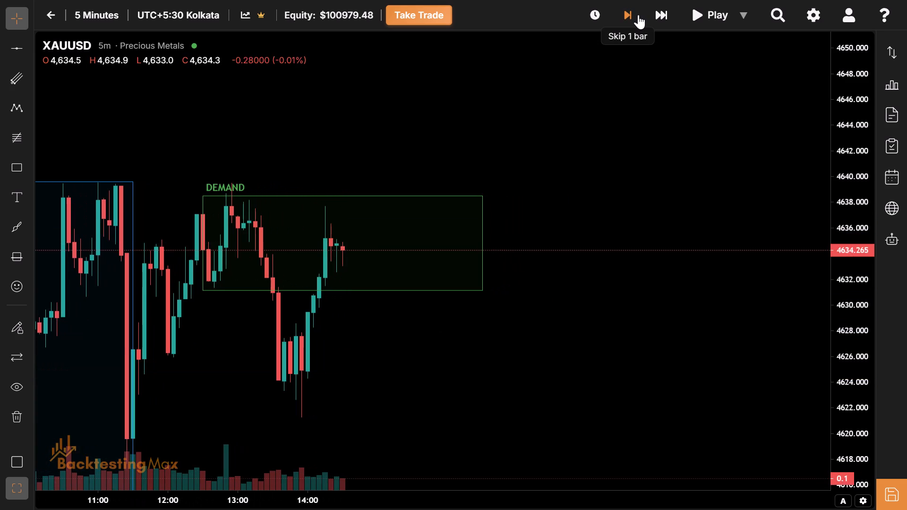
left_click(638, 15)
left_click(638, 15)
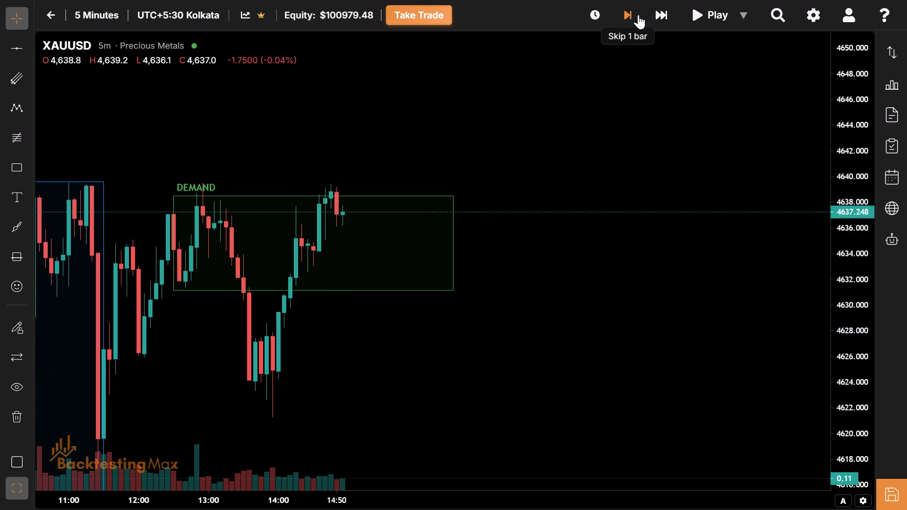
left_click(638, 15)
left_click(638, 15)
triple_click(638, 15)
triple_click(638, 15)
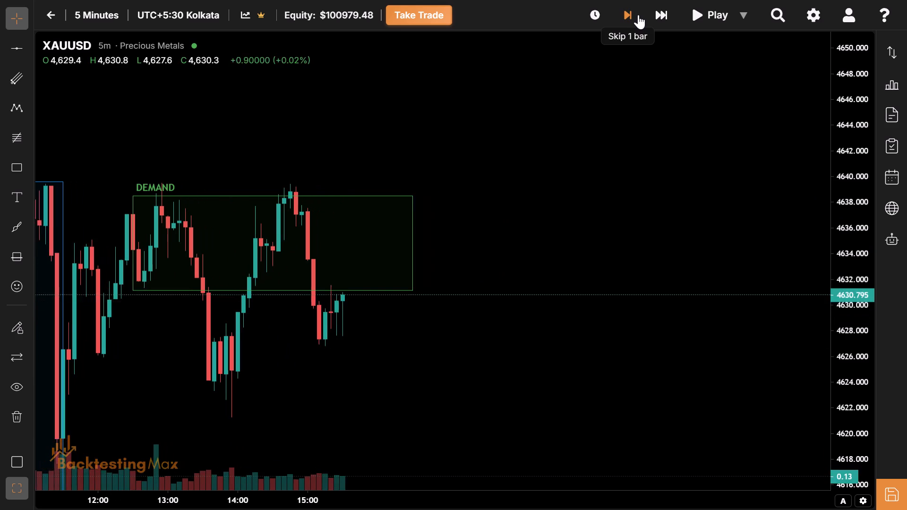
triple_click(638, 15)
triple_click(638, 15)
left_click(638, 15)
Extend the green session box to the session's full range, from a low of about 4621.1 to a high of about 4639.6.
left_click_drag(638, 15, 400, 374)
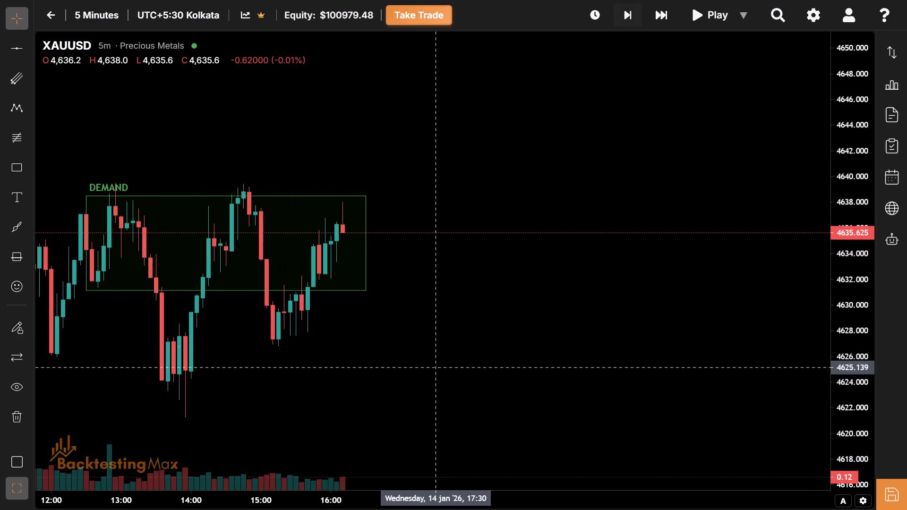
left_click_drag(400, 374, 297, 392)
left_click_drag(281, 361, 368, 282)
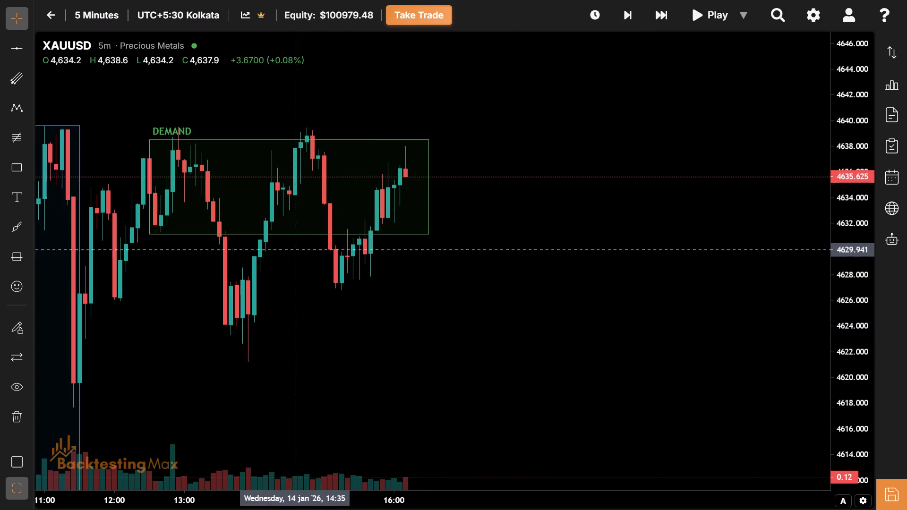
left_click_drag(293, 233, 463, 350)
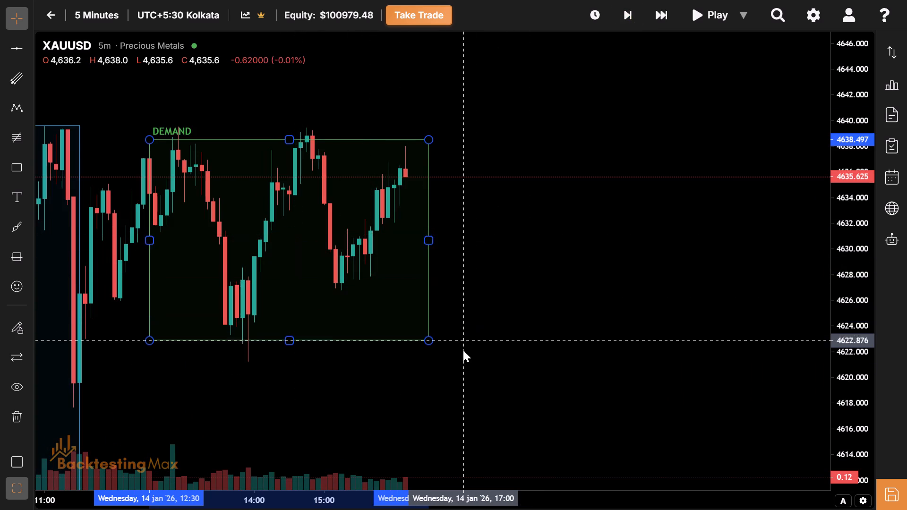
left_click_drag(463, 350, 462, 363)
left_click_drag(513, 215, 537, 346)
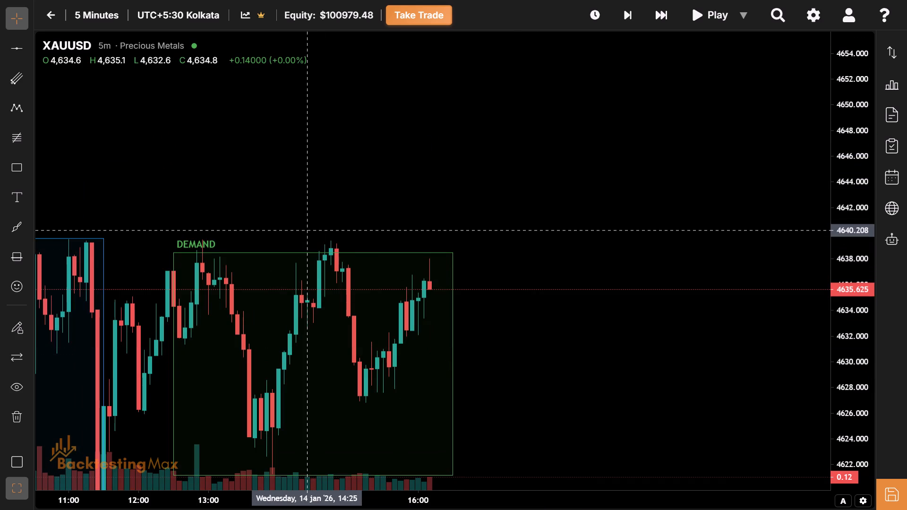
left_click_drag(314, 255, 310, 238)
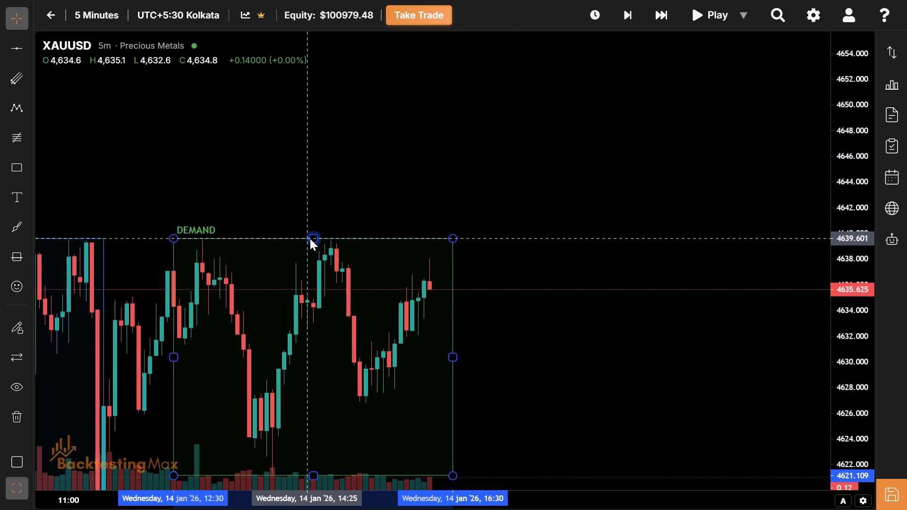
left_click_drag(310, 238, 310, 237)
left_click_drag(322, 329, 299, 243)
left_click(301, 170)
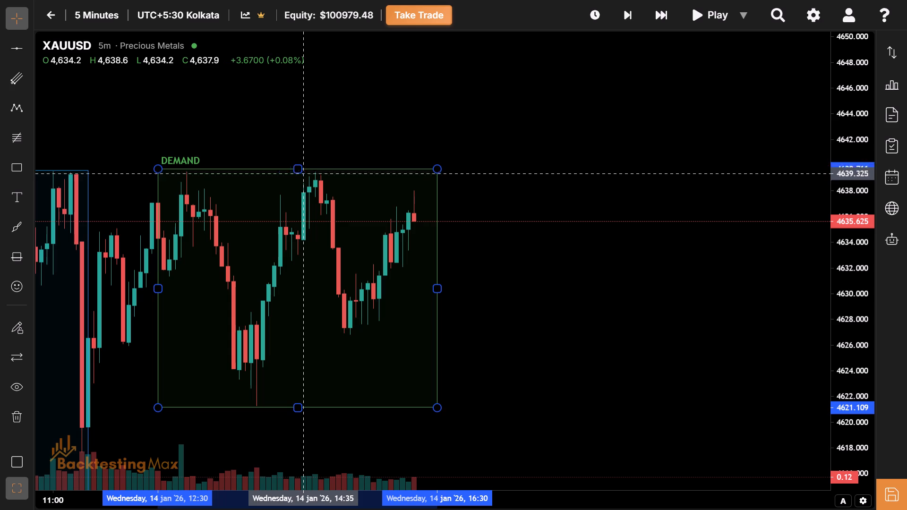
double_click(309, 249)
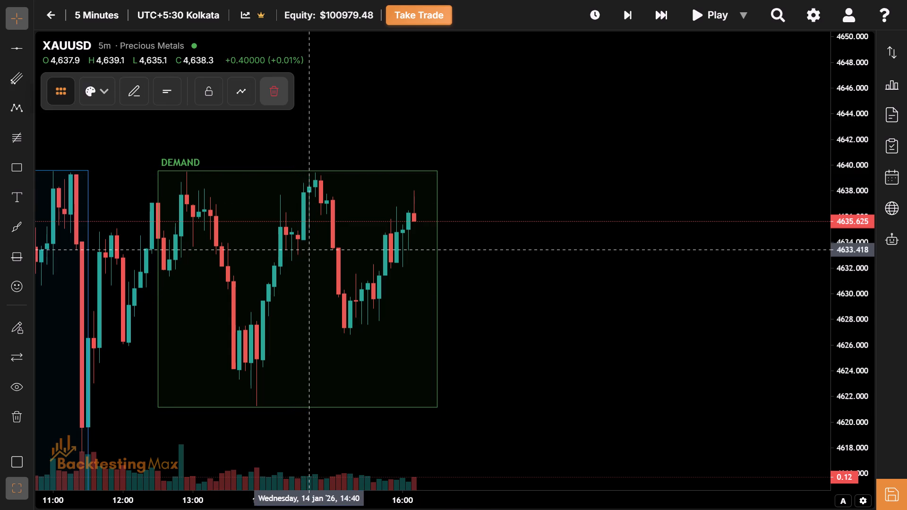
Advance the replay bar by bar to 16:35 on 14 January, just past the end of the green session box.
left_click(618, 22)
left_click(618, 22)
left_click(618, 22)
left_click(618, 22)
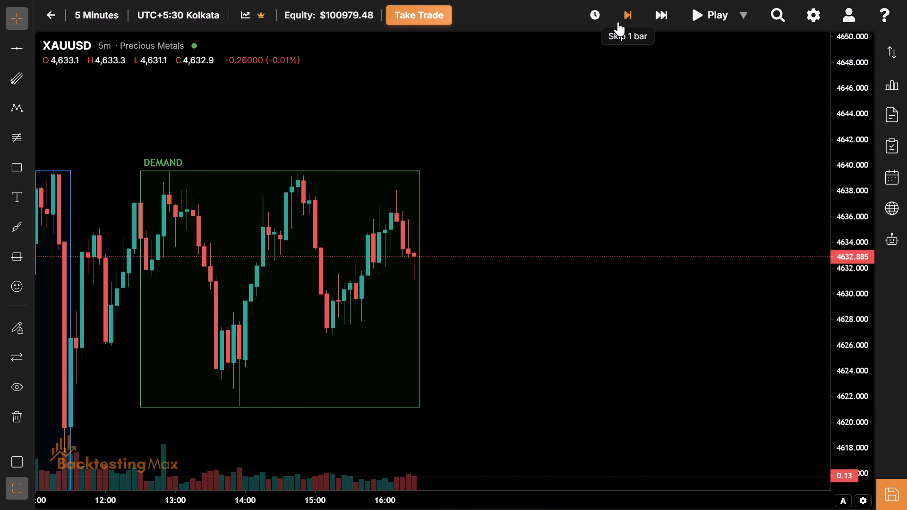
left_click(618, 22)
Examine the 14 January price action against the Asian session box, its lower edge, and the green demand zone near 4576–4580.
left_click_drag(284, 298, 498, 249)
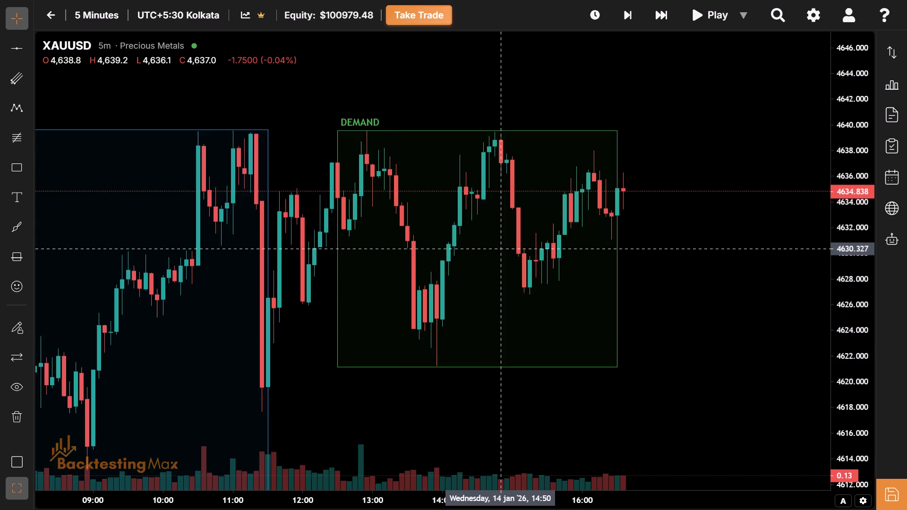
left_click_drag(400, 339, 646, 137)
left_click_drag(322, 347, 305, 367)
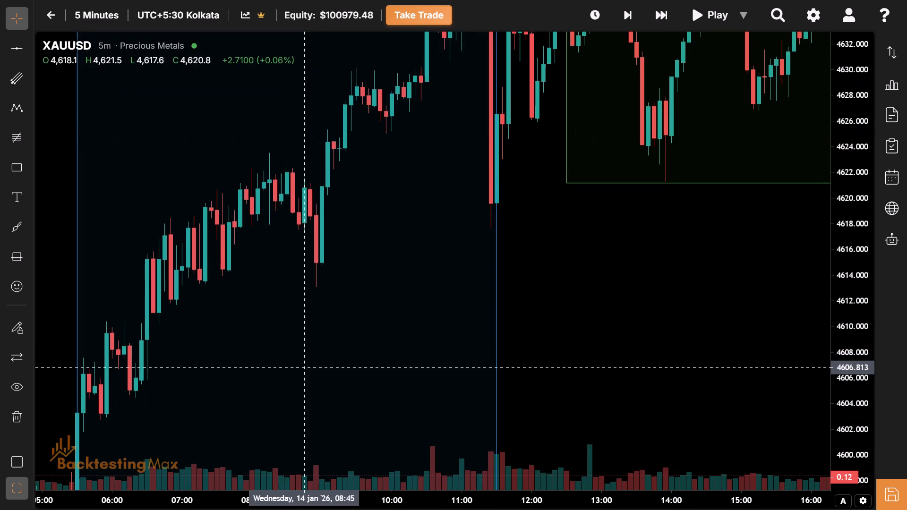
left_click_drag(377, 322, 251, 320)
left_click_drag(635, 372, 531, 357)
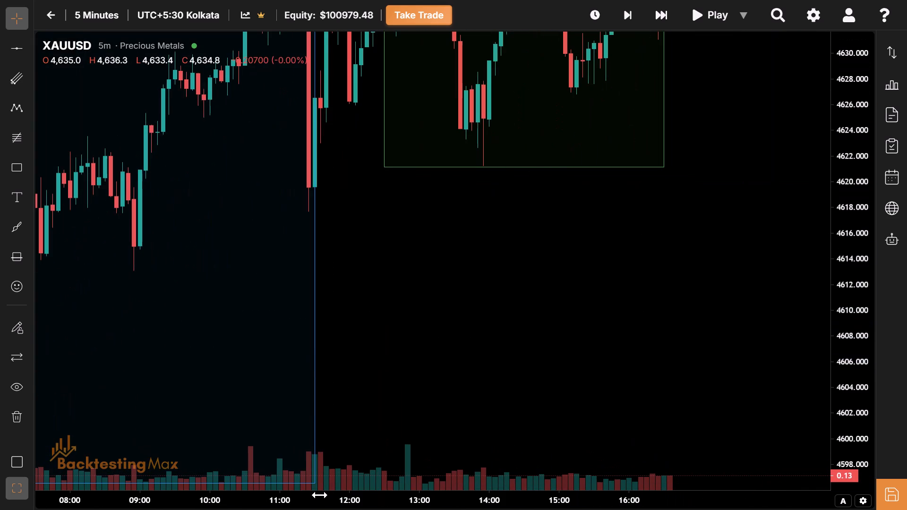
left_click_drag(316, 499, 569, 508)
left_click_drag(400, 349, 359, 406)
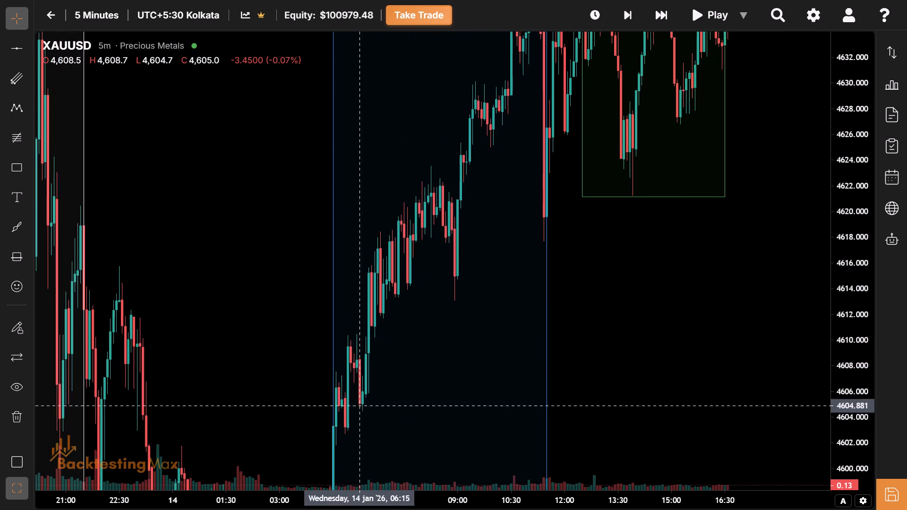
left_click_drag(690, 297, 480, 385)
left_click_drag(480, 385, 532, 355)
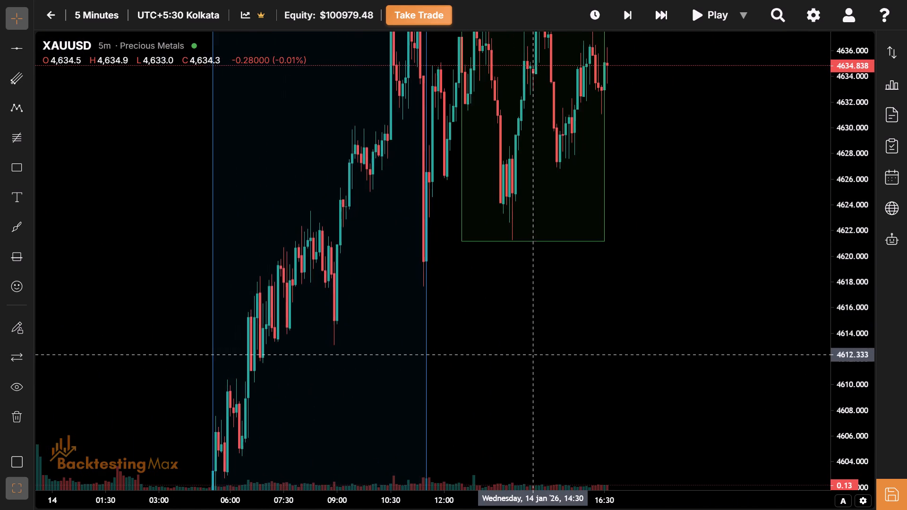
left_click_drag(517, 372, 509, 441)
left_click_drag(518, 418, 675, 77)
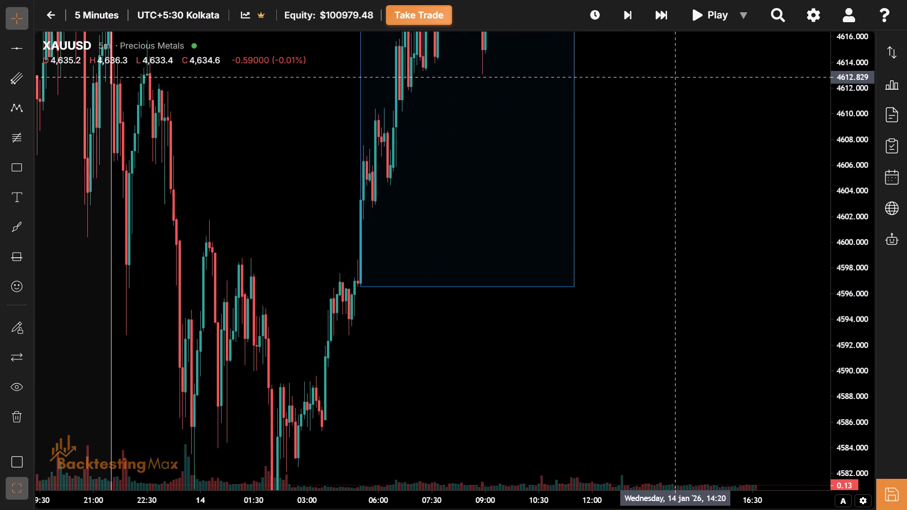
left_click_drag(532, 385, 632, 113)
left_click_drag(535, 225, 503, 306)
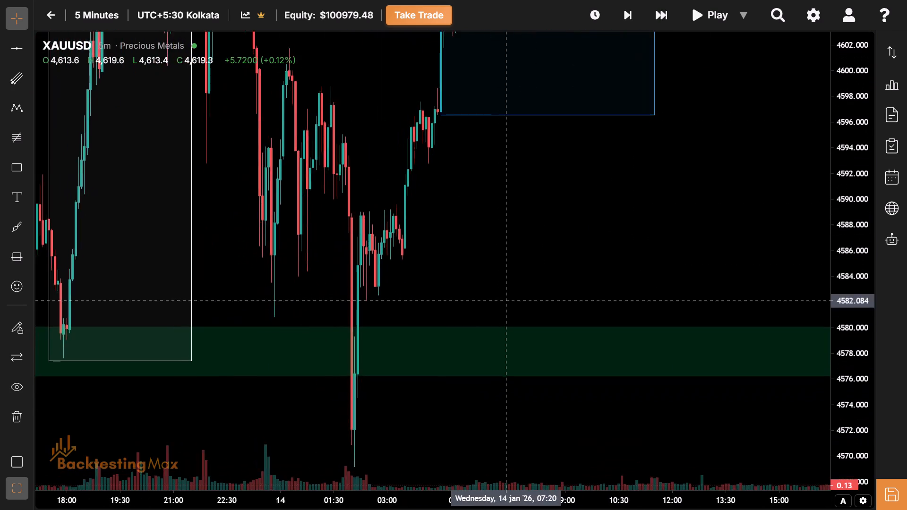
left_click_drag(503, 306, 365, 463)
left_click_drag(691, 72, 546, 339)
left_click_drag(662, 134, 548, 379)
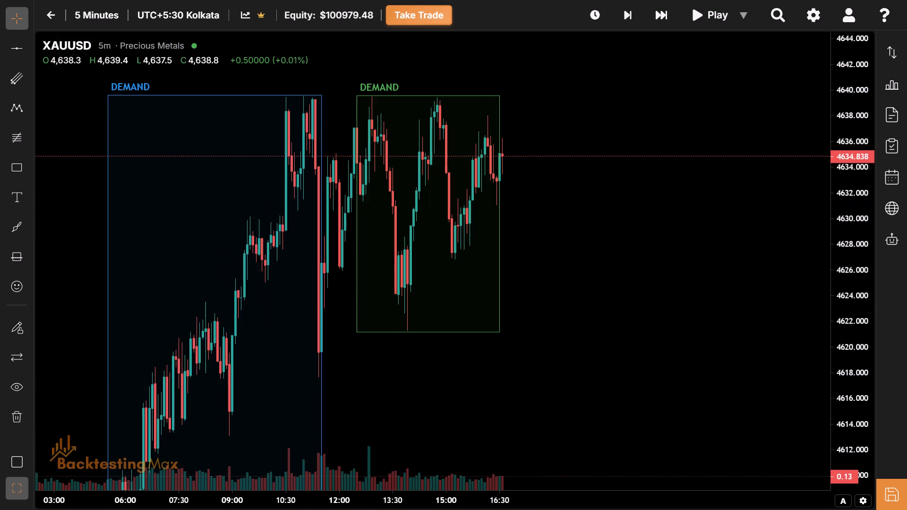
Examine the green session box's high and low against the latest candles up to 16:35 on 14 January.
left_click_drag(523, 501, 320, 509)
left_click_drag(478, 342, 599, 391)
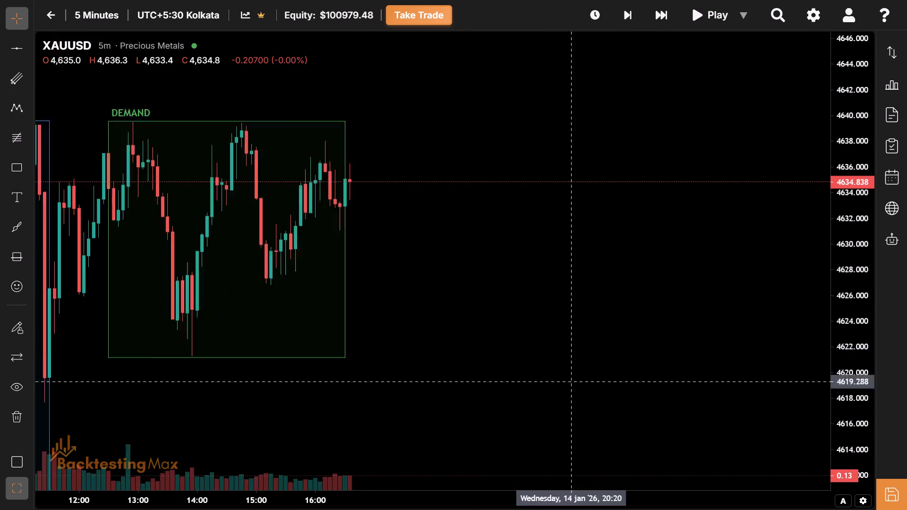
left_click_drag(599, 391, 607, 392)
left_click_drag(837, 450, 837, 380)
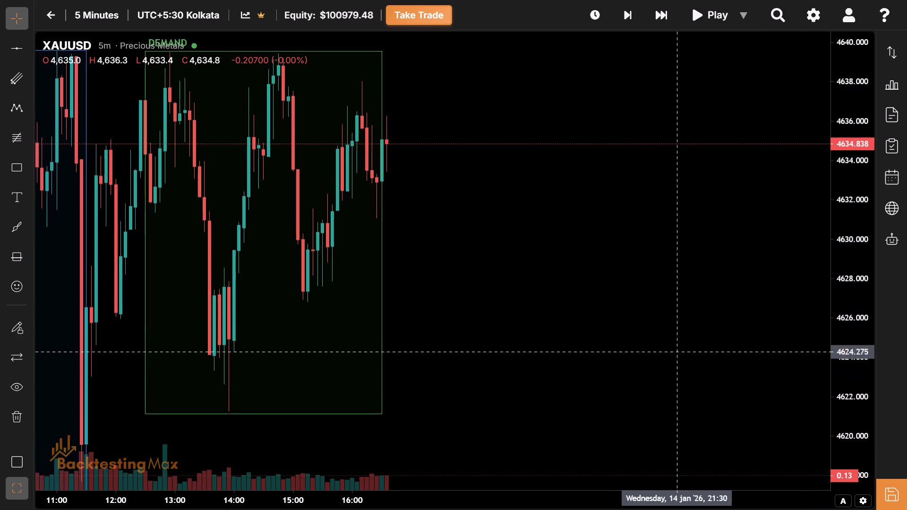
left_click_drag(582, 305, 588, 351)
left_click_drag(371, 502, 347, 501)
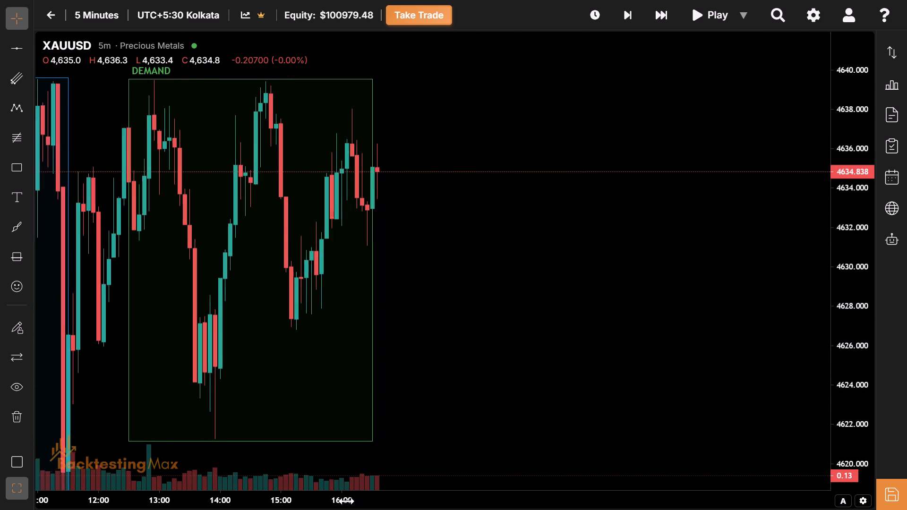
left_click_drag(347, 501, 316, 500)
left_click_drag(856, 96, 850, 144)
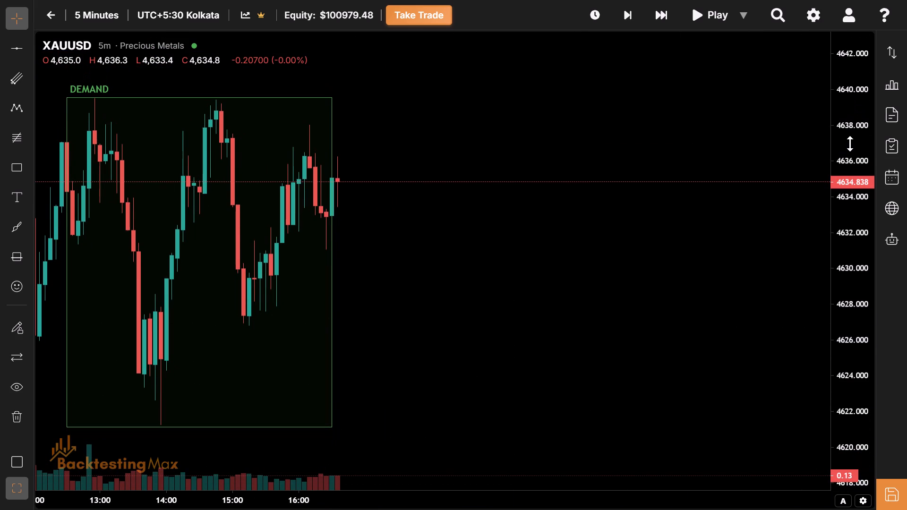
left_click_drag(570, 266, 541, 324)
left_click_drag(424, 326, 400, 348)
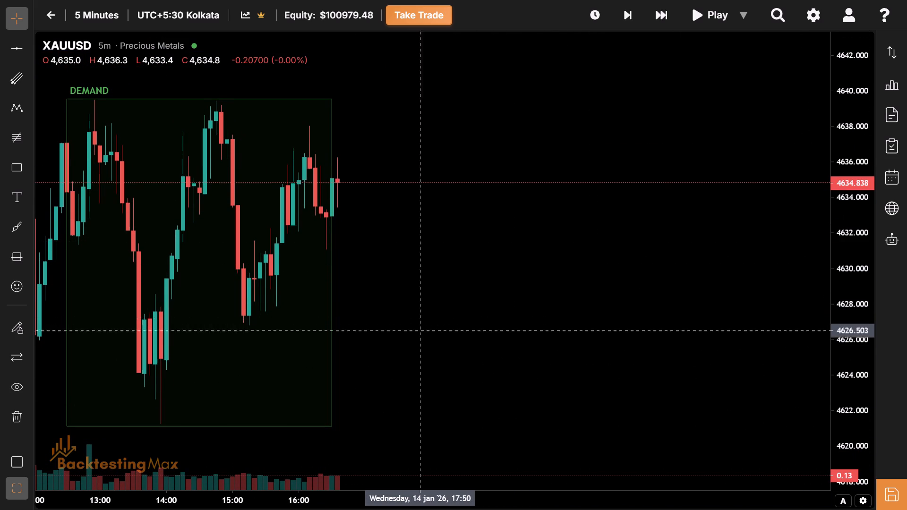
left_click_drag(400, 348, 396, 350)
left_click_drag(507, 312, 372, 302)
left_click_drag(507, 310, 442, 311)
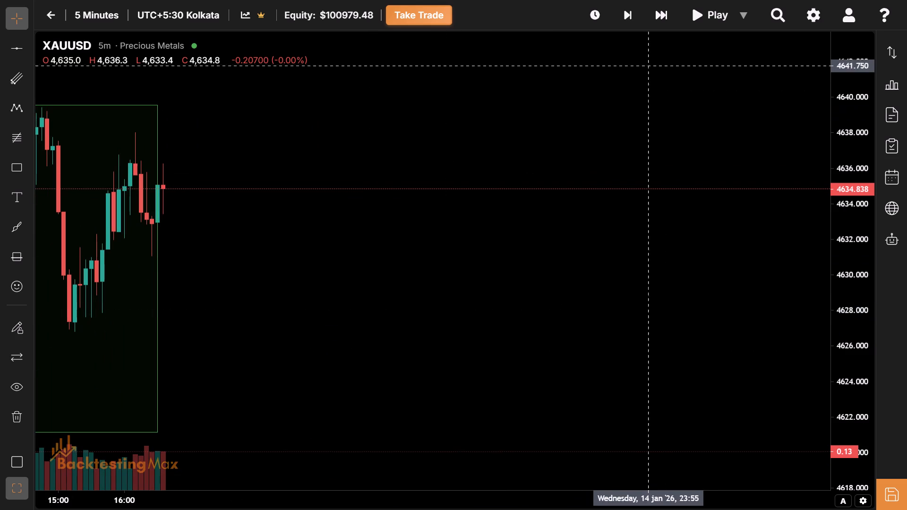
Advance the replay bar by bar from 16:35 to 17:15 on 14 January.
left_click(624, 19)
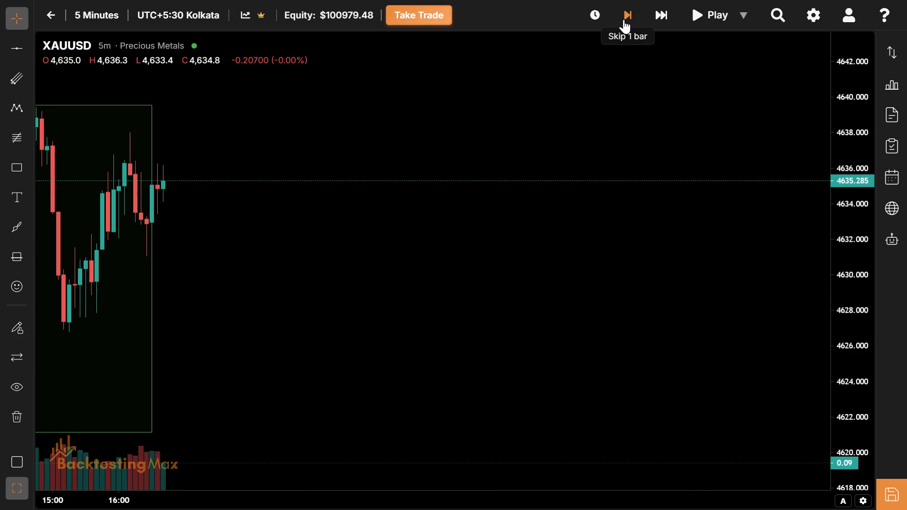
left_click(624, 19)
left_click(624, 19)
left_click_drag(367, 205, 386, 217)
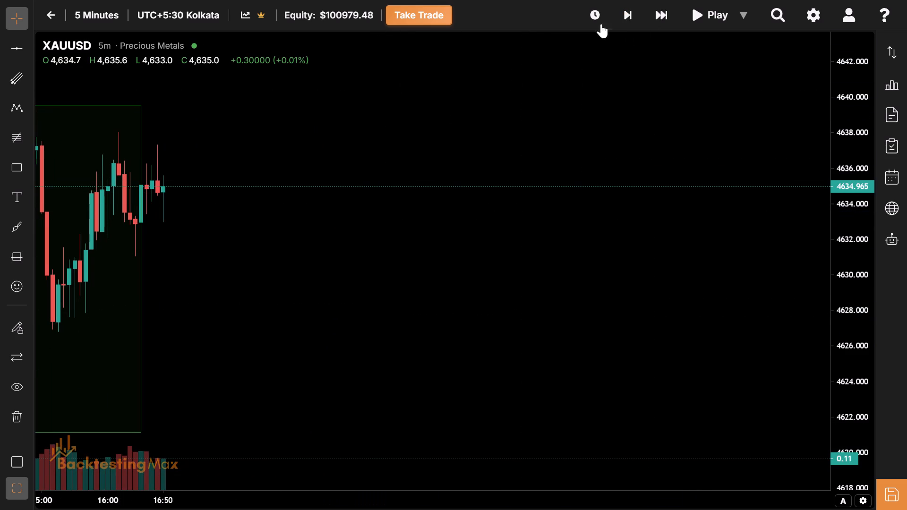
left_click(632, 10)
left_click(632, 10)
left_click(632, 10)
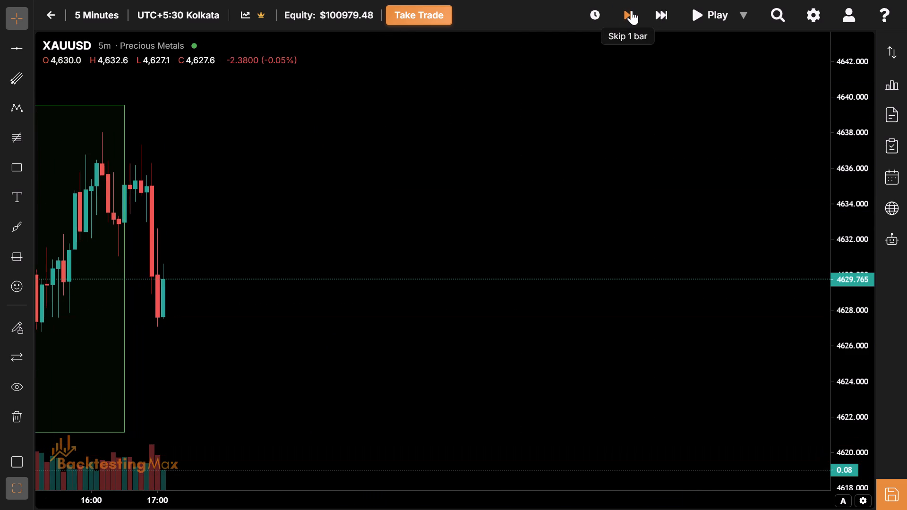
left_click(632, 10)
left_click(632, 10)
left_click_drag(157, 405, 265, 340)
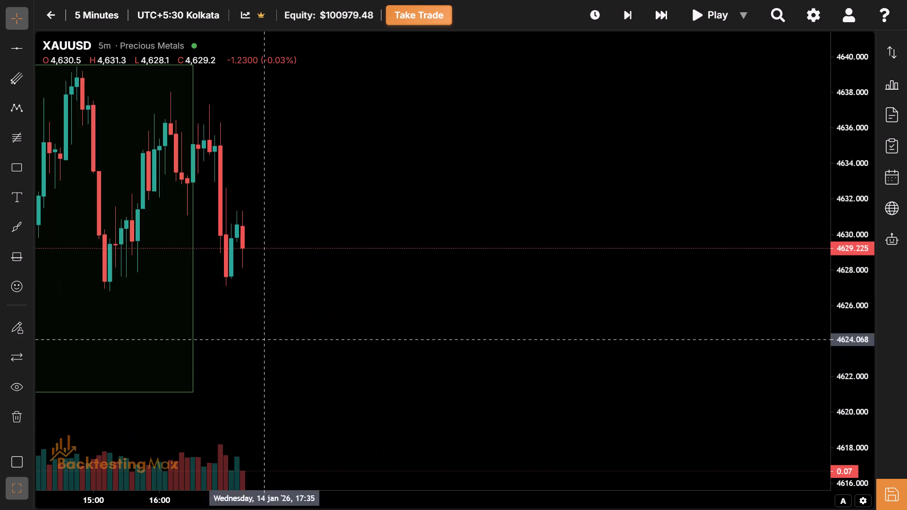
Advance the replay four more bars to 17:35 on 14 January and compare the latest candles with the green session box.
left_click(624, 18)
left_click(624, 18)
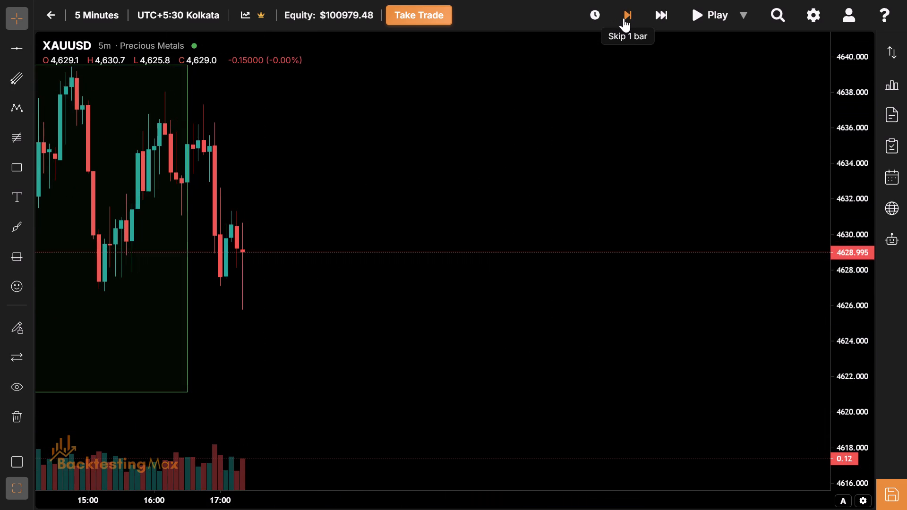
left_click(624, 18)
left_click(624, 18)
left_click_drag(395, 215, 394, 269)
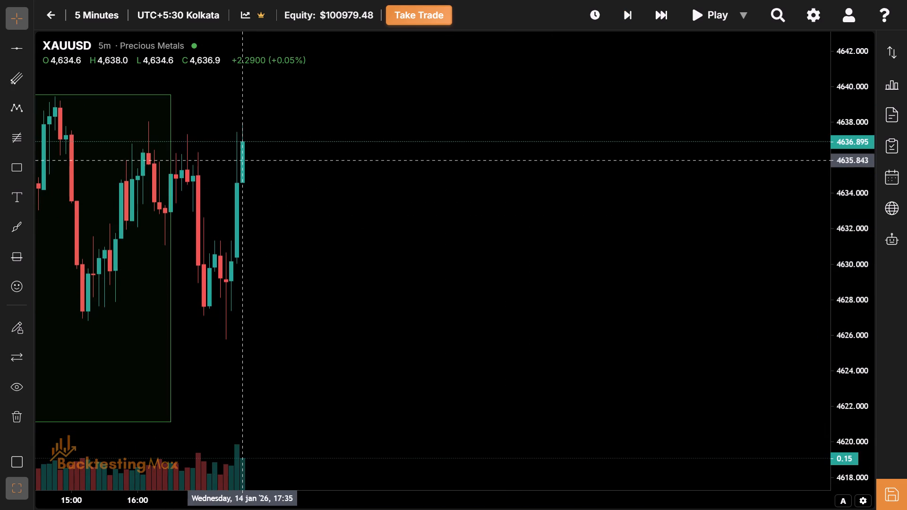
left_click_drag(243, 160, 120, 241)
Exit the full-screen view of the replay chart.
left_click(6, 167)
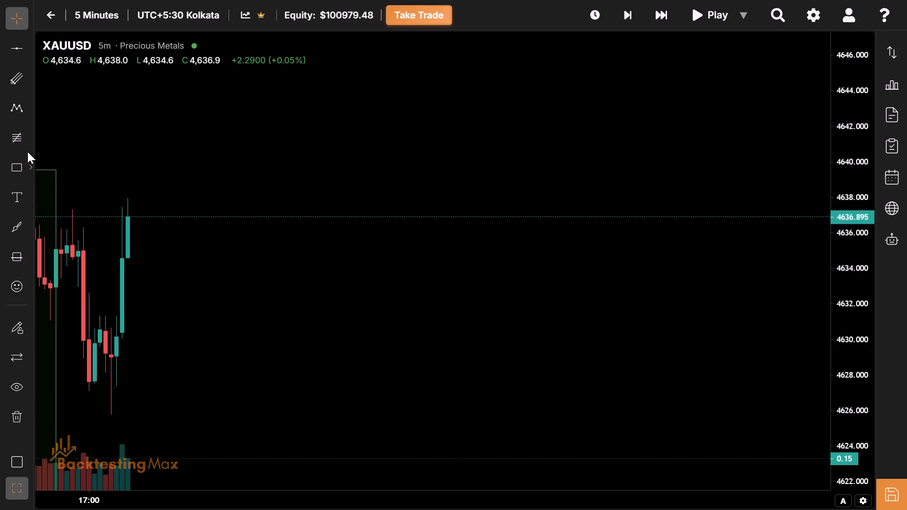
key("Escape")
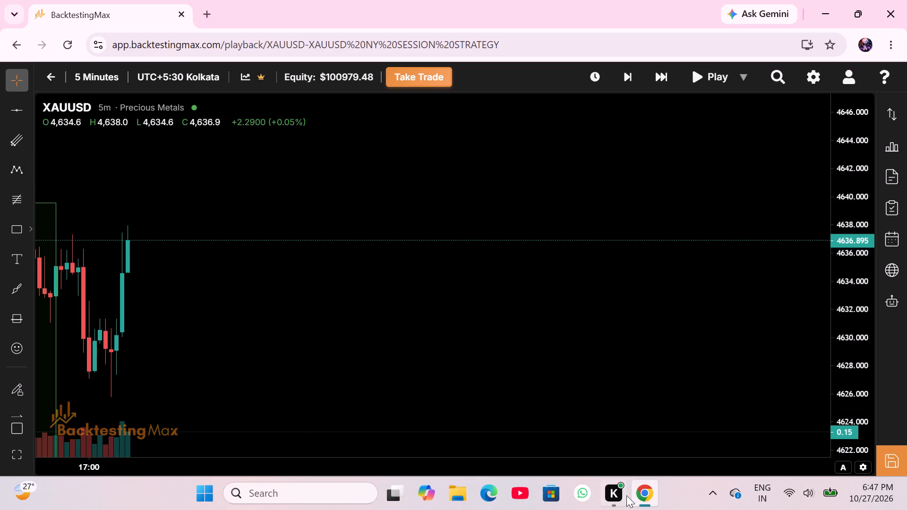
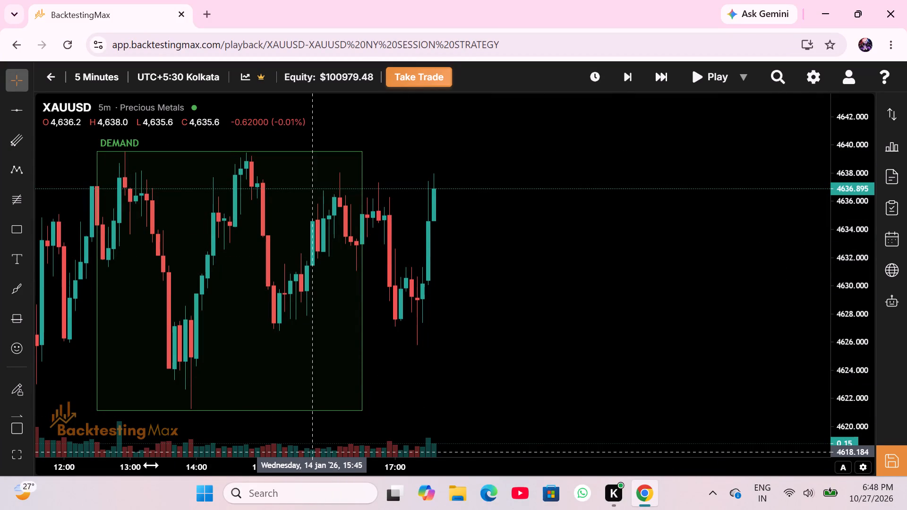
Switch the replay chart to full-screen view.
left_click(12, 465)
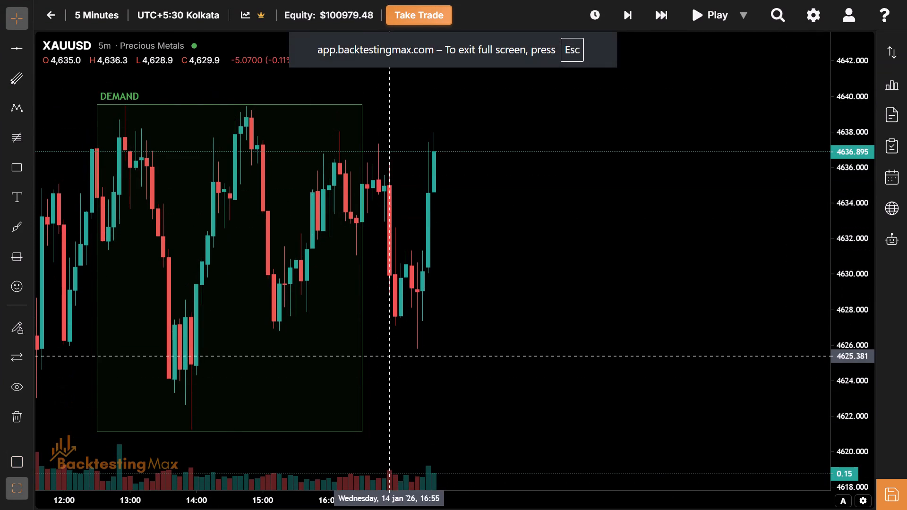
Jump the replay forward from 17:35 to 18:00 on 14 January.
left_click_drag(390, 356, 492, 355)
left_click_drag(271, 353, 236, 340)
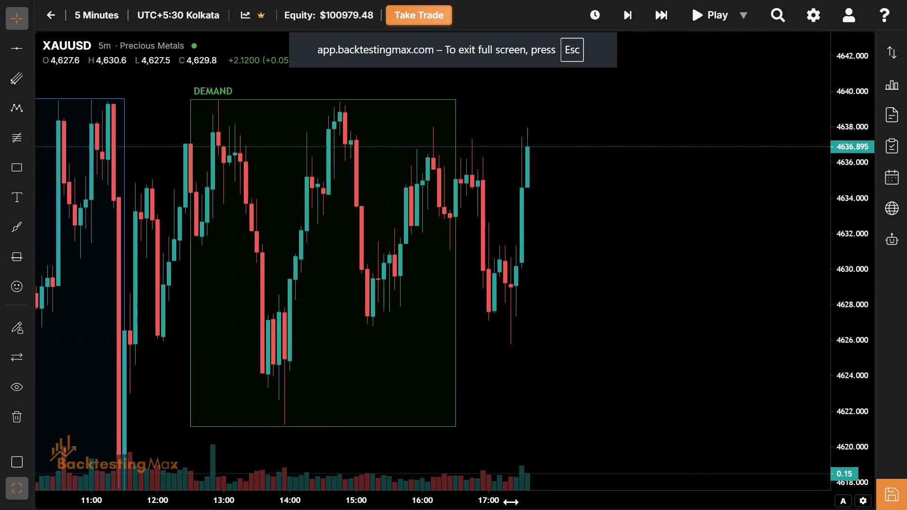
left_click_drag(511, 504, 444, 504)
left_click_drag(566, 228, 345, 278)
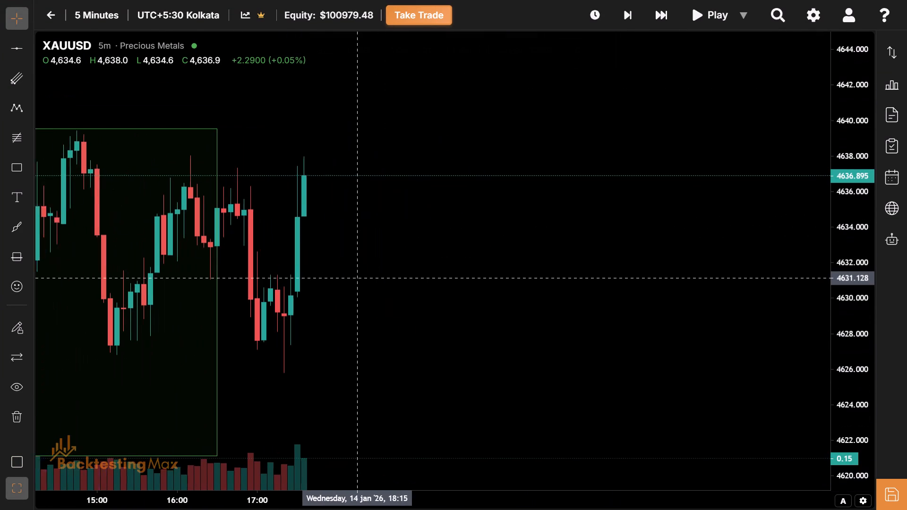
left_click_drag(345, 278, 328, 278)
left_click(396, 204)
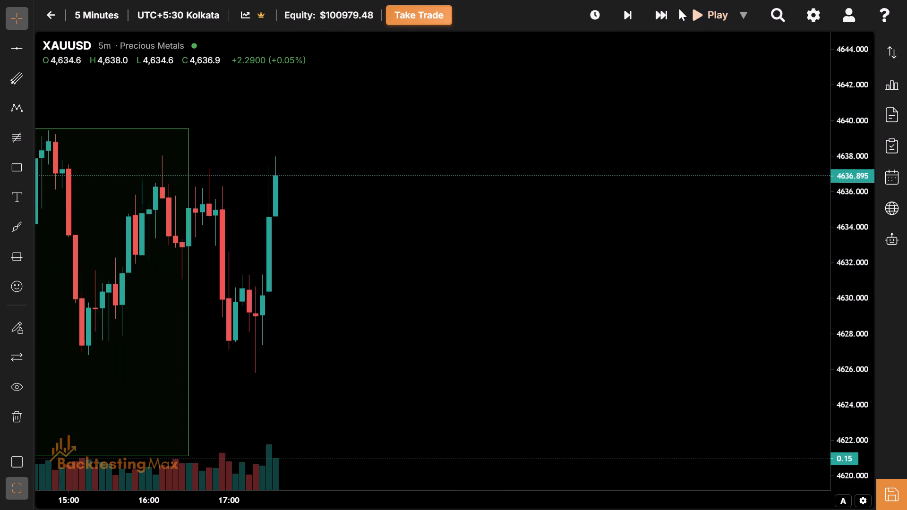
left_click(658, 24)
left_click_drag(447, 170, 400, 214)
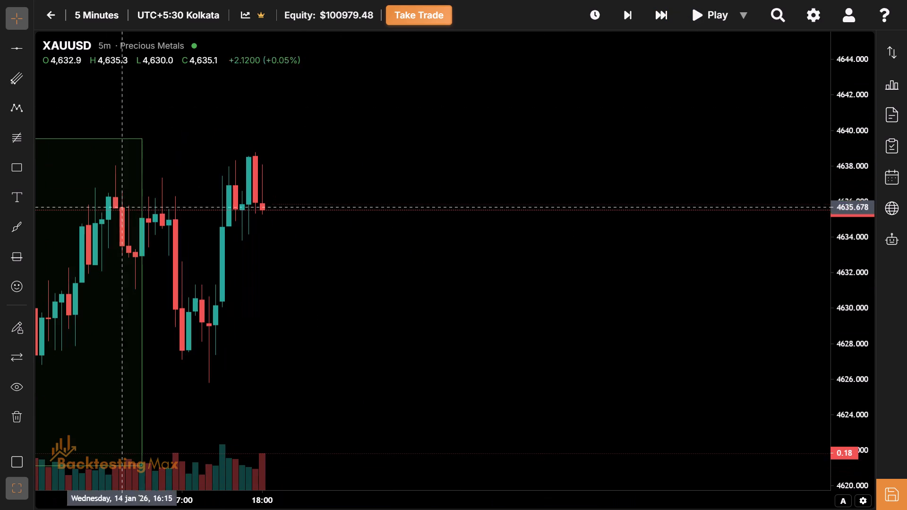
Draw a NY Session template rectangle from 17:30 to 21:30 on 14 January, spanning about 4638.75 down to 4627.9.
left_click(18, 171)
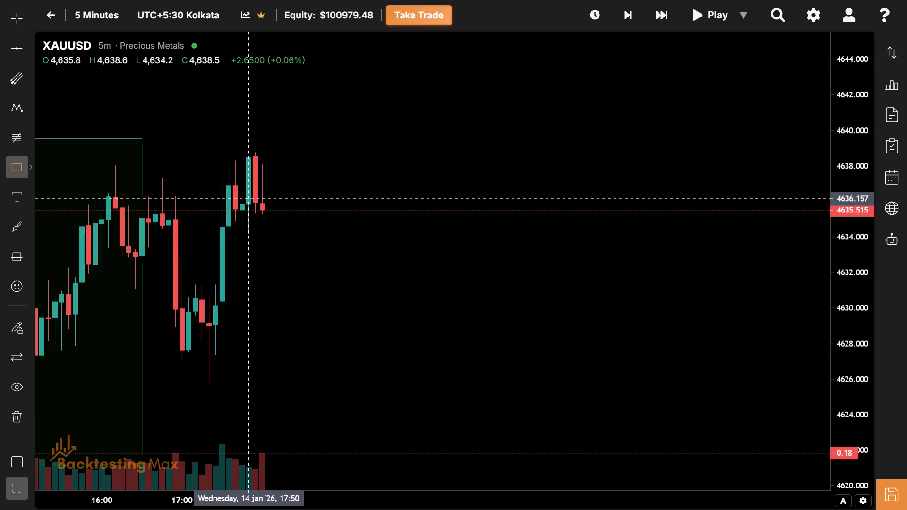
left_click(222, 178)
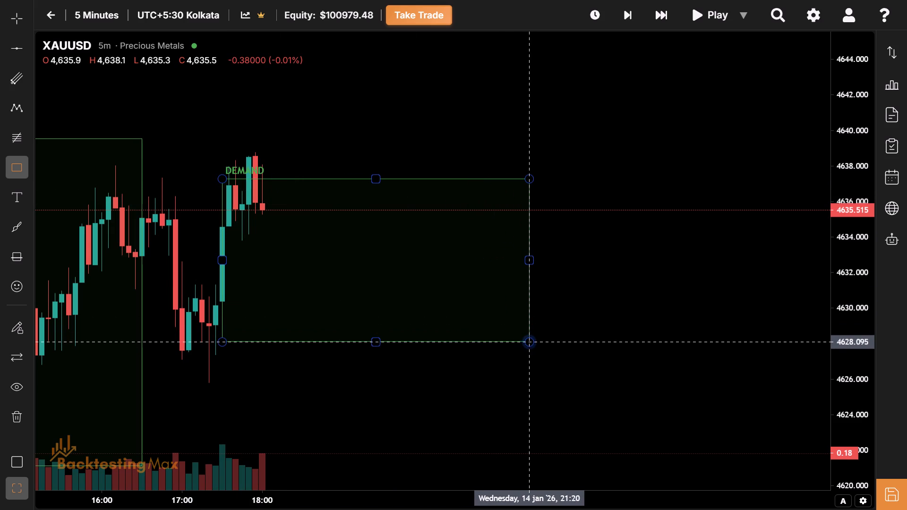
left_click(540, 345)
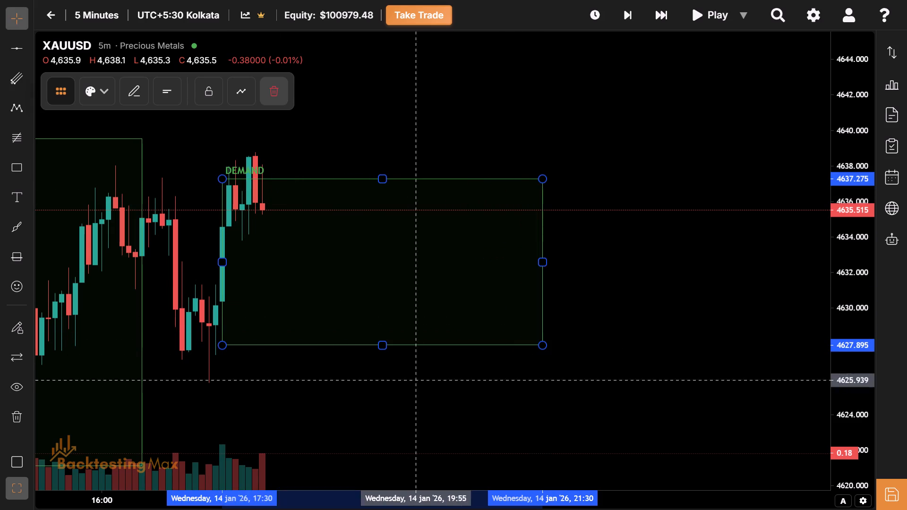
left_click(109, 85)
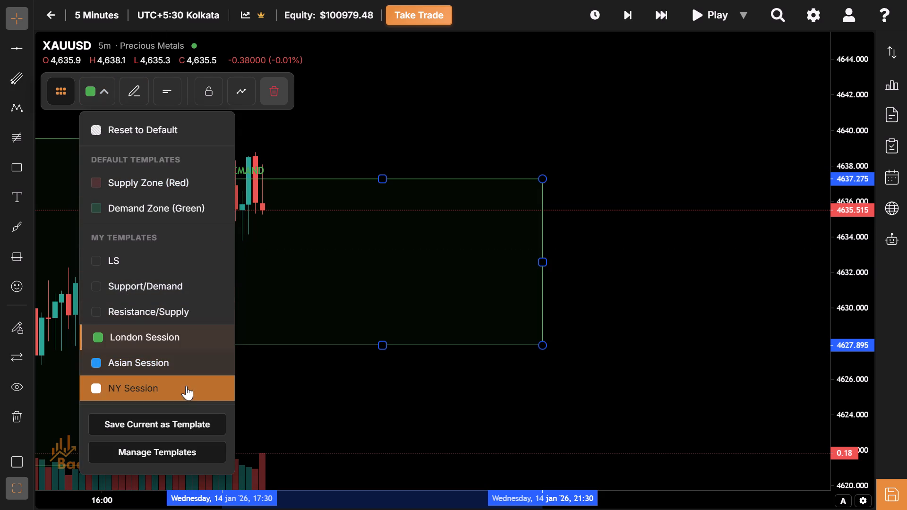
left_click(186, 382)
left_click_drag(347, 262, 329, 309)
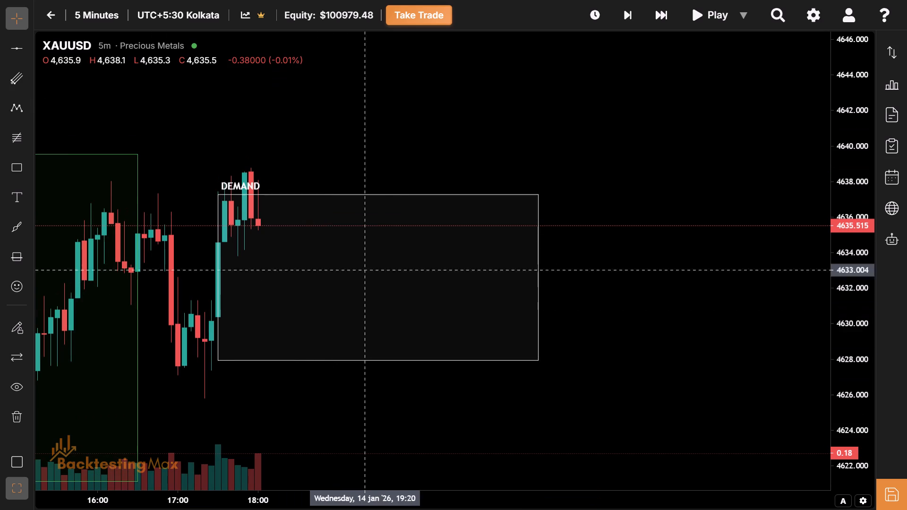
left_click_drag(383, 195, 380, 168)
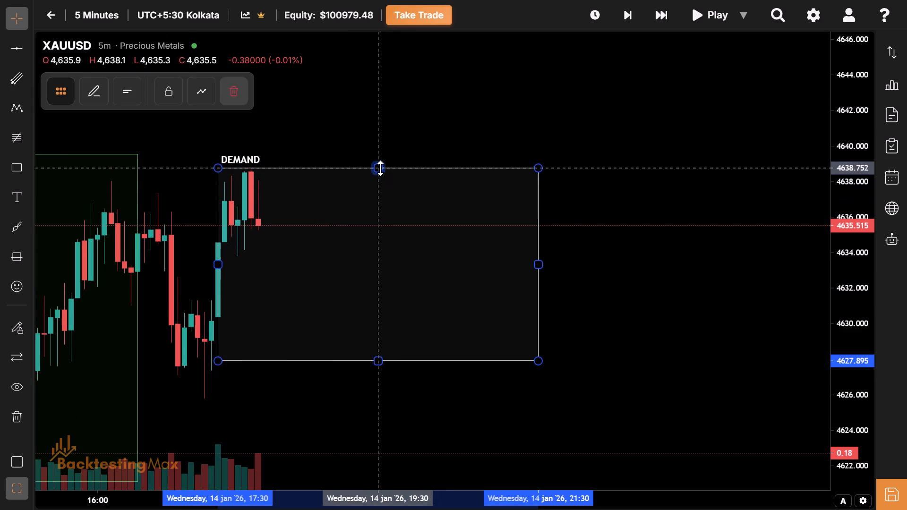
Examine the new white session box against the earlier blue and green session boxes on 14 January.
left_click_drag(361, 232, 668, 126)
left_click_drag(529, 395, 778, 311)
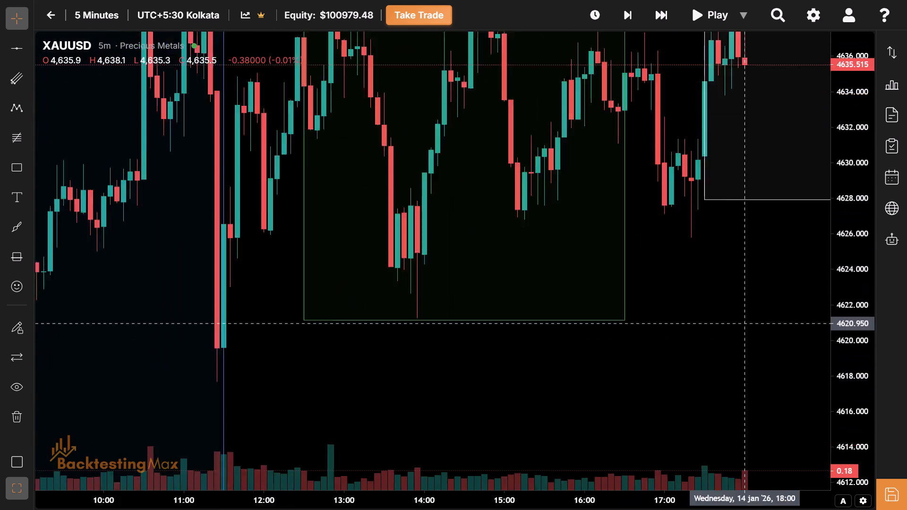
left_click_drag(778, 311, 563, 377)
left_click_drag(342, 501, 500, 509)
left_click_drag(629, 343, 399, 498)
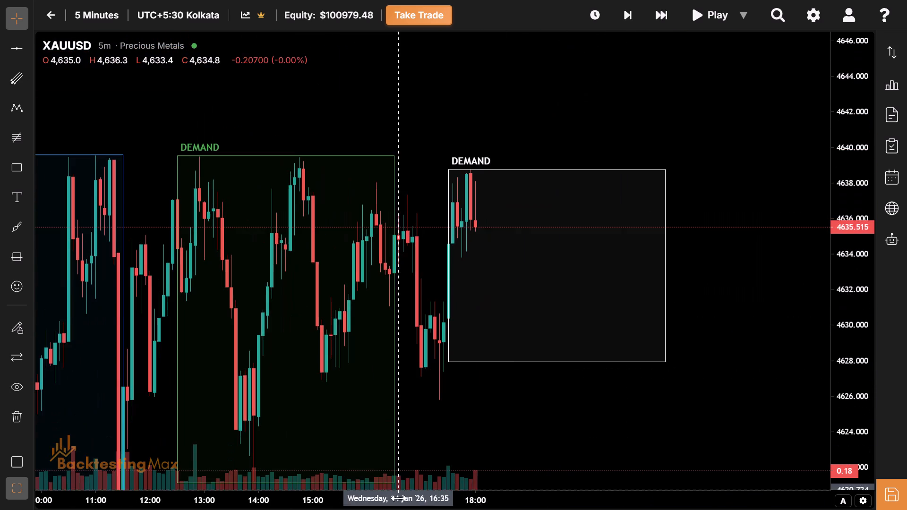
left_click_drag(520, 283, 428, 284)
left_click_drag(462, 505, 325, 501)
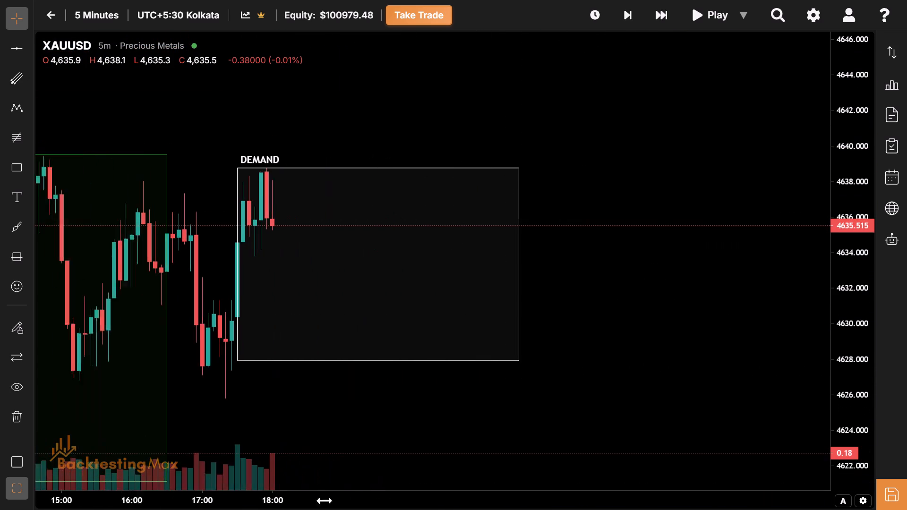
left_click_drag(325, 501, 307, 499)
left_click_drag(276, 336, 369, 319)
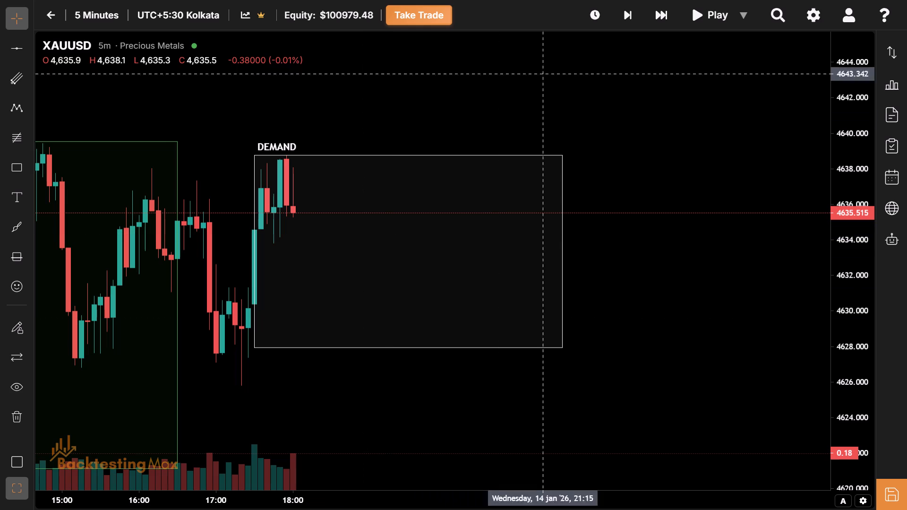
Advance the replay two bars to 18:10 on 14 January.
left_click(636, 16)
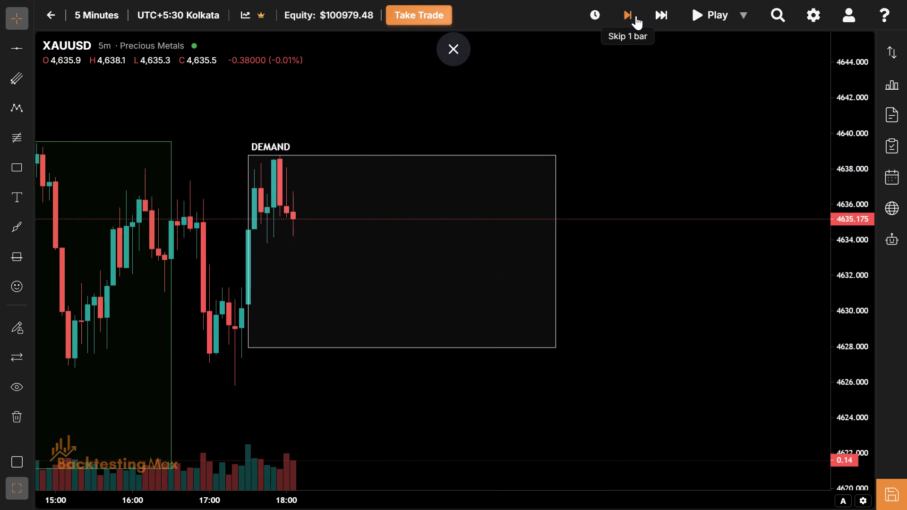
left_click(636, 16)
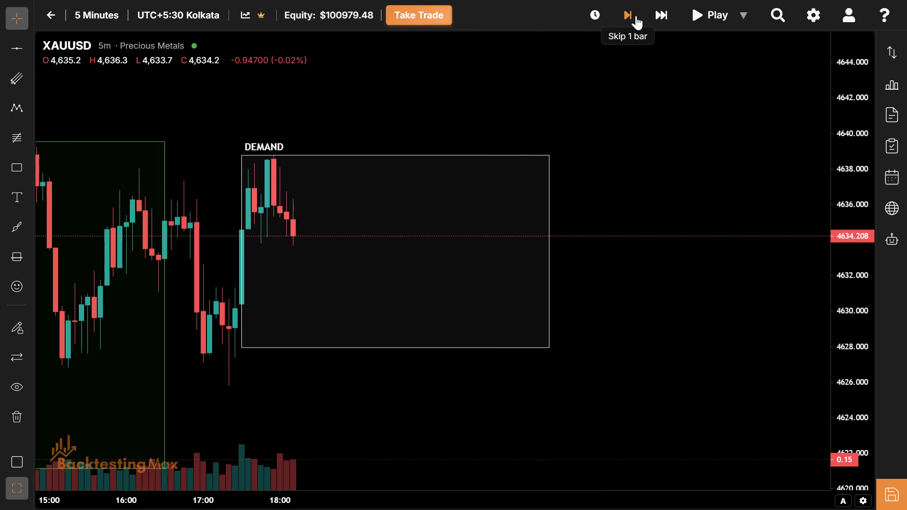
Compare the latest candles with the highs and lows of the blue and green session boxes.
left_click_drag(345, 268, 719, 359)
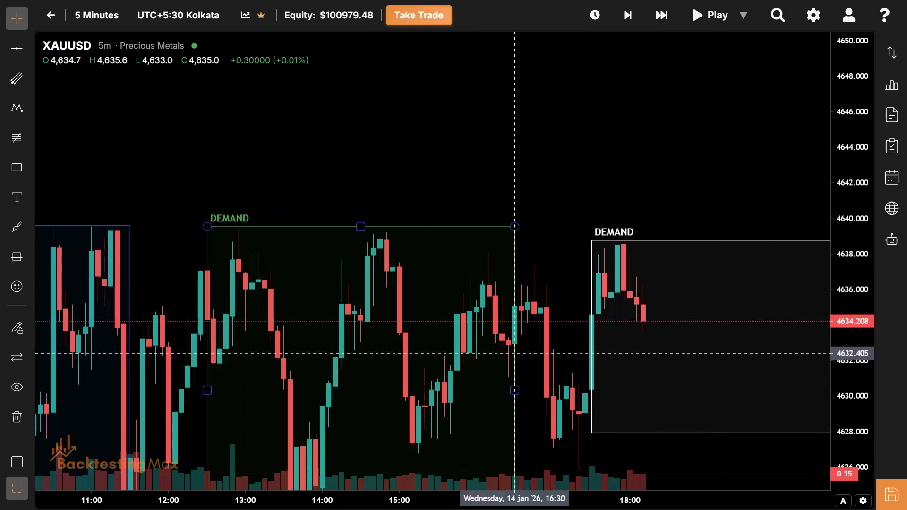
left_click_drag(352, 333, 561, 100)
left_click_drag(391, 433, 391, 416)
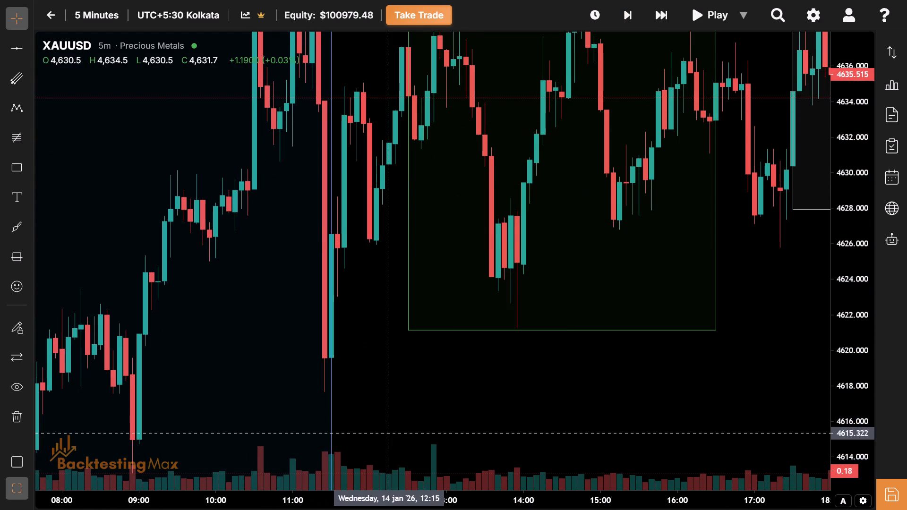
left_click_drag(391, 416, 394, 207)
left_click_drag(388, 314, 332, 403)
left_click_drag(550, 144, 386, 256)
left_click_drag(588, 244, 538, 319)
left_click_drag(700, 197, 550, 256)
left_click_drag(586, 251, 515, 254)
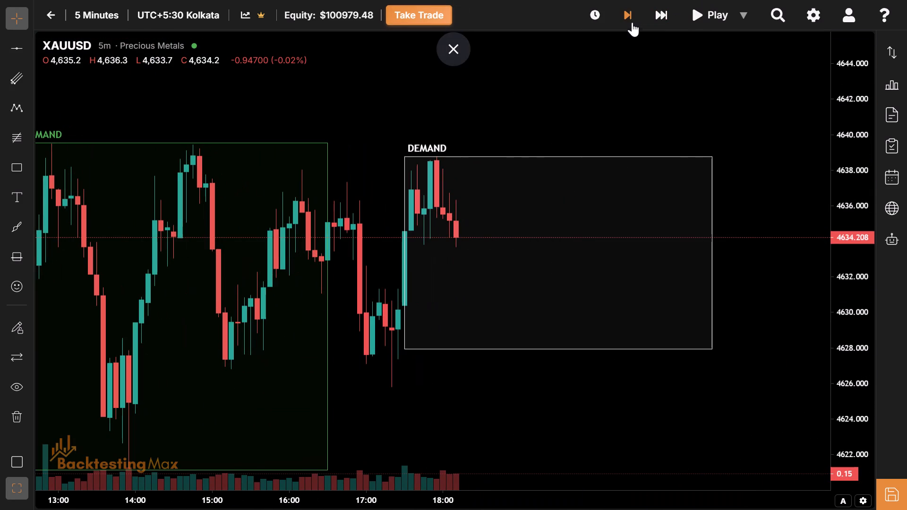
Advance the replay four bars to 18:30 on 14 January.
left_click(632, 22)
left_click(632, 22)
left_click(632, 22)
left_click(632, 22)
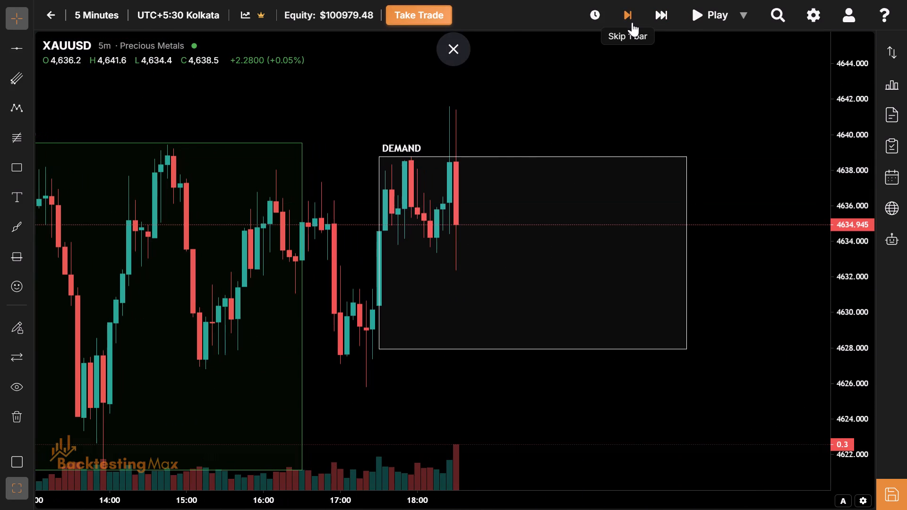
Raise the white session box's top edge to the new session high at about 4641.5.
left_click_drag(515, 242, 455, 247)
left_click_drag(501, 235, 473, 309)
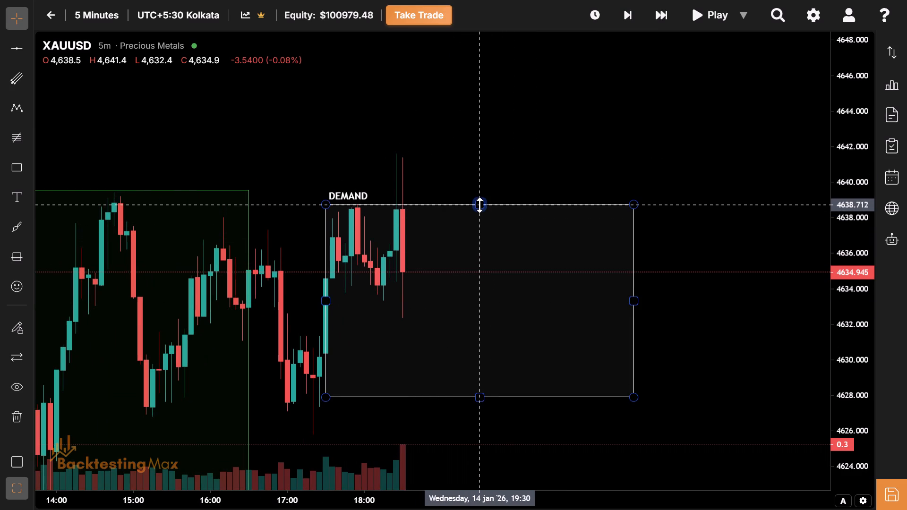
left_click_drag(479, 205, 469, 154)
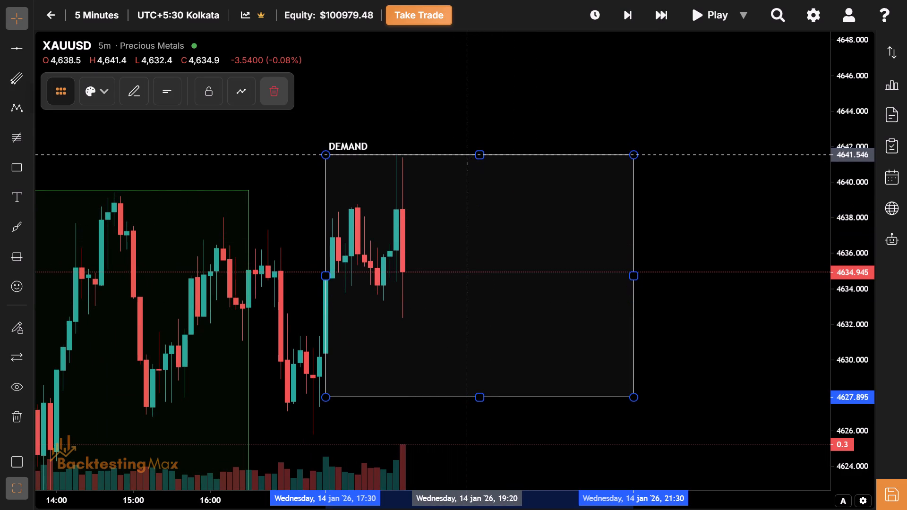
Examine the price action in the white session box relative to the green session box's range.
left_click_drag(447, 253, 576, 175)
left_click_drag(532, 204, 531, 217)
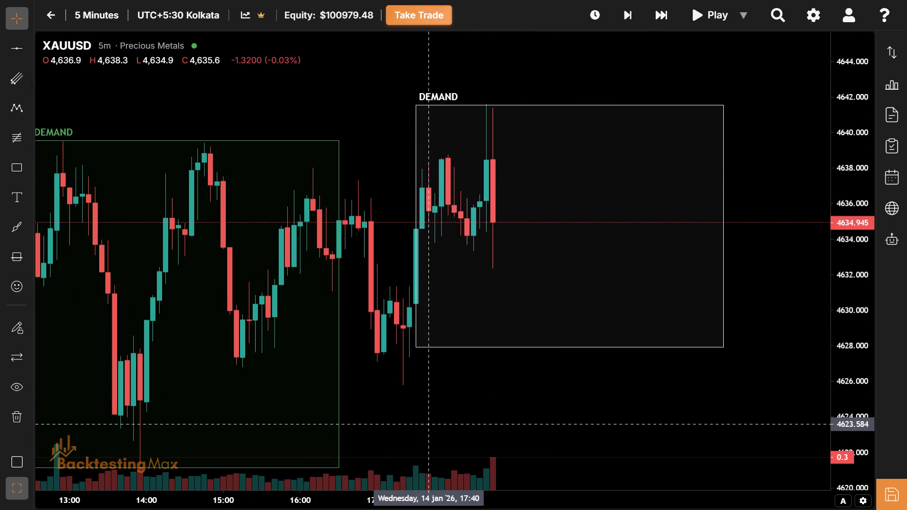
left_click_drag(445, 410, 621, 133)
left_click_drag(550, 223, 490, 340)
left_click_drag(624, 238, 552, 306)
left_click_drag(568, 314, 502, 362)
left_click_drag(582, 221, 548, 286)
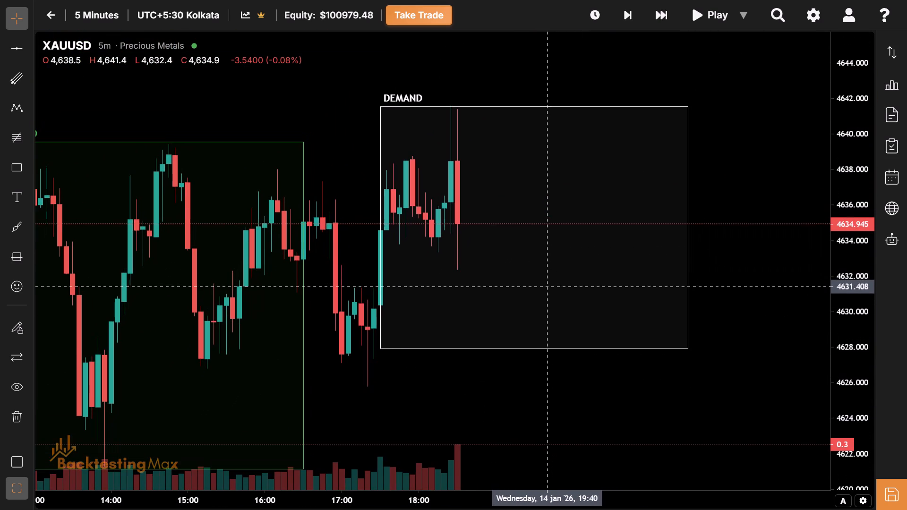
left_click_drag(557, 253, 534, 285)
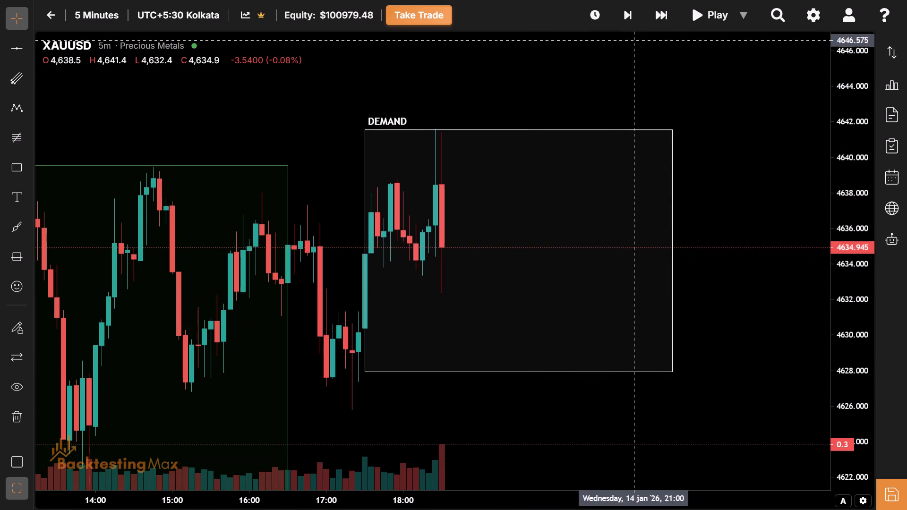
Advance the replay four bars from 18:30 to 18:50 on 14 January, checking the drop against the session boxes.
left_click(630, 14)
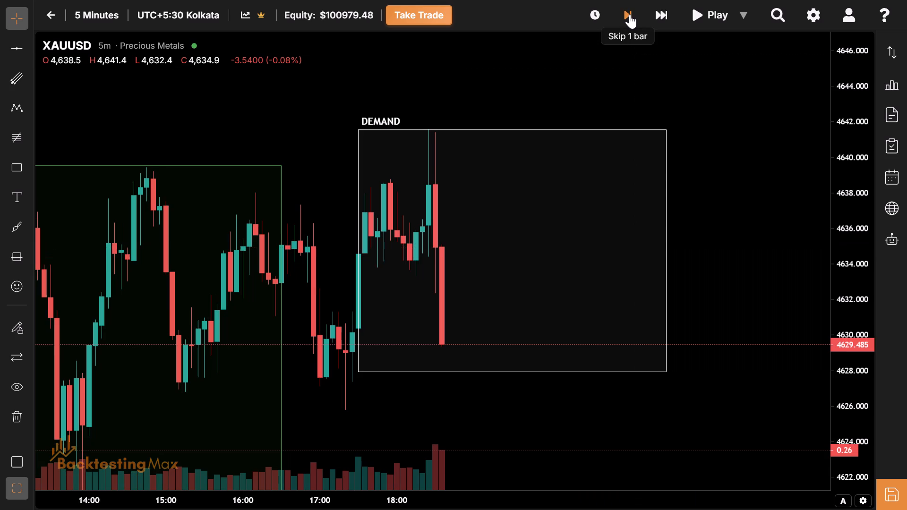
left_click_drag(439, 292, 423, 264)
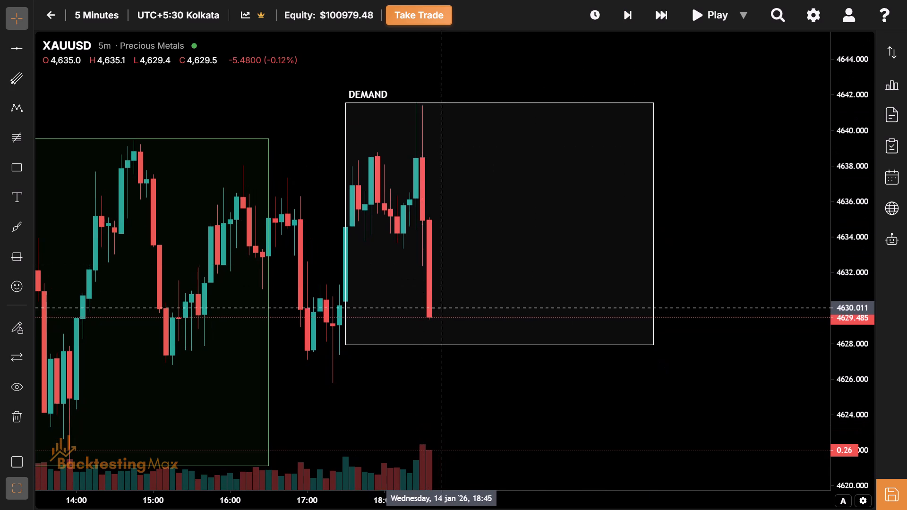
left_click_drag(443, 308, 573, 281)
left_click_drag(204, 373, 273, 319)
left_click_drag(652, 422, 402, 450)
left_click_drag(549, 338, 413, 399)
left_click_drag(547, 297, 520, 335)
left_click(632, 5)
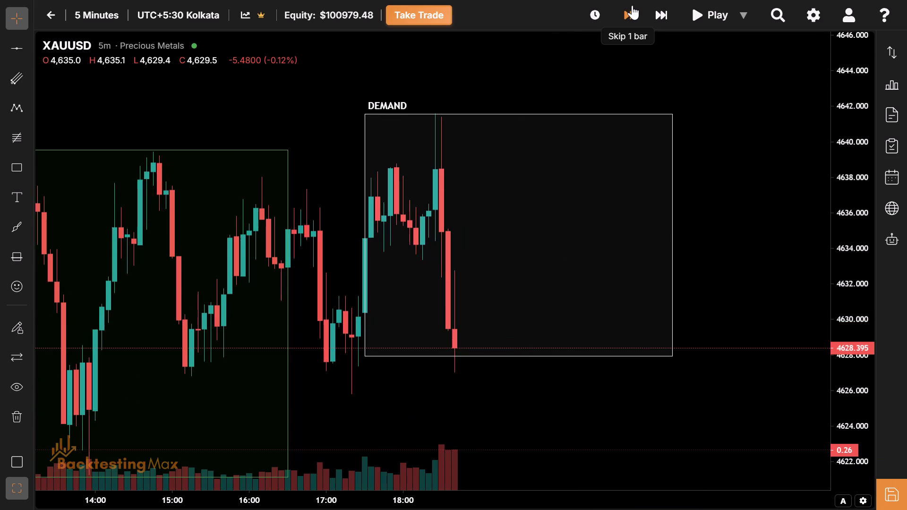
left_click(632, 5)
left_click(632, 5)
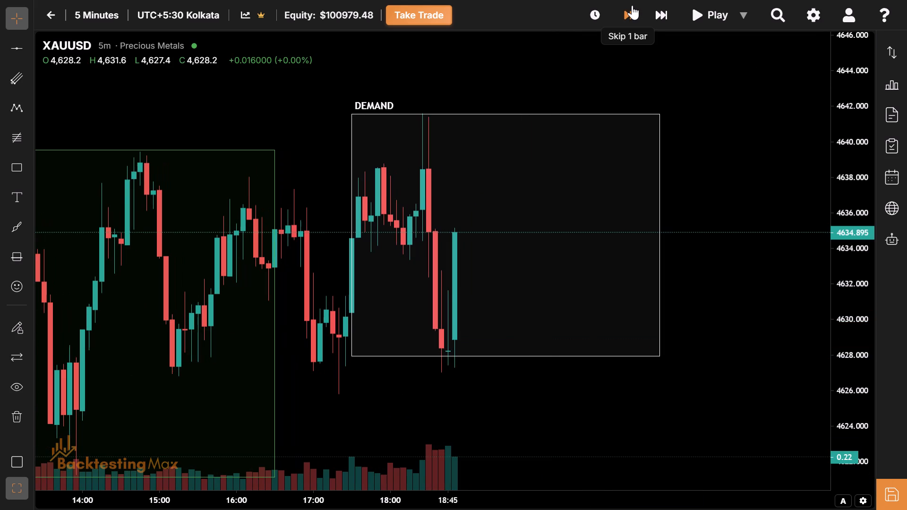
Lower the white session box's bottom edge to the new session low at about 4627.
left_click_drag(506, 201, 440, 164)
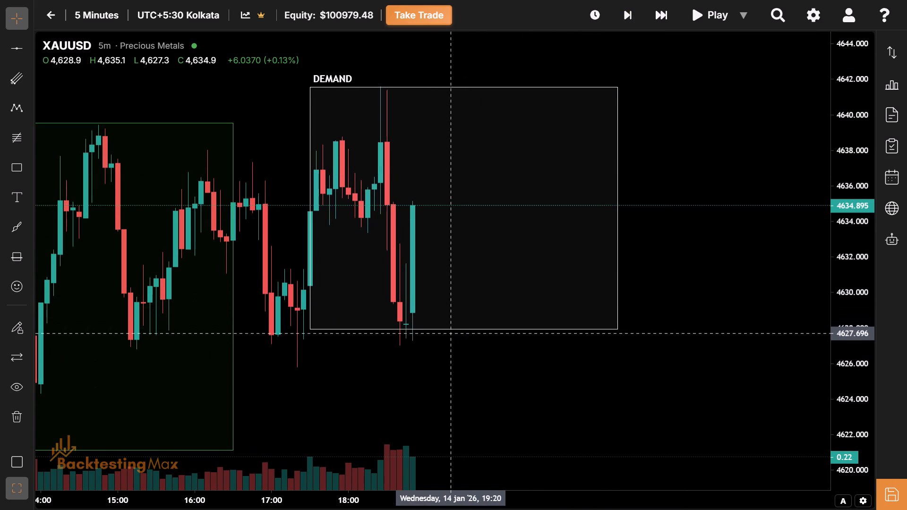
left_click_drag(464, 331, 478, 350)
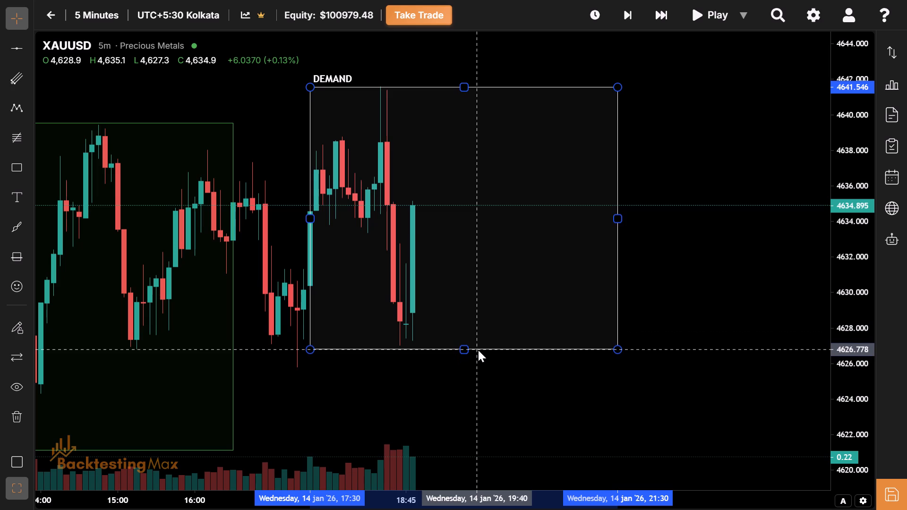
left_click_drag(478, 350, 478, 345)
Advance the replay one bar to 18:55 on 14 January.
left_click_drag(463, 308, 464, 344)
left_click_drag(480, 246, 470, 271)
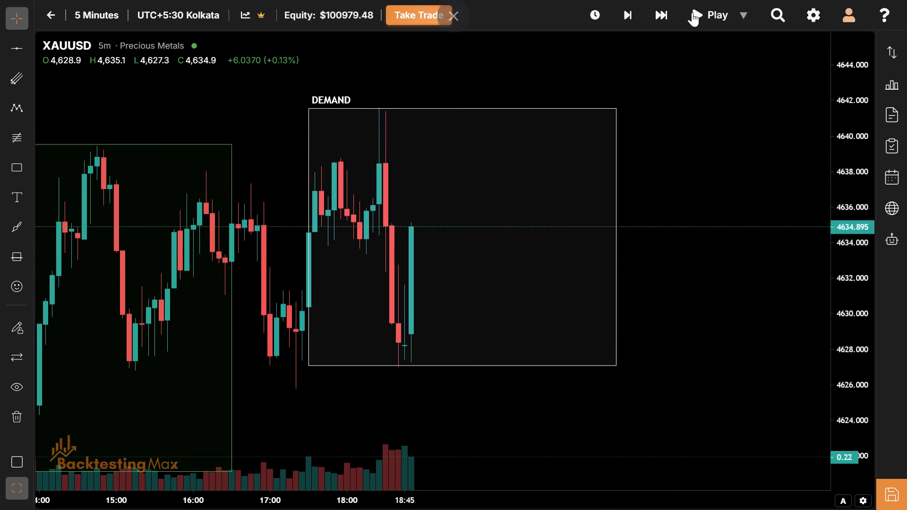
left_click(627, 13)
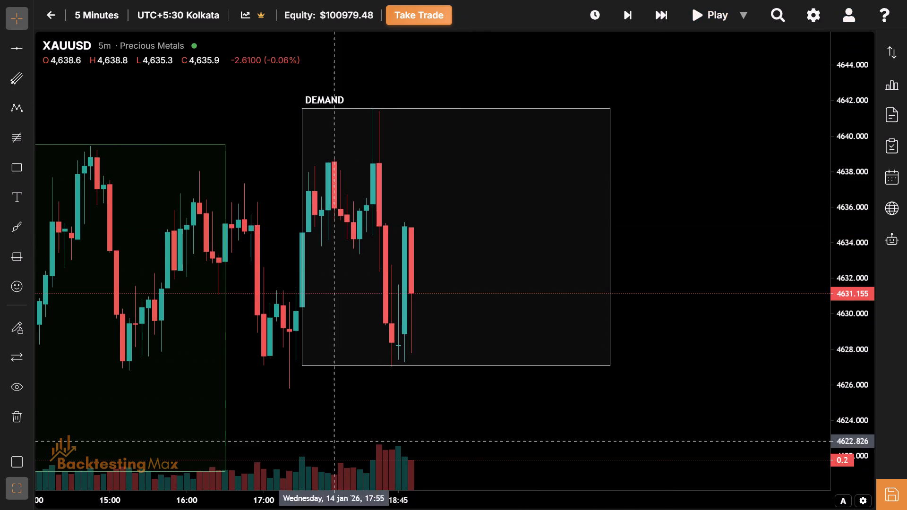
left_click_drag(448, 295, 412, 297)
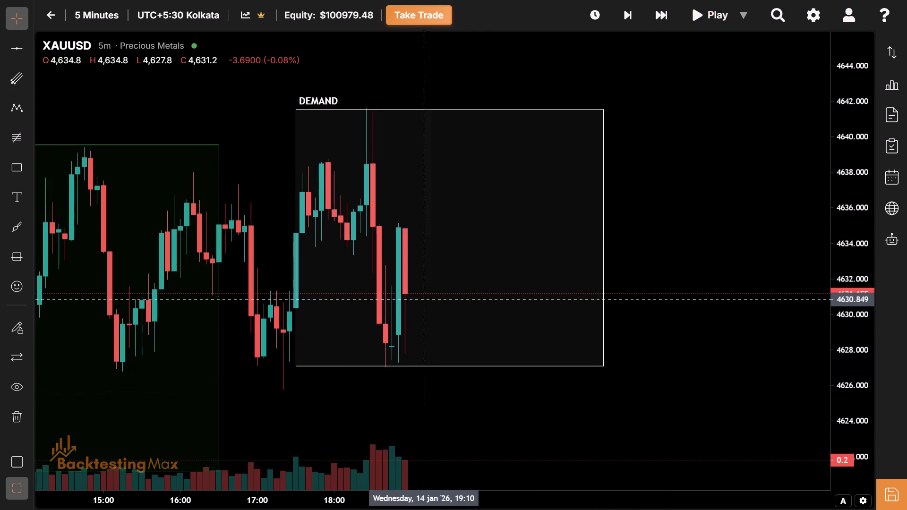
Advance the replay one bar to 19:00 on 14 January.
left_click_drag(412, 297, 407, 292)
left_click_drag(459, 284, 428, 194)
left_click_drag(428, 194, 389, 276)
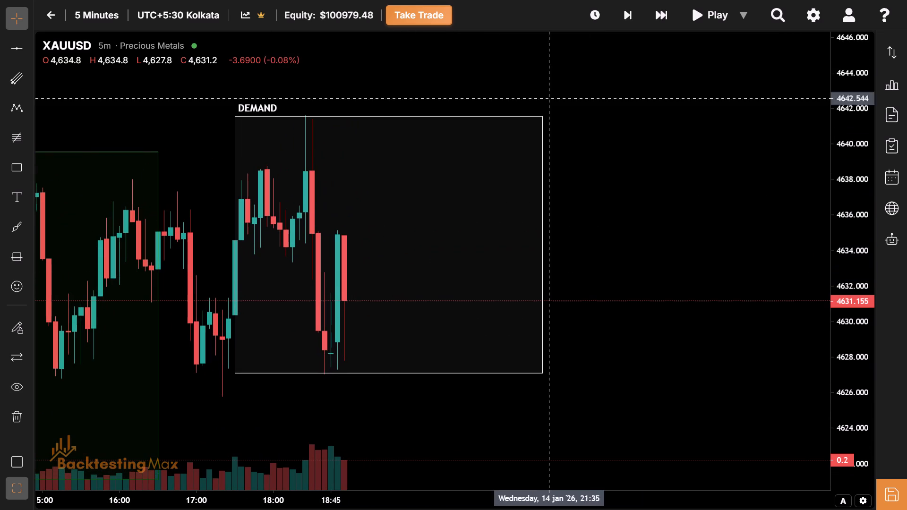
left_click(627, 17)
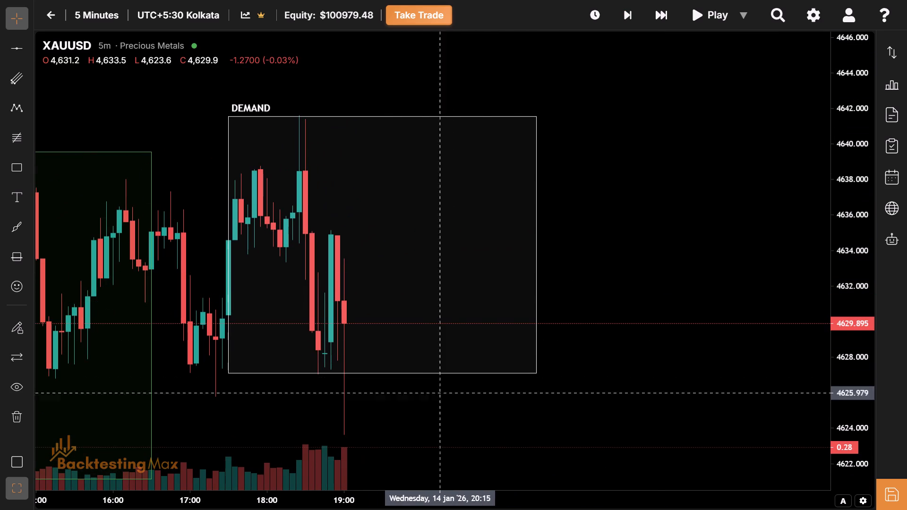
Lower the white session box's bottom edge to the low of the 19:00 bar, at about 4623.5.
left_click_drag(427, 428, 497, 268)
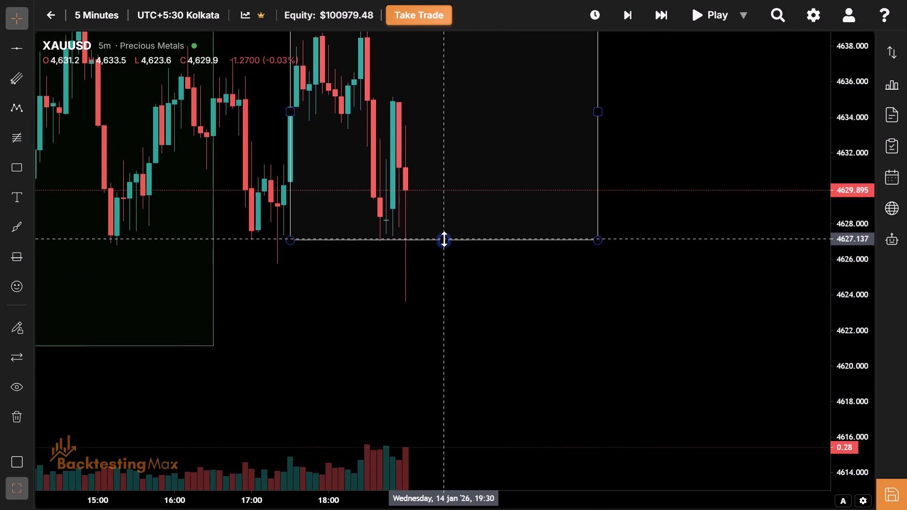
left_click_drag(444, 239, 443, 303)
Examine the levels below price: the green session box's low, the blue session box and the green zone around 4576–4580.
left_click_drag(387, 366, 569, 423)
left_click_drag(478, 419, 483, 399)
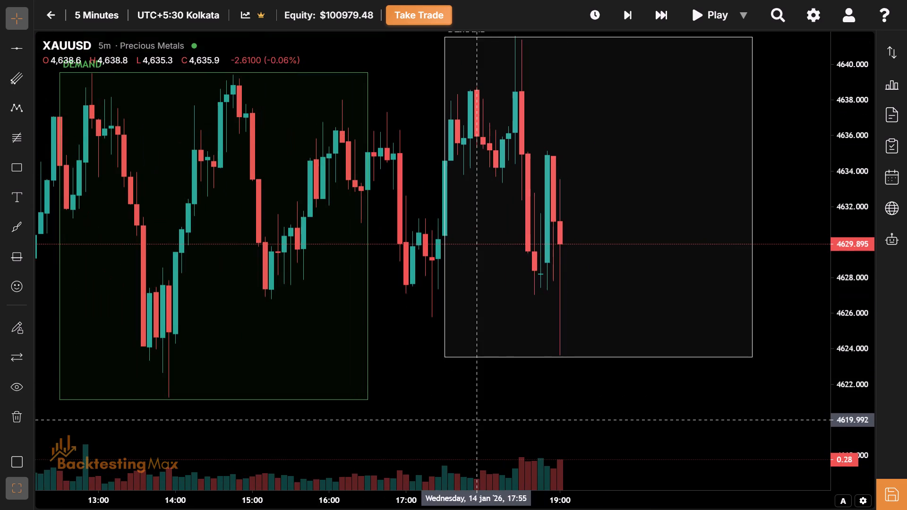
left_click_drag(483, 399, 483, 96)
left_click_drag(526, 352, 688, 92)
left_click_drag(653, 332, 744, 441)
left_click_drag(497, 299, 834, 504)
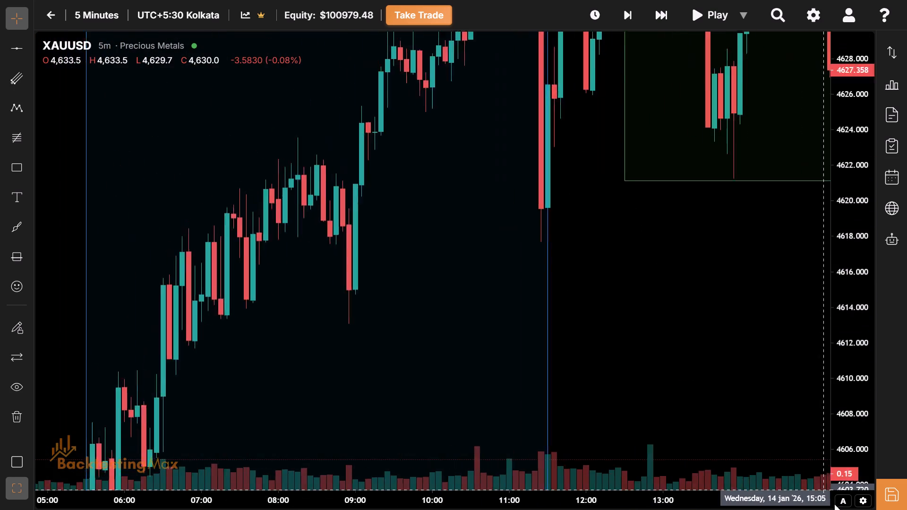
left_click_drag(834, 504, 906, 55)
left_click_drag(404, 427, 684, 282)
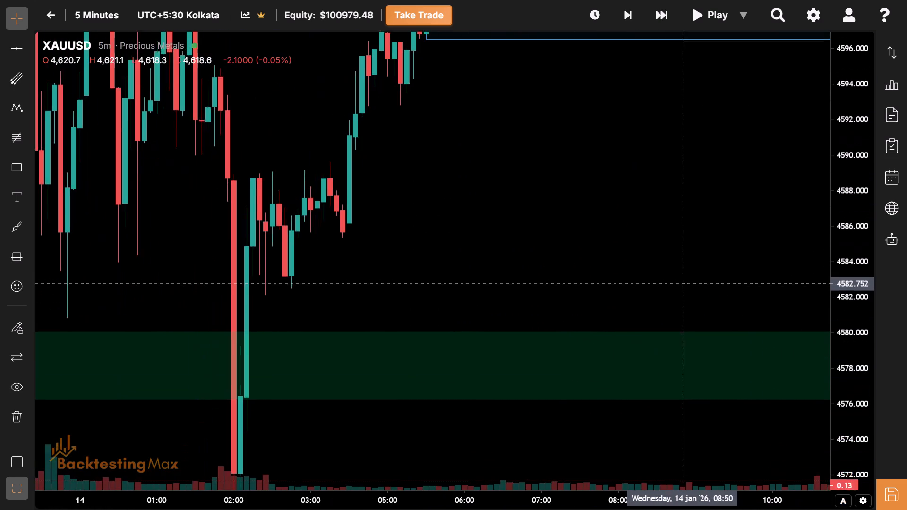
left_click_drag(684, 282, 456, 509)
left_click_drag(736, 159, 469, 434)
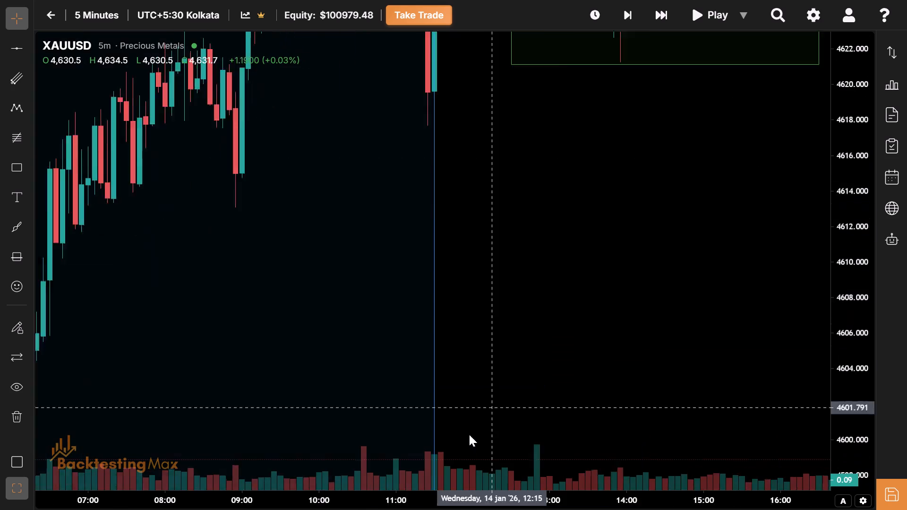
left_click_drag(469, 434, 406, 507)
left_click_drag(576, 328, 371, 509)
left_click_drag(716, 297, 486, 335)
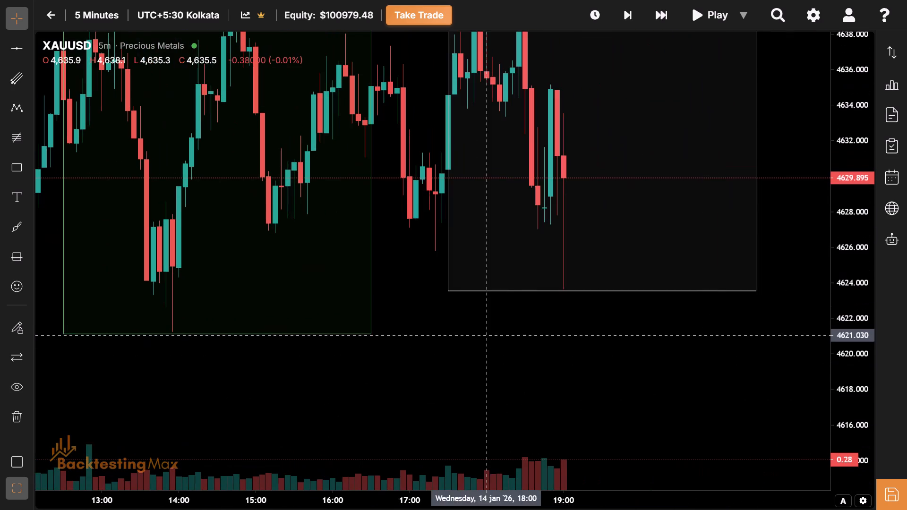
left_click_drag(506, 398, 469, 176)
left_click_drag(466, 376, 439, 81)
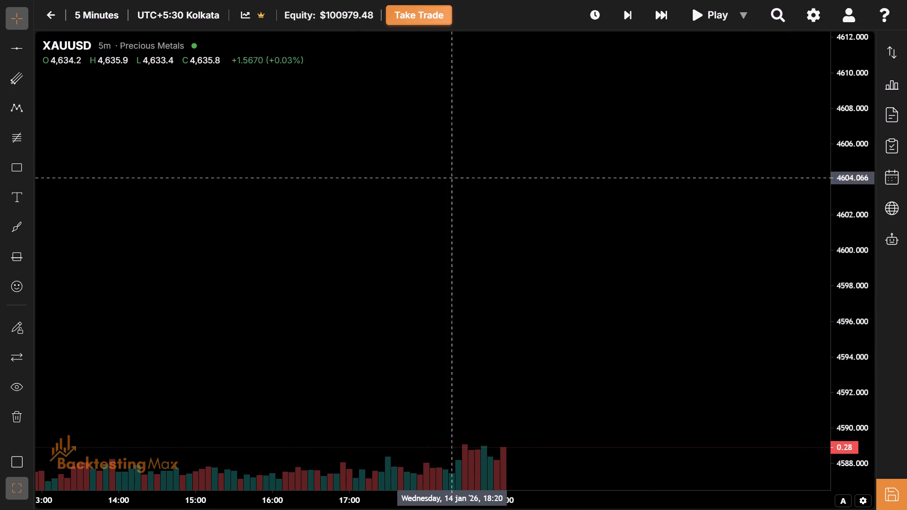
Advance the replay one bar to 19:05 on 14 January.
left_click_drag(476, 161, 475, 357)
left_click_drag(497, 129, 449, 401)
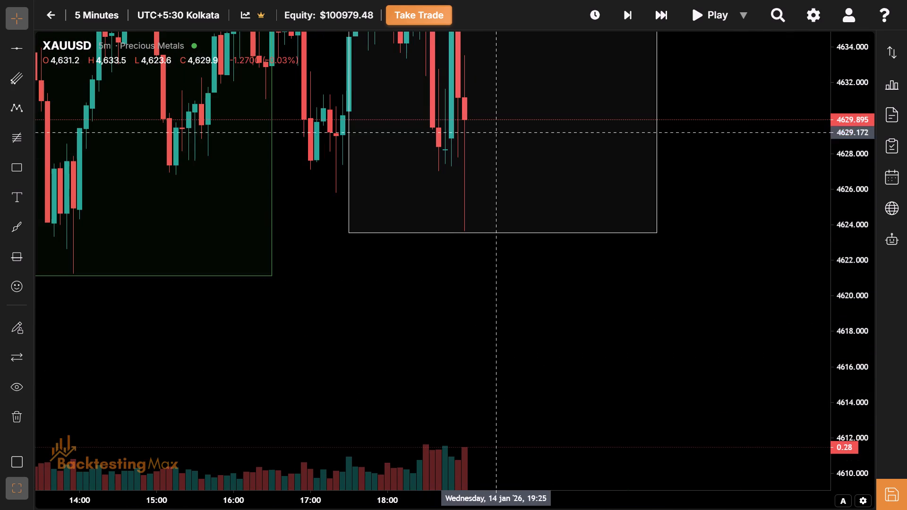
left_click_drag(496, 128, 474, 219)
left_click(623, 18)
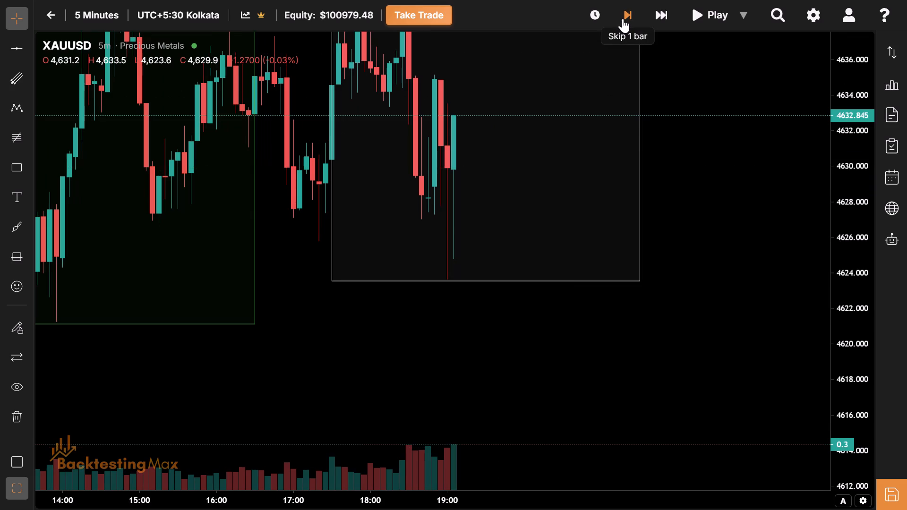
Examine how the 19:00 and 19:05 bars react near the white session box's low, compared with the green session box.
left_click_drag(535, 184, 526, 326)
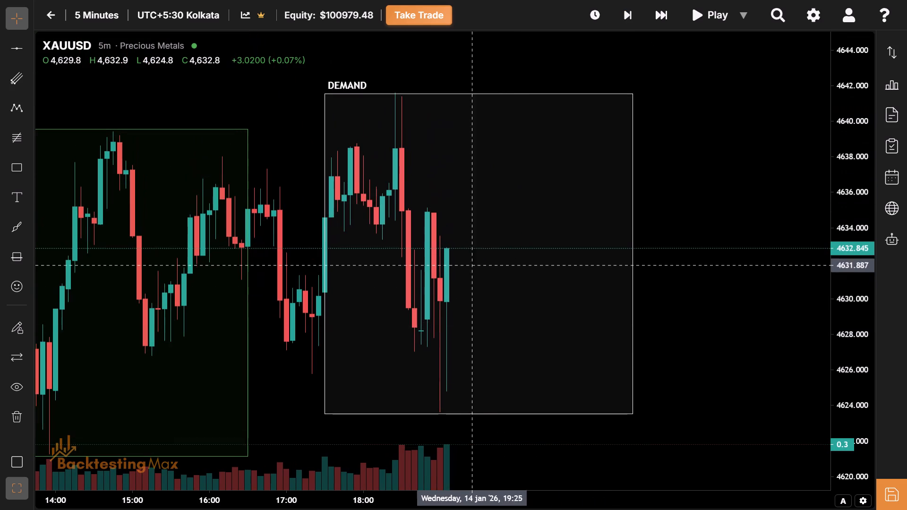
left_click_drag(446, 260, 444, 260)
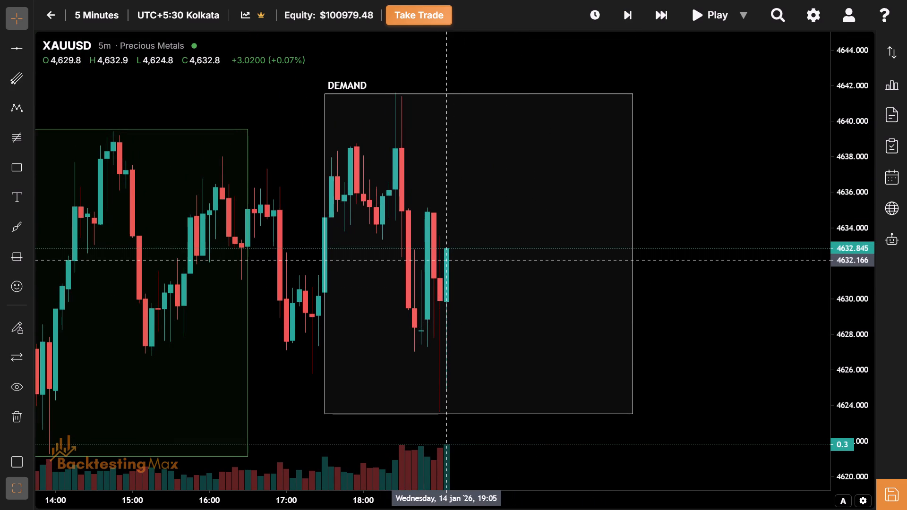
left_click_drag(444, 260, 326, 272)
left_click(416, 333)
left_click_drag(416, 333, 399, 255)
left_click_drag(399, 255, 399, 256)
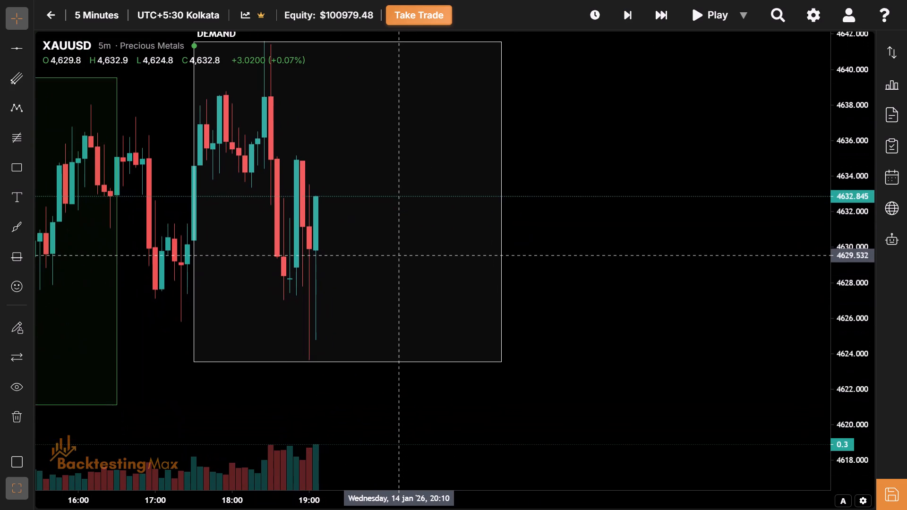
left_click_drag(399, 256, 399, 266)
left_click_drag(399, 266, 391, 228)
left_click_drag(391, 228, 389, 248)
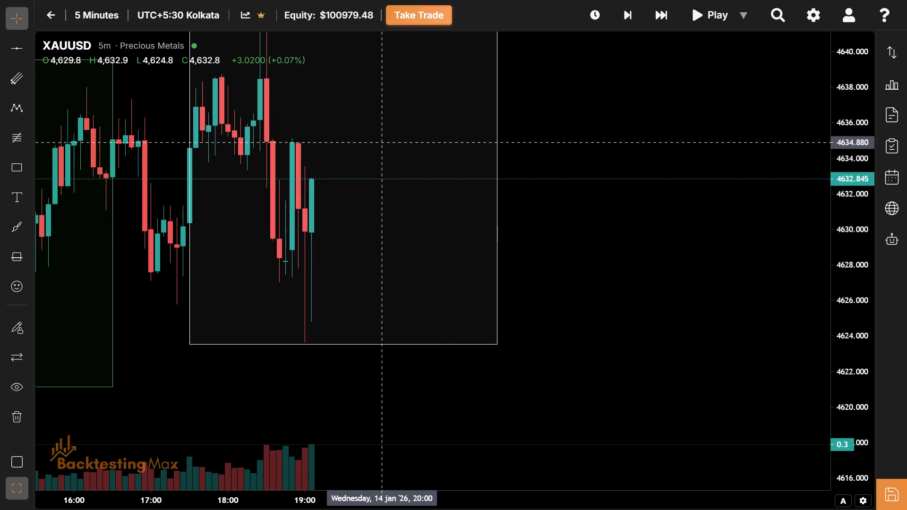
left_click_drag(379, 140, 532, 144)
left_click_drag(409, 268, 544, 241)
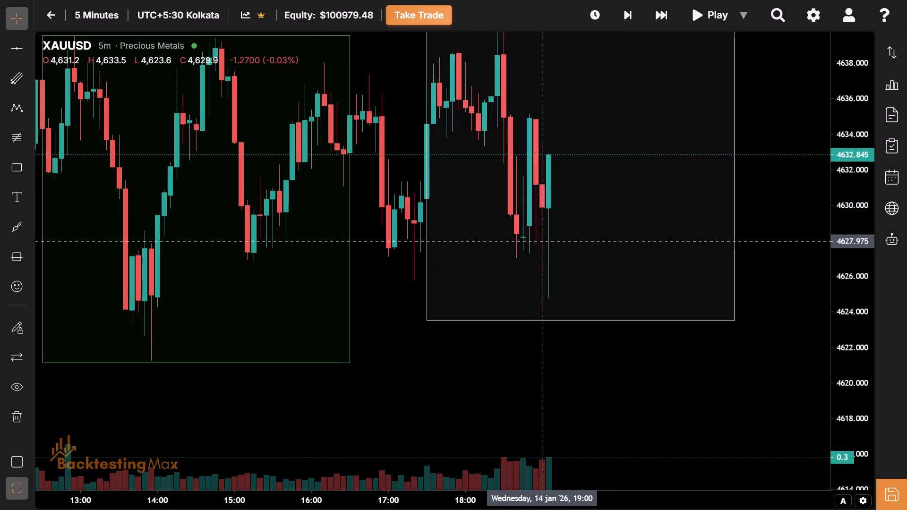
left_click_drag(544, 241, 558, 300)
left_click_drag(553, 291, 545, 294)
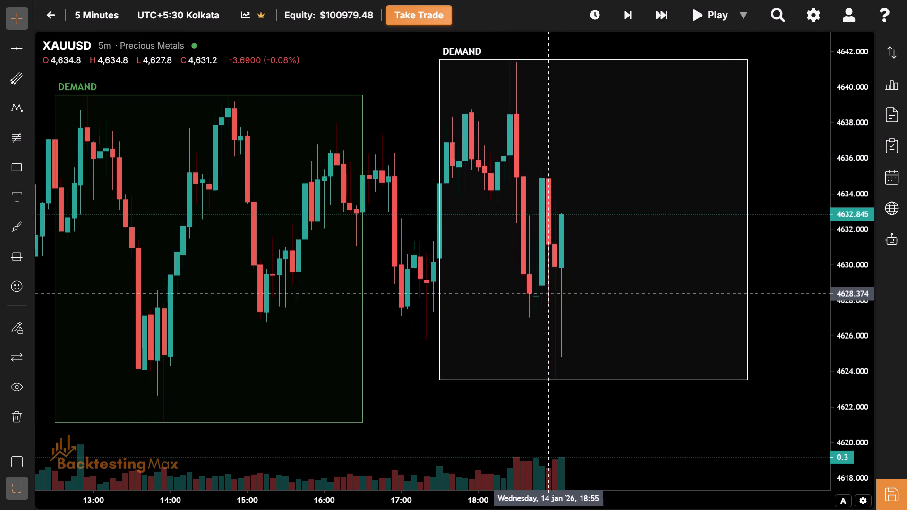
left_click_drag(545, 294, 541, 295)
left_click_drag(552, 288, 307, 303)
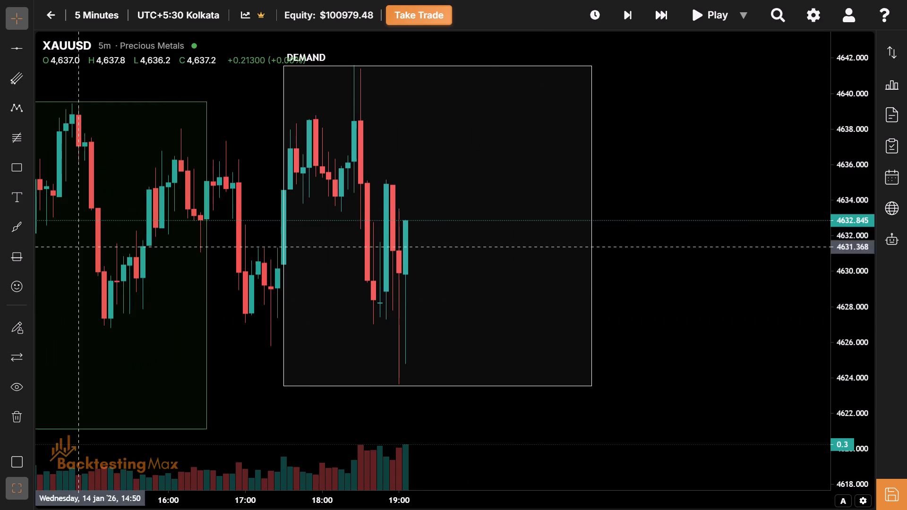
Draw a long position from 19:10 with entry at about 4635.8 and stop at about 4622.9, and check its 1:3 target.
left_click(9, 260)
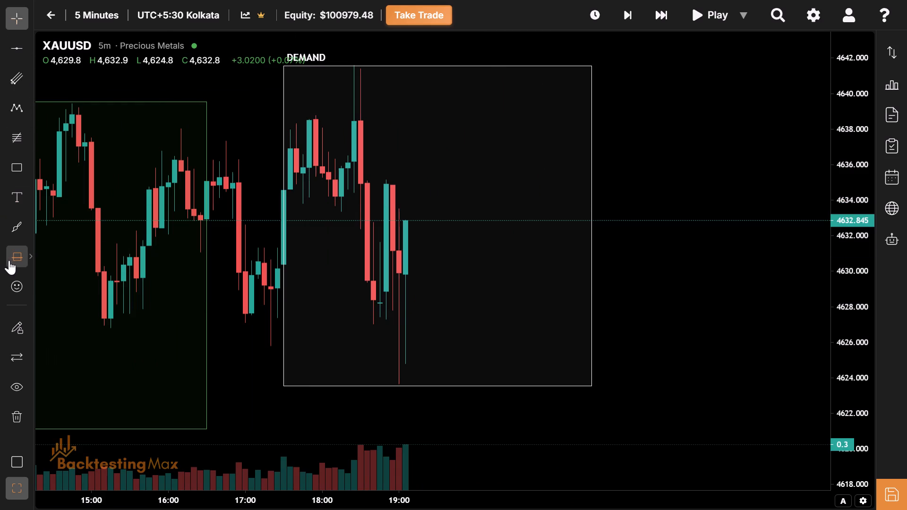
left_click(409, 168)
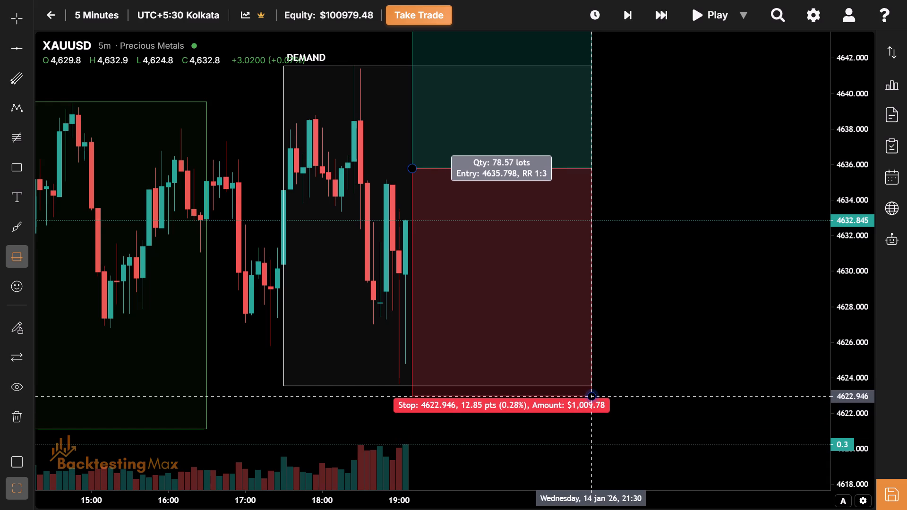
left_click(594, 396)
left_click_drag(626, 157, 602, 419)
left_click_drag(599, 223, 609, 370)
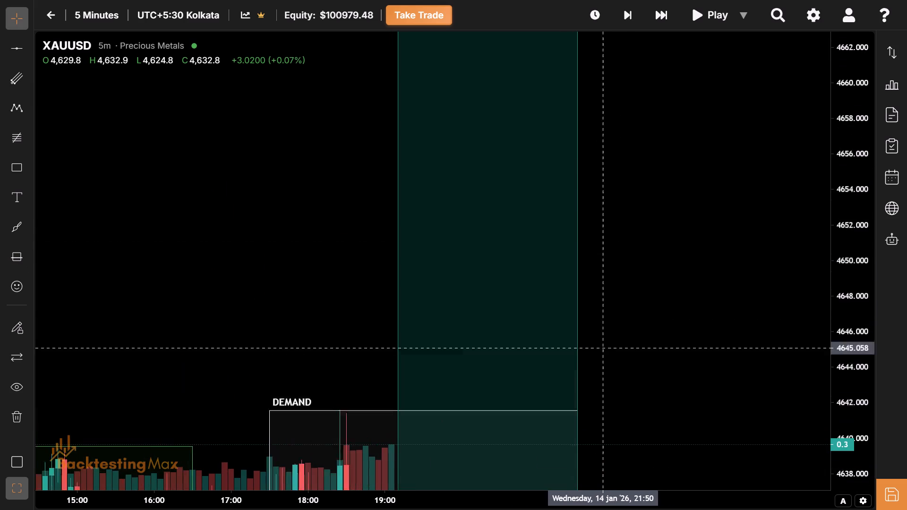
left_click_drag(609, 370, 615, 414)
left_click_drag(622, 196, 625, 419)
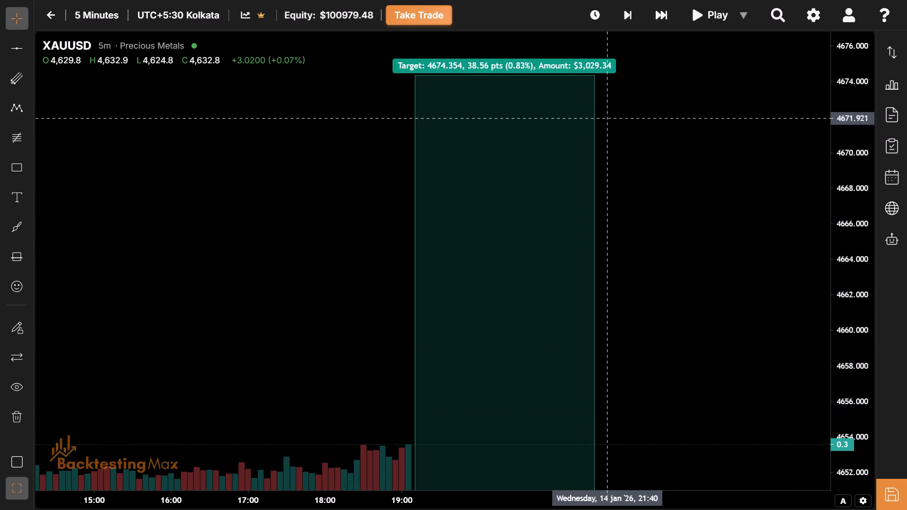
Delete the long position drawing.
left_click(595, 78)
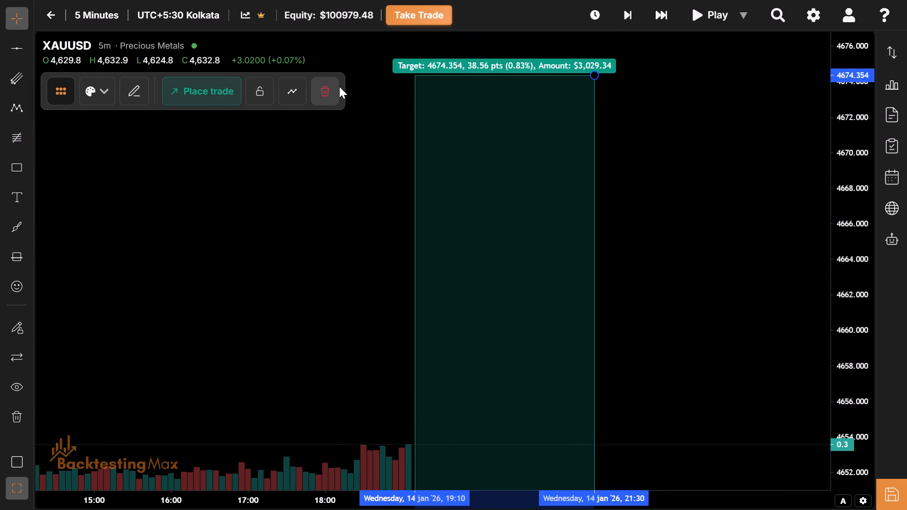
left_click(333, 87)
Return to the white session box and advance the replay two bars to 19:15 on 14 January.
left_click_drag(413, 295, 424, 142)
left_click_drag(419, 286, 399, 87)
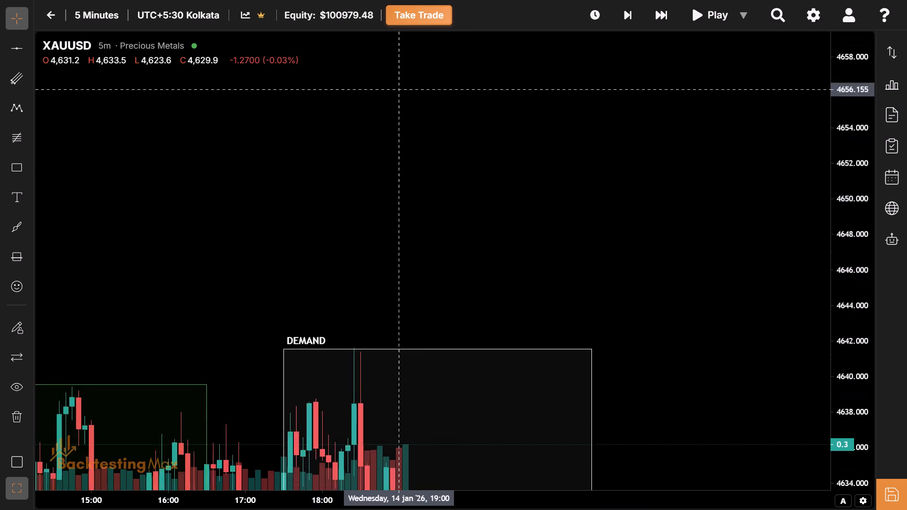
left_click_drag(399, 87, 388, 44)
left_click_drag(392, 441, 414, 205)
left_click_drag(386, 283, 420, 298)
left_click_drag(461, 329, 439, 319)
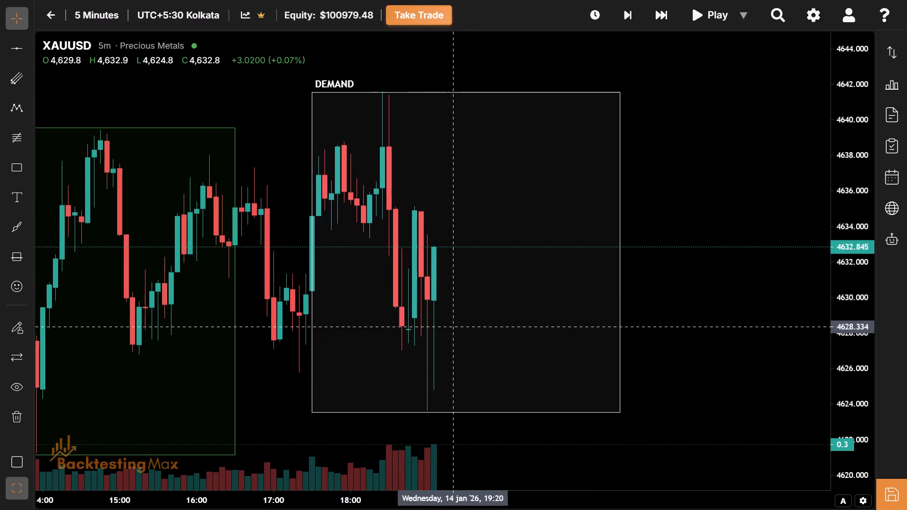
left_click_drag(439, 319, 396, 300)
left_click_drag(454, 310, 443, 315)
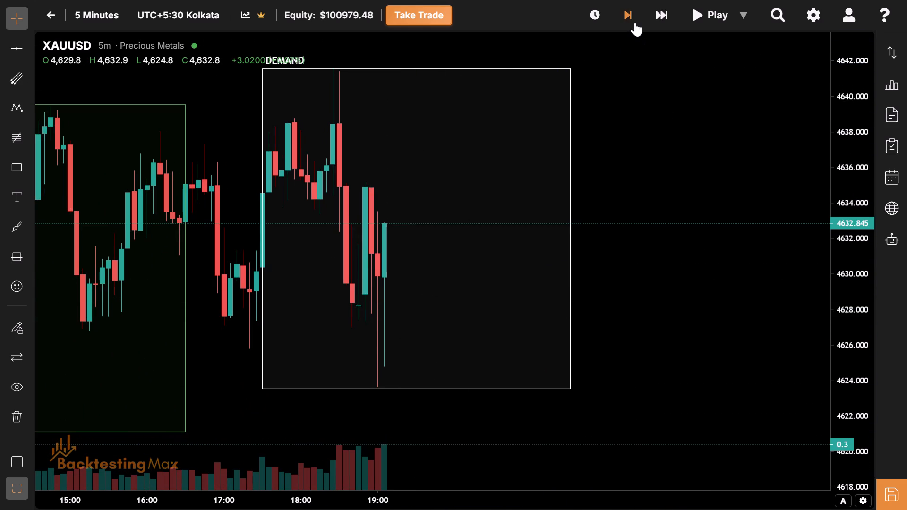
left_click_drag(471, 198, 506, 295)
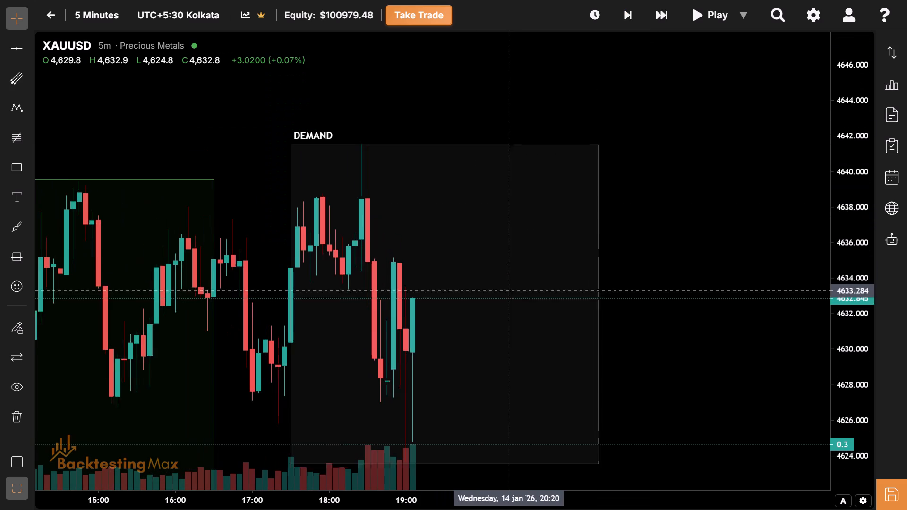
left_click_drag(506, 295, 506, 299)
left_click_drag(538, 230, 549, 162)
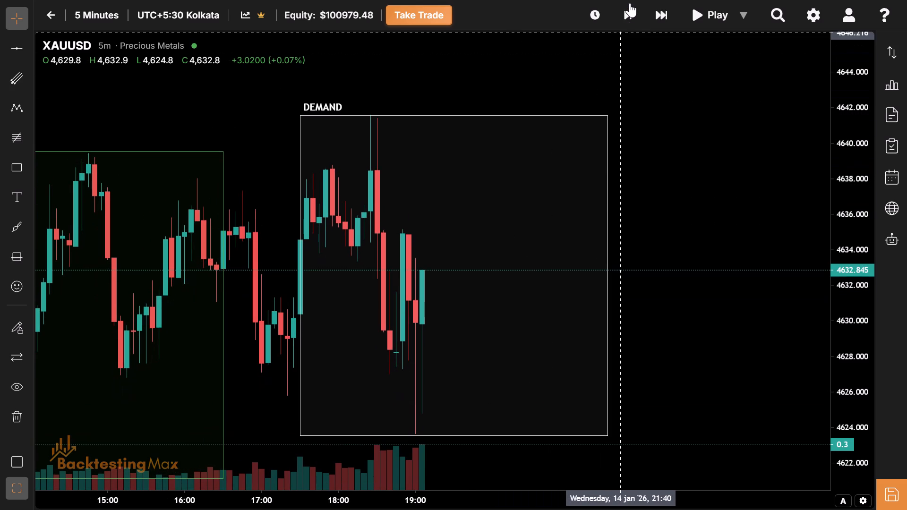
left_click(630, 3)
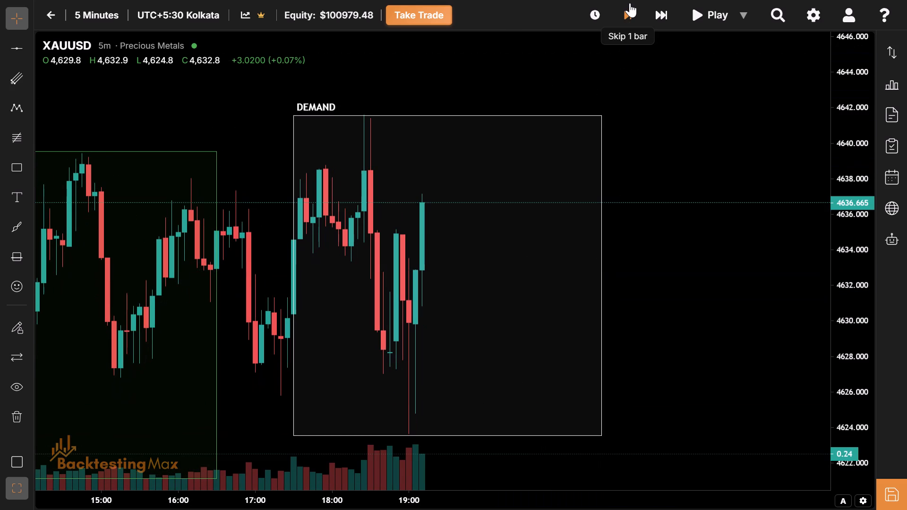
left_click(630, 3)
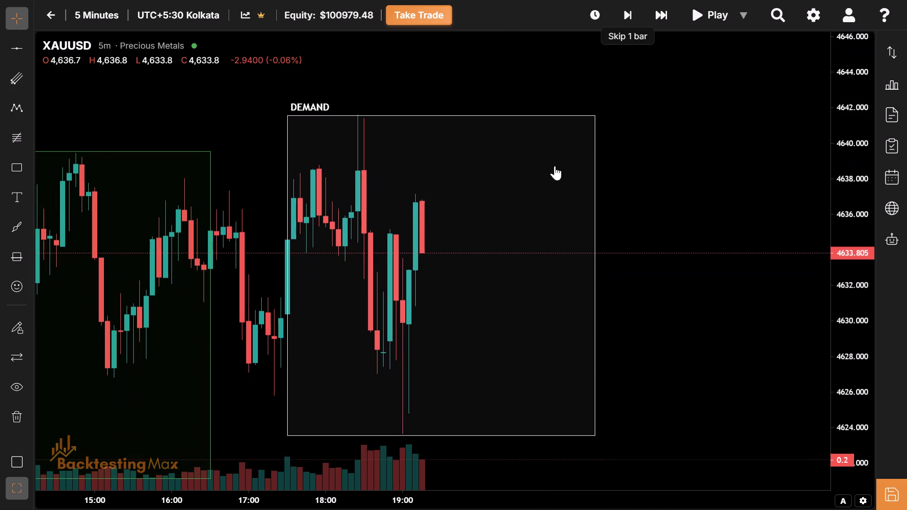
Advance the replay four bars to 19:35 on 14 January, watching price inside the white session box.
left_click_drag(520, 297, 429, 215)
left_click_drag(354, 265, 356, 285)
left_click_drag(295, 280, 482, 263)
left_click_drag(482, 263, 450, 247)
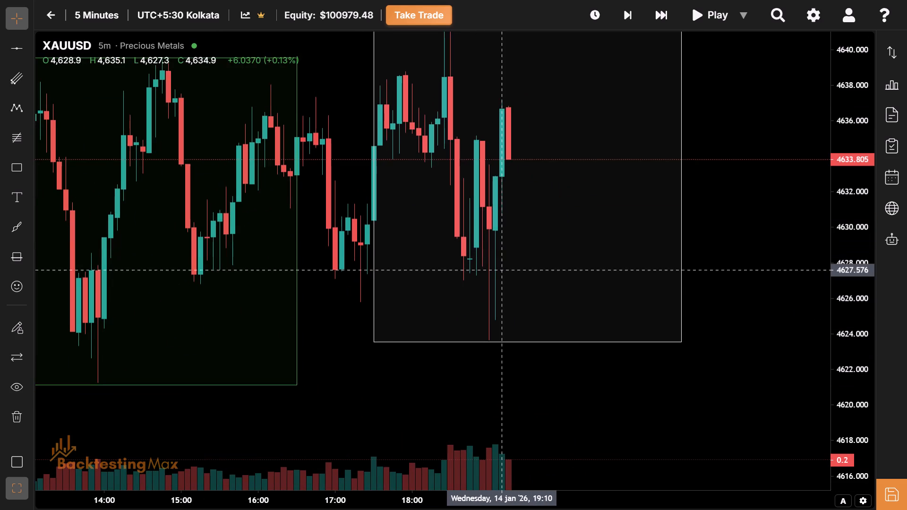
left_click_drag(514, 274, 352, 224)
left_click_drag(352, 224, 305, 278)
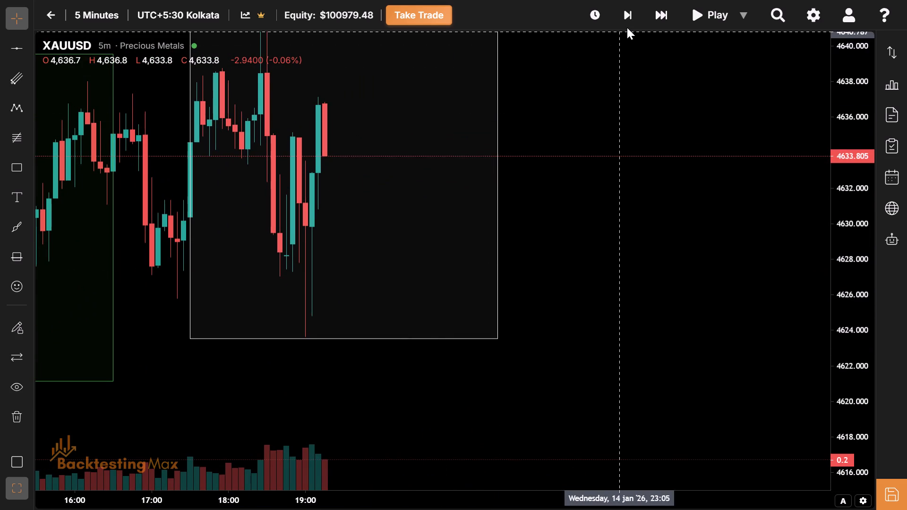
left_click(627, 17)
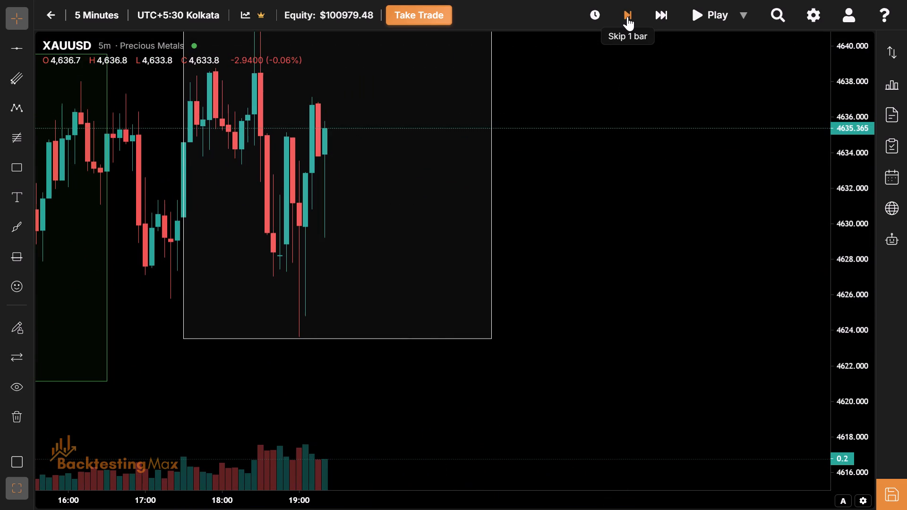
left_click(627, 17)
left_click(627, 17)
left_click(627, 17)
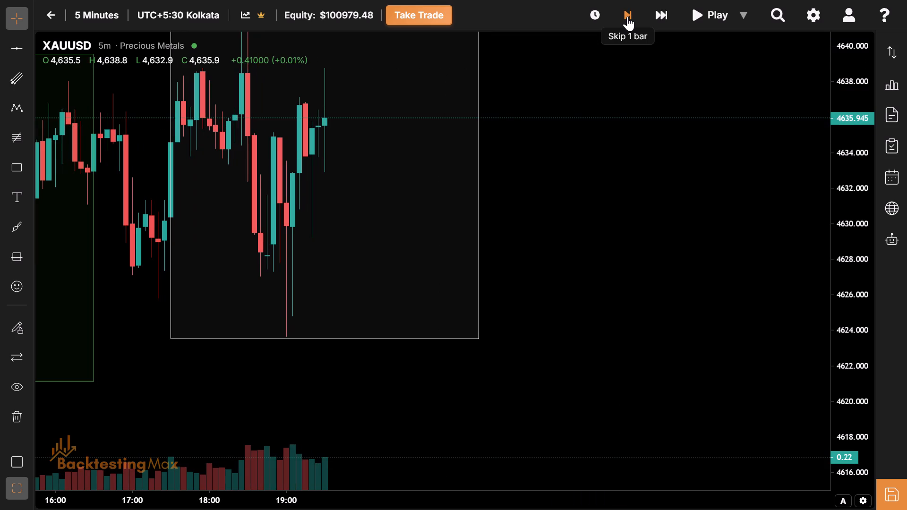
left_click_drag(367, 199, 367, 254)
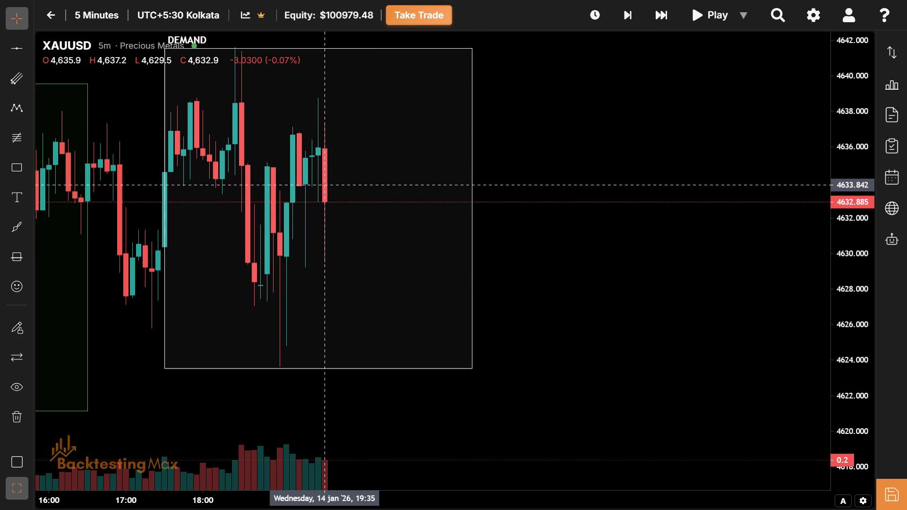
Advance the replay six bars to 20:05 on 14 January.
left_click_drag(324, 185, 315, 195)
left_click(635, 20)
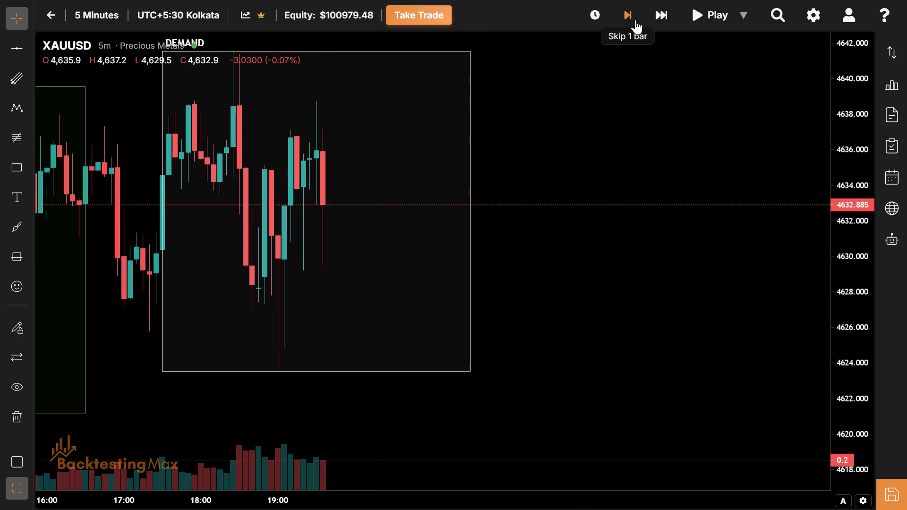
left_click(635, 20)
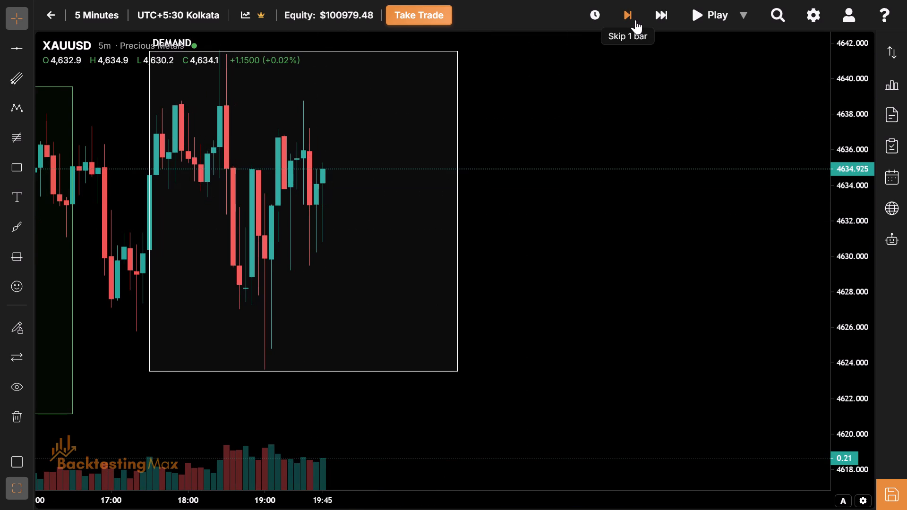
left_click(635, 20)
left_click(635, 20)
left_click(635, 20)
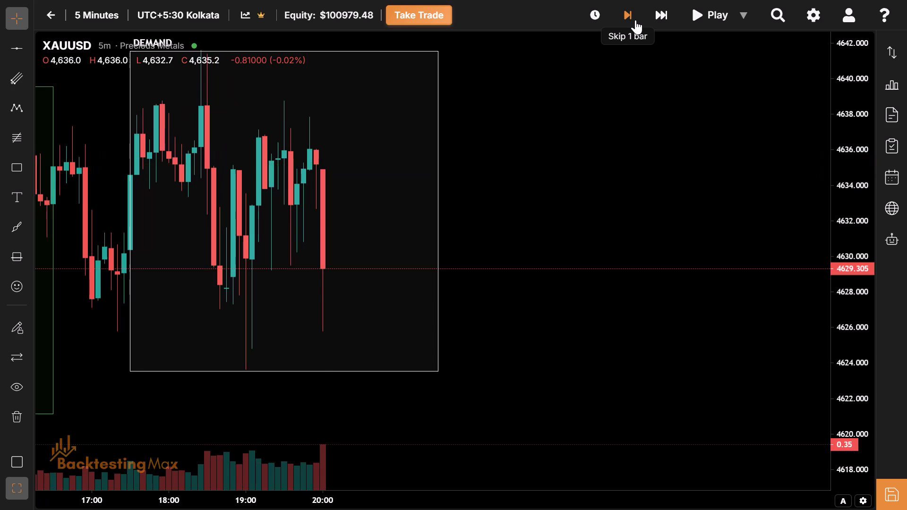
left_click(635, 20)
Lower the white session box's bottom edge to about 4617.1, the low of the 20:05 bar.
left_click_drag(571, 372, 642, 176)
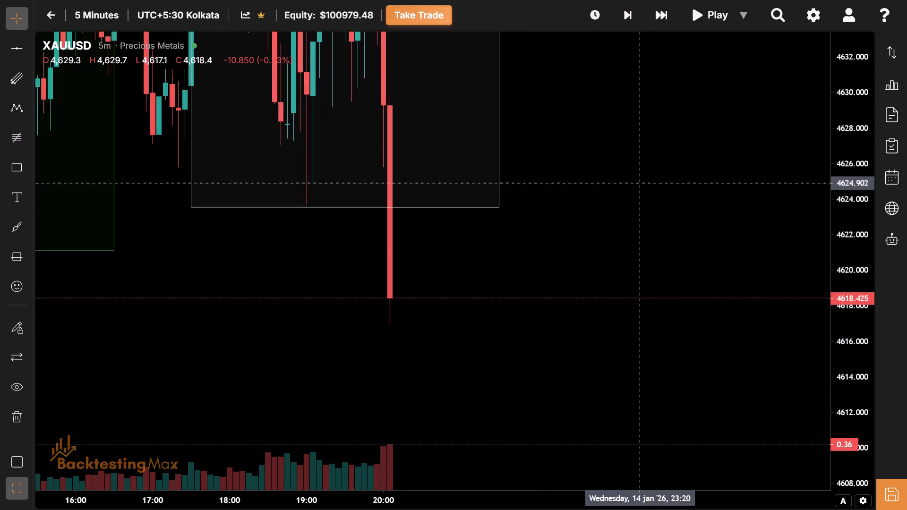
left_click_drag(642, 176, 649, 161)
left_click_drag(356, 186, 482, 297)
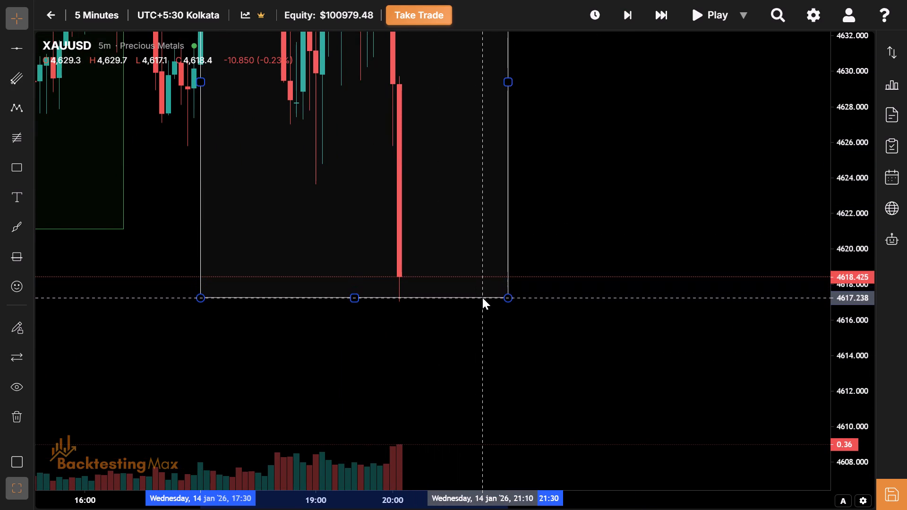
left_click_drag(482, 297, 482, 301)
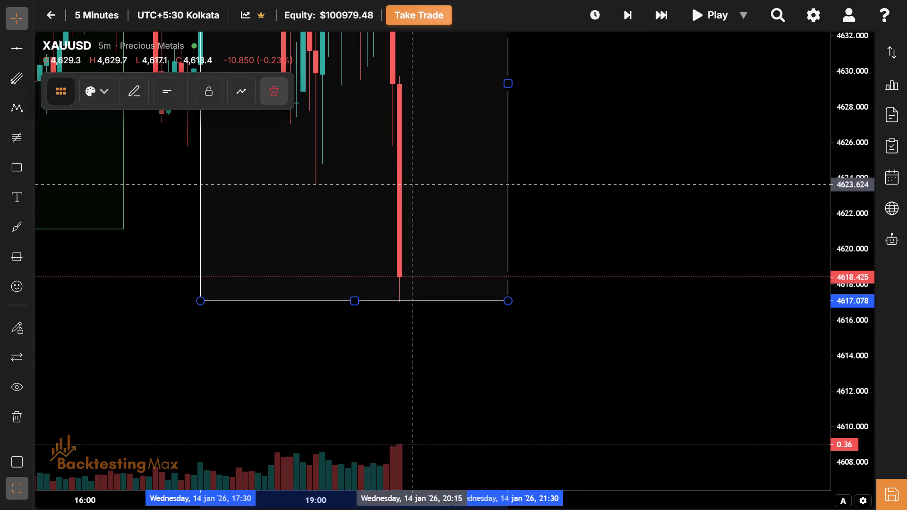
Advance the replay two bars to 20:15 and lower the white session box's bottom edge to about 4607.2.
left_click_drag(413, 174, 382, 343)
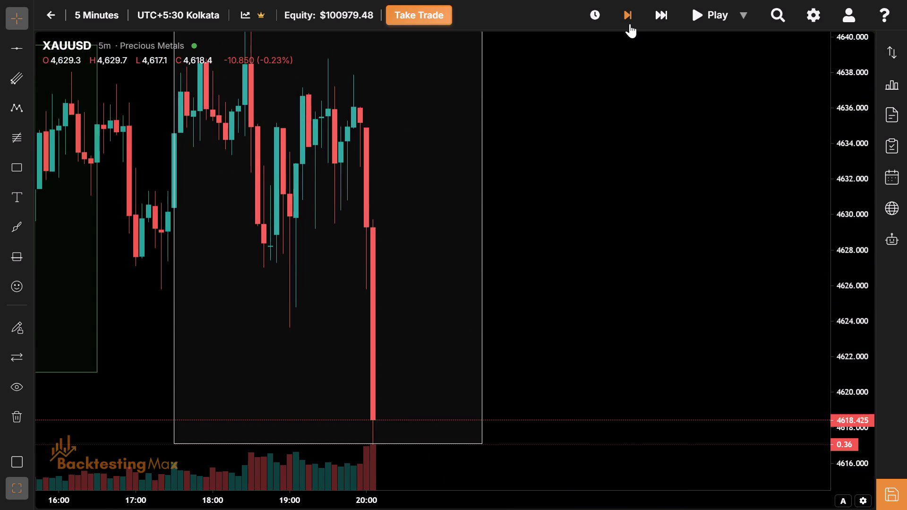
left_click(630, 24)
left_click(630, 24)
left_click_drag(386, 383, 426, 157)
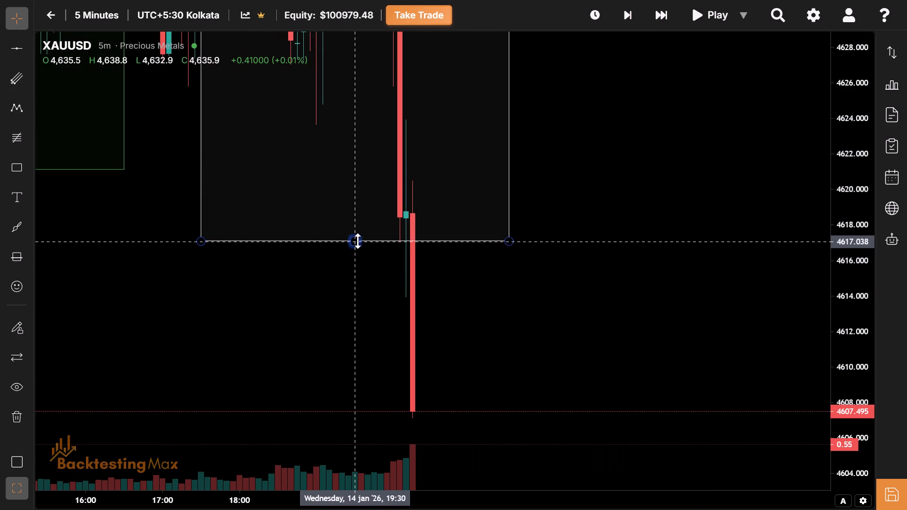
left_click_drag(358, 241, 452, 417)
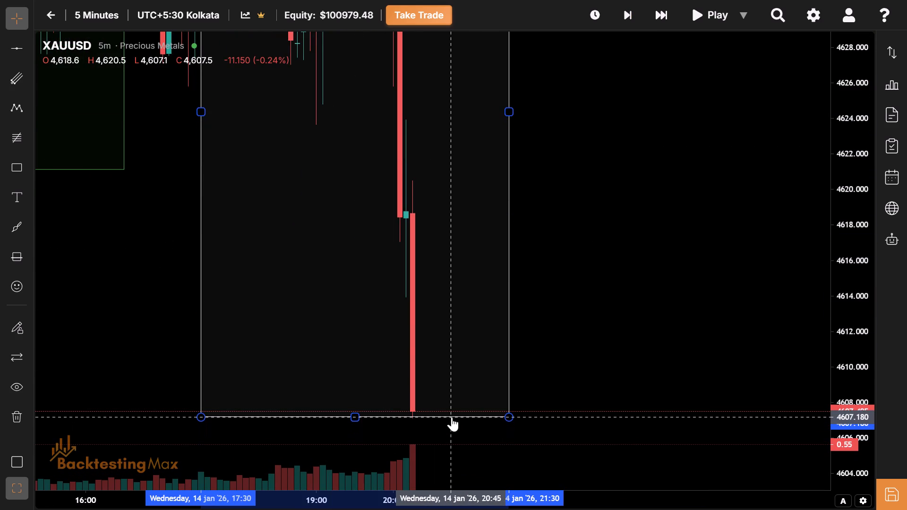
Advance the replay twelve bars to 21:15 and lower the white session box's bottom edge to about 4599.
left_click_drag(436, 258, 416, 447)
left_click_drag(421, 344, 369, 118)
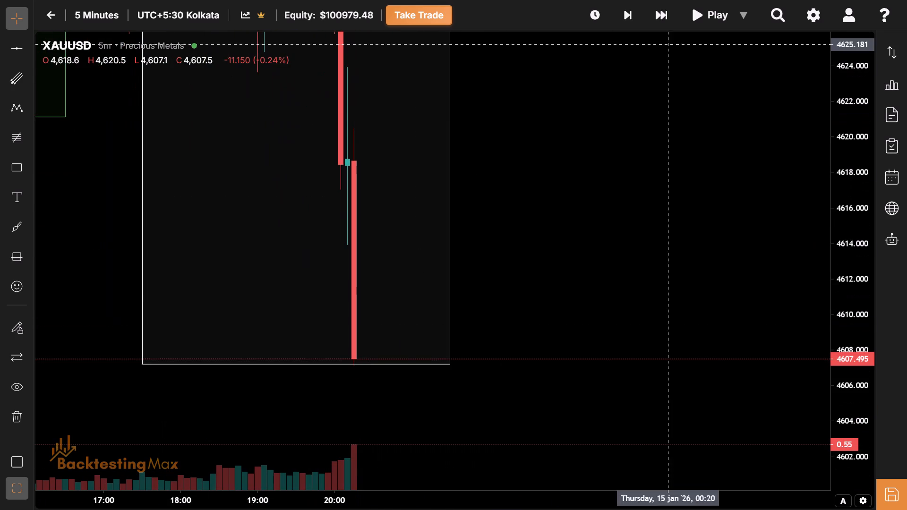
triple_click(663, 19)
left_click(663, 19)
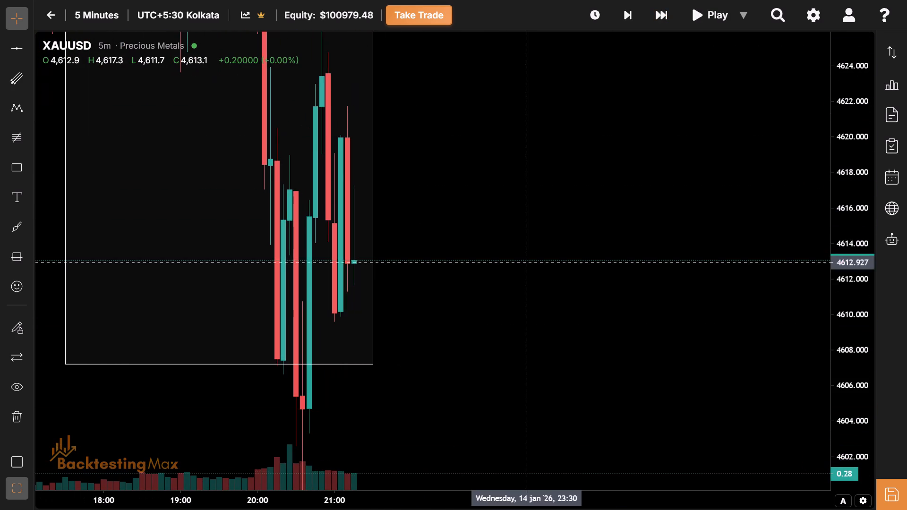
left_click_drag(500, 306, 654, 189)
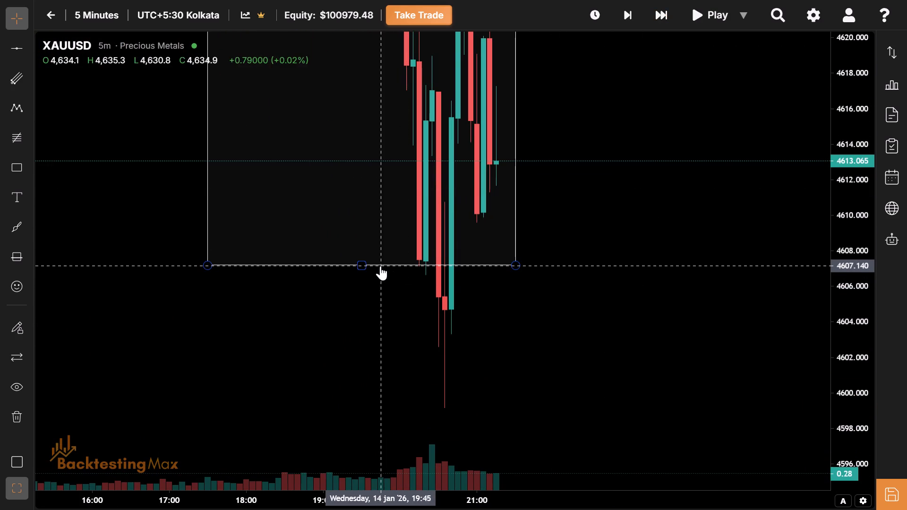
left_click_drag(364, 266, 545, 410)
Advance the replay five bars to 21:40 on 14 January.
left_click_drag(564, 251, 537, 333)
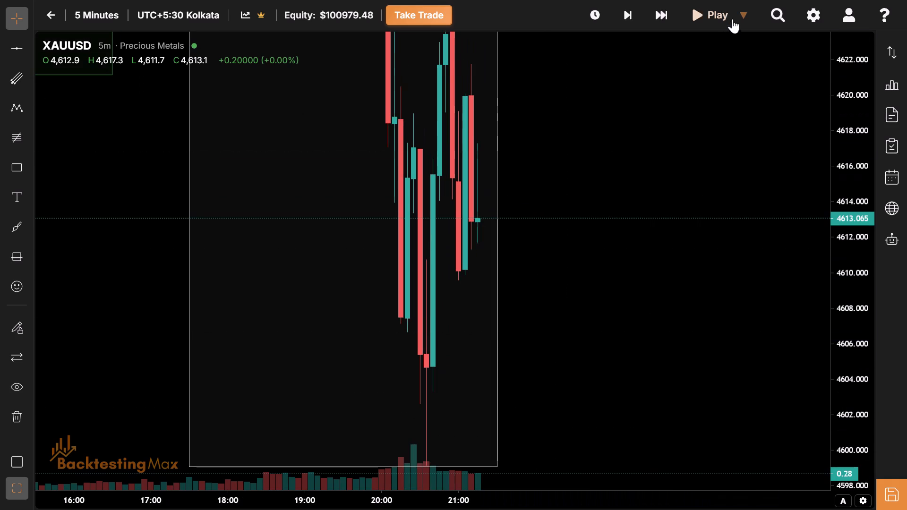
left_click(667, 8)
Examine price action on 14 January across the blue, green and white session boxes, up to 21:40.
left_click_drag(570, 164, 556, 414)
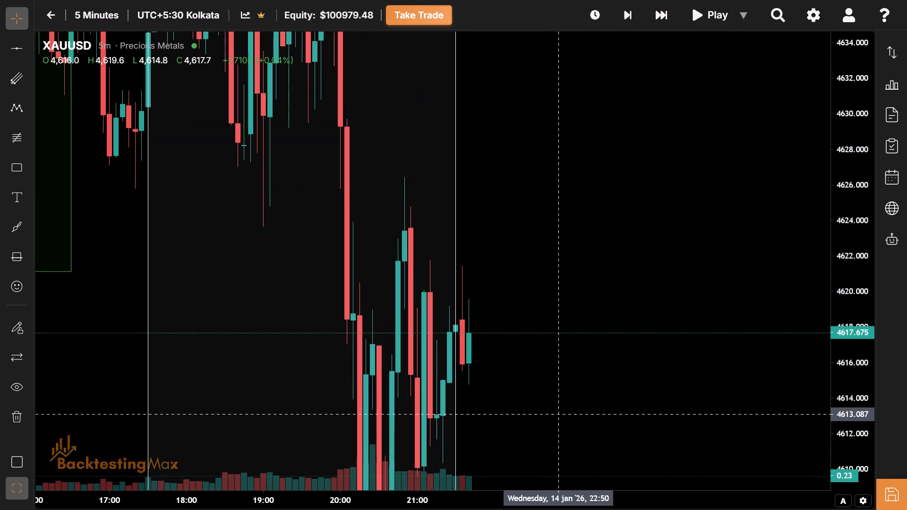
left_click_drag(538, 195, 707, 400)
left_click_drag(486, 399, 496, 379)
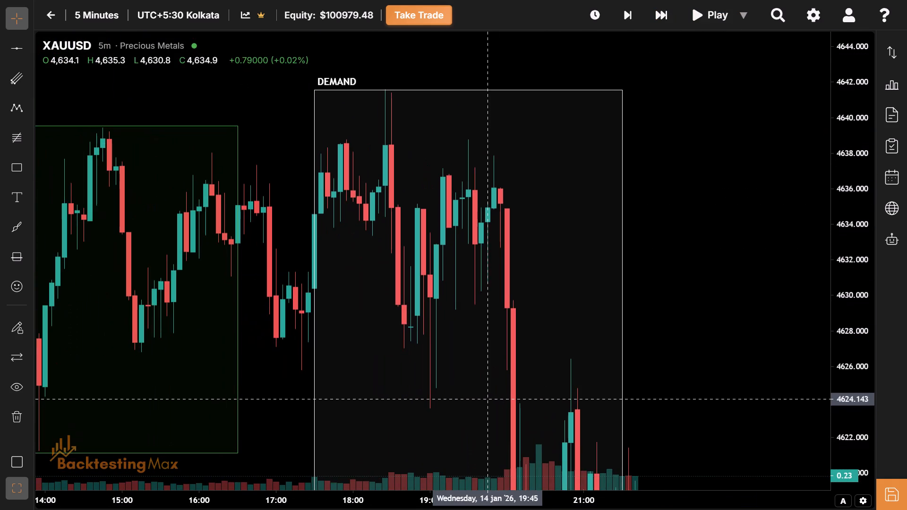
left_click_drag(496, 379, 763, 110)
left_click_drag(323, 339, 509, 348)
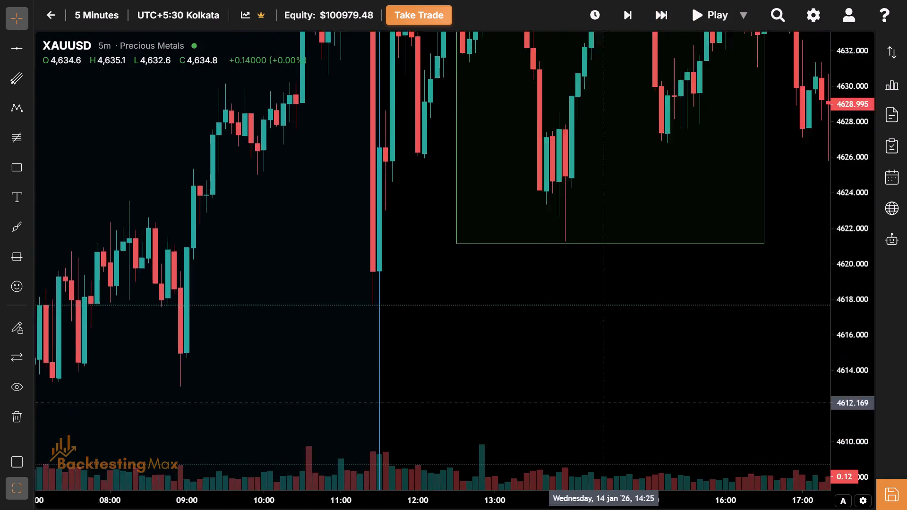
left_click_drag(509, 348, 385, 272)
left_click_drag(713, 285, 291, 297)
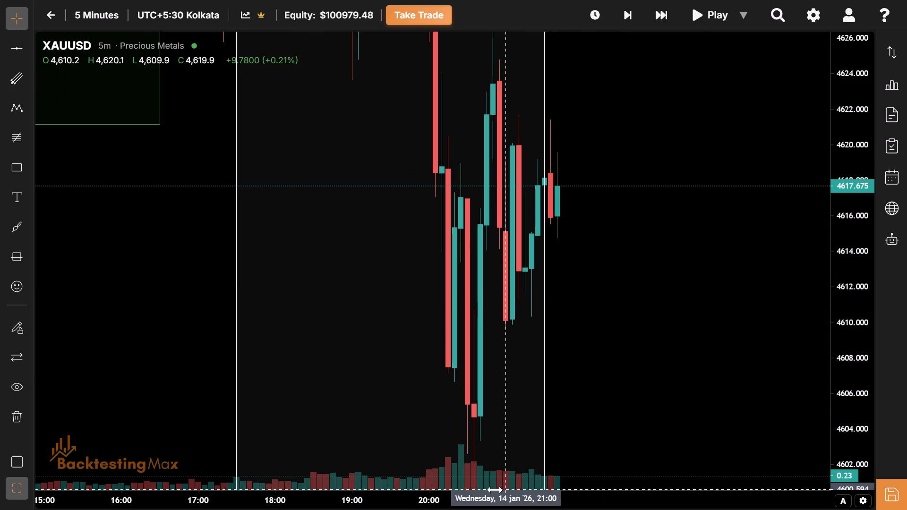
left_click_drag(486, 506, 195, 500)
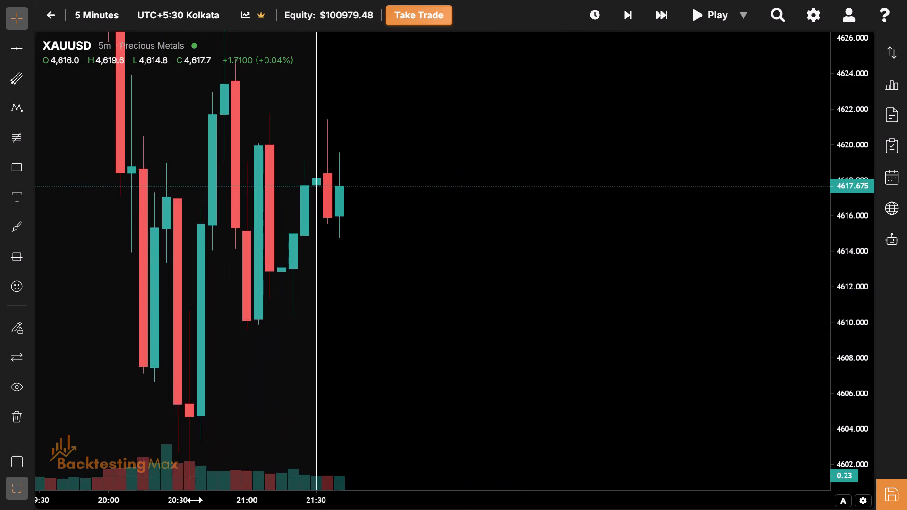
left_click_drag(195, 500, 549, 509)
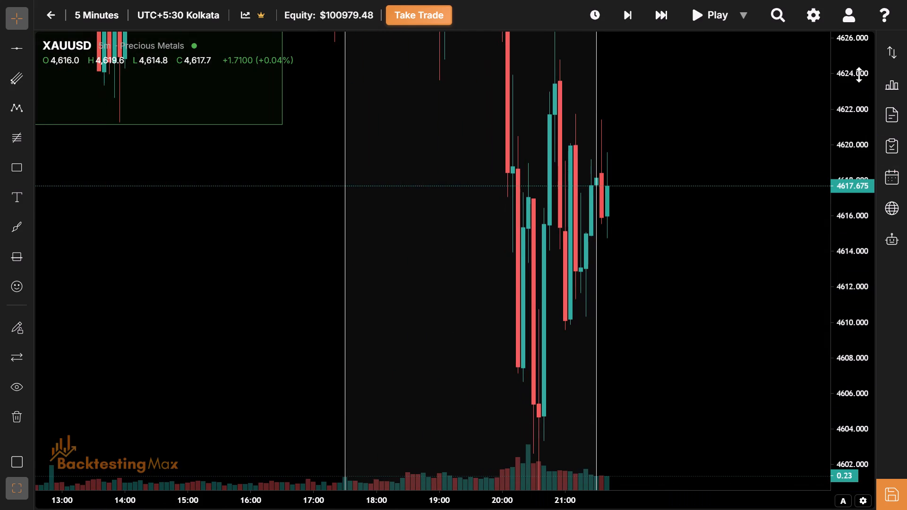
left_click_drag(852, 68, 829, 232)
left_click_drag(709, 274, 385, 323)
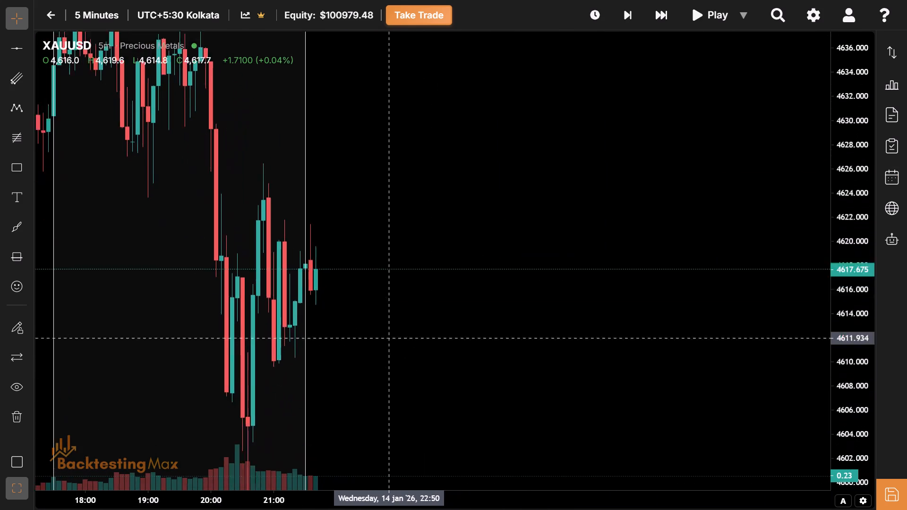
Advance the replay thirty bars to 00:10 on 15 January.
left_click_drag(385, 323, 368, 271)
left_click(656, 19)
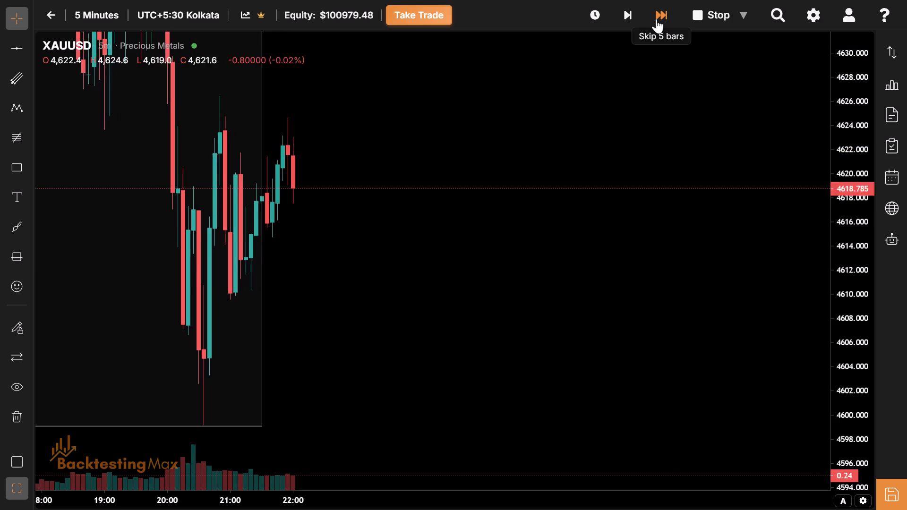
left_click(656, 19)
left_click(656, 19)
left_click(656, 19)
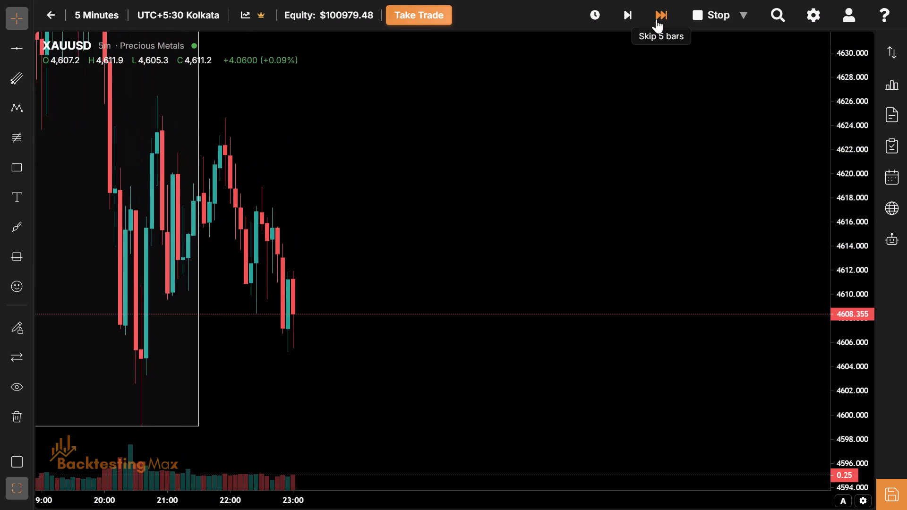
left_click(656, 19)
left_click(656, 19)
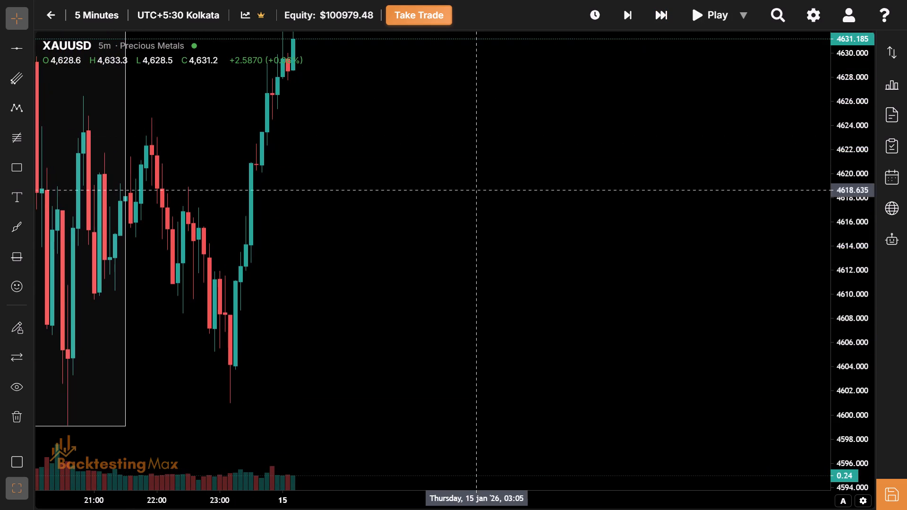
Advance the replay twelve bars to 01:10 on 15 January.
left_click_drag(436, 224, 440, 372)
triple_click(674, 8)
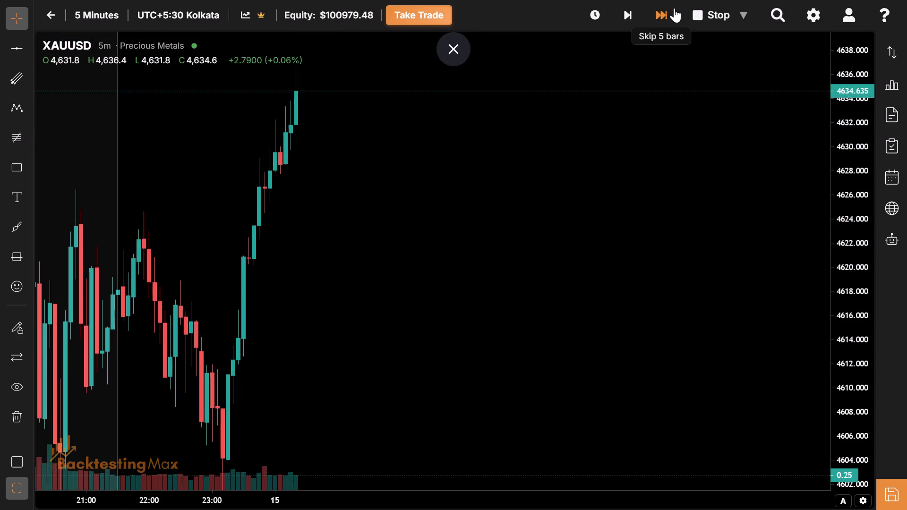
left_click(674, 8)
Examine price action inside the white session box and after it, through to 01:10 on 15 January.
left_click_drag(498, 163, 493, 308)
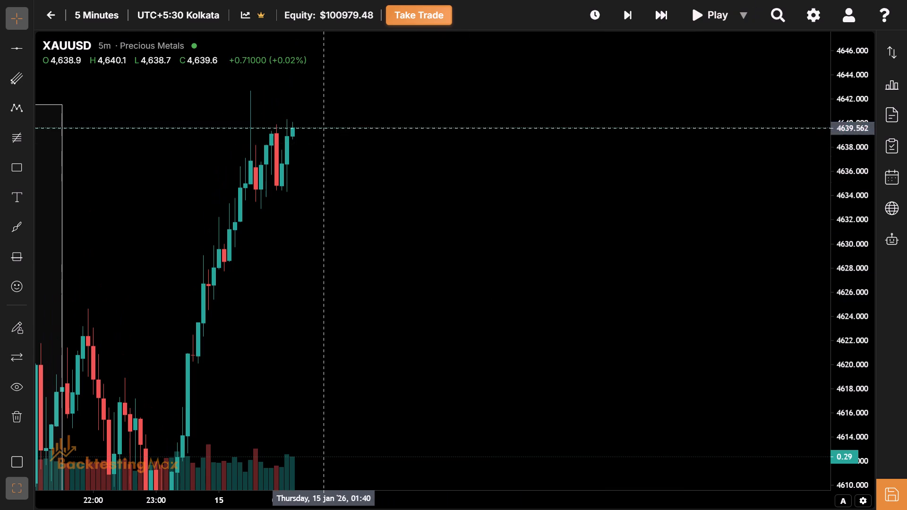
left_click_drag(286, 184, 429, 139)
left_click_drag(429, 139, 549, 20)
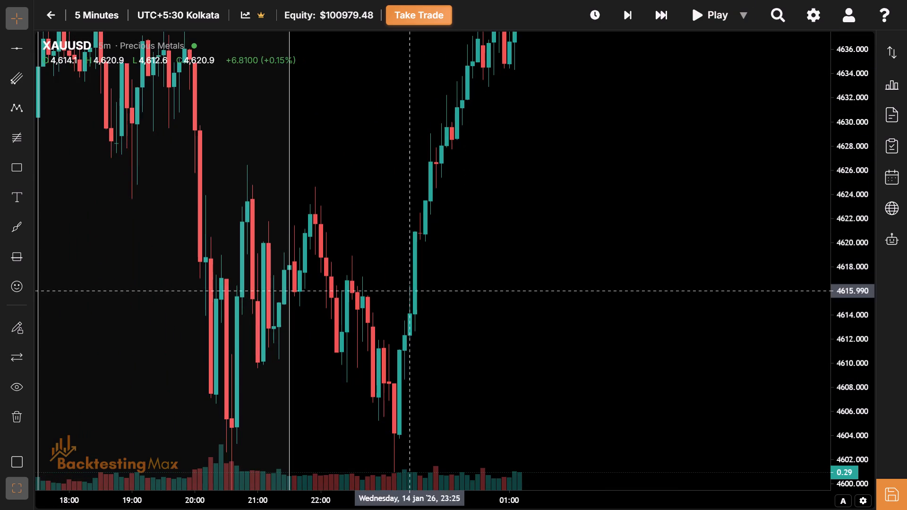
left_click_drag(353, 430, 554, 288)
left_click_drag(327, 260, 336, 337)
left_click_drag(394, 274, 376, 329)
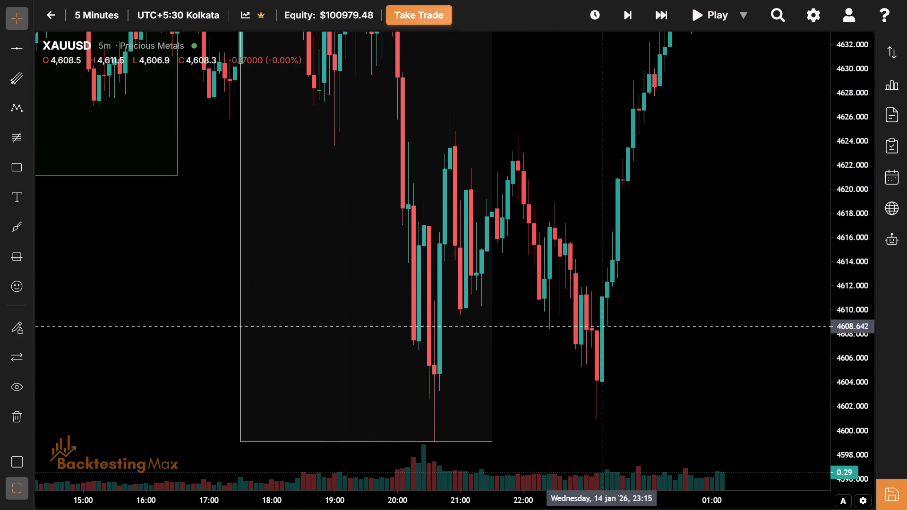
left_click_drag(601, 326, 540, 280)
left_click_drag(540, 280, 536, 308)
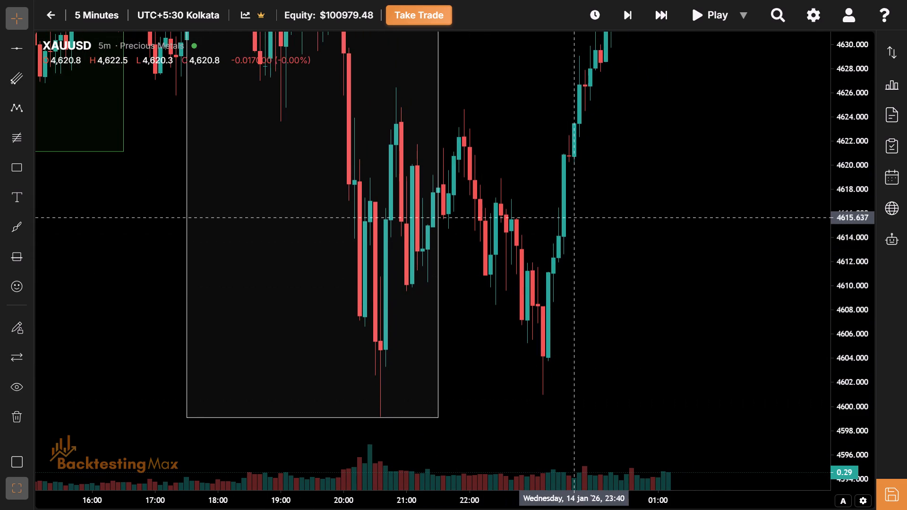
left_click_drag(538, 241, 273, 477)
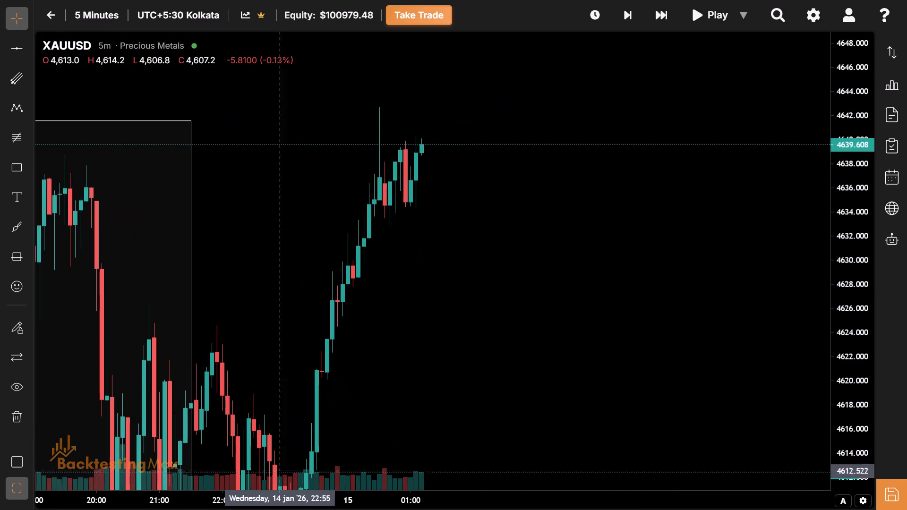
left_click_drag(362, 350, 333, 383)
left_click_drag(363, 376, 344, 241)
left_click_drag(384, 327, 342, 398)
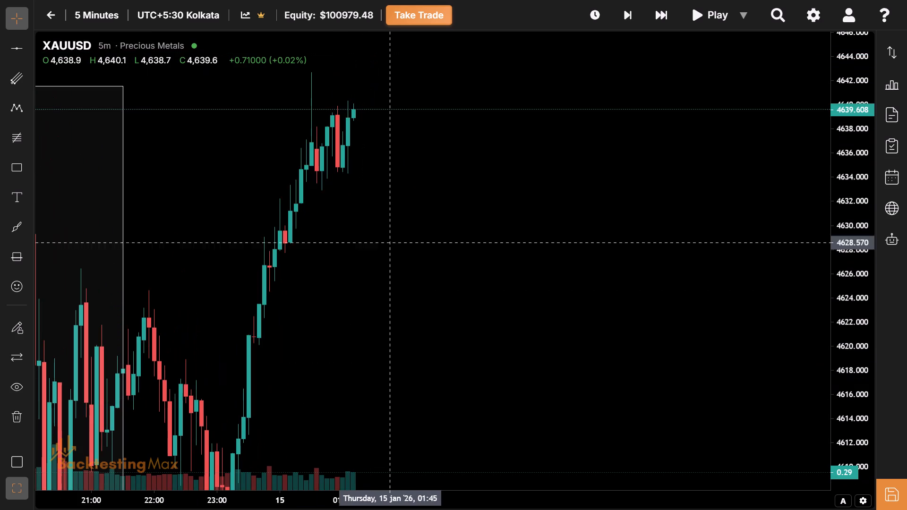
left_click_drag(354, 175, 298, 276)
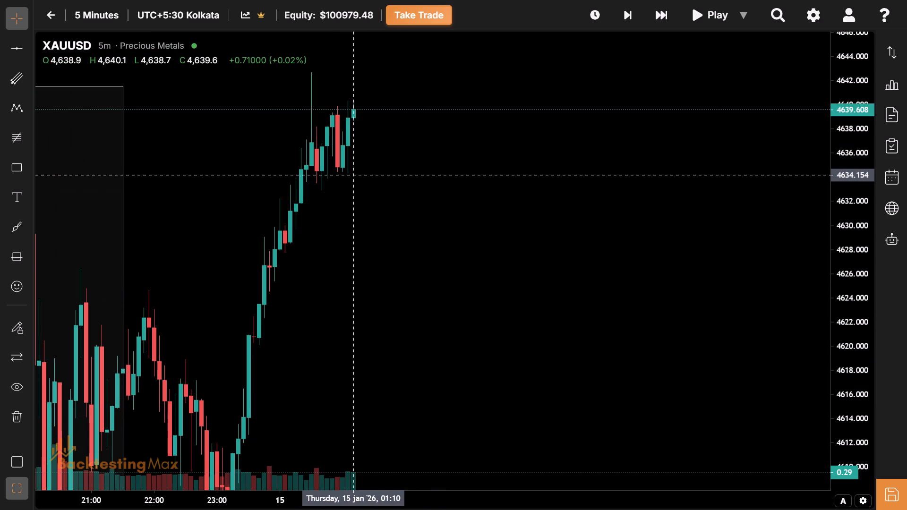
Advance the replay to 05:55 on 15 January.
triple_click(665, 22)
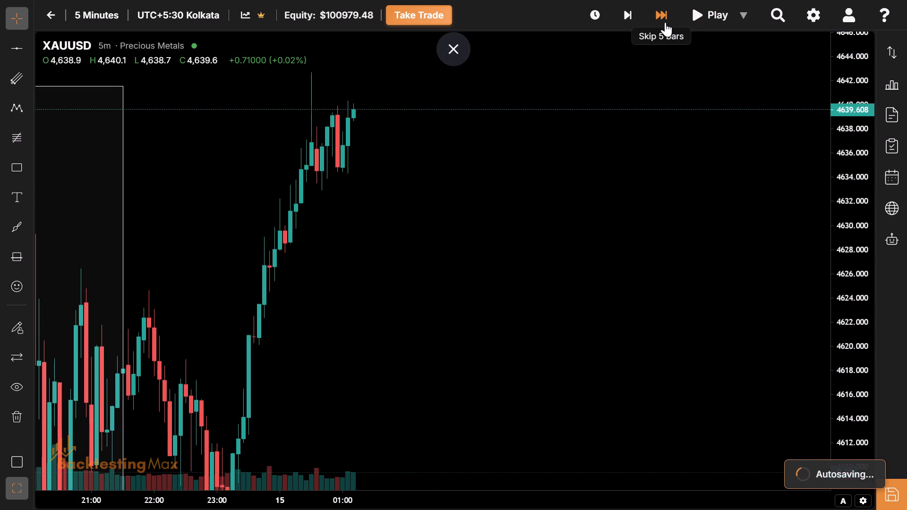
triple_click(665, 22)
triple_click(665, 22)
triple_click(665, 22)
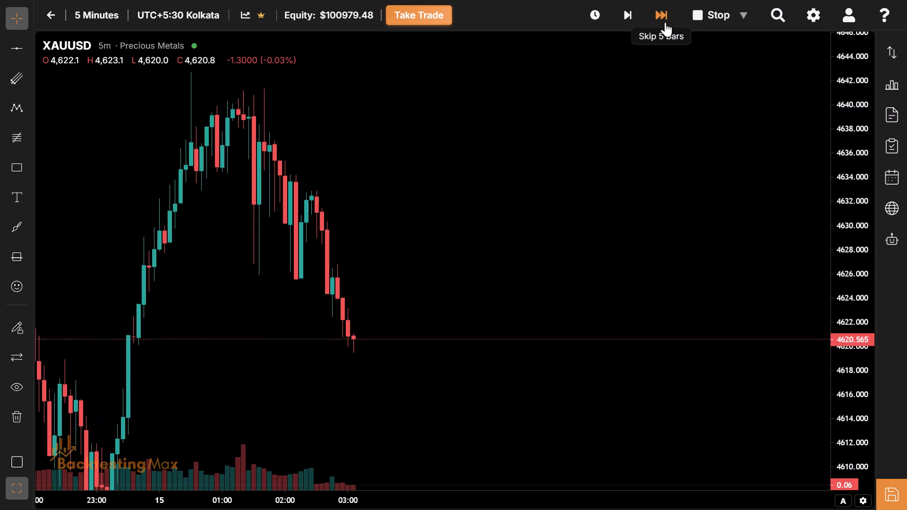
triple_click(665, 22)
triple_click(665, 22)
double_click(665, 22)
left_click_drag(665, 22, 501, 315)
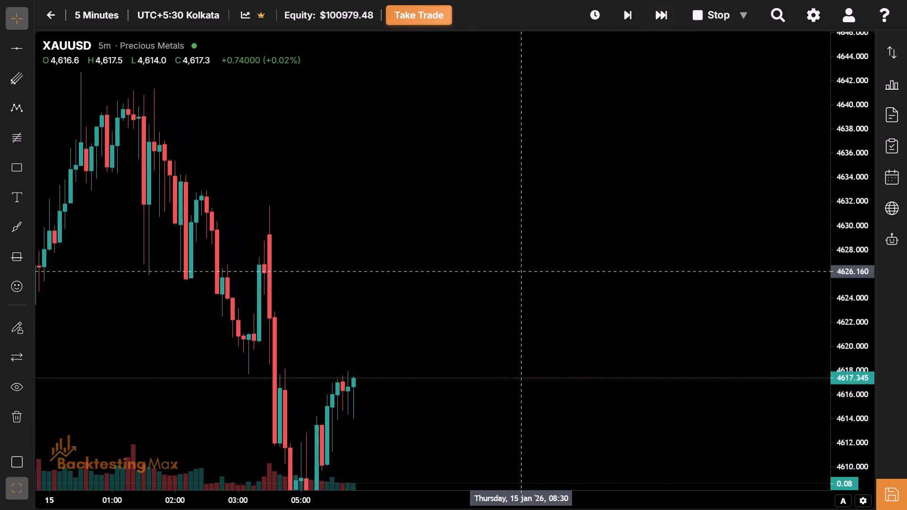
left_click_drag(501, 315, 432, 449)
left_click_drag(432, 449, 471, 329)
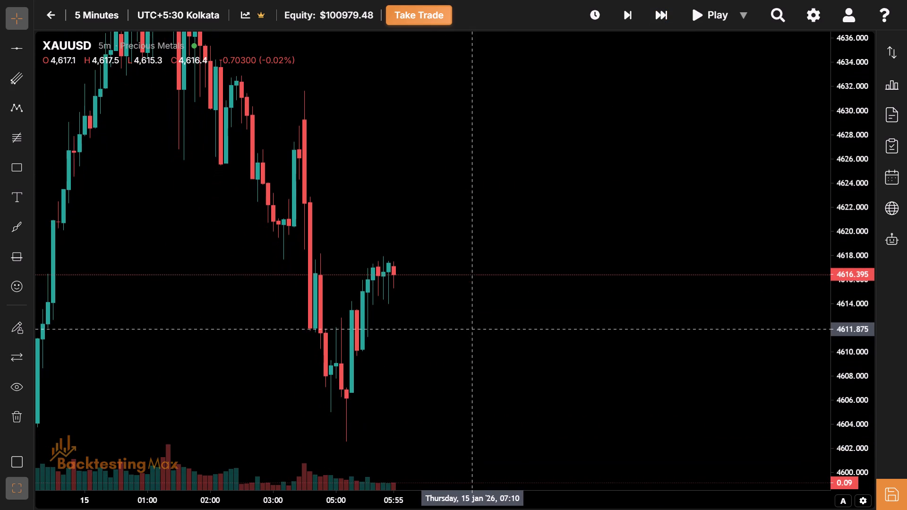
Advance the replay one bar to 06:00 on 15 January.
left_click_drag(416, 262, 327, 265)
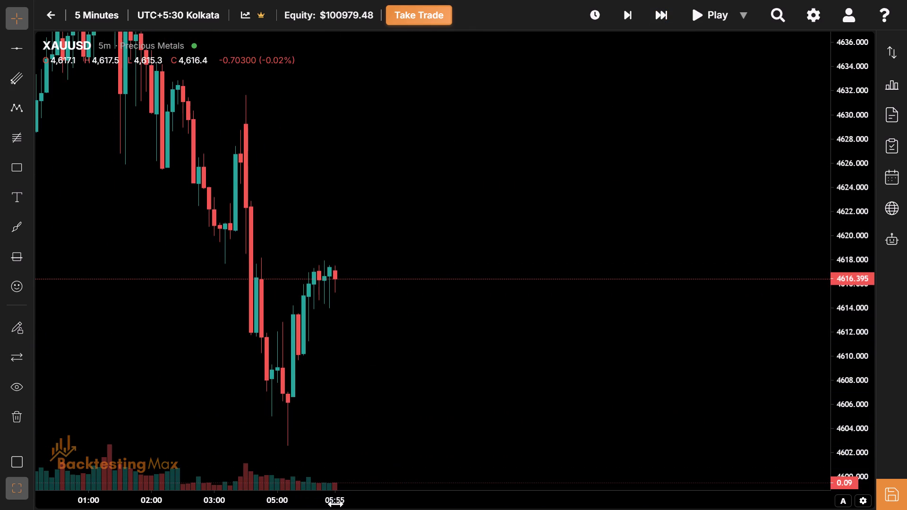
left_click_drag(336, 504, 195, 477)
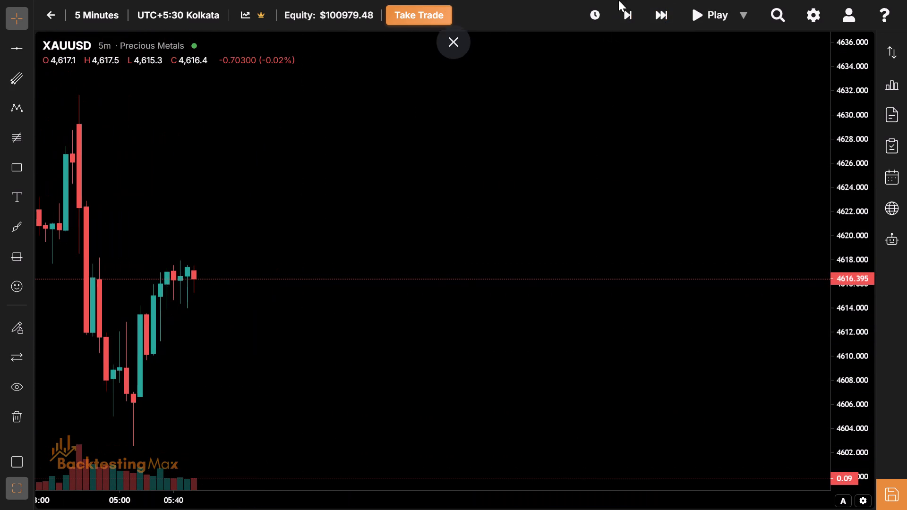
left_click(622, 13)
Draw a session box from 05:30 to 11:30 on 15 January and apply the Asian Session template to it.
left_click_drag(462, 313, 582, 307)
left_click(12, 170)
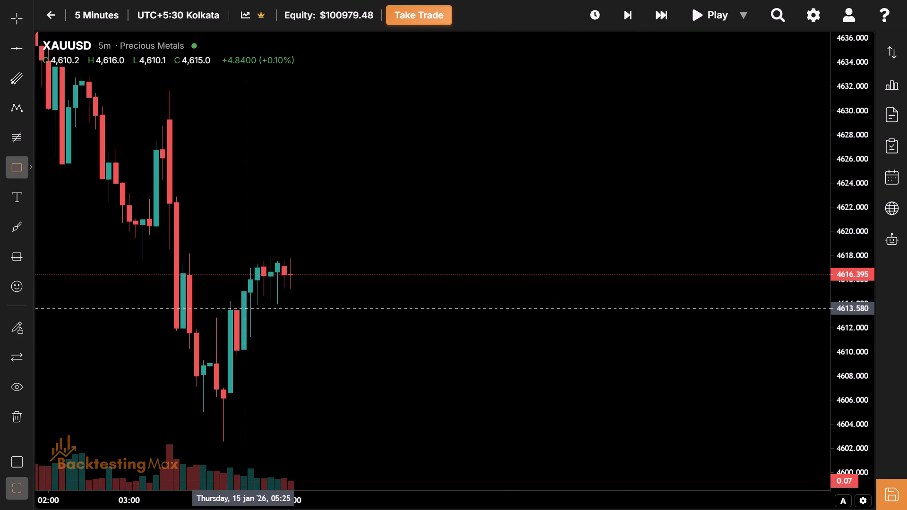
left_click(249, 269)
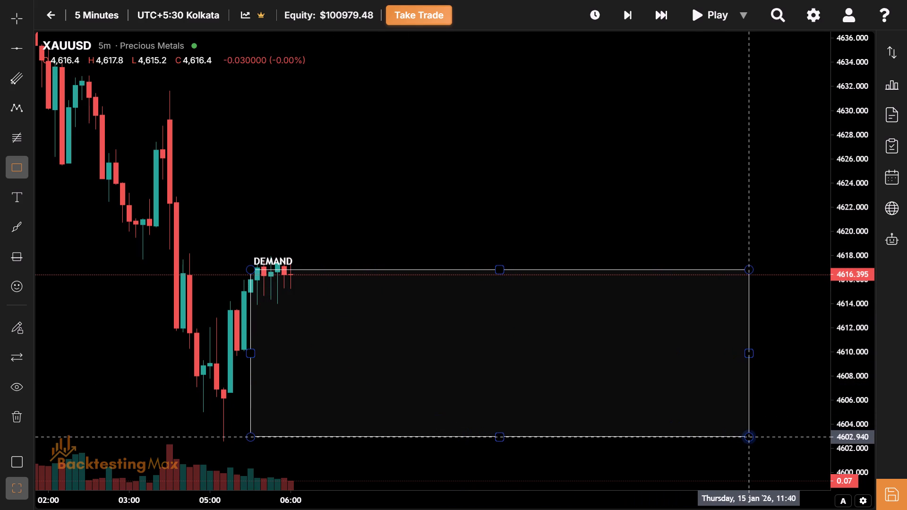
left_click(734, 436)
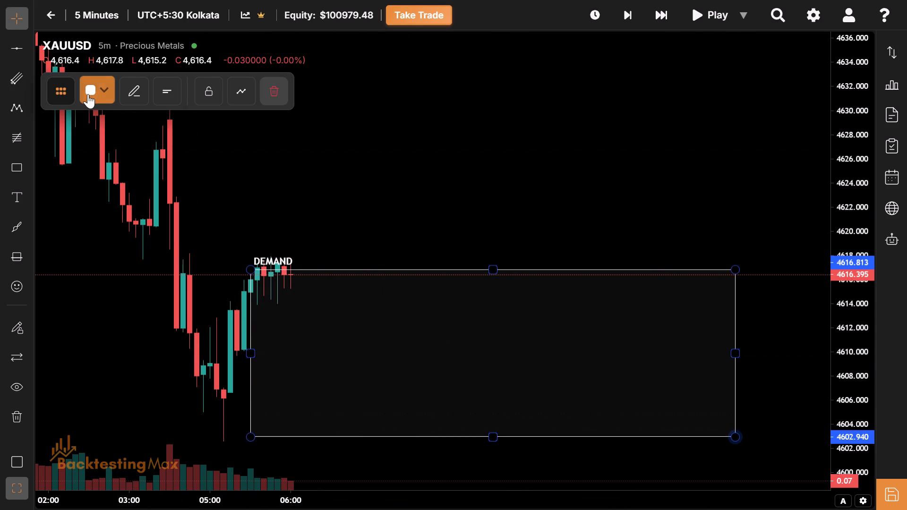
left_click(88, 94)
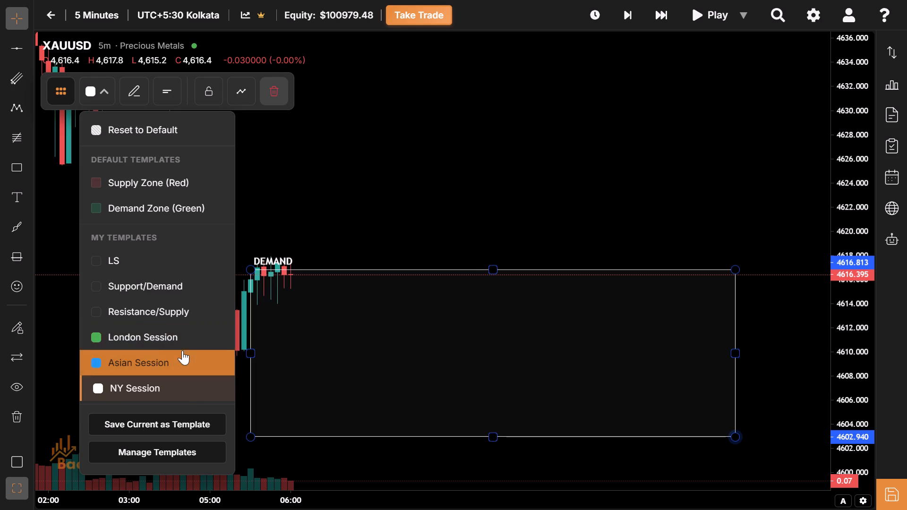
left_click(182, 350)
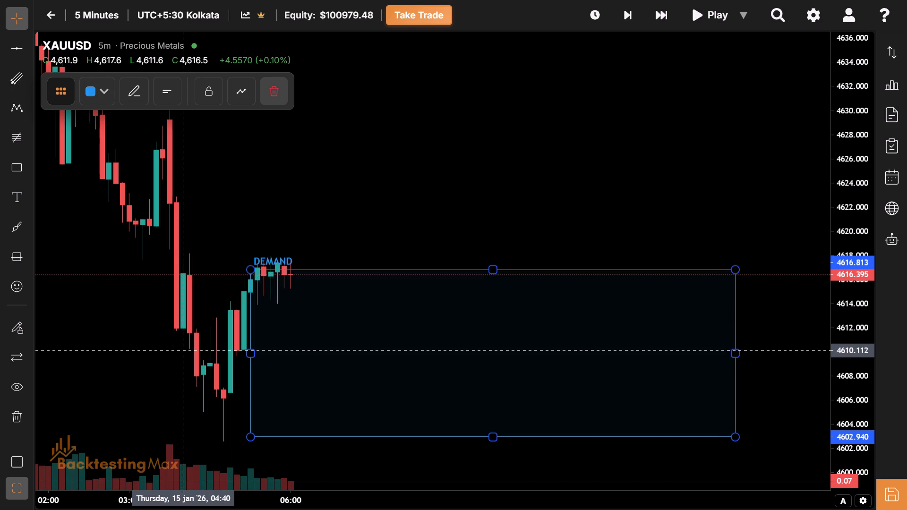
Raise the blue Asian session box's upper edge to about 4618, just above the session's highest wick.
left_click_drag(412, 418, 311, 376)
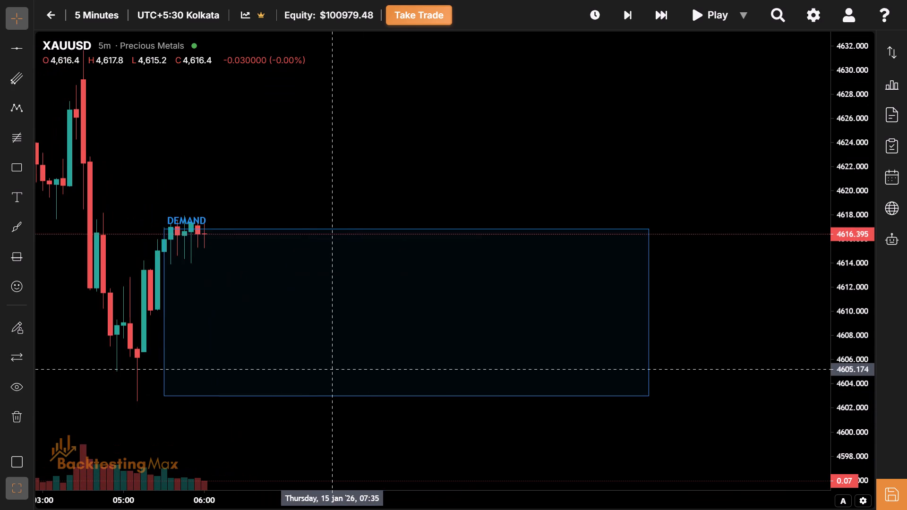
left_click_drag(344, 364, 325, 399)
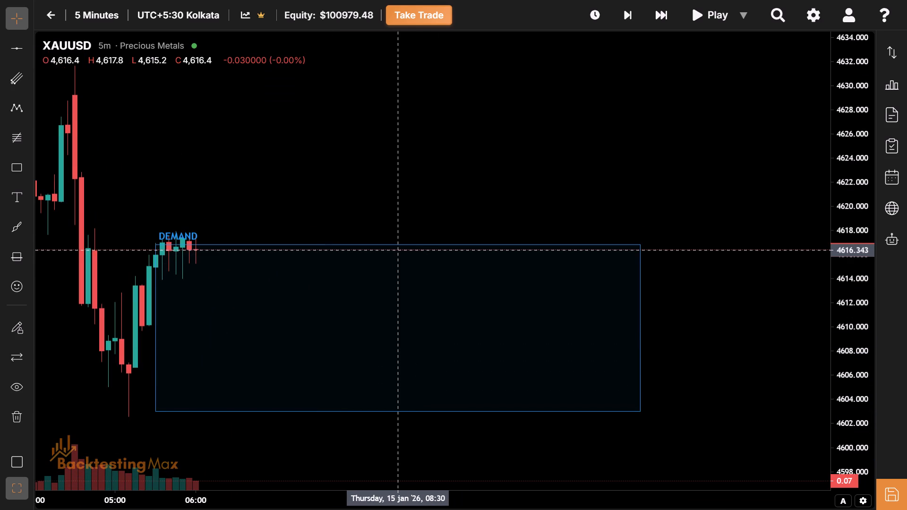
left_click_drag(400, 244, 397, 225)
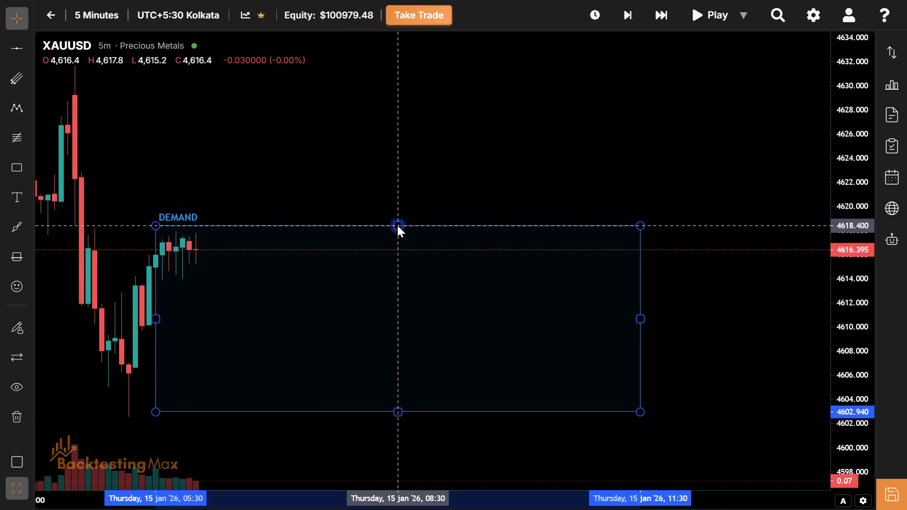
left_click_drag(397, 225, 397, 231)
Advance the replay one bar to 06:05 on 15 January.
left_click_drag(384, 283, 330, 273)
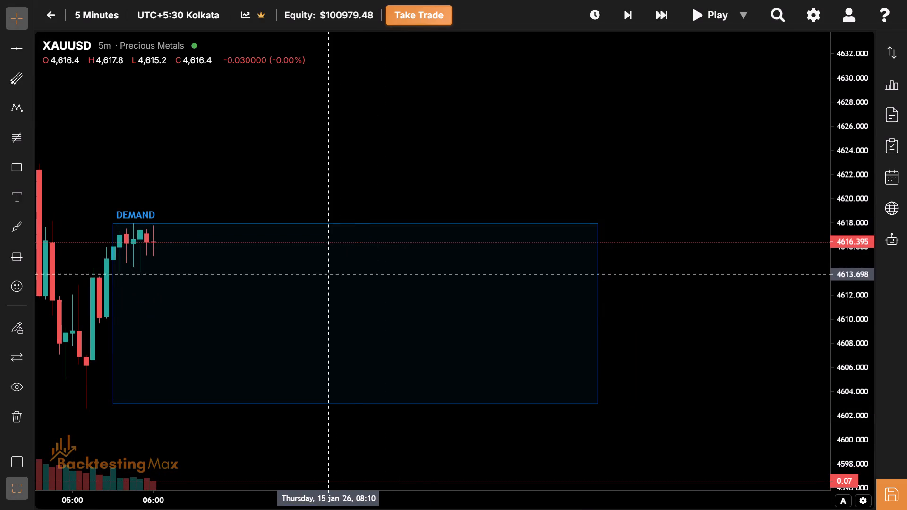
left_click_drag(365, 315, 527, 362)
left_click(630, 23)
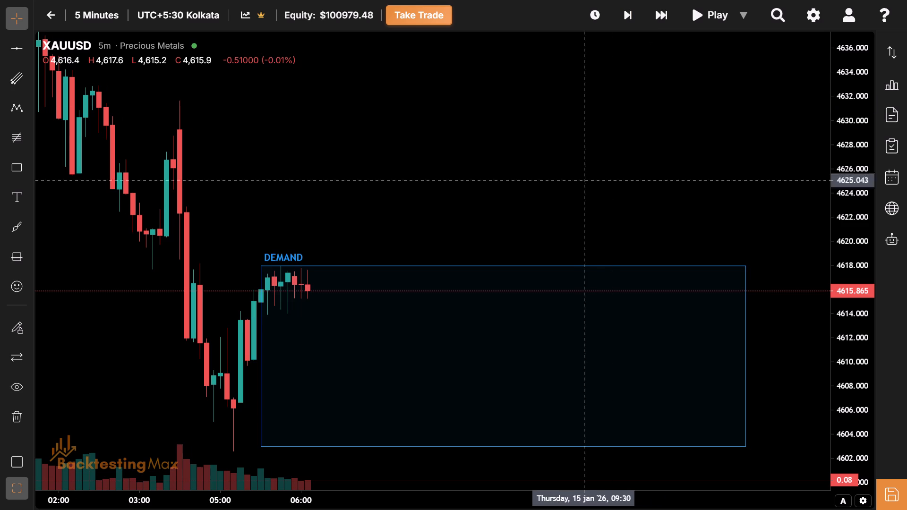
Review the price action before the Asian session box and advance the replay bar by bar to 08:05 on 15 January.
left_click_drag(441, 337, 826, 238)
left_click_drag(294, 319, 357, 321)
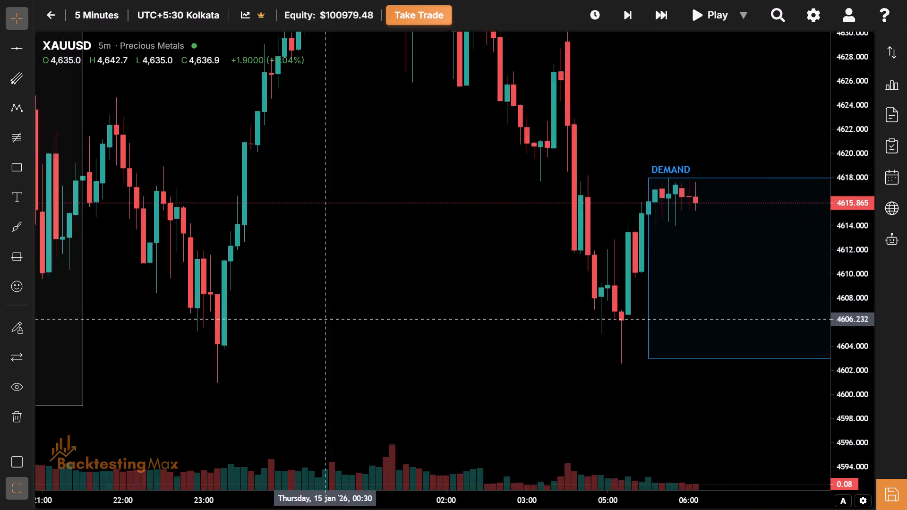
left_click_drag(357, 321, 554, 310)
left_click_drag(658, 307, 229, 343)
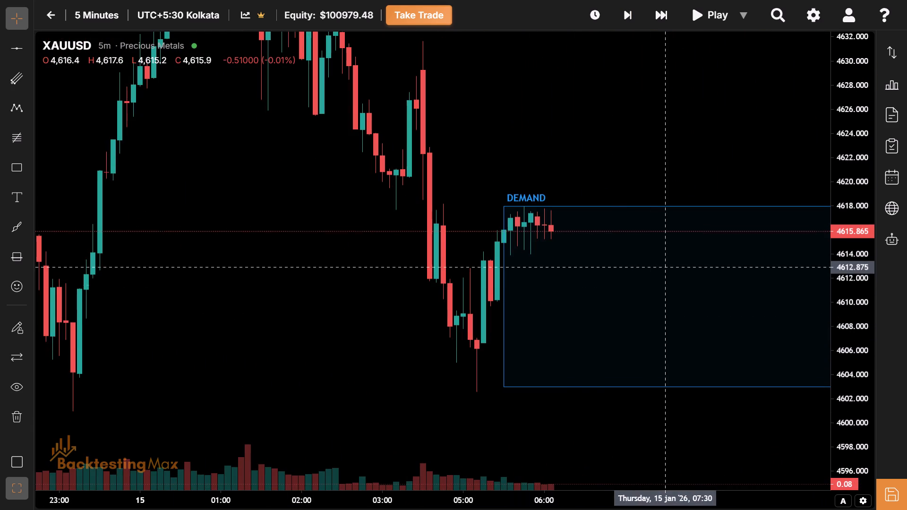
left_click_drag(664, 267, 501, 132)
left_click_drag(582, 148, 453, 249)
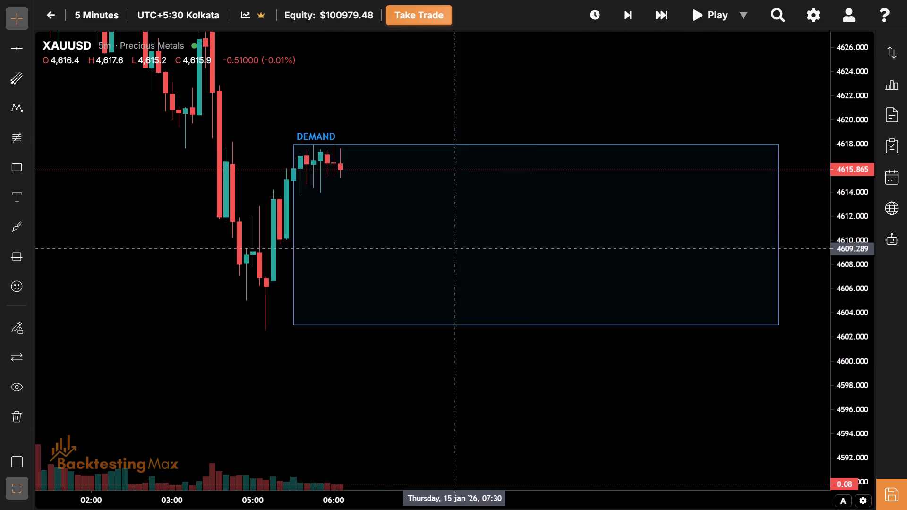
left_click(630, 12)
left_click(630, 12)
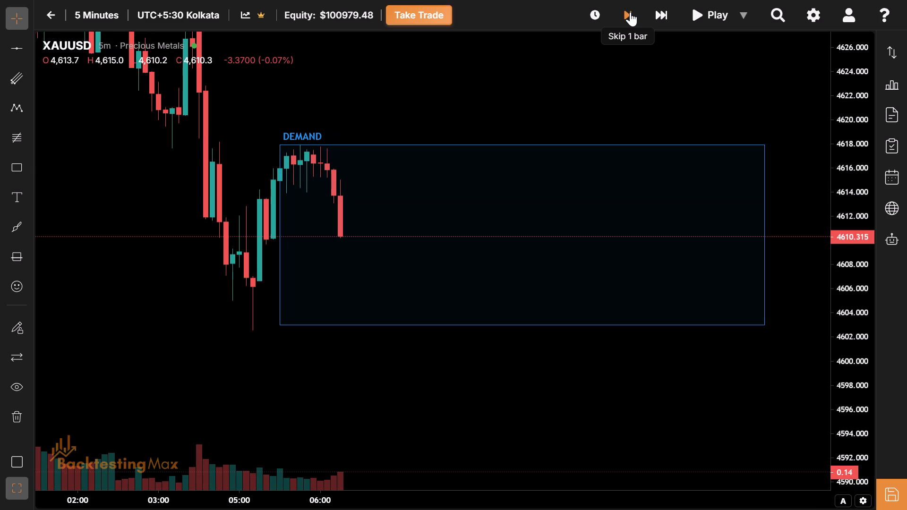
triple_click(630, 12)
triple_click(630, 12)
triple_click(630, 12)
triple_click(630, 12)
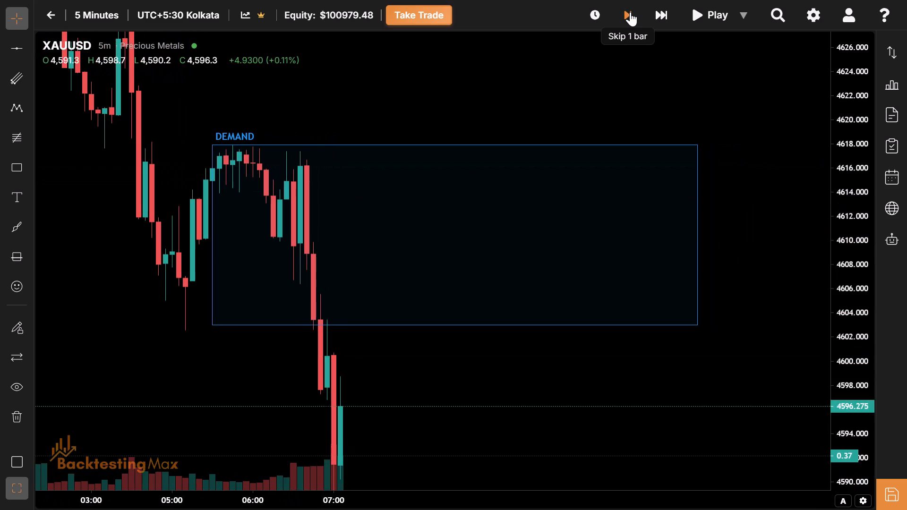
triple_click(630, 12)
triple_click(630, 12)
triple_click(630, 12)
triple_click(630, 12)
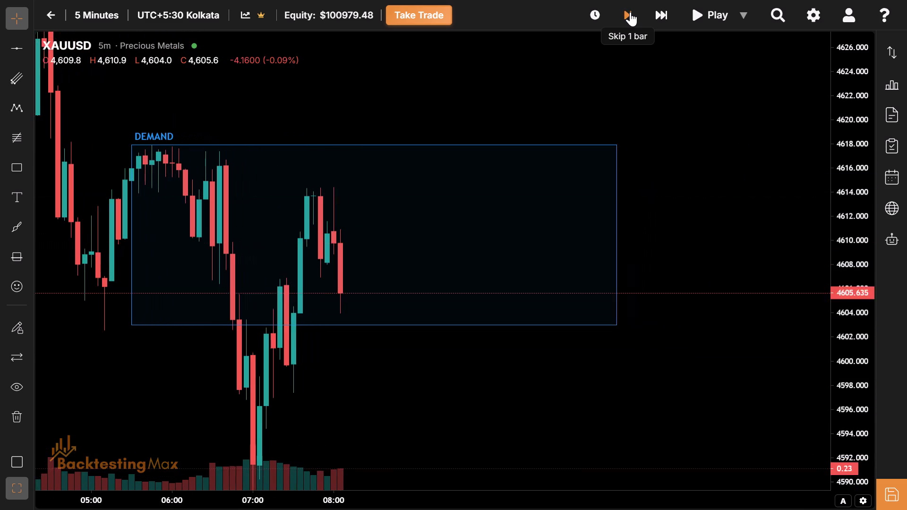
Advance the replay to 11:40 on 15 January, just past the end of the Asian session box.
triple_click(629, 9)
triple_click(629, 9)
triple_click(629, 9)
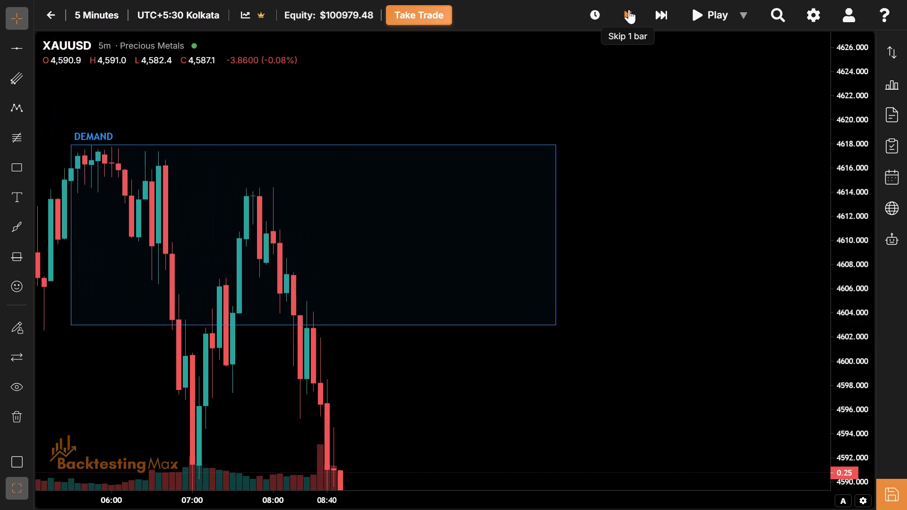
triple_click(629, 9)
triple_click(629, 9)
triple_click(629, 9)
left_click_drag(629, 9, 666, 9)
triple_click(666, 9)
triple_click(666, 9)
triple_click(666, 9)
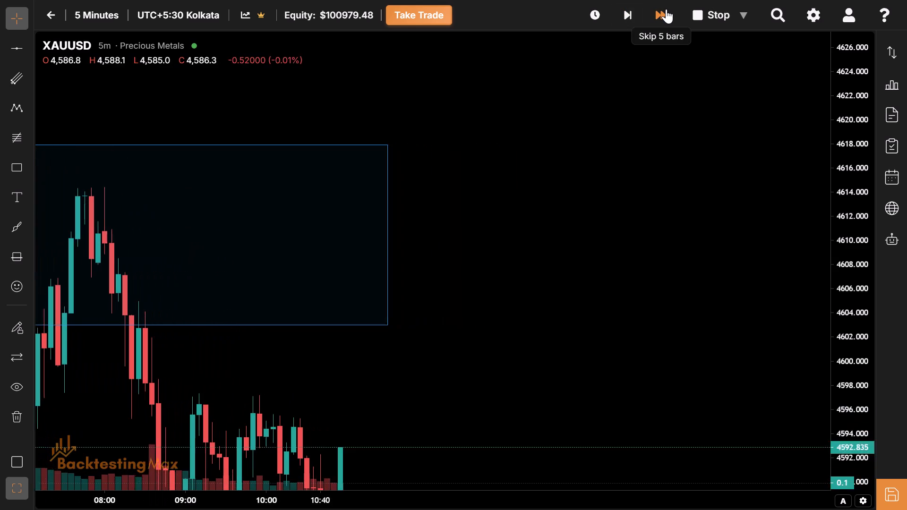
left_click(666, 9)
Lower the Asian session box's bottom edge to about 4580.5, just beneath the session's lowest wicks.
left_click_drag(296, 408, 645, 249)
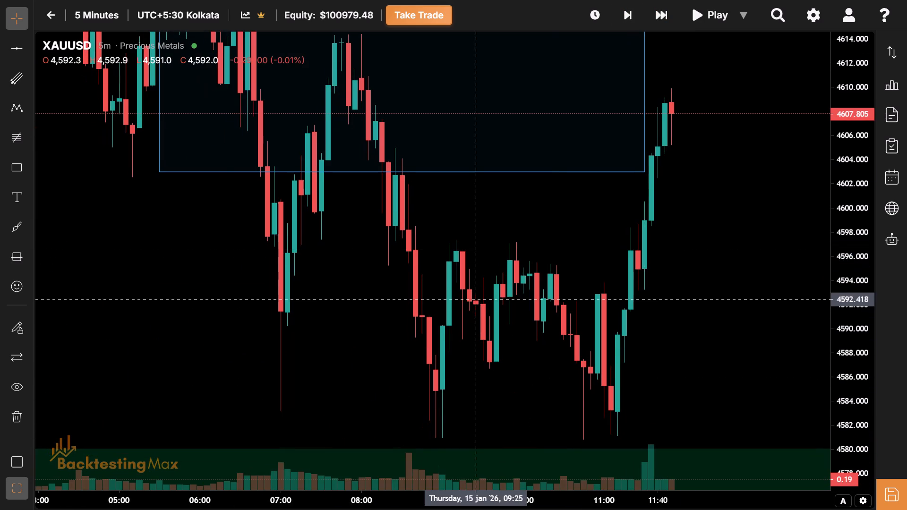
left_click_drag(473, 299, 443, 218)
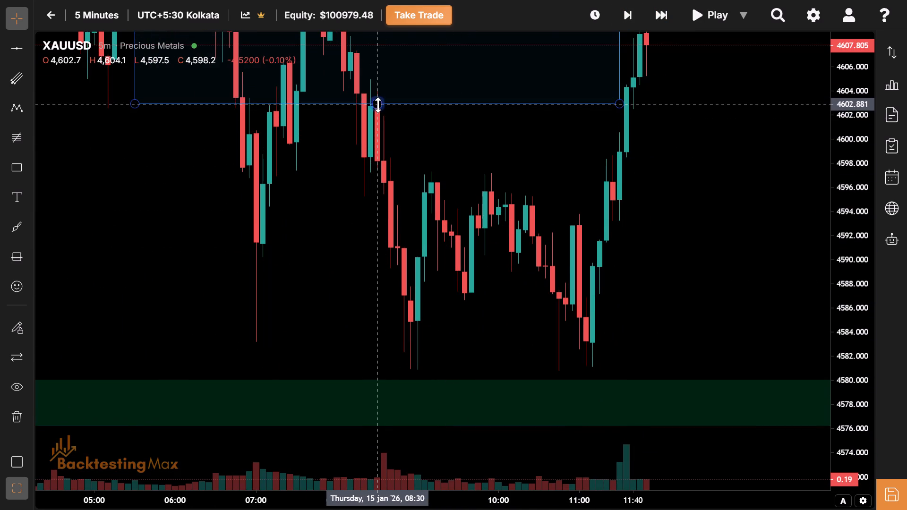
left_click_drag(378, 105, 628, 374)
left_click_drag(530, 260, 555, 473)
left_click_drag(440, 299, 401, 272)
left_click_drag(670, 365, 437, 225)
left_click(437, 225)
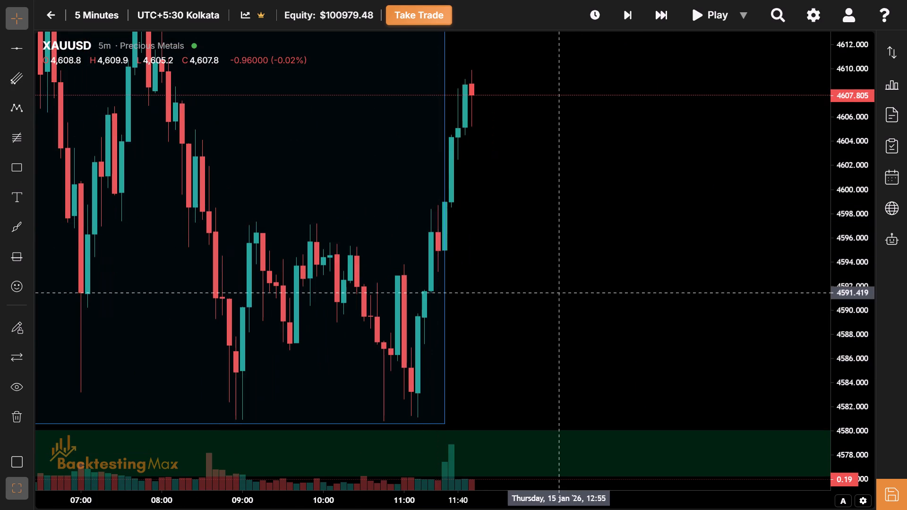
Switch the chart to the 4-hour timeframe and examine price structure and the green zones back to late December.
left_click_drag(560, 293, 487, 364)
left_click(372, 230)
left_click_drag(514, 269, 291, 269)
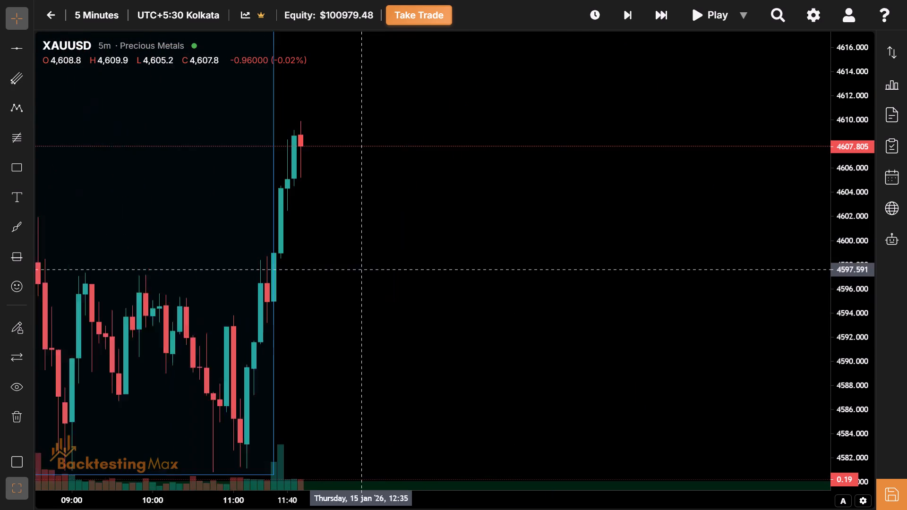
left_click_drag(291, 269, 263, 268)
left_click(112, 5)
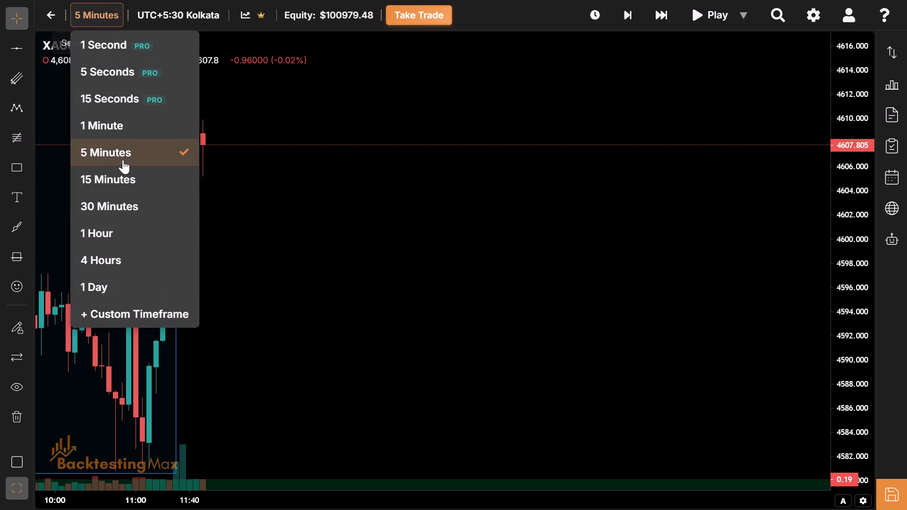
left_click(132, 257)
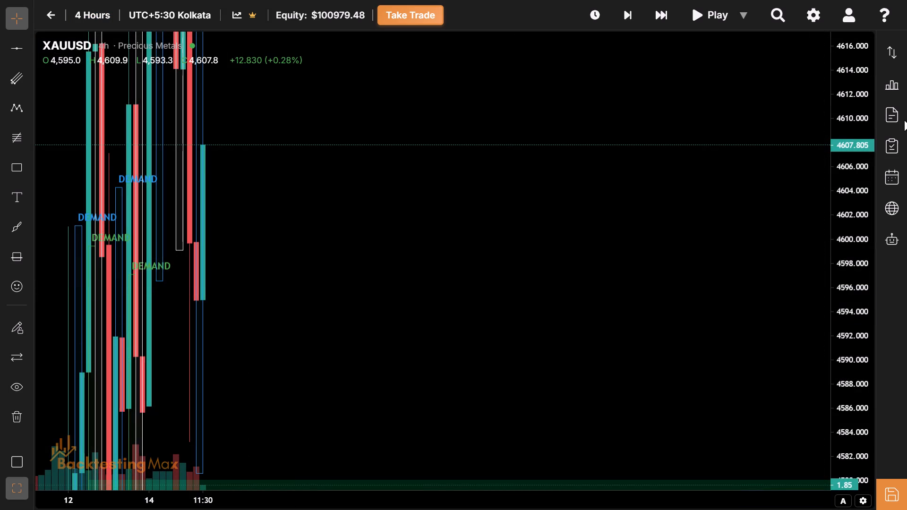
left_click_drag(836, 76, 848, 391)
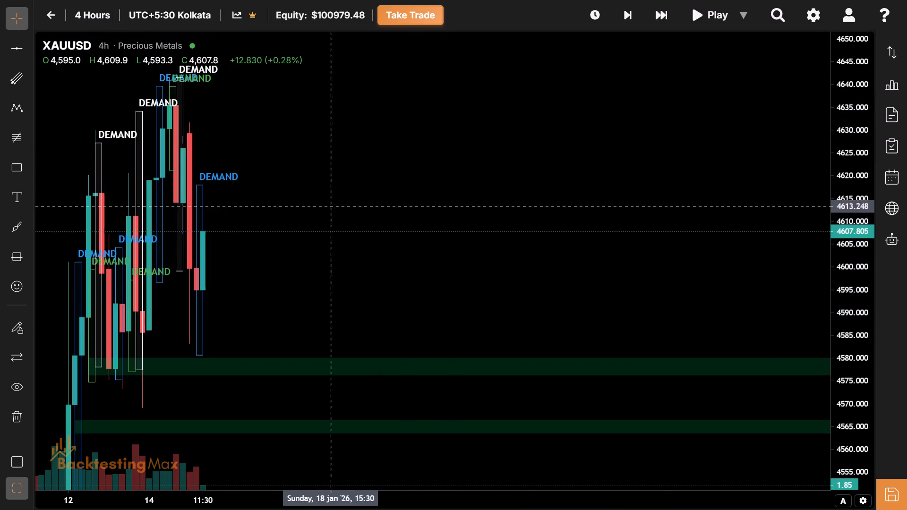
left_click_drag(300, 204, 691, 0)
left_click_drag(526, 440, 677, 56)
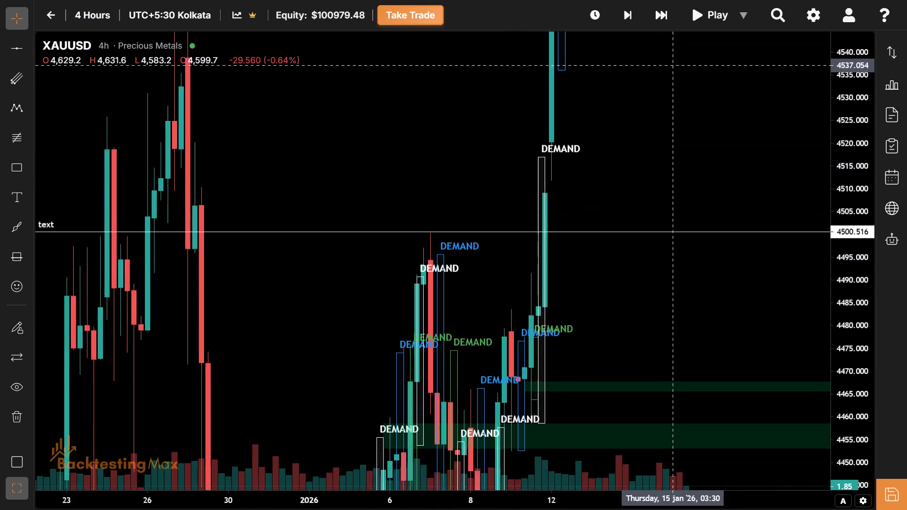
left_click_drag(677, 56, 488, 468)
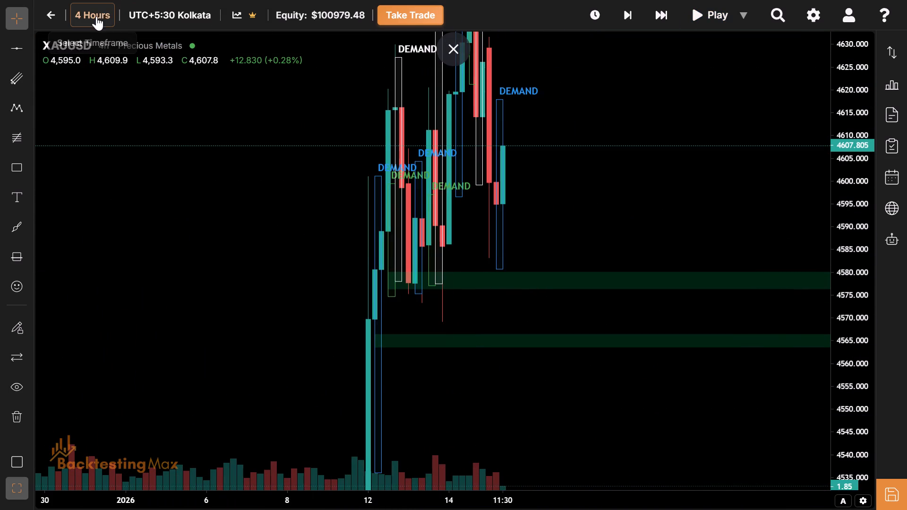
Return the chart to the 5-minute timeframe, scaled to the price action of the 15 January Asian session.
left_click(94, 17)
left_click(145, 159)
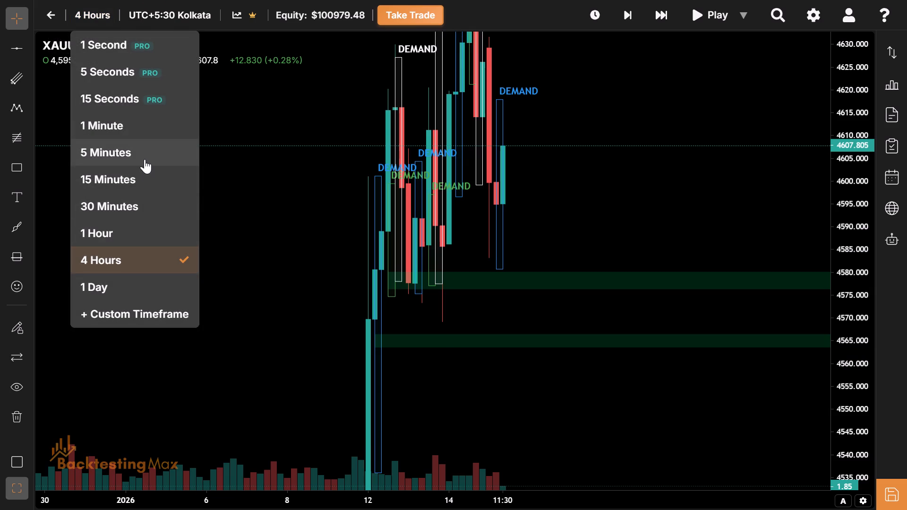
left_click_drag(558, 237, 553, 311)
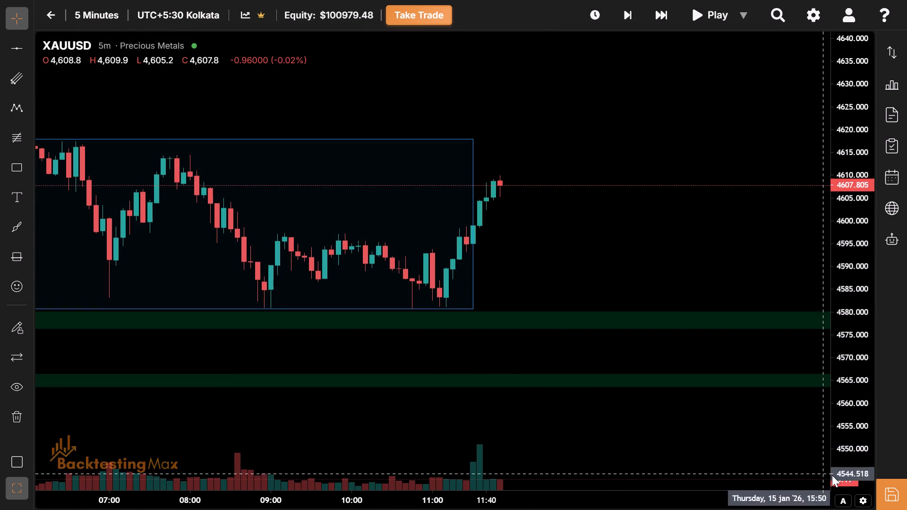
left_click_drag(837, 476, 831, 292)
left_click(584, 269)
left_click_drag(584, 269, 572, 385)
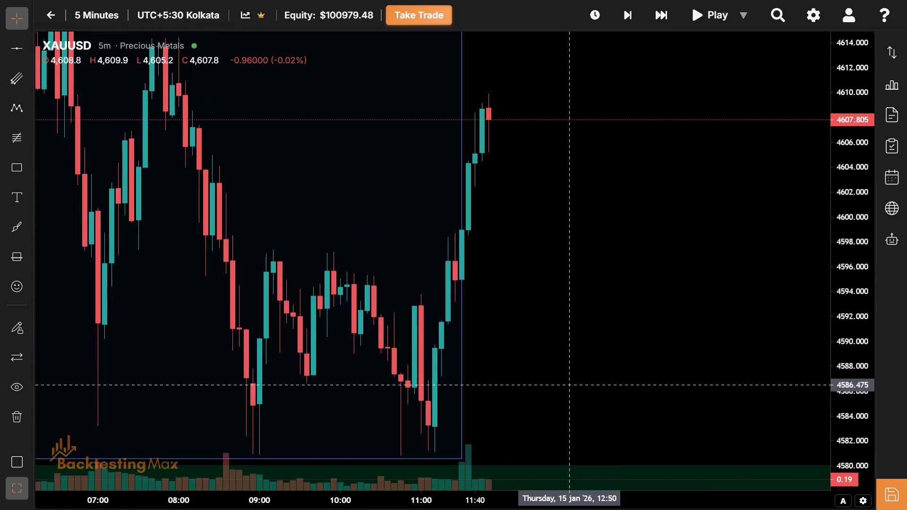
Advance the replay to 12:40 on 15 January and view the price action following the Asian session box.
left_click_drag(833, 109, 836, 197)
left_click_drag(595, 234, 504, 297)
left_click_drag(666, 190, 592, 274)
left_click(657, 10)
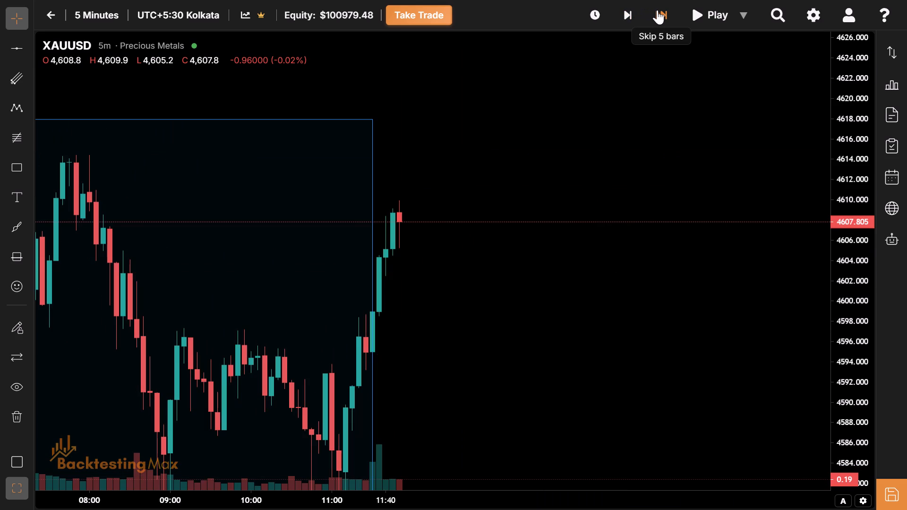
left_click(657, 10)
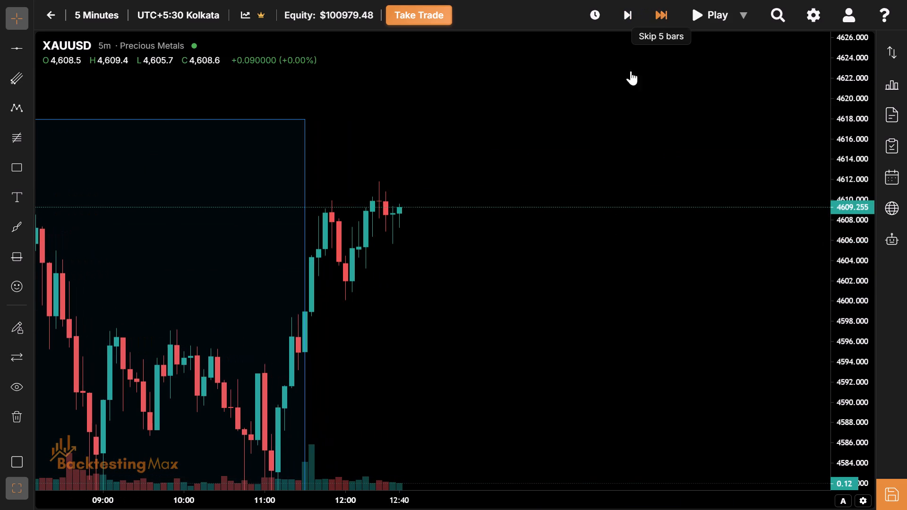
left_click(500, 405)
left_click_drag(624, 159, 425, 230)
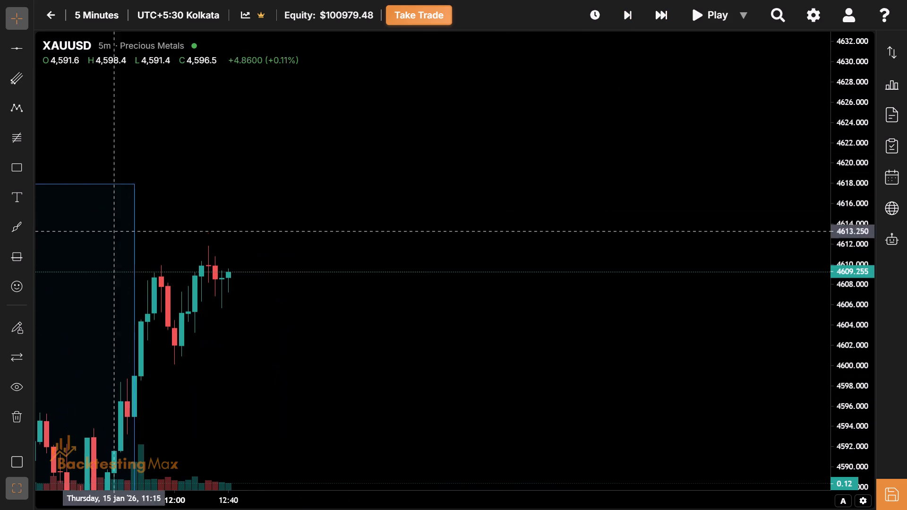
Draw a box from 12:30 to 16:30 on 15 January, about 4610.6 to 4598.5, and apply the London Session template.
left_click(7, 170)
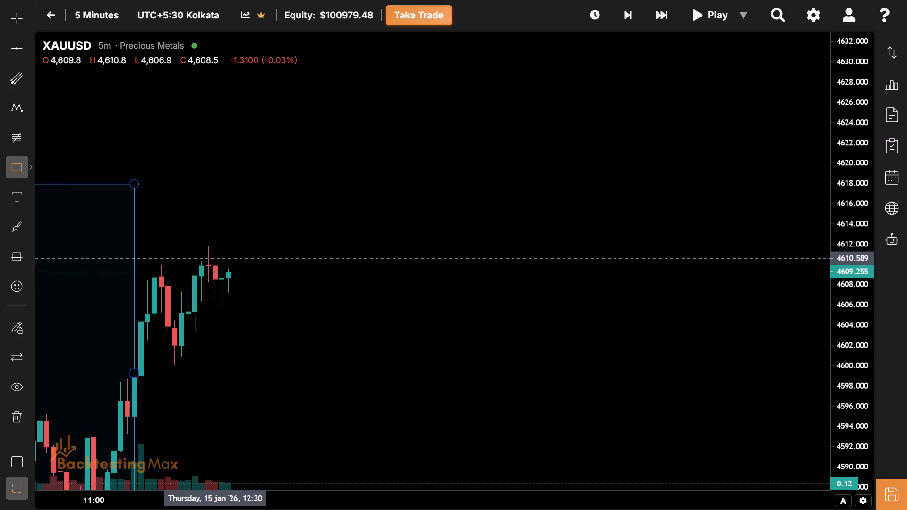
left_click(214, 258)
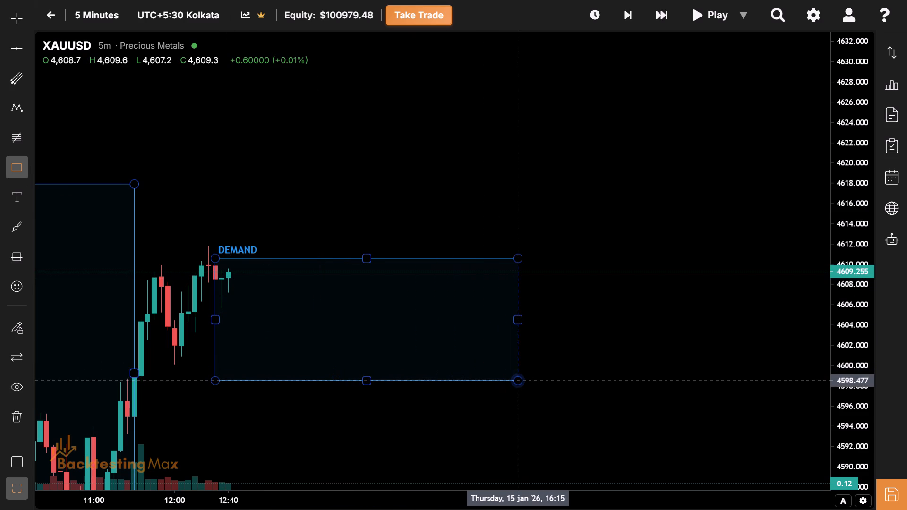
left_click(539, 381)
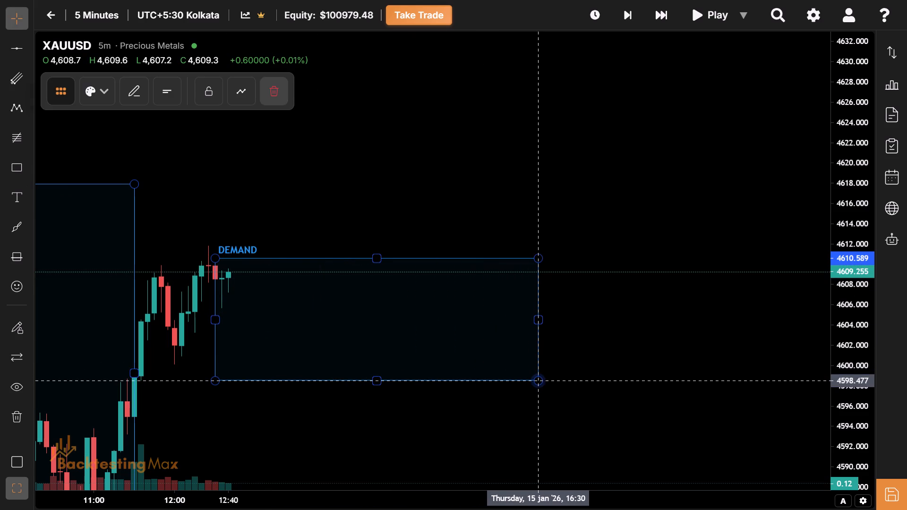
left_click(96, 79)
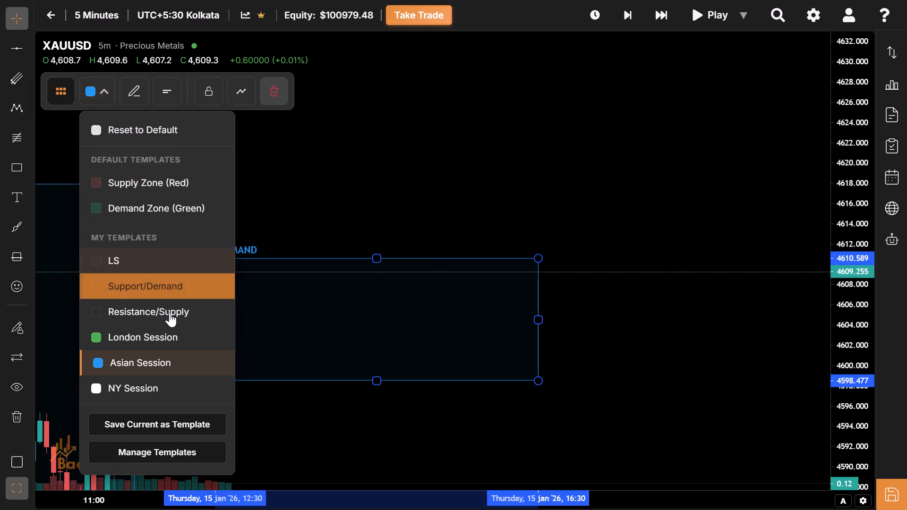
left_click(173, 338)
Advance the replay to 16:40 on 15 January, past the end of the London session box.
left_click_drag(325, 324, 313, 373)
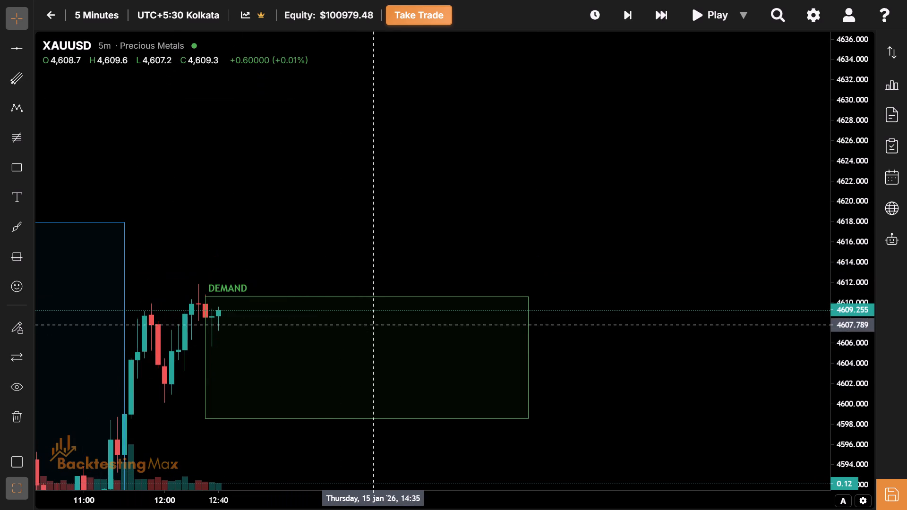
left_click(369, 297)
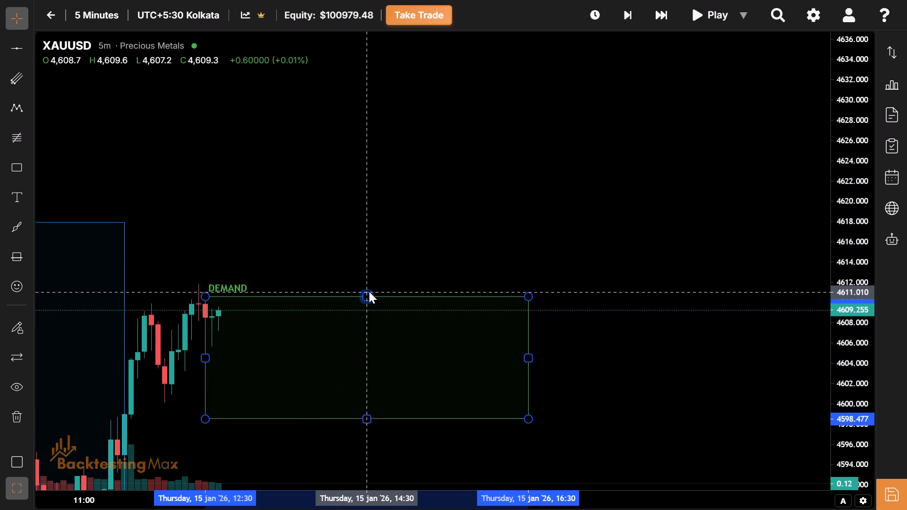
left_click_drag(364, 388, 362, 235)
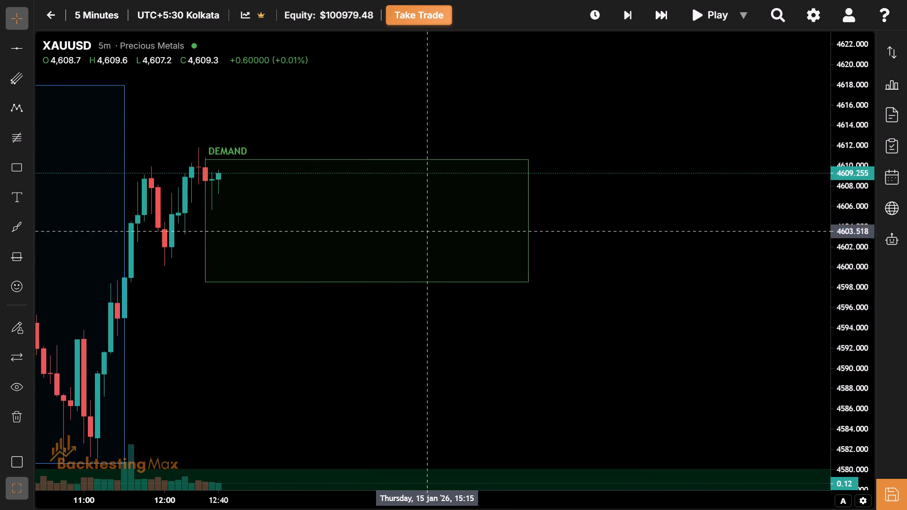
left_click(659, 15)
left_click(659, 15)
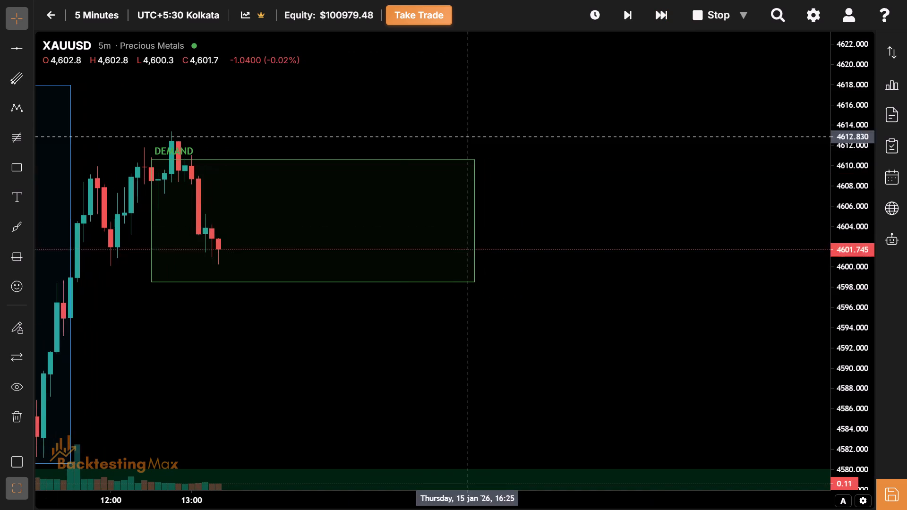
left_click_drag(398, 184, 467, 231)
left_click(660, 11)
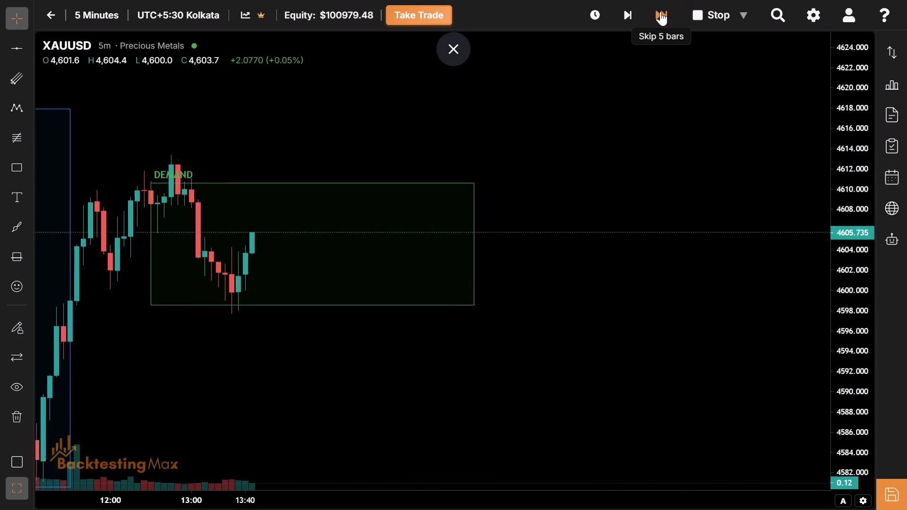
left_click(660, 11)
left_click(660, 11)
left_click(660, 11)
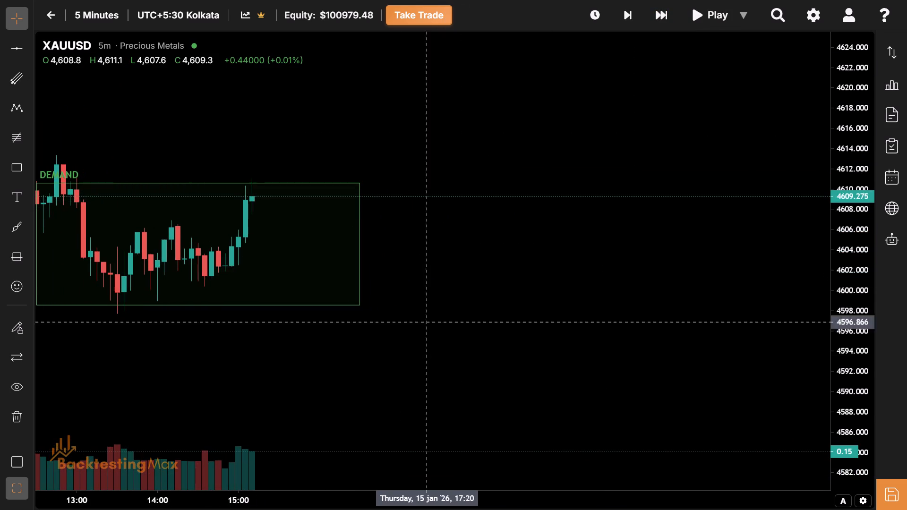
left_click_drag(356, 408, 477, 452)
left_click(653, 15)
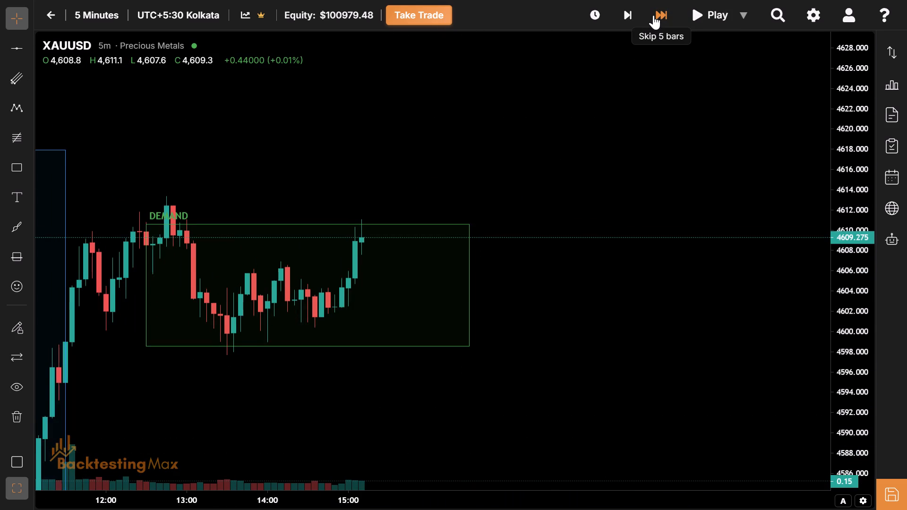
left_click(653, 15)
left_click(653, 15)
left_click(653, 15)
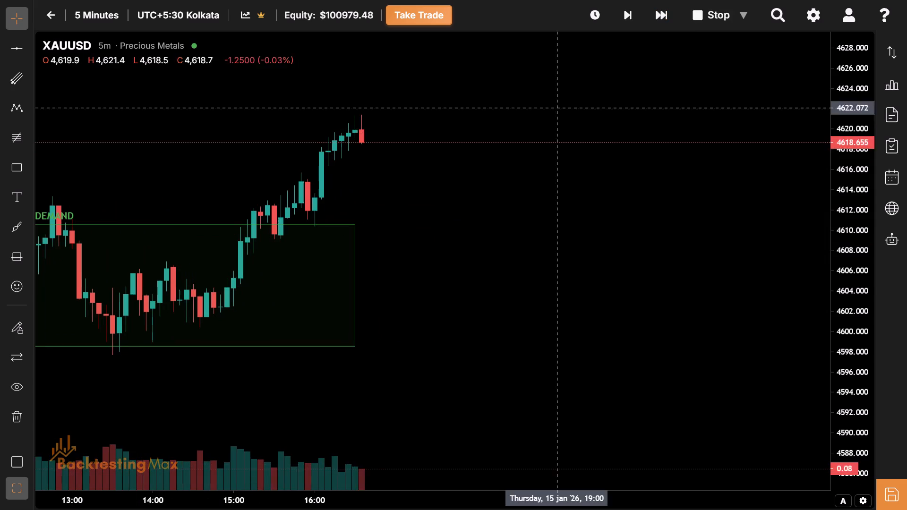
Fit the London session box to its candles' extremes, with the top at about 4621.4 and the bottom at about 4597.4.
left_click_drag(235, 306, 390, 369)
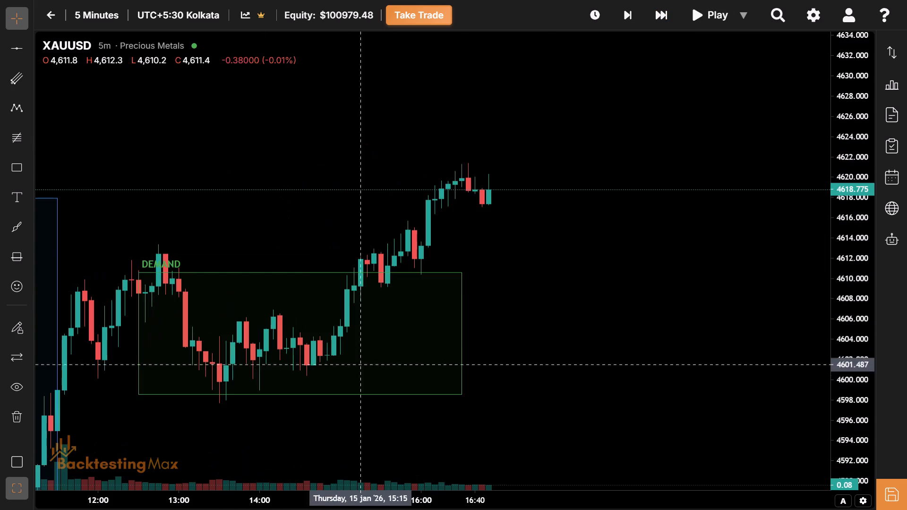
left_click_drag(299, 275, 297, 173)
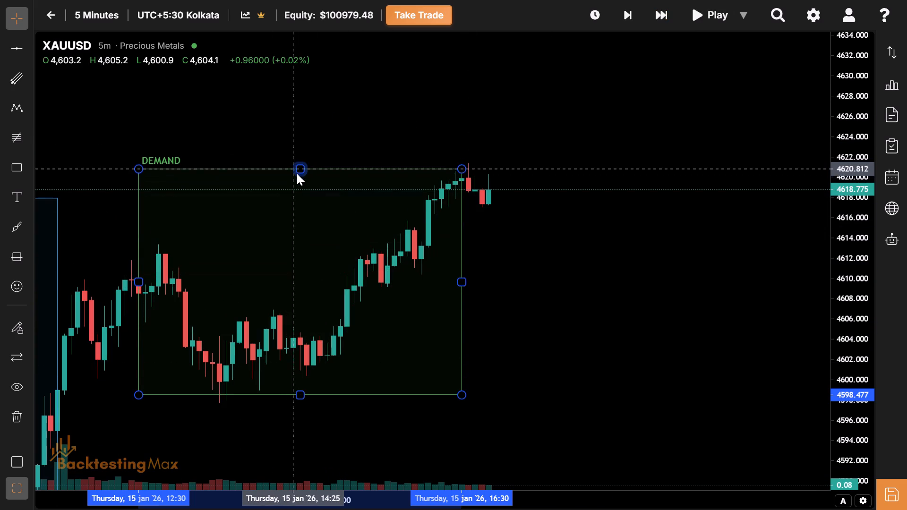
left_click_drag(297, 173, 295, 163)
left_click_drag(290, 229, 315, 238)
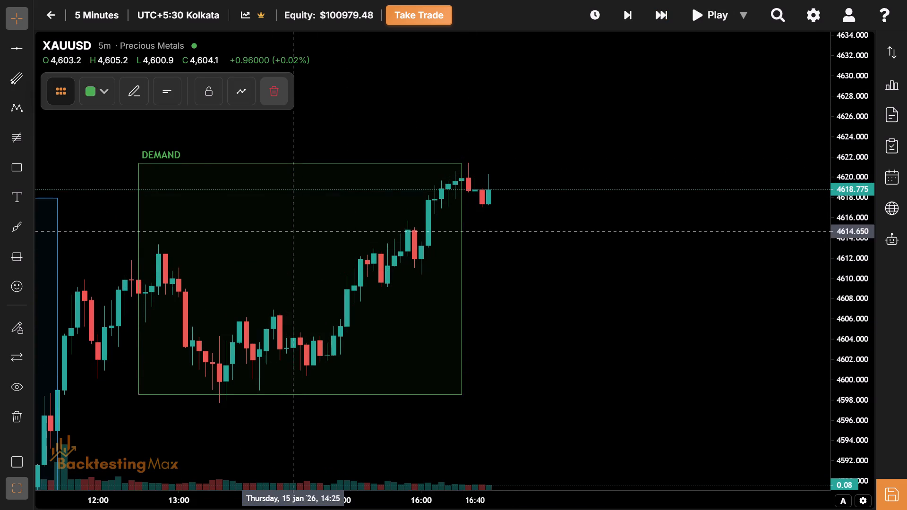
left_click_drag(315, 238, 411, 263)
left_click_drag(339, 283, 374, 289)
left_click_drag(374, 289, 312, 271)
left_click_drag(332, 334, 283, 237)
left_click_drag(344, 387, 362, 306)
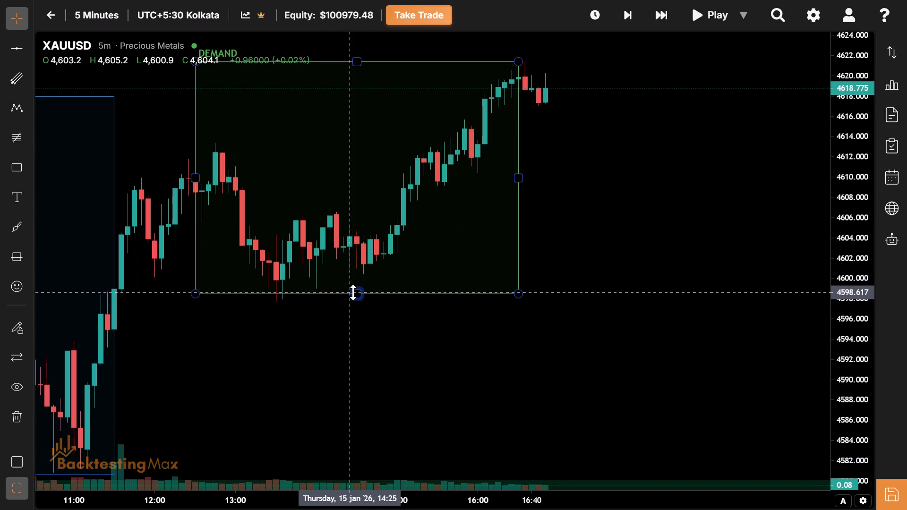
left_click_drag(359, 292, 358, 305)
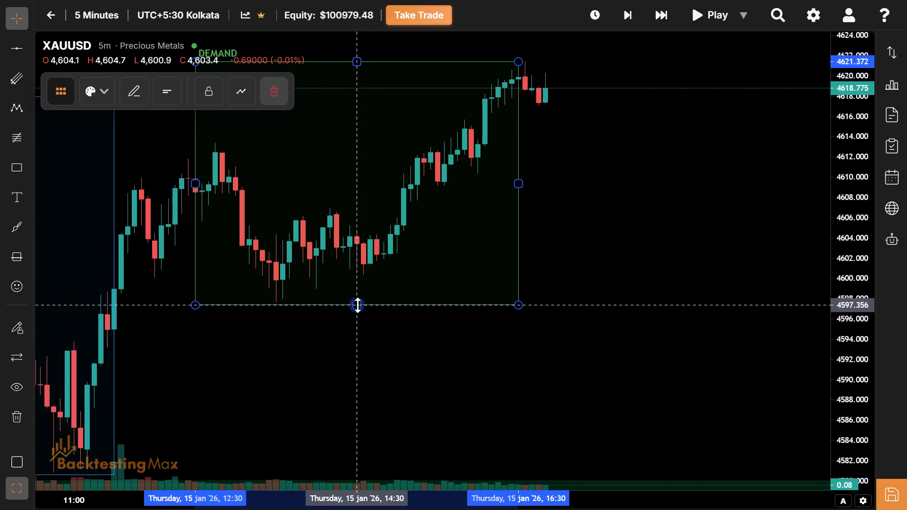
Review price action across the session boxes of 14 January and the Asian and London boxes of 15 January.
left_click_drag(380, 216, 491, 150)
left_click_drag(284, 285, 428, 358)
left_click_drag(357, 360, 416, 306)
left_click_drag(282, 304, 186, 281)
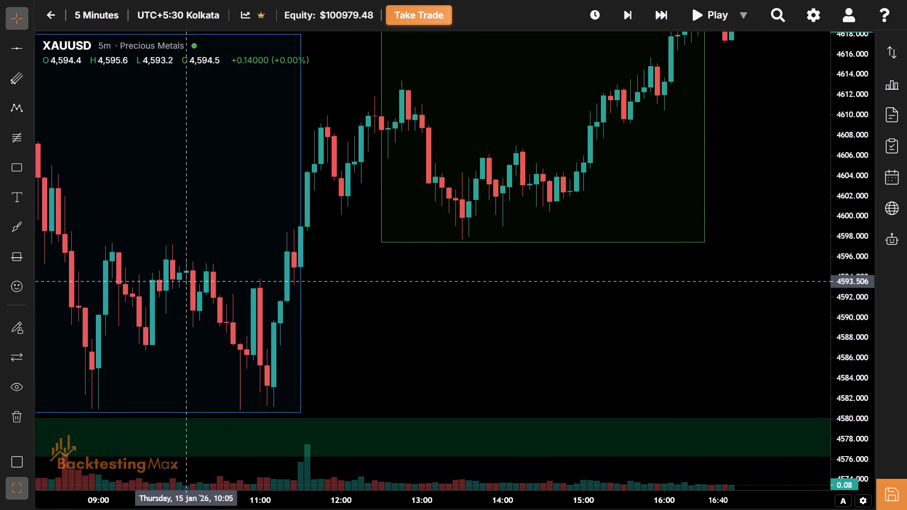
left_click_drag(395, 347, 684, 416)
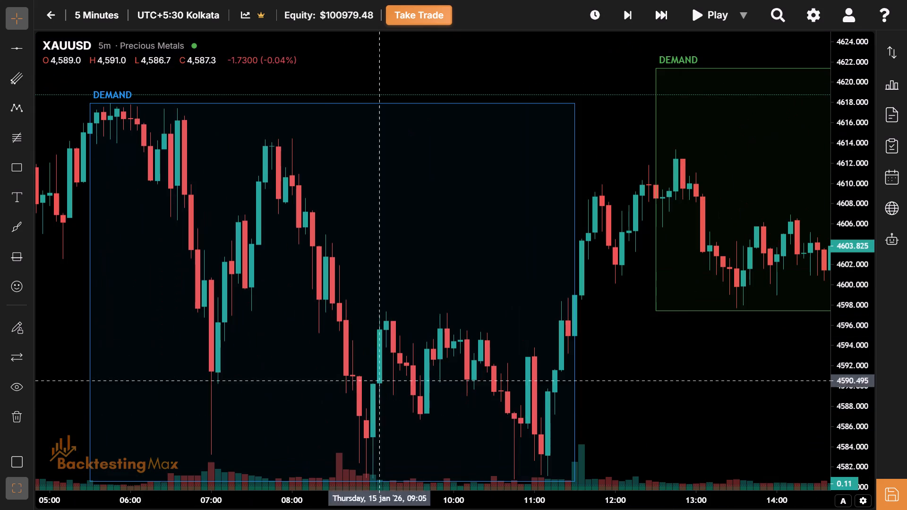
left_click_drag(221, 366, 595, 416)
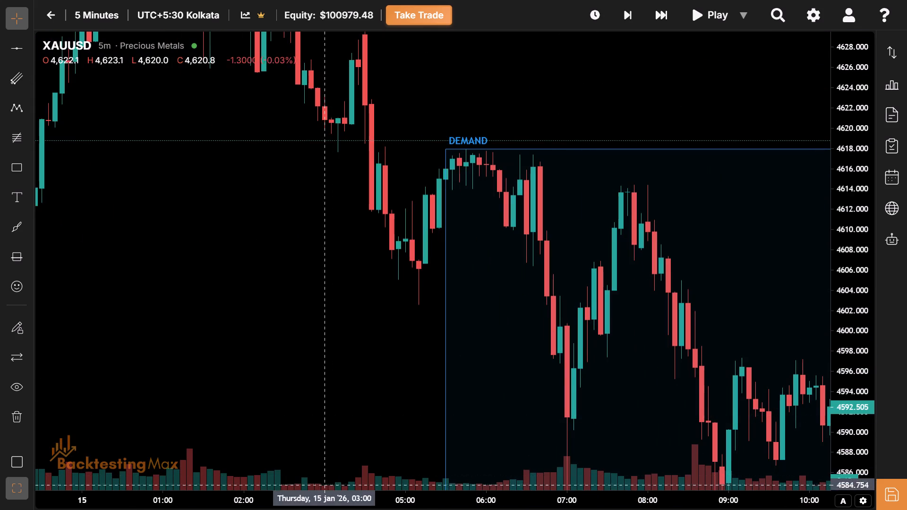
left_click_drag(257, 346, 671, 509)
left_click_drag(470, 272, 906, 444)
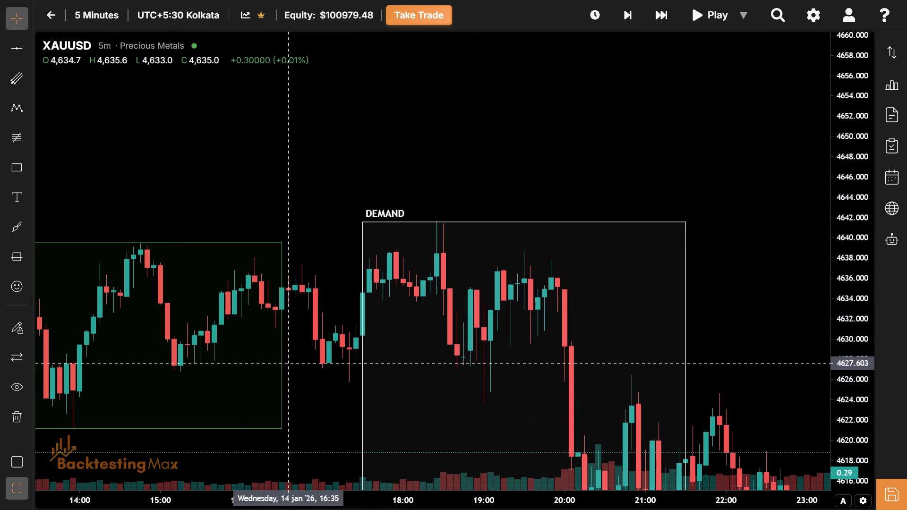
left_click_drag(205, 371, 709, 381)
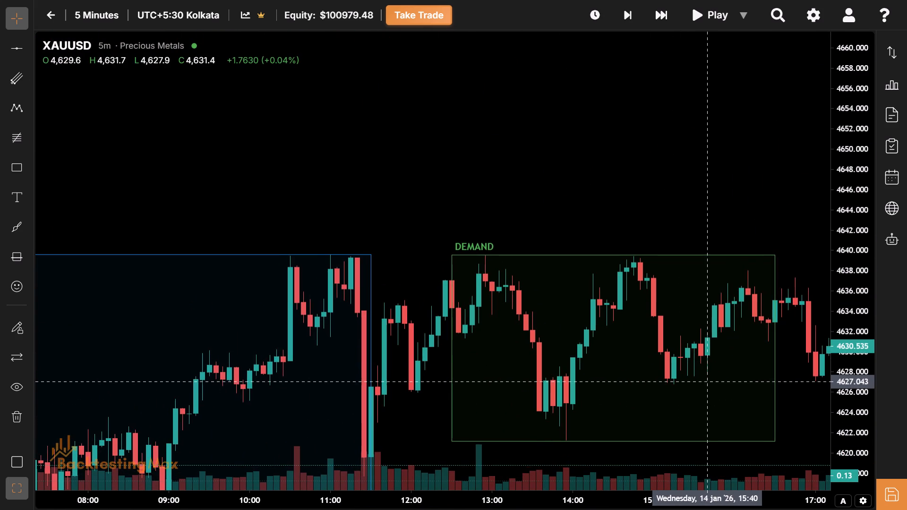
left_click_drag(709, 381, 590, 319)
left_click_drag(517, 325, 504, 330)
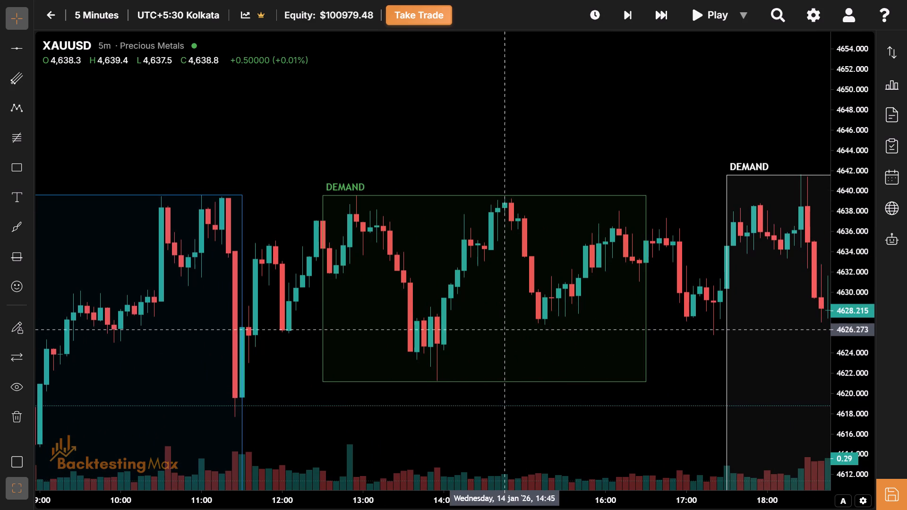
left_click_drag(462, 297, 274, 255)
left_click_drag(346, 269, 332, 287)
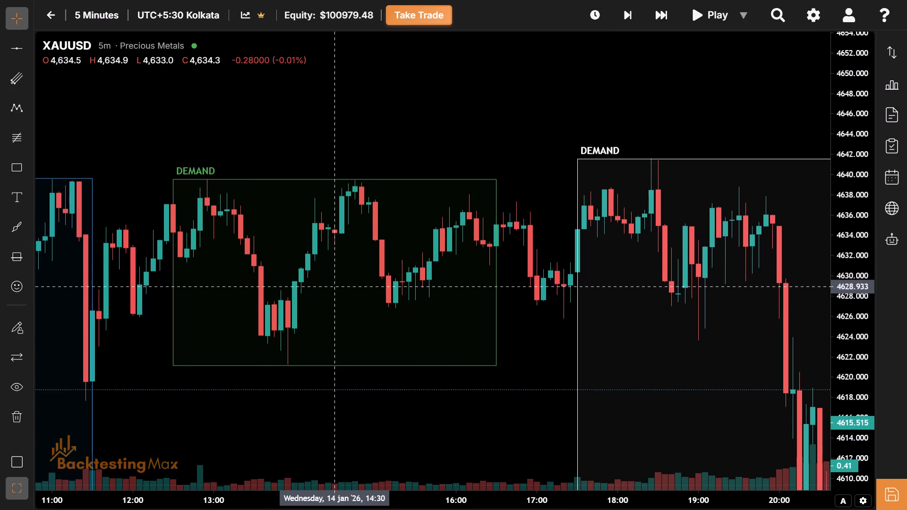
left_click_drag(381, 262, 298, 241)
left_click_drag(617, 331, 460, 234)
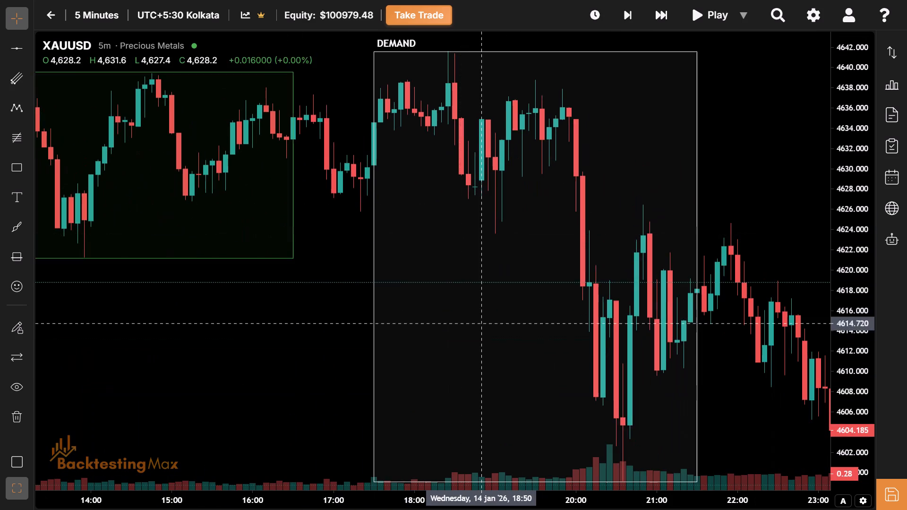
left_click_drag(481, 329, 432, 299)
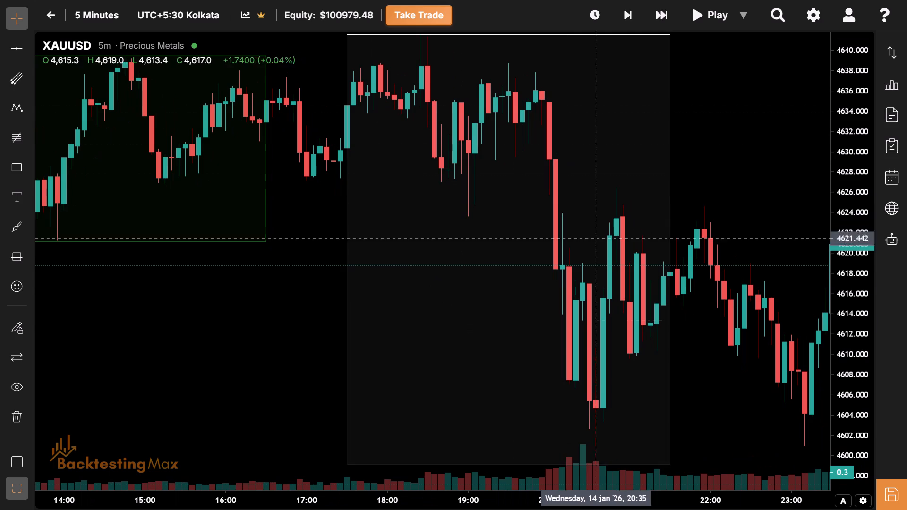
left_click_drag(734, 371, 262, 216)
left_click_drag(433, 259, 190, 342)
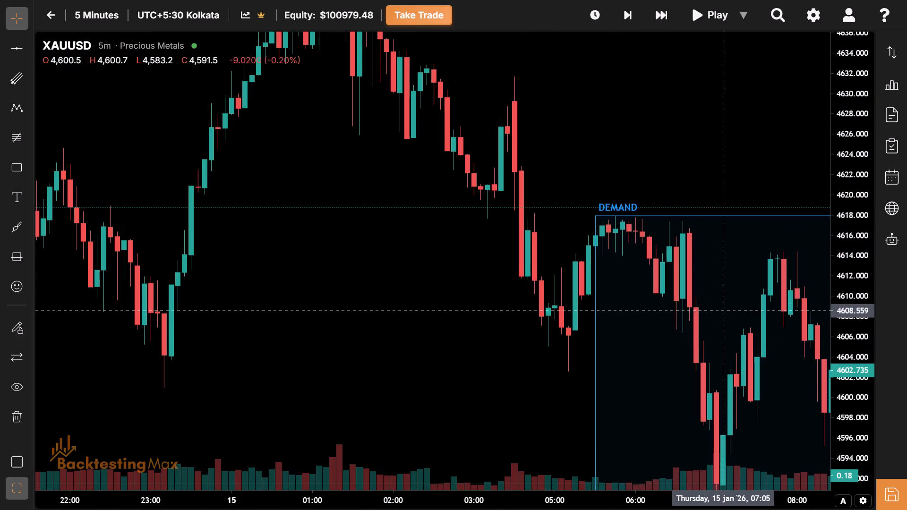
left_click_drag(729, 313, 330, 143)
left_click_drag(513, 267, 270, 244)
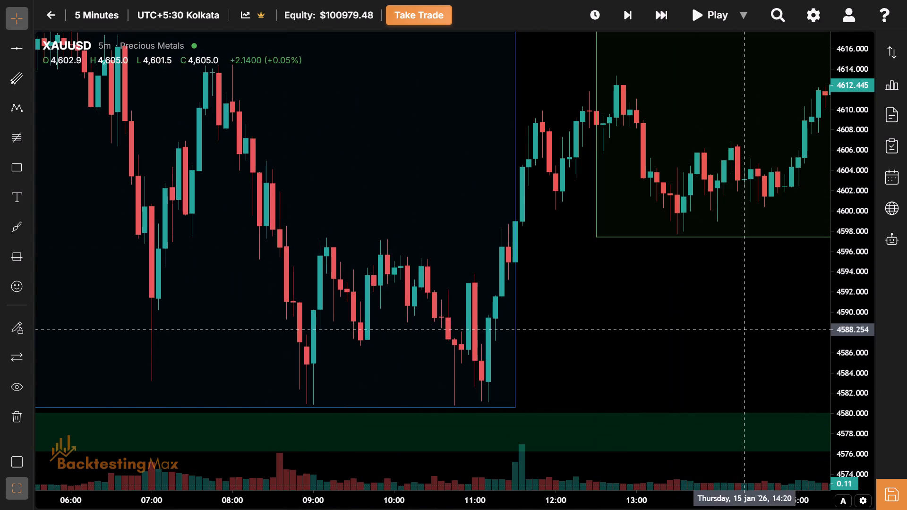
left_click_drag(607, 343, 161, 426)
left_click_drag(488, 327, 310, 388)
left_click_drag(539, 261, 699, 145)
left_click_drag(424, 294, 427, 366)
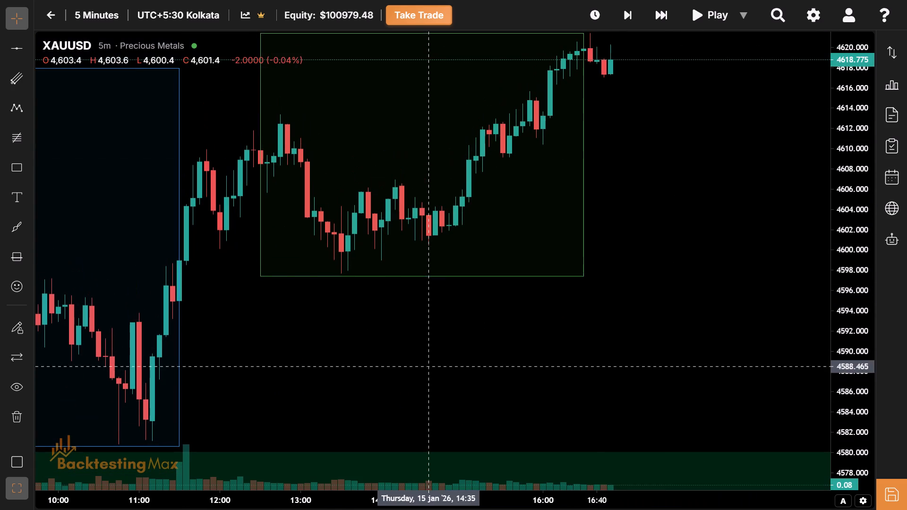
Advance the replay to 17:40 on 15 January, just past the New York session's start.
left_click_drag(671, 208, 557, 310)
left_click_drag(581, 274, 539, 250)
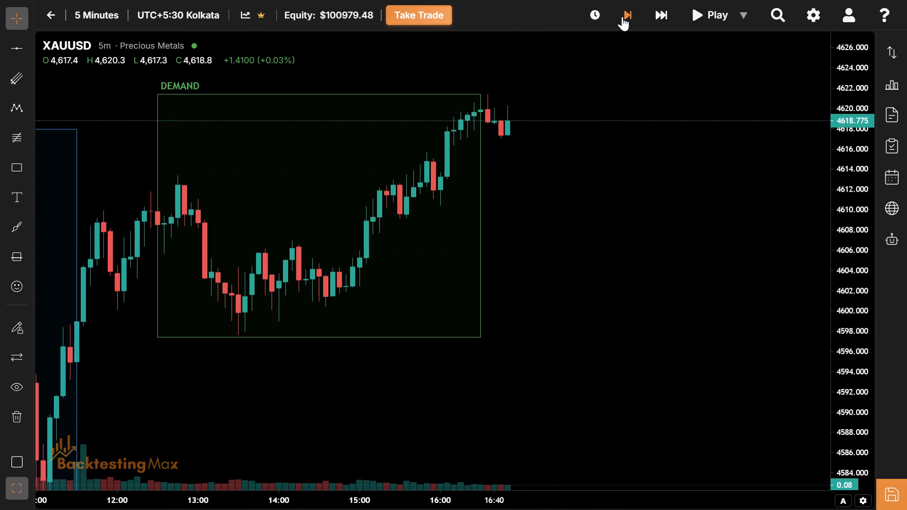
left_click(650, 16)
left_click_drag(610, 159, 525, 262)
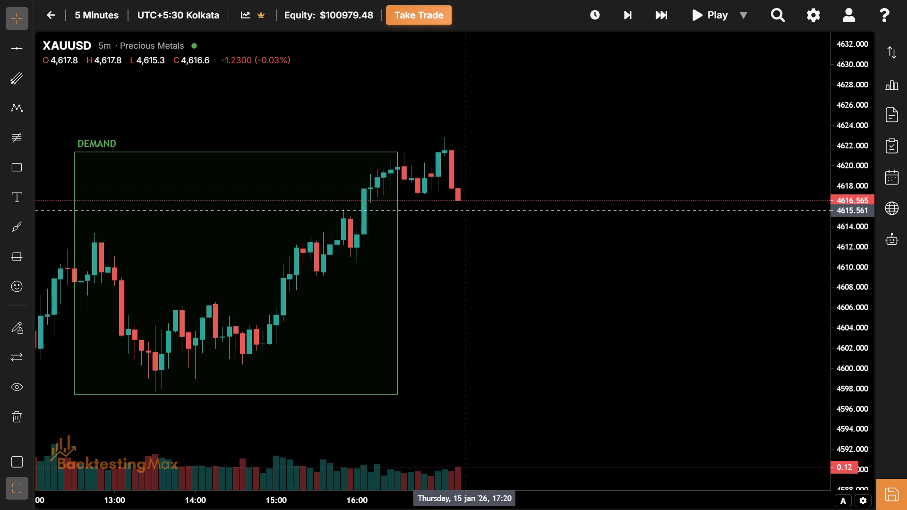
left_click(659, 15)
left_click(552, 233)
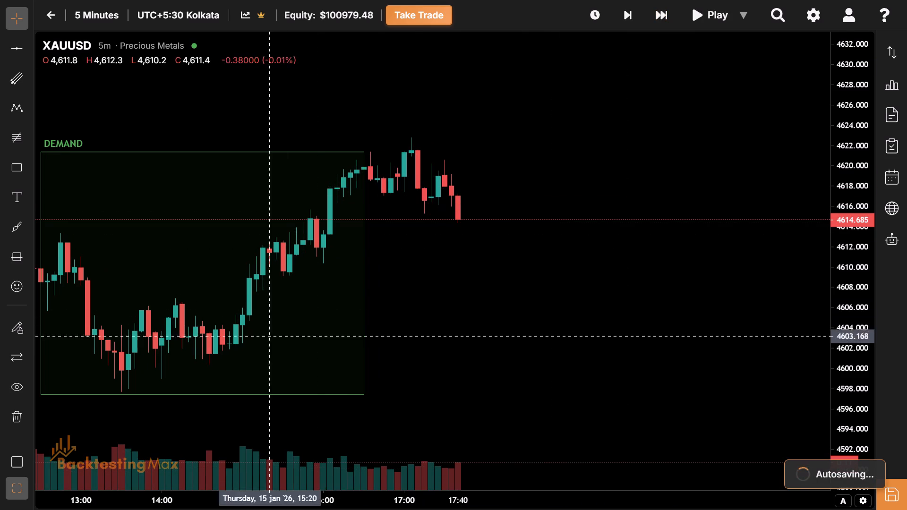
Draw a box from 17:30 to 21:30 on 15 January, spanning about 4620.5 to 4600.4, styled with the NY Session template.
left_click_drag(653, 244, 327, 303)
left_click(17, 168)
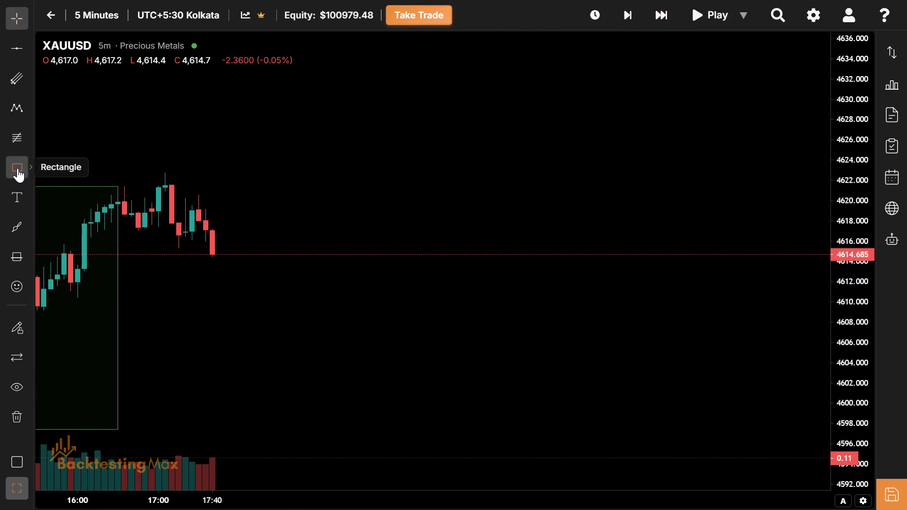
left_click(196, 195)
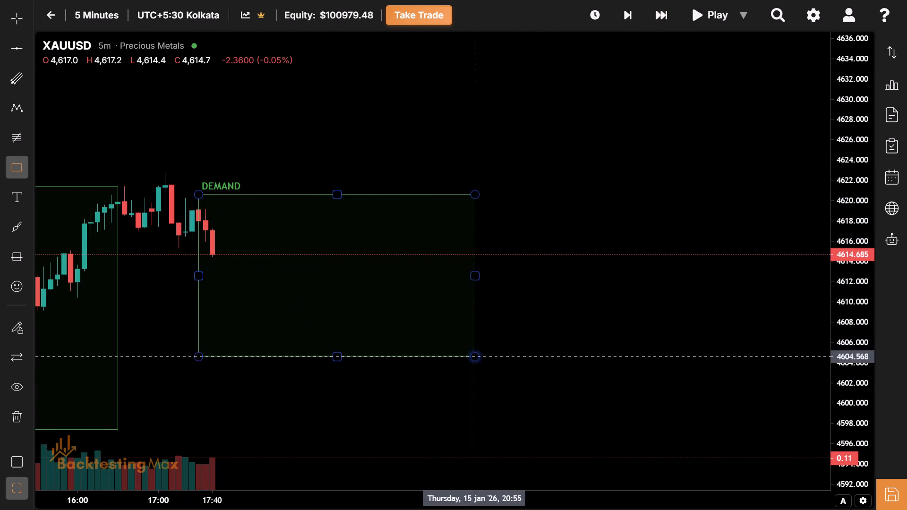
left_click(521, 398)
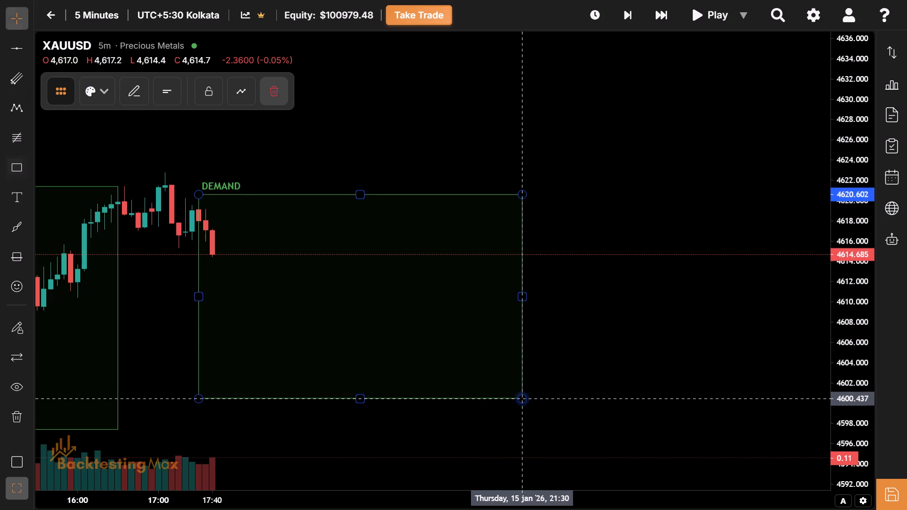
left_click(103, 80)
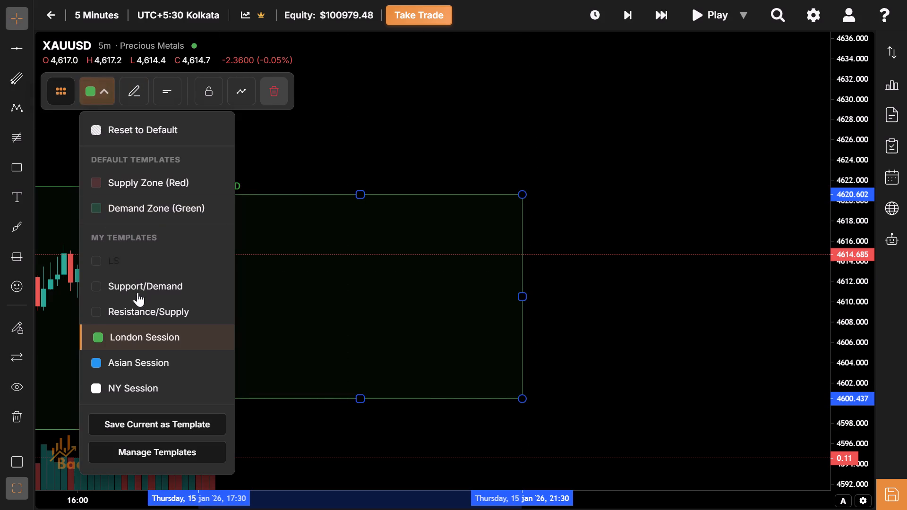
left_click(179, 380)
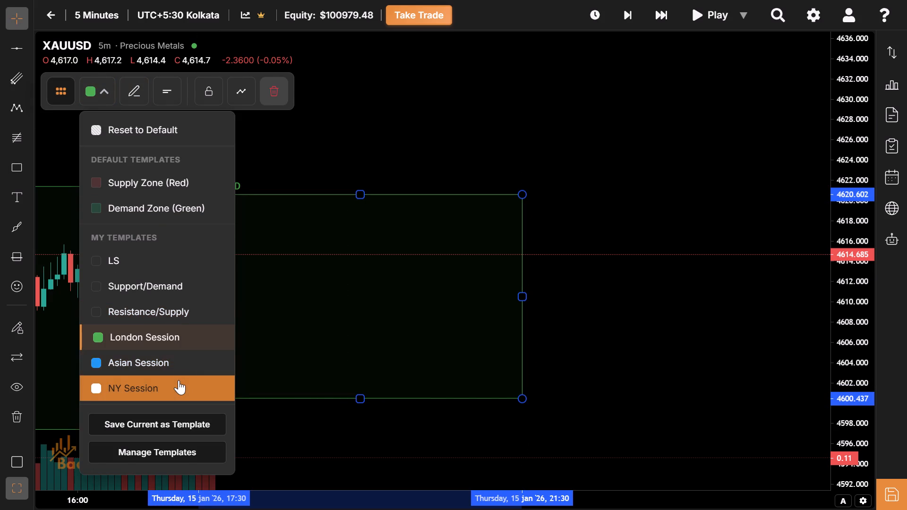
left_click_drag(317, 257, 323, 302)
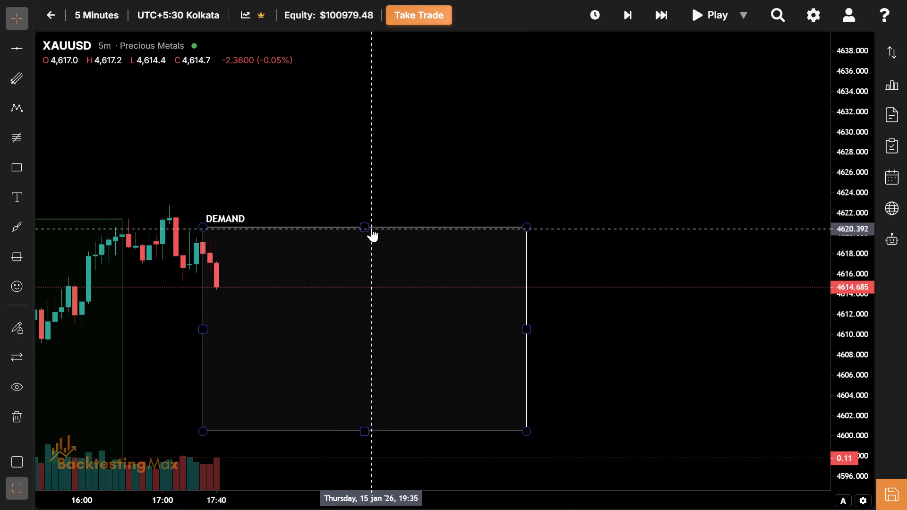
left_click_drag(369, 225, 380, 229)
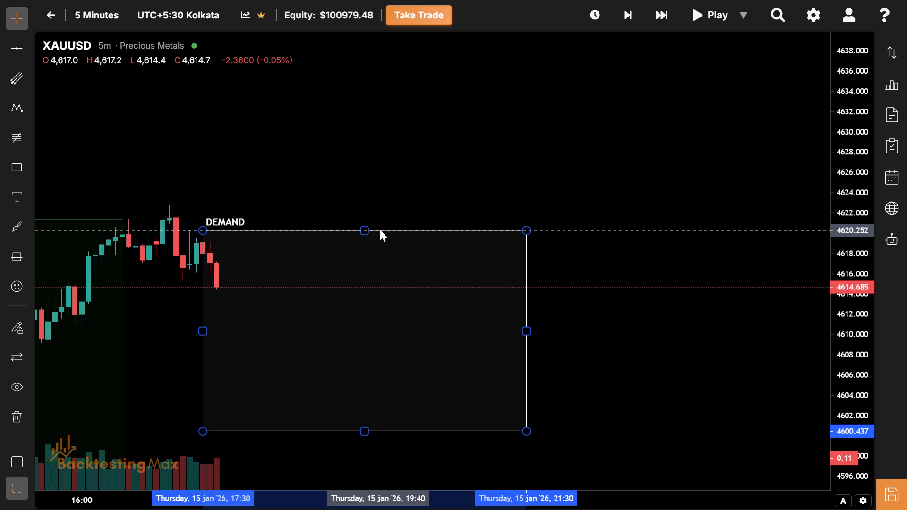
left_click_drag(380, 229, 378, 228)
Review the 15 January London session and the candles leading into the New York session box.
left_click_drag(352, 288, 589, 205)
left_click_drag(543, 275, 768, 312)
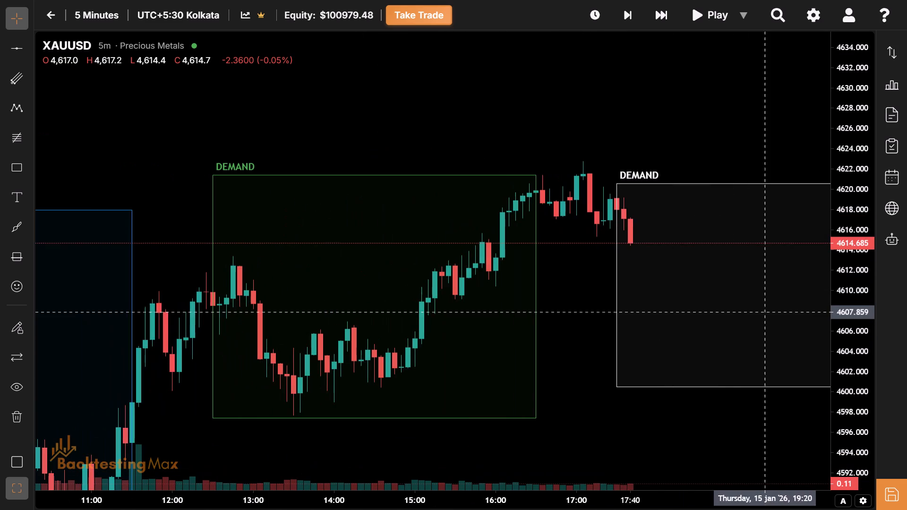
left_click_drag(527, 465, 299, 291)
left_click_drag(417, 319, 334, 408)
left_click_drag(496, 225, 486, 240)
left_click_drag(487, 214, 483, 229)
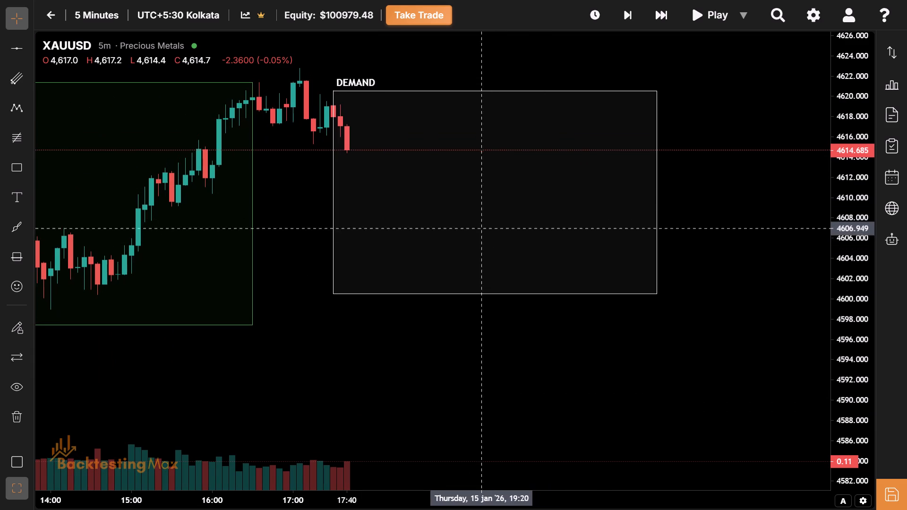
left_click_drag(851, 425, 837, 333)
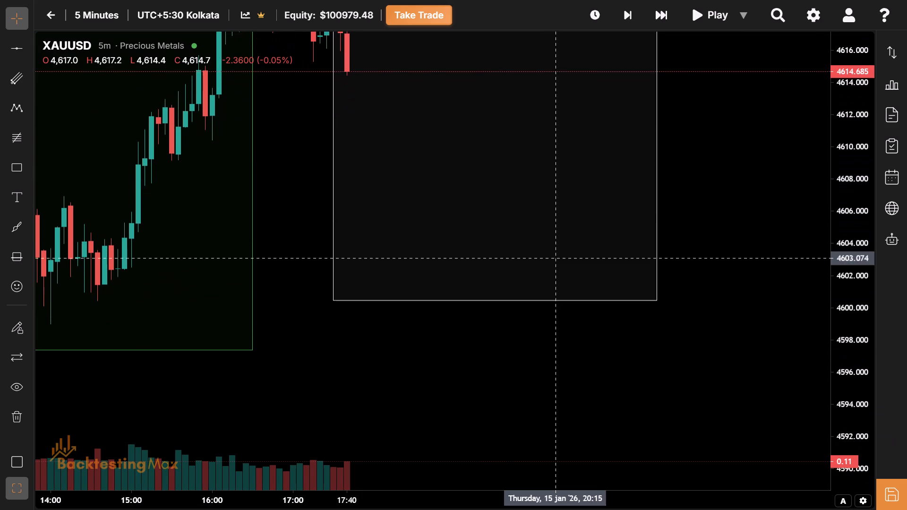
left_click_drag(471, 199, 488, 374)
left_click_drag(488, 374, 476, 345)
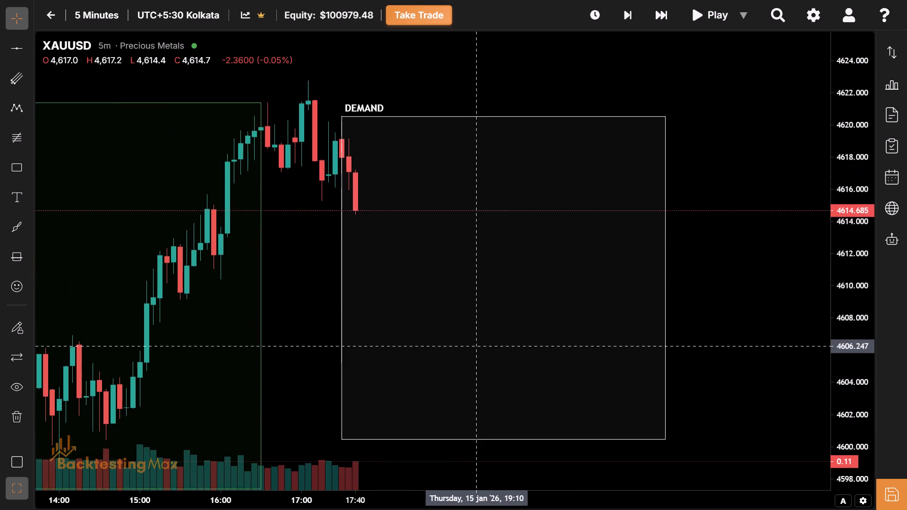
left_click_drag(476, 345, 479, 302)
left_click_drag(479, 302, 467, 298)
left_click_drag(467, 298, 731, 442)
left_click_drag(278, 382, 297, 381)
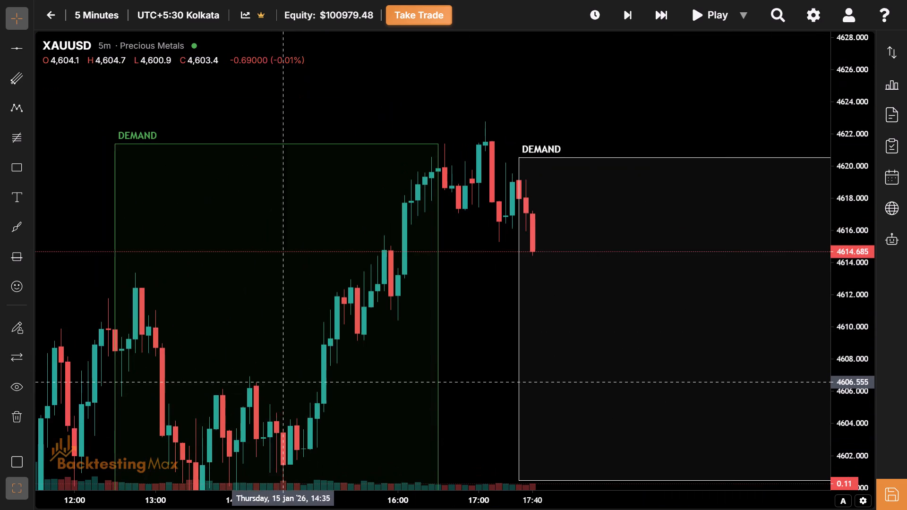
left_click_drag(297, 381, 501, 334)
left_click_drag(543, 319, 517, 321)
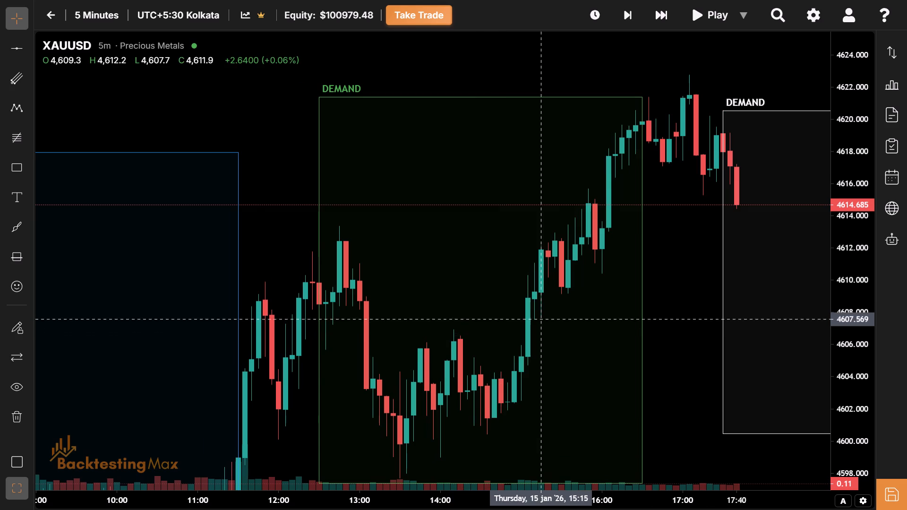
left_click_drag(517, 321, 460, 322)
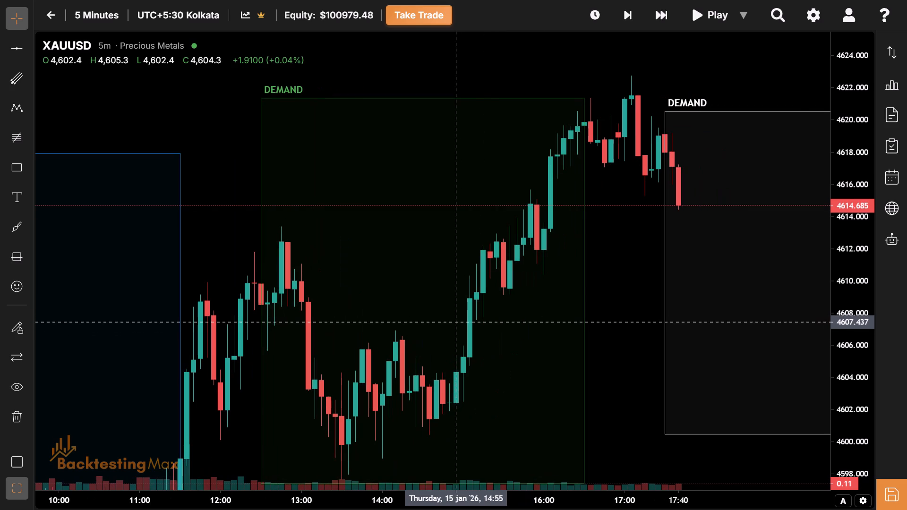
left_click_drag(487, 320, 334, 280)
left_click_drag(582, 314, 482, 322)
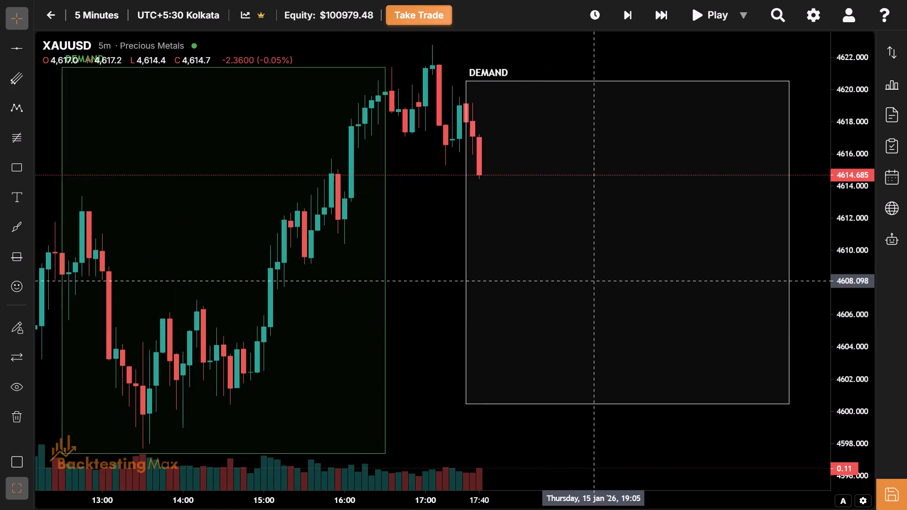
left_click_drag(596, 281, 502, 318)
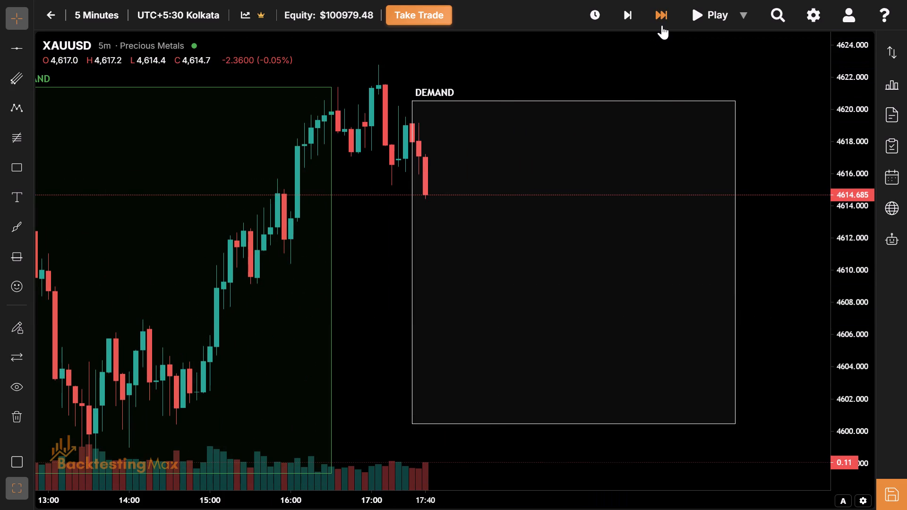
Advance the replay to 18:40 on 15 January, inside the New York session box.
left_click(663, 23)
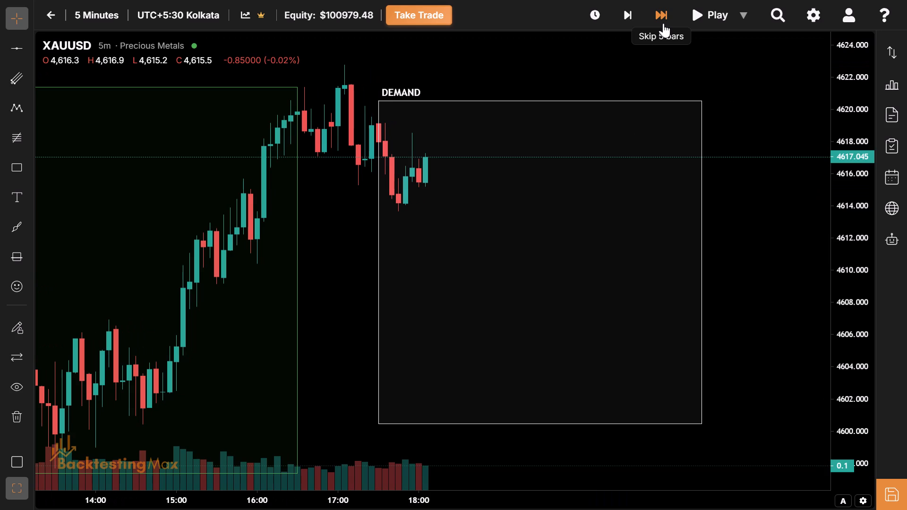
left_click(663, 23)
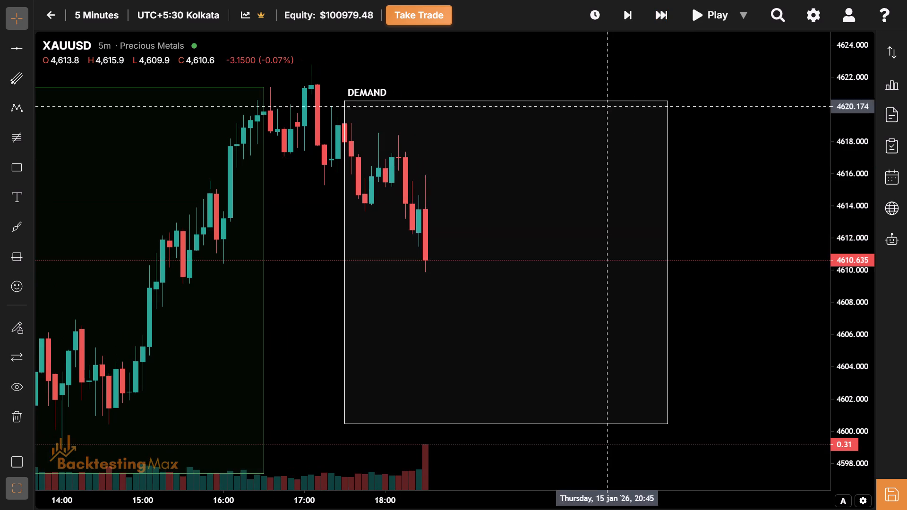
left_click_drag(517, 276, 435, 316)
left_click(627, 25)
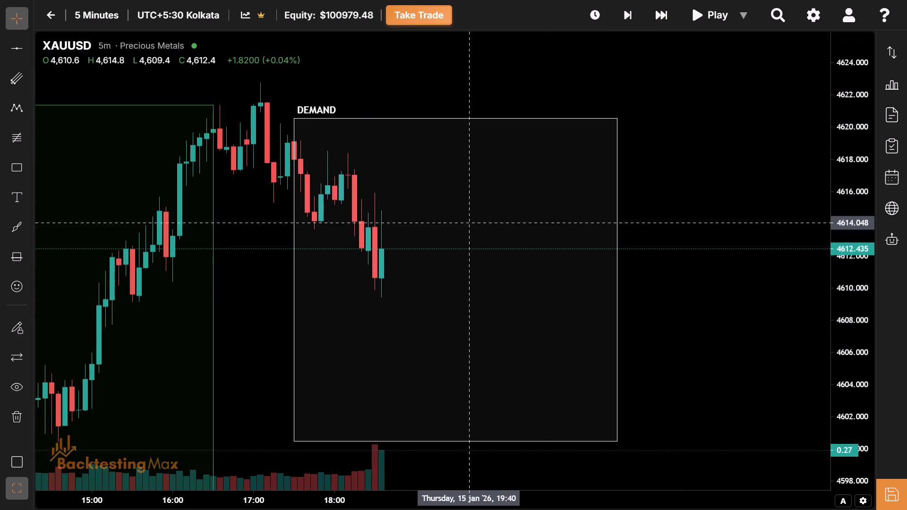
left_click(632, 15)
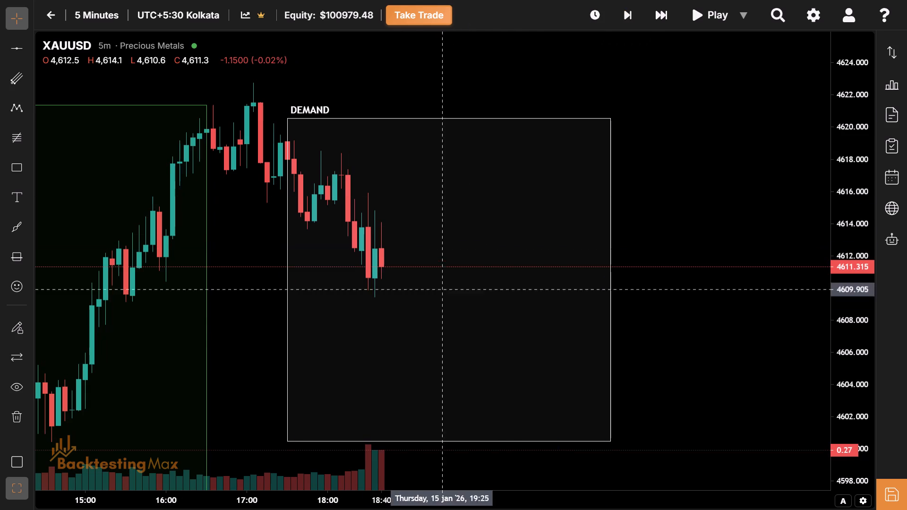
Compare the New York session's candles up to 18:40 with the London session's price action on 15 January.
left_click_drag(379, 341, 345, 275)
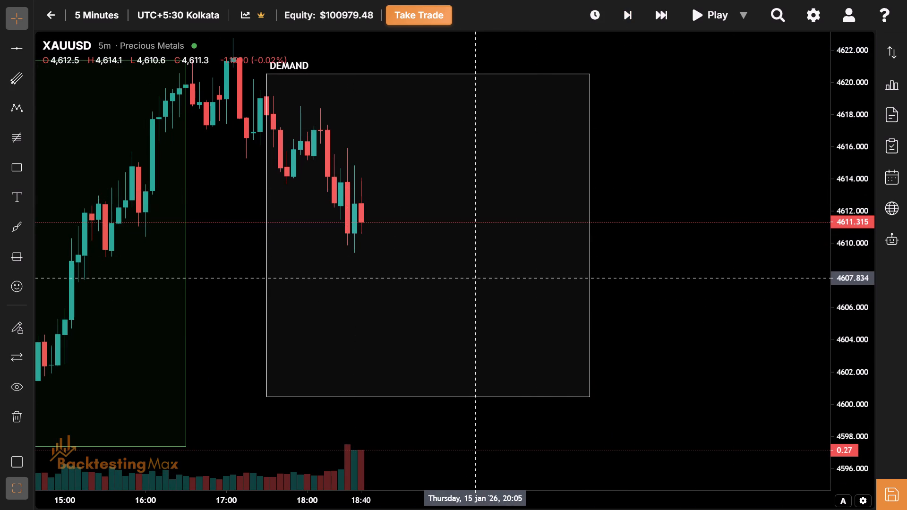
left_click_drag(470, 278, 738, 293)
left_click_drag(442, 335, 534, 271)
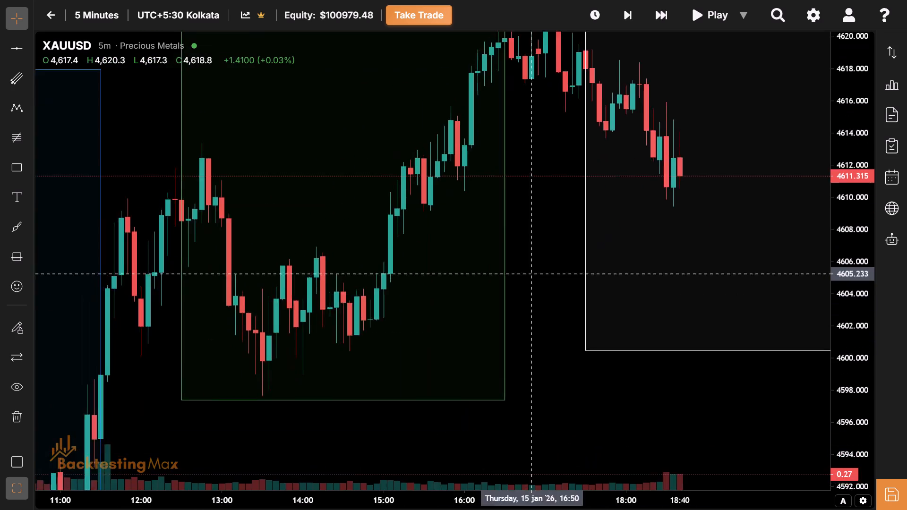
left_click_drag(534, 271, 612, 227)
left_click_drag(598, 181, 505, 324)
left_click_drag(649, 255, 453, 226)
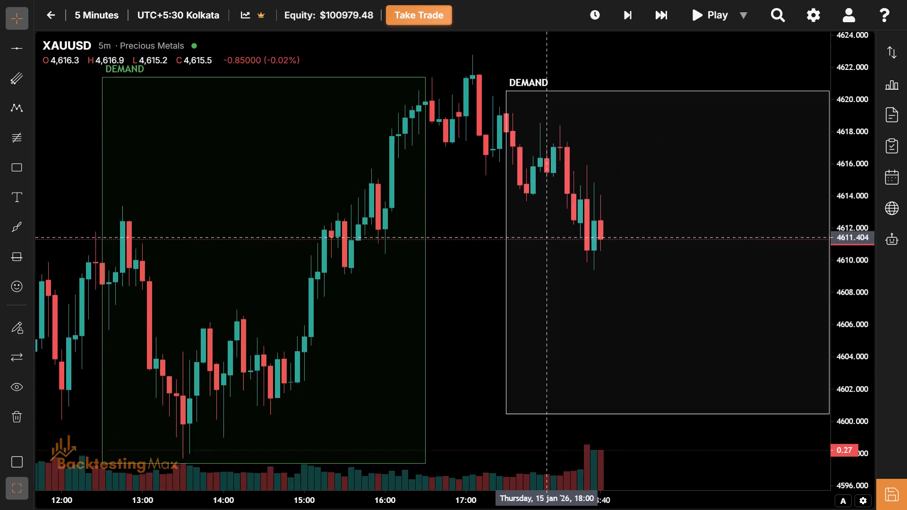
left_click_drag(453, 226, 383, 215)
left_click_drag(463, 230, 348, 226)
left_click_drag(348, 226, 345, 281)
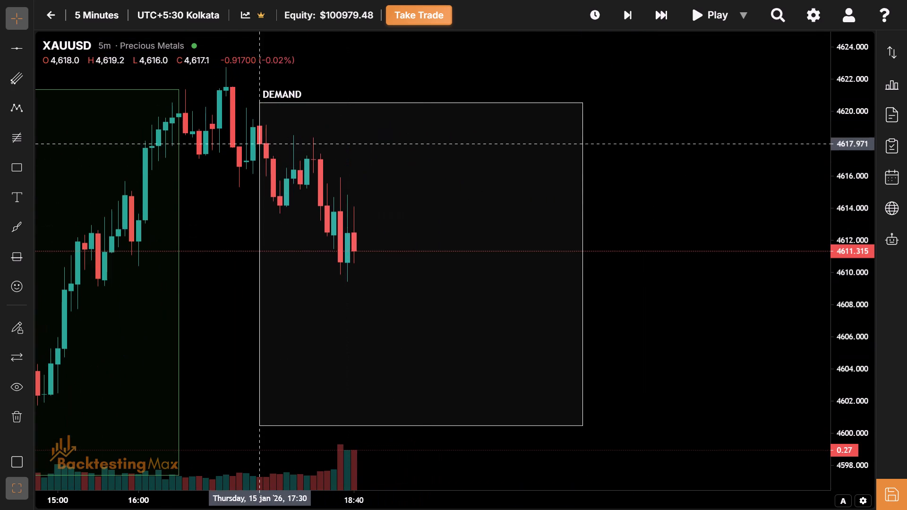
left_click_drag(436, 314, 565, 292)
left_click_drag(248, 339, 221, 285)
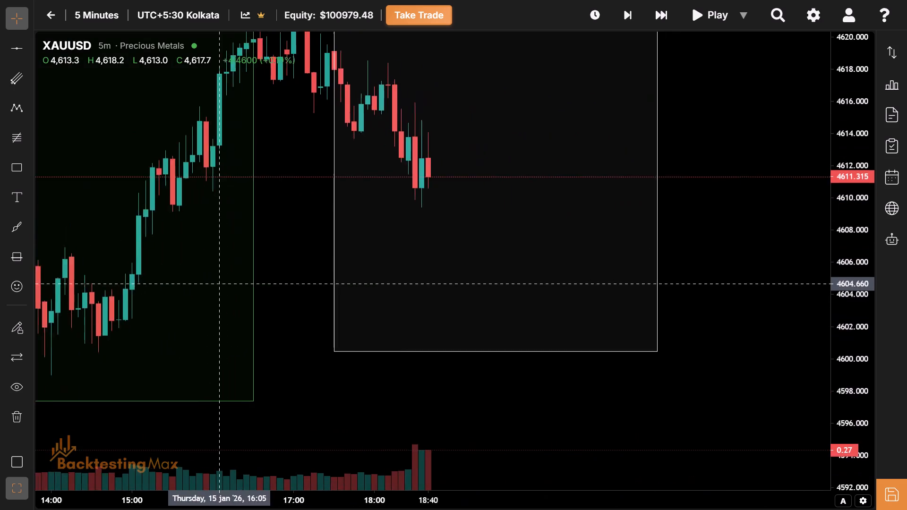
left_click_drag(221, 285, 119, 355)
left_click_drag(287, 294, 218, 348)
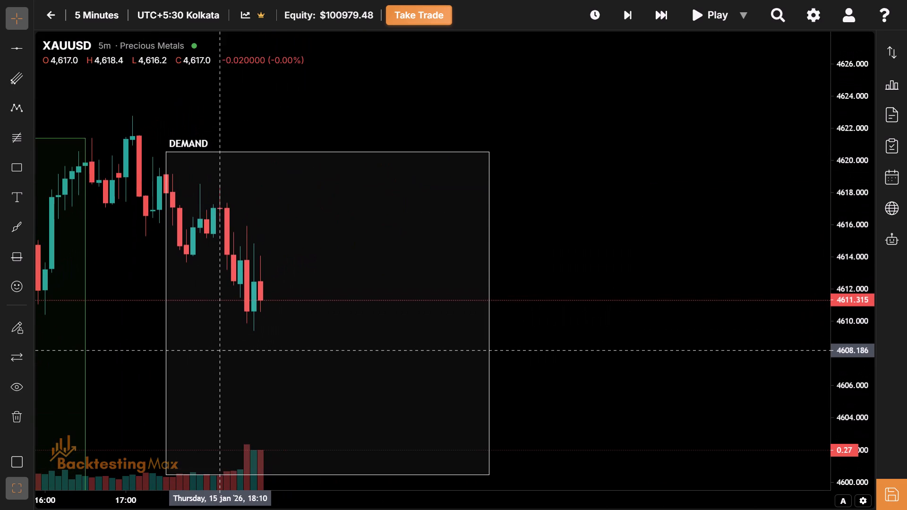
left_click_drag(224, 355, 204, 341)
Advance the replay bar by bar to 19:00 on 15 January.
left_click(621, 16)
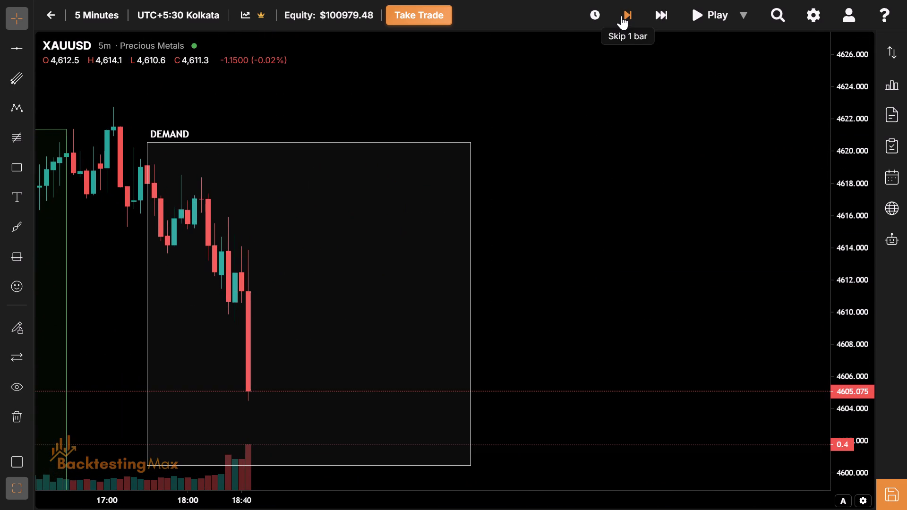
left_click(621, 16)
left_click_drag(346, 314, 442, 200)
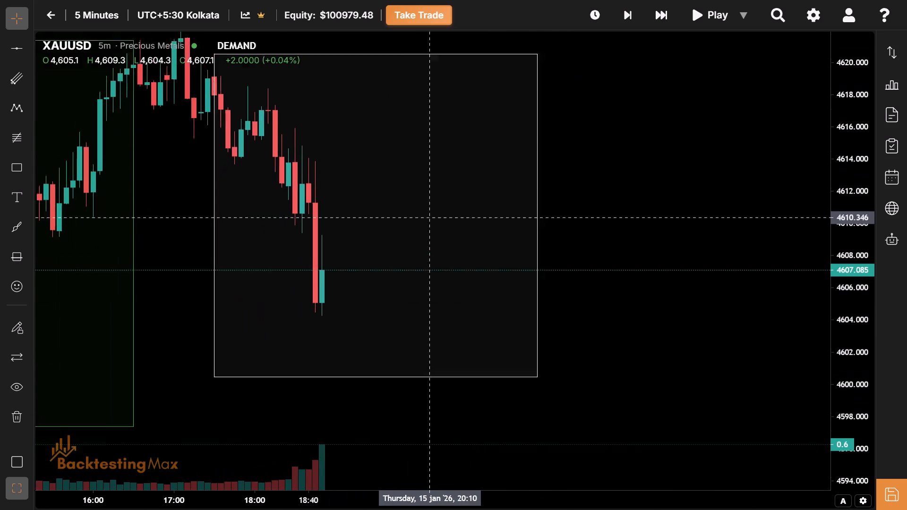
left_click_drag(442, 200, 450, 189)
left_click_drag(419, 272, 417, 315)
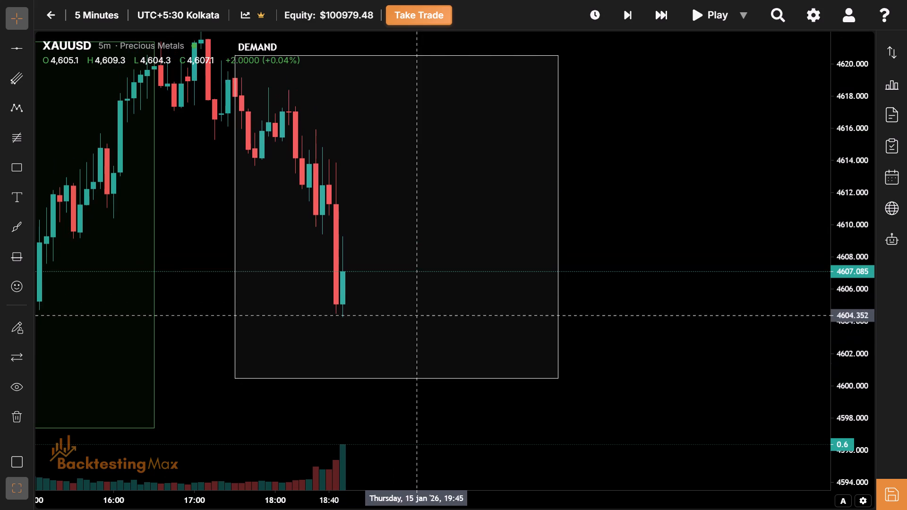
left_click(622, 16)
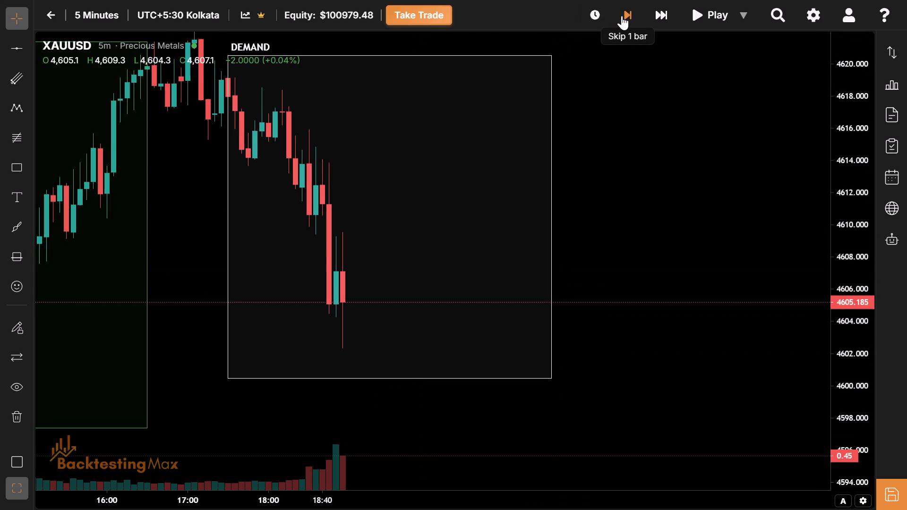
left_click(622, 16)
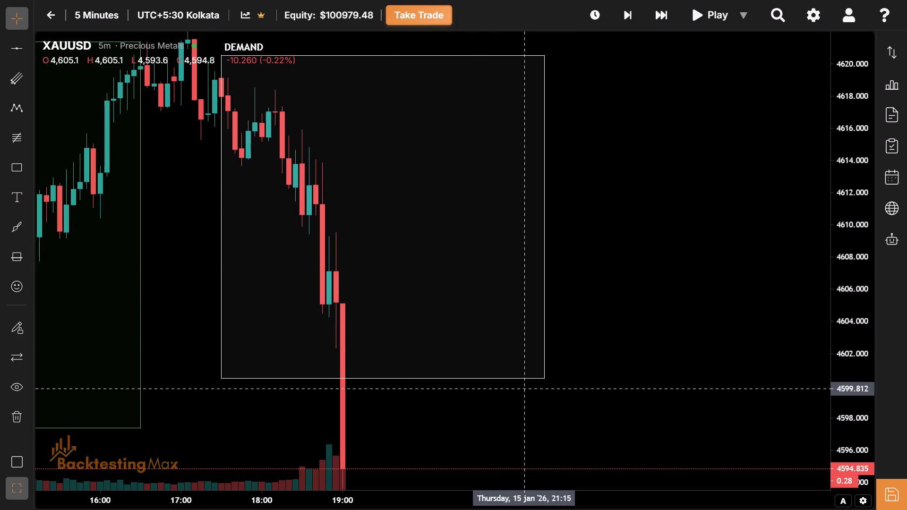
Extend the New York session box's bottom edge to about 4593.5, just below the 19:00 candle's low.
left_click_drag(515, 388, 601, 139)
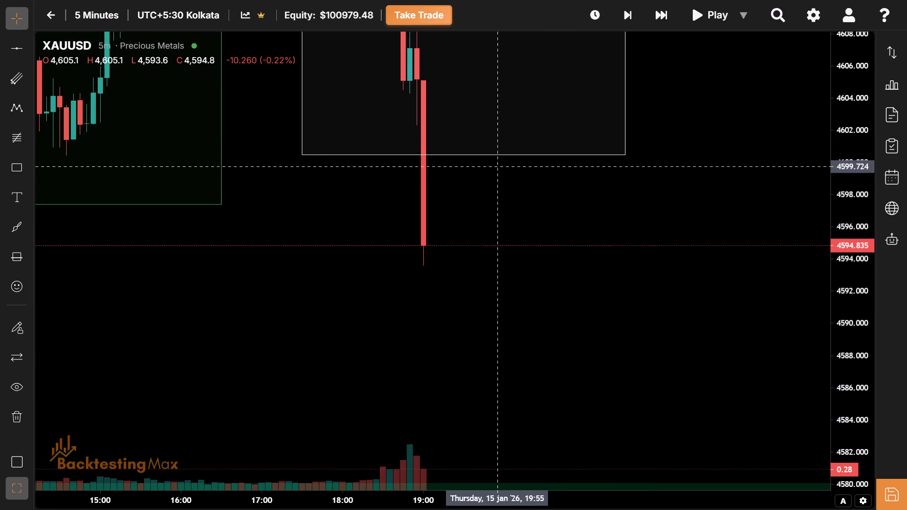
left_click_drag(464, 155, 467, 268)
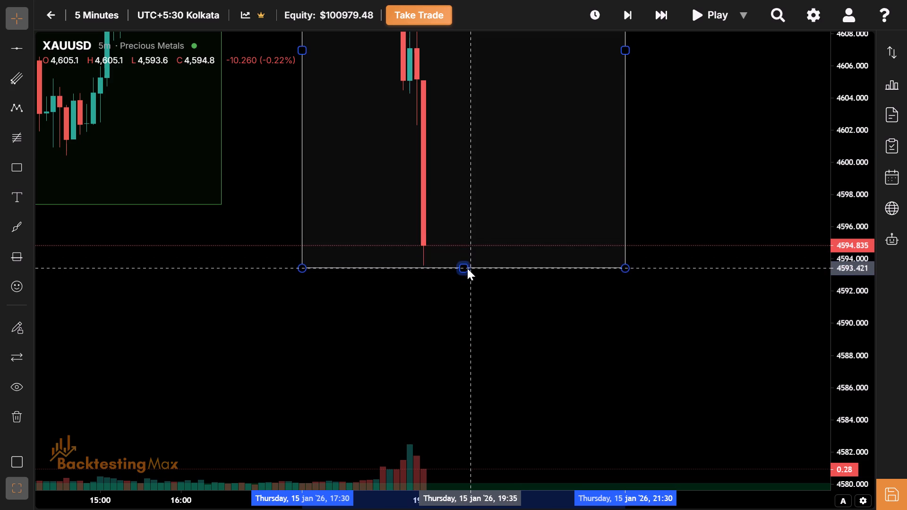
left_click_drag(467, 268, 467, 267)
Advance the replay one bar to 19:05 on 15 January.
left_click_drag(459, 186, 436, 316)
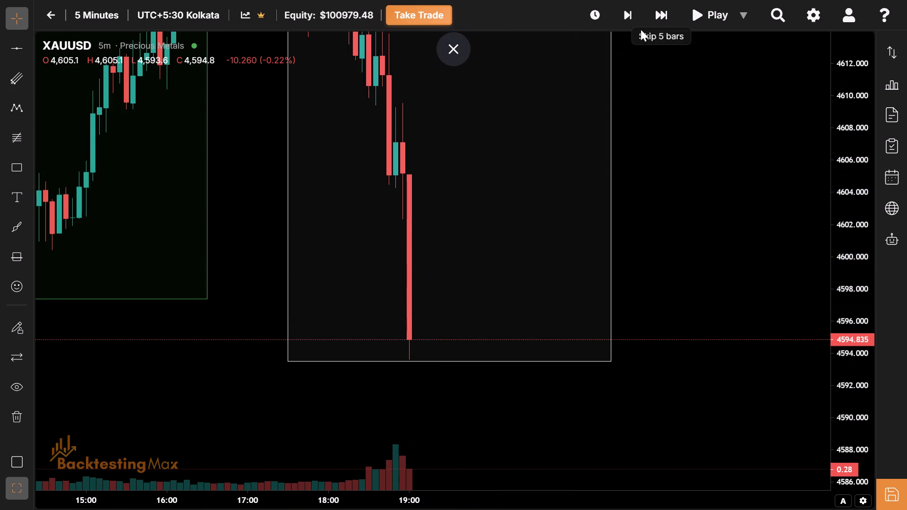
left_click(639, 13)
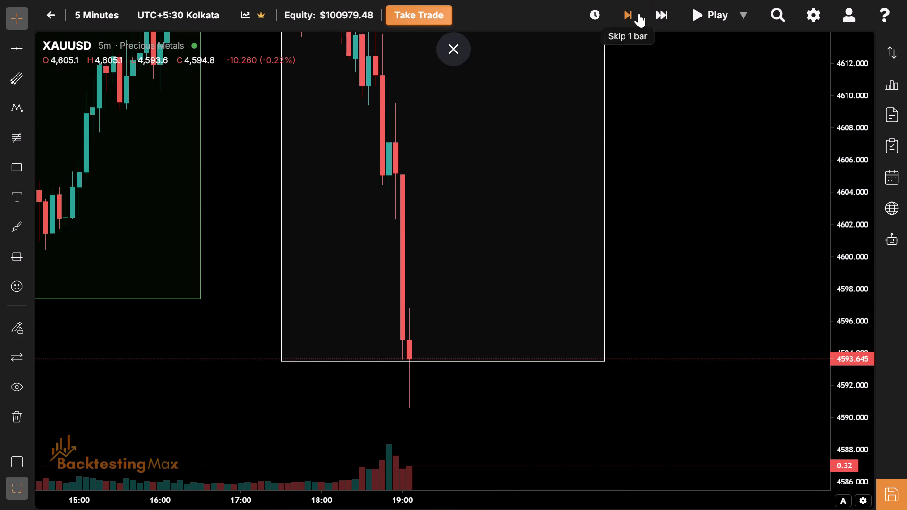
Advance the replay bar by bar to 19:20 on 15 January.
left_click_drag(488, 349, 498, 217)
left_click(620, 9)
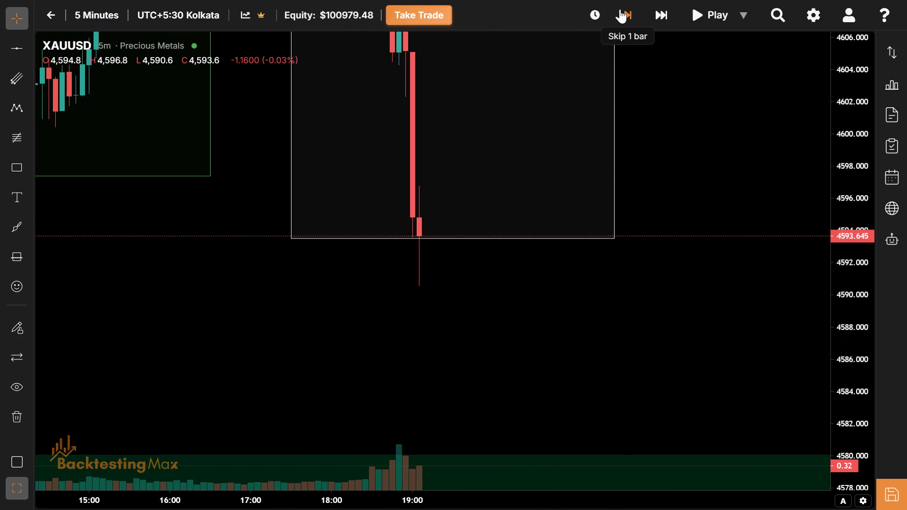
left_click(620, 9)
left_click(620, 9)
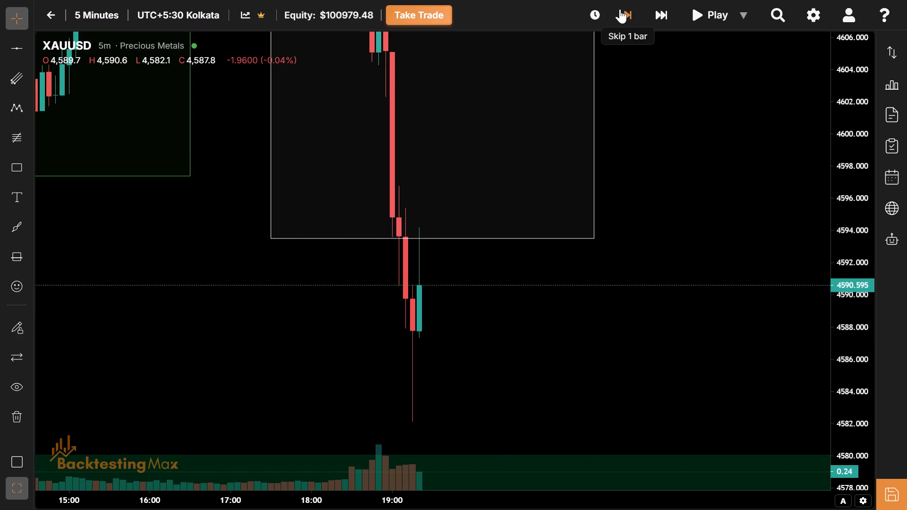
Extend the New York session box's bottom edge to about 4582.1, at the 19:15 candle's low.
left_click_drag(463, 340, 553, 287)
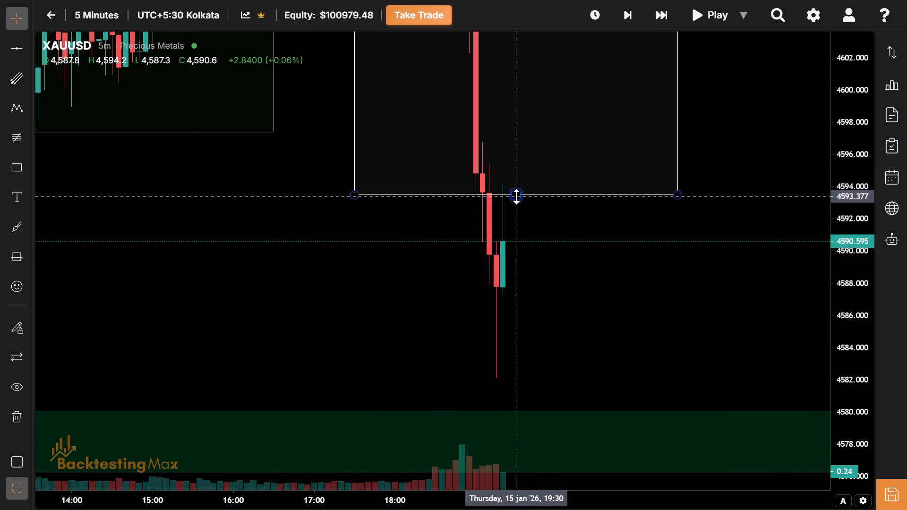
left_click_drag(515, 196, 539, 378)
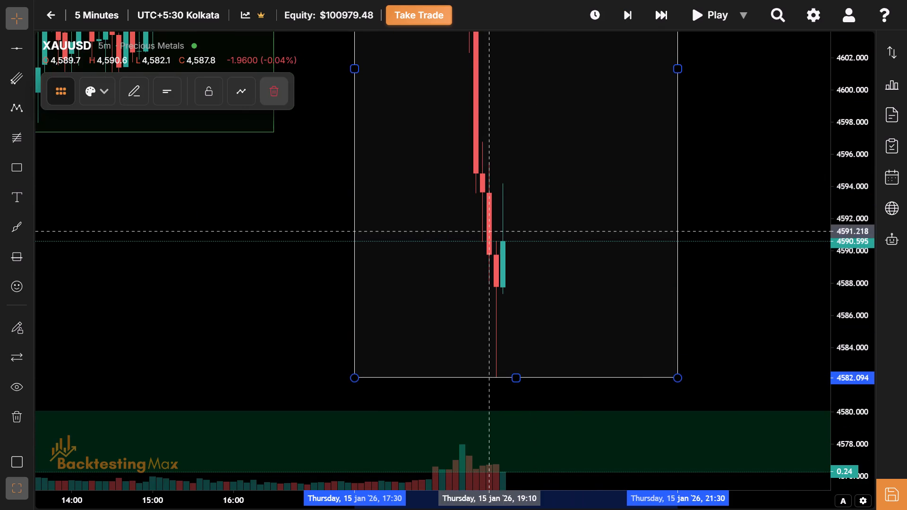
Compare the New York session's candles up to 19:20 with the London session box and the green zone below 4580.
left_click_drag(490, 231, 509, 410)
left_click_drag(510, 259, 527, 509)
left_click_drag(527, 509, 553, 442)
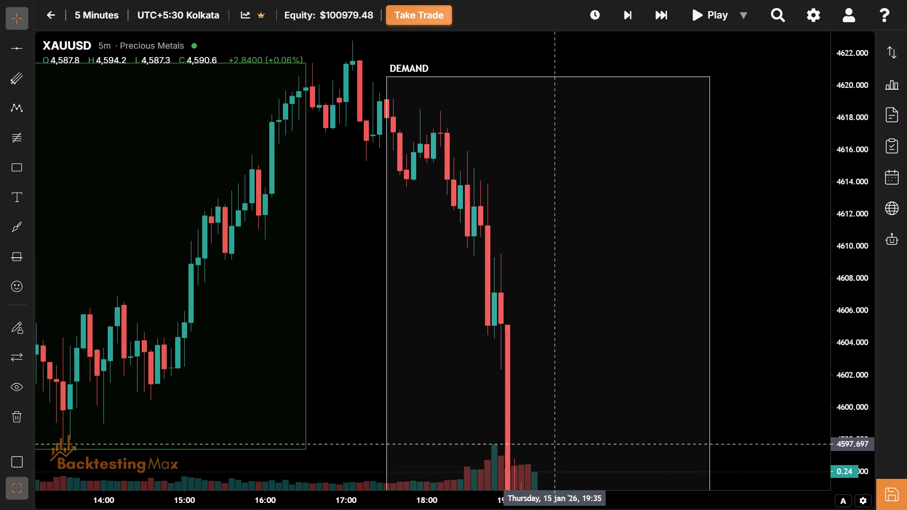
left_click_drag(553, 442, 520, 433)
left_click_drag(313, 485, 370, 168)
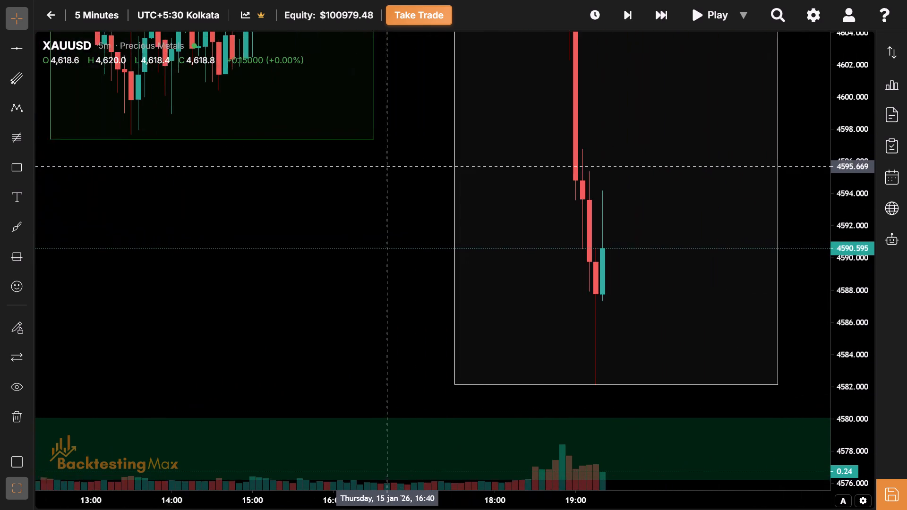
left_click_drag(370, 168, 363, 170)
left_click_drag(723, 236, 471, 317)
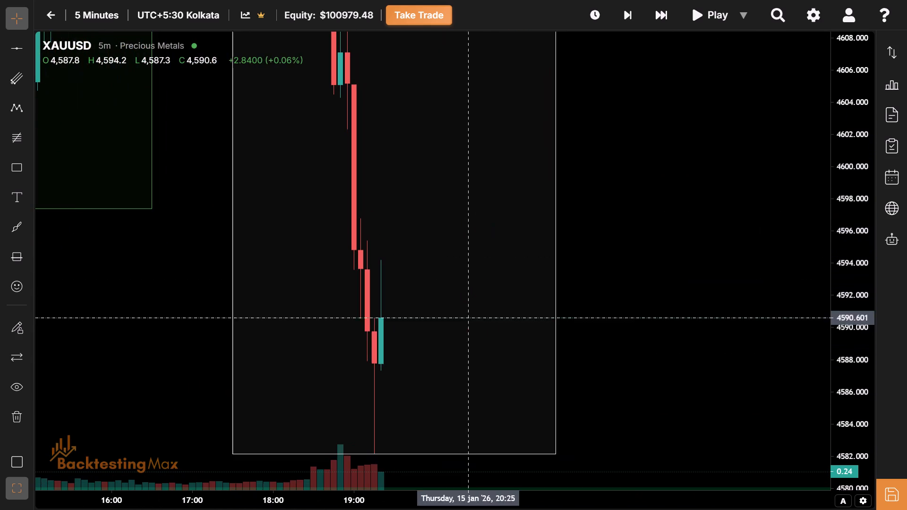
Advance the replay bar by bar to 19:35 on 15 January.
left_click(629, 7)
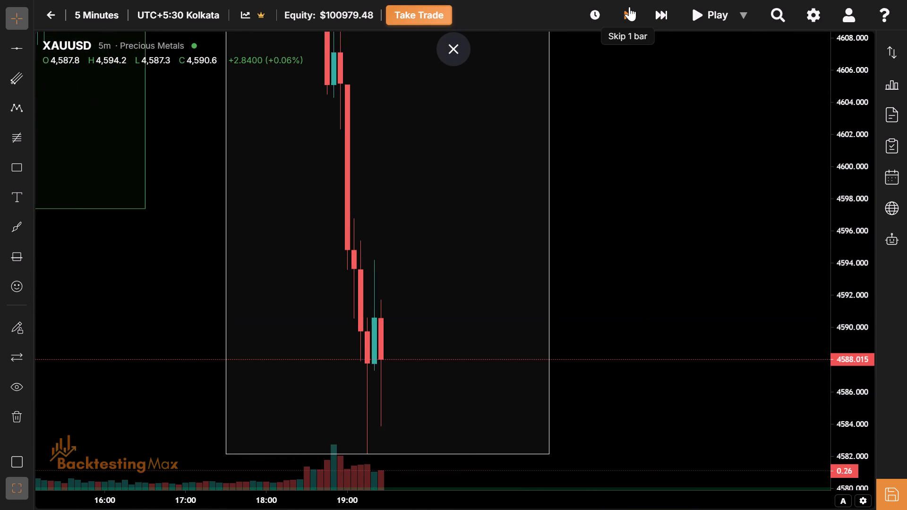
left_click(629, 7)
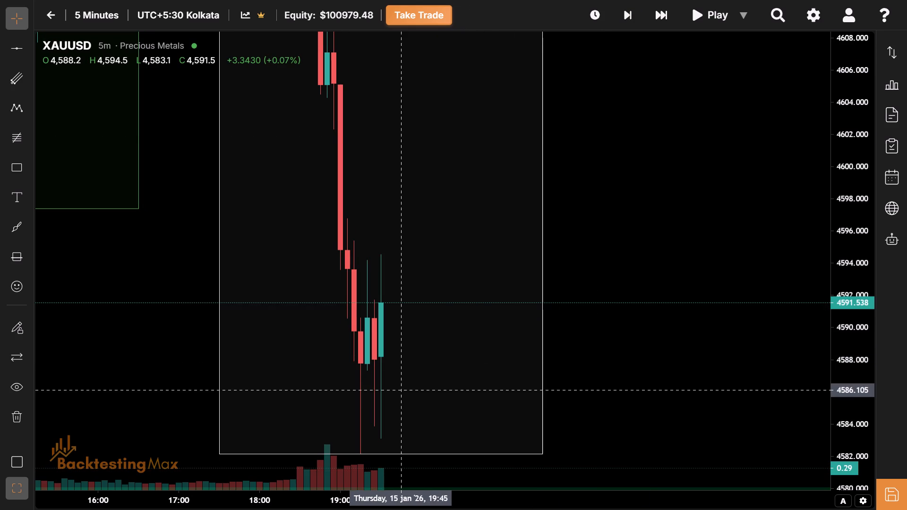
left_click_drag(399, 390, 407, 229)
left_click_drag(407, 229, 402, 256)
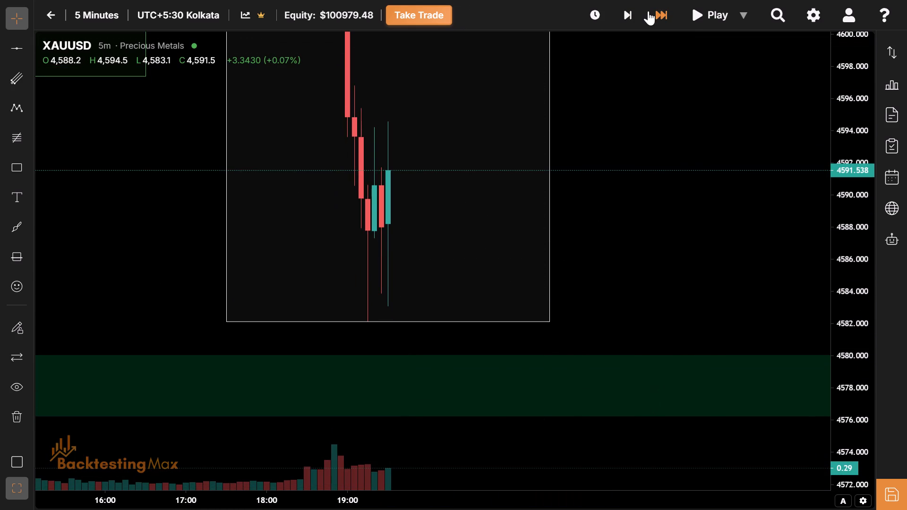
left_click(625, 16)
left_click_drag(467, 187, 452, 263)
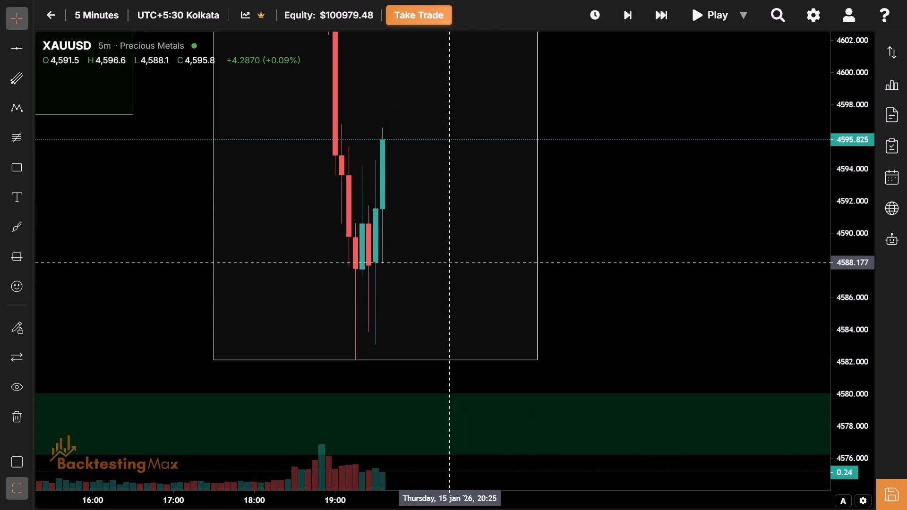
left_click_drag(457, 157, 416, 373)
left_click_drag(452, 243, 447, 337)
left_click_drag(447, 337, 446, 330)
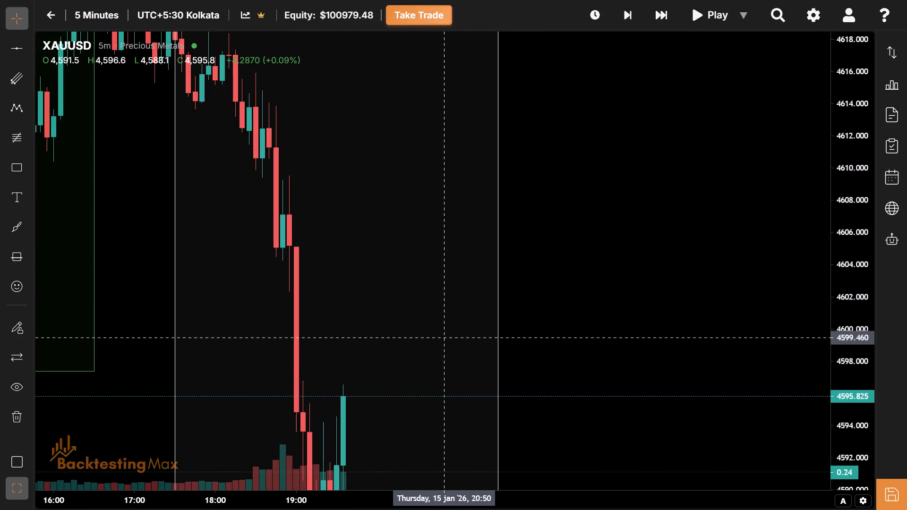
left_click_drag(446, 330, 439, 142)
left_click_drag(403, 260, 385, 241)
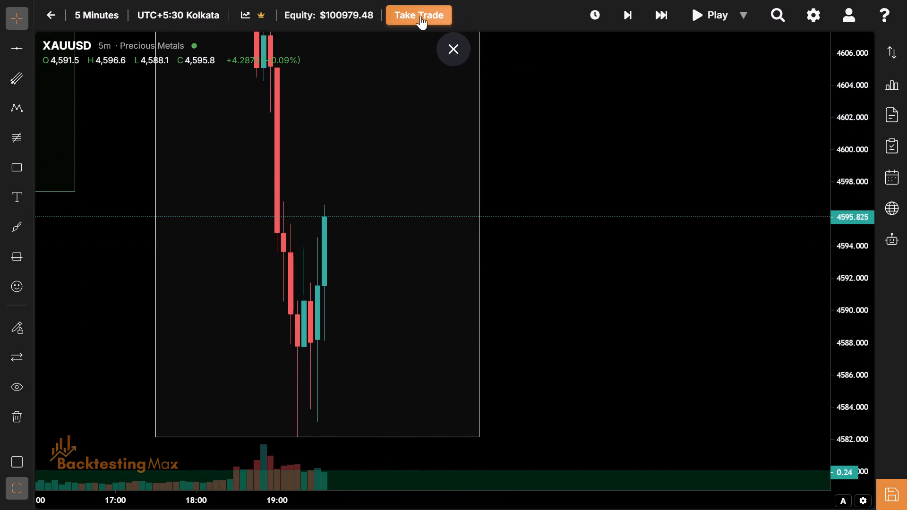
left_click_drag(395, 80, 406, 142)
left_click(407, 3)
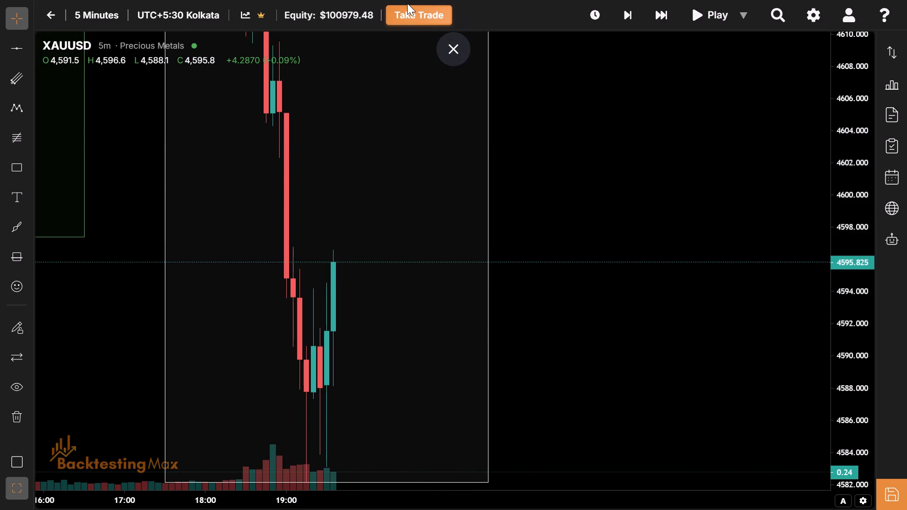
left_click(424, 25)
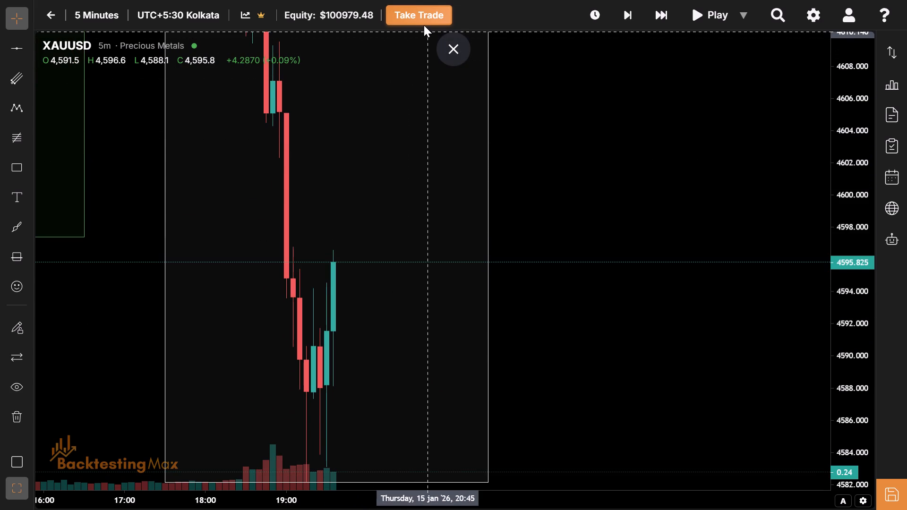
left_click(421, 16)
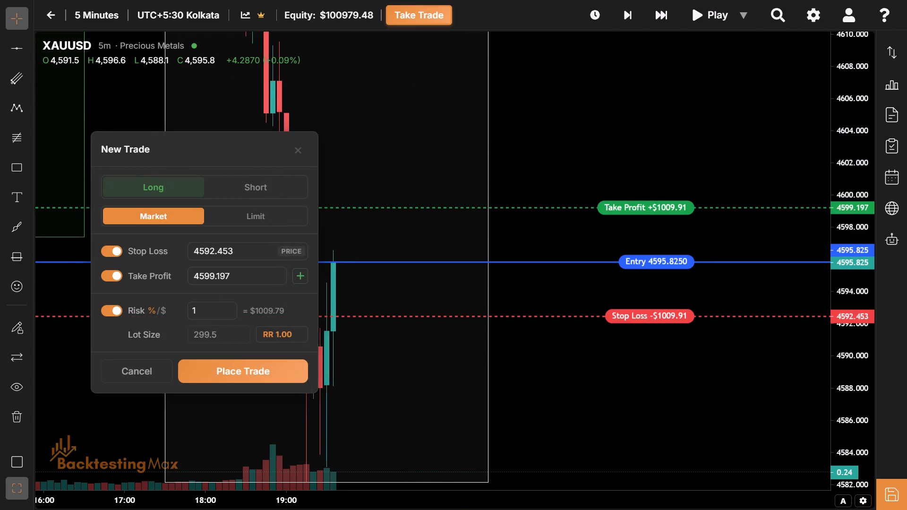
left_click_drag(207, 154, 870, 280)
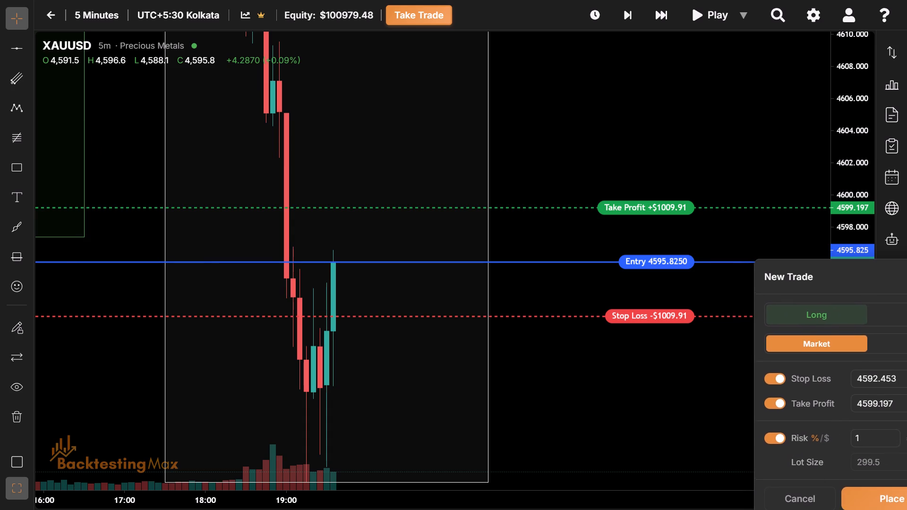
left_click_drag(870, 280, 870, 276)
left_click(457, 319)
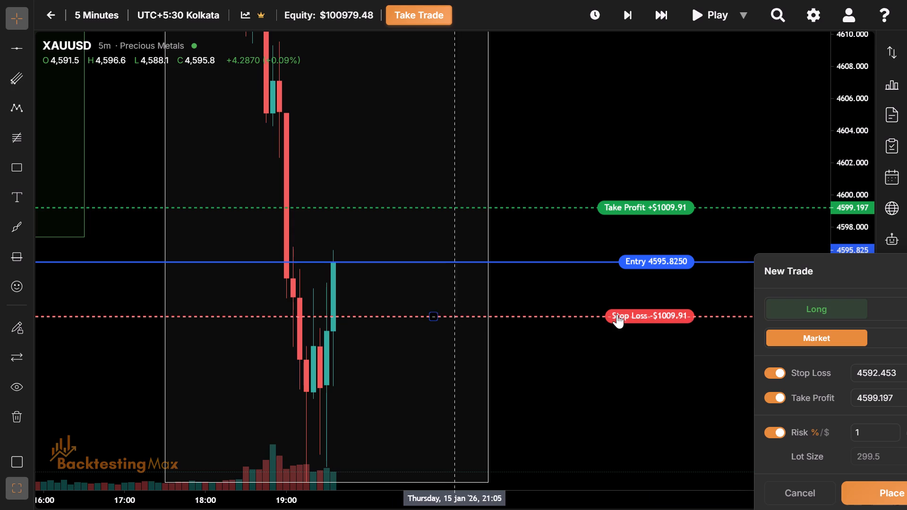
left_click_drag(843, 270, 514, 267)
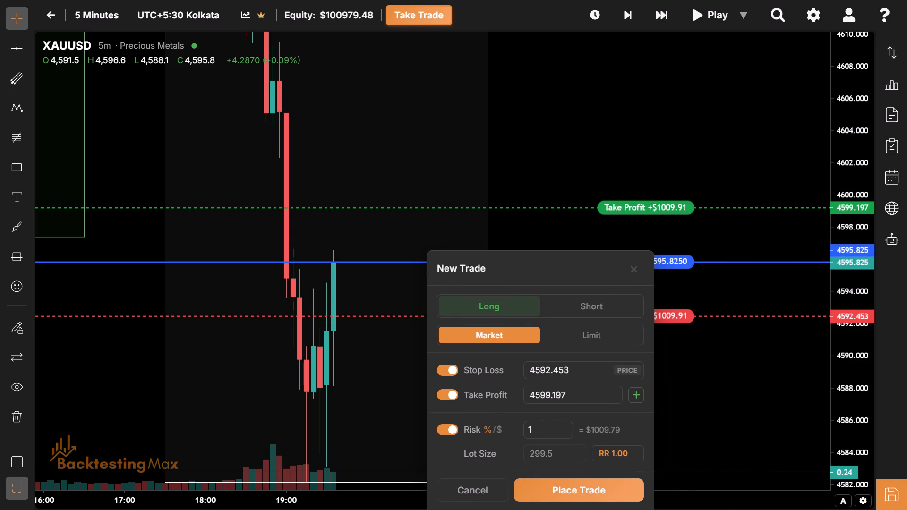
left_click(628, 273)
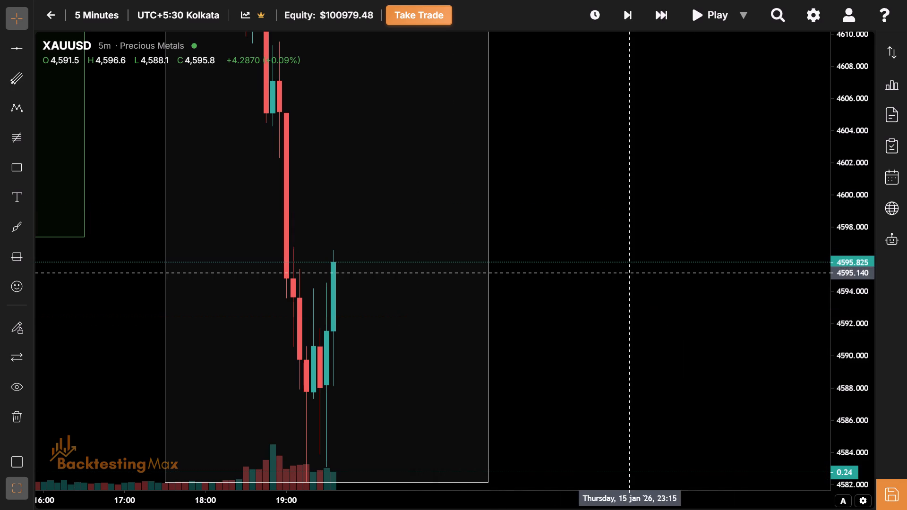
Advance the replay bar by bar to 20:00 on 15 January.
left_click_drag(581, 388, 599, 351)
left_click(625, 7)
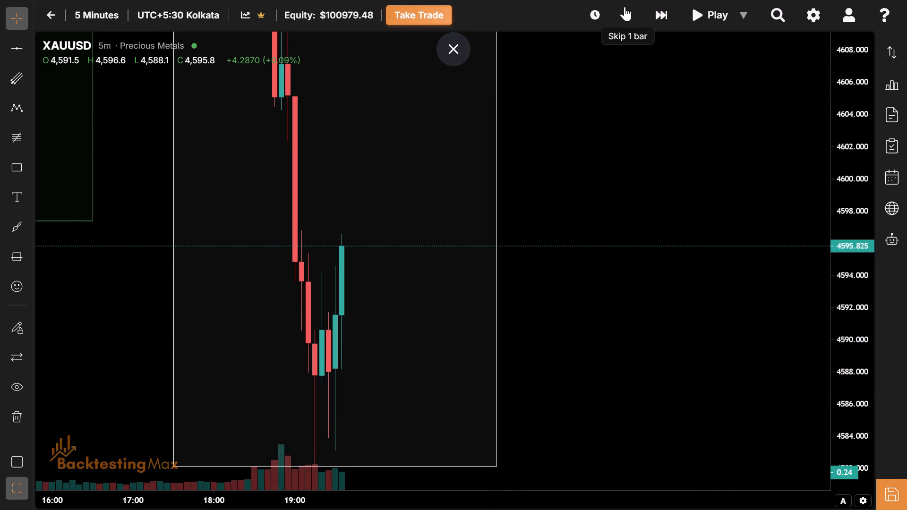
left_click(625, 7)
left_click(625, 7)
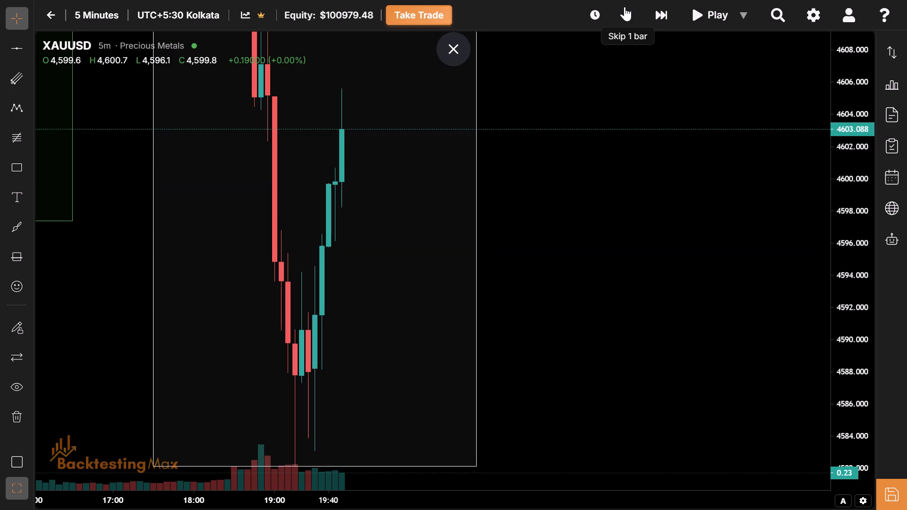
left_click(625, 7)
left_click(625, 7)
Advance the replay in five-bar jumps to 21:40 on 15 January, past the end of the New York session box.
left_click_drag(625, 7, 542, 115)
left_click_drag(542, 115, 560, 186)
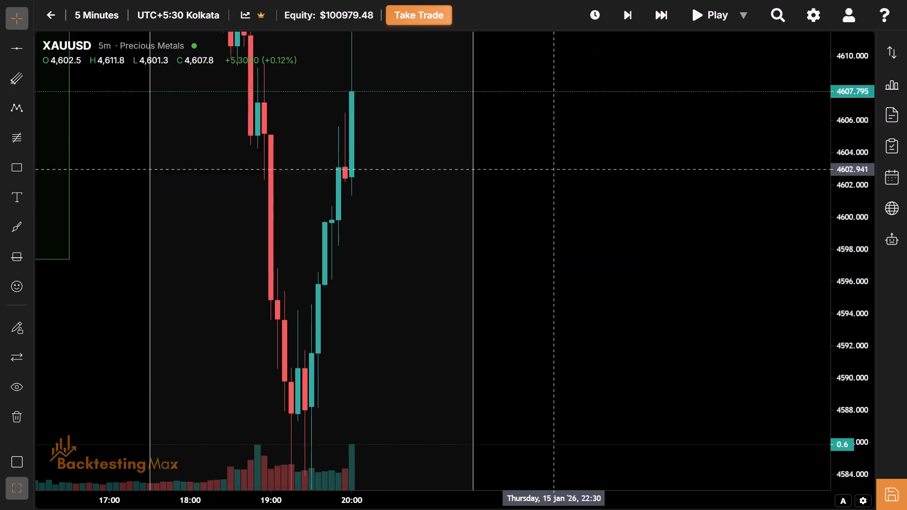
left_click_drag(560, 186, 586, 277)
left_click_drag(575, 163, 566, 255)
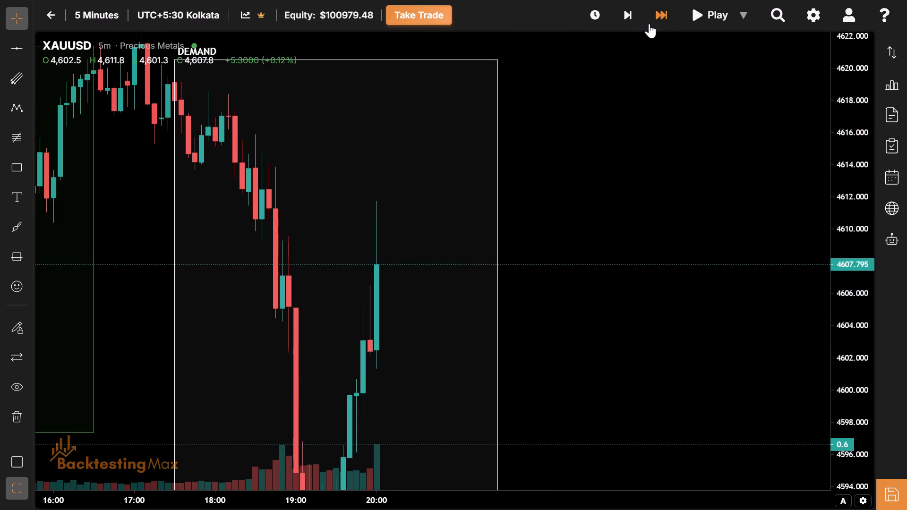
left_click(651, 24)
left_click(651, 24)
left_click(651, 24)
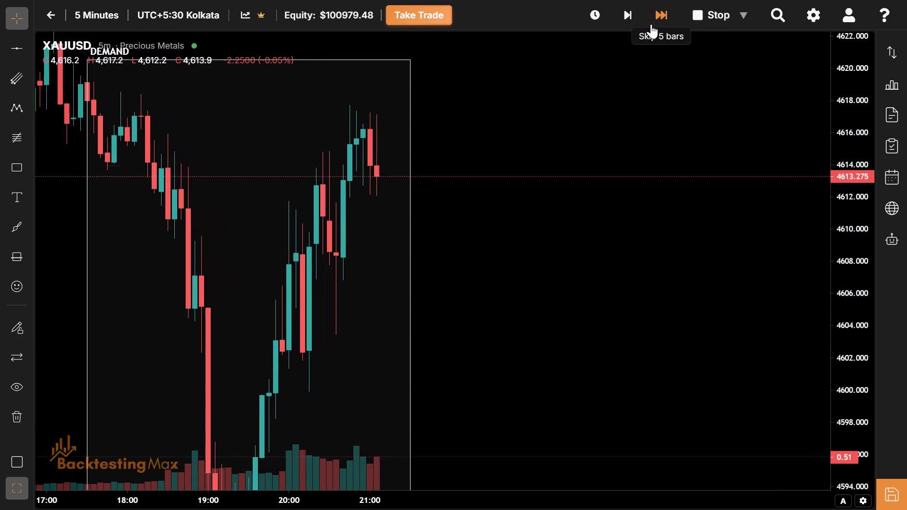
left_click(651, 24)
Review the full New York session of 15 January against the London and Asian session boxes and the green zone below 4580.
left_click_drag(502, 253, 697, 102)
left_click_drag(367, 295, 376, 131)
left_click_drag(362, 321, 353, 413)
left_click_drag(402, 282, 377, 334)
left_click_drag(406, 237, 363, 414)
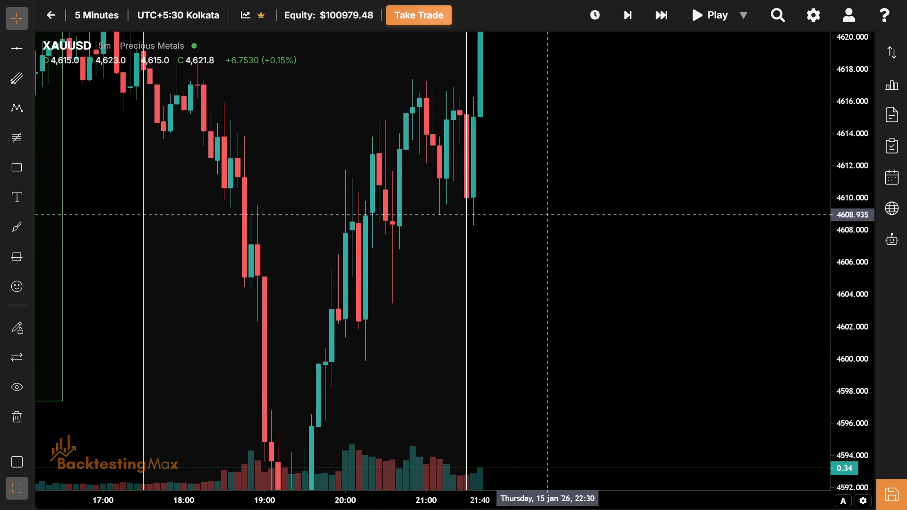
left_click_drag(564, 203, 572, 418)
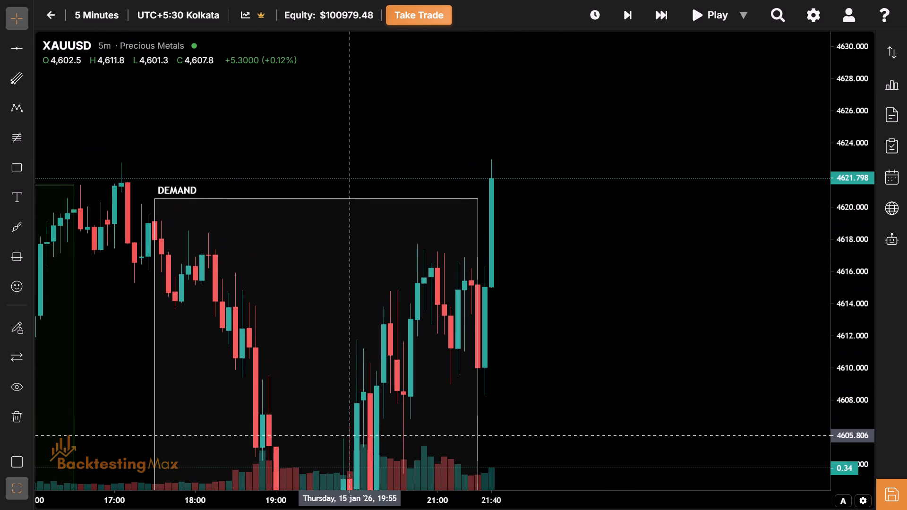
left_click_drag(352, 435, 571, 147)
left_click_drag(471, 451, 364, 501)
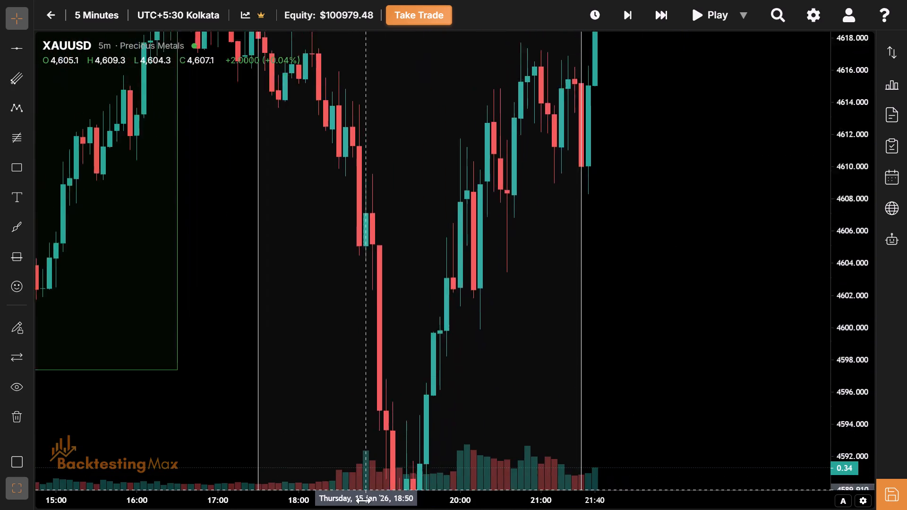
left_click_drag(364, 501, 367, 342)
left_click_drag(454, 439, 430, 397)
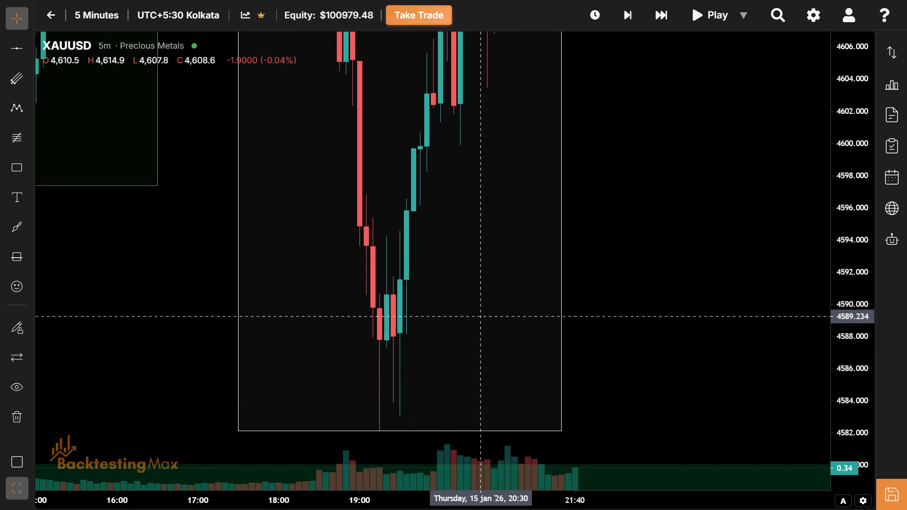
left_click_drag(482, 316, 470, 320)
left_click_drag(584, 163, 459, 403)
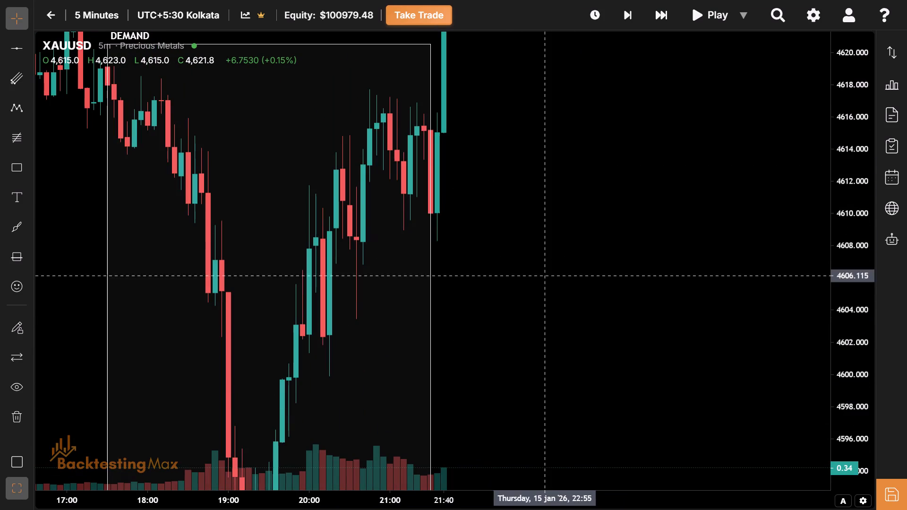
left_click_drag(569, 238, 739, 173)
left_click_drag(234, 422, 302, 383)
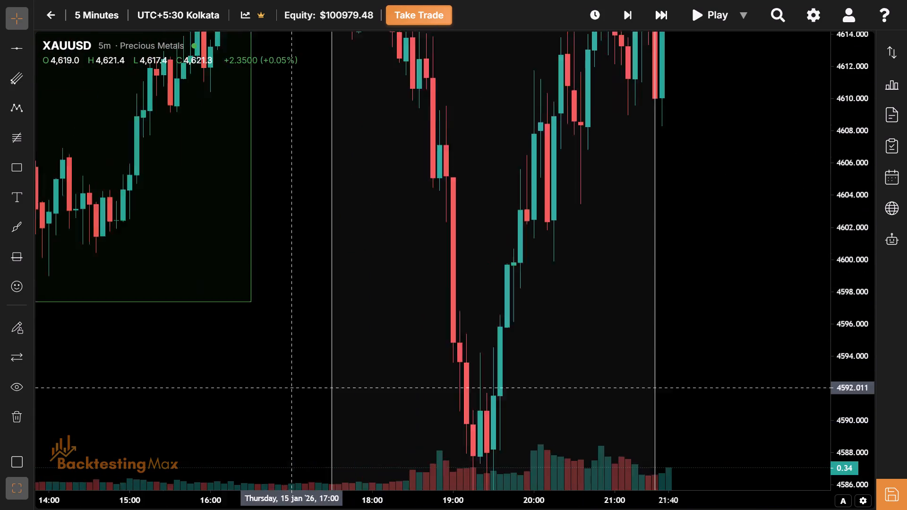
left_click_drag(302, 383, 499, 308)
left_click_drag(652, 323, 738, 339)
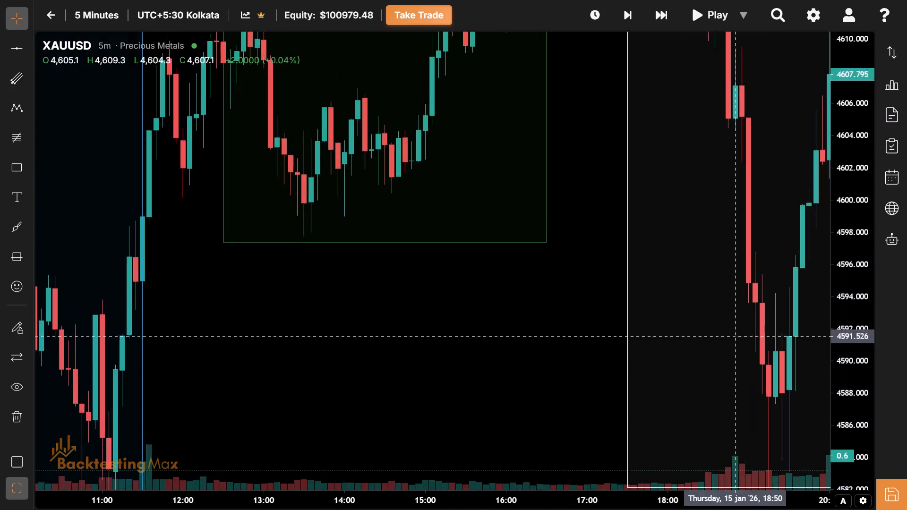
left_click_drag(738, 339, 689, 106)
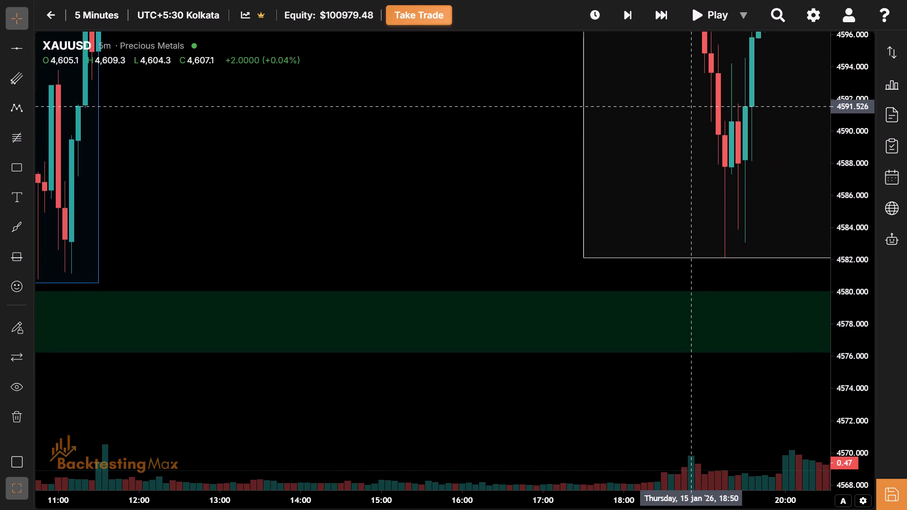
left_click_drag(689, 106, 562, 305)
left_click_drag(635, 270, 547, 323)
left_click_drag(547, 323, 516, 367)
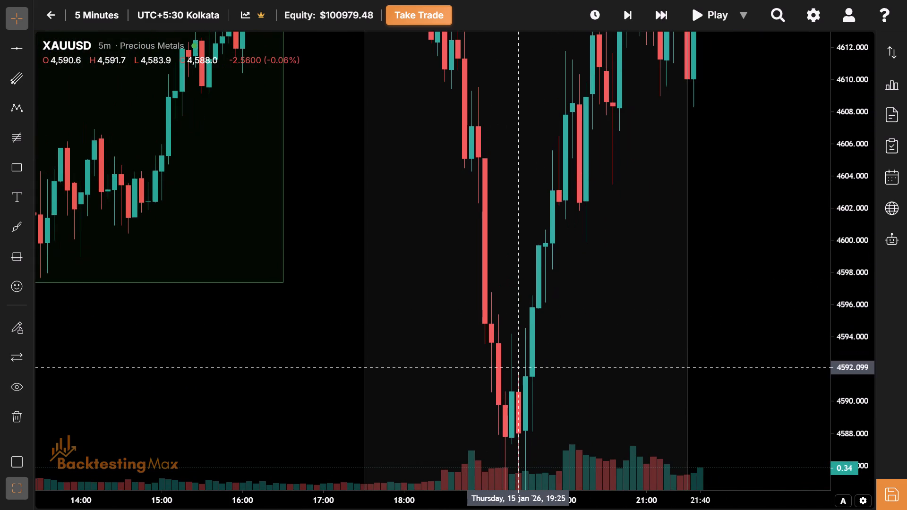
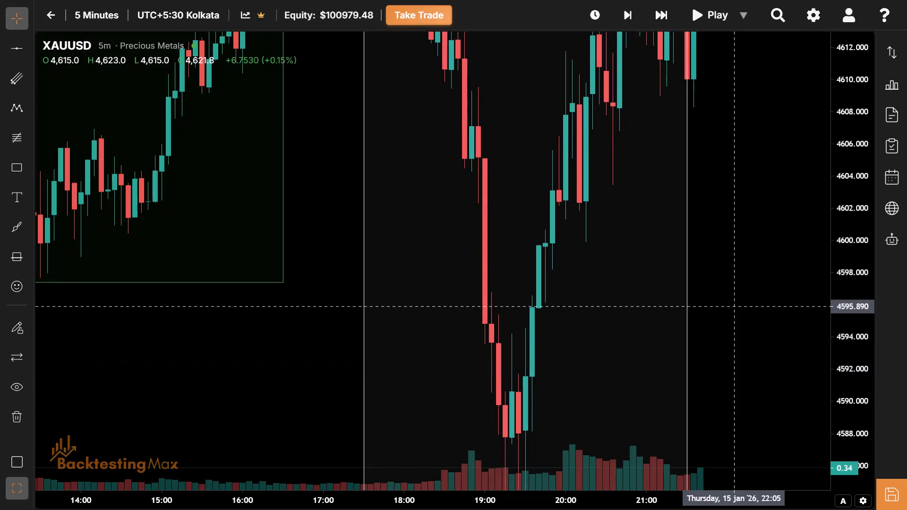
Advance the XAUUSD replay in five-bar skips until about 06:20 on 16 January.
left_click_drag(736, 306, 568, 408)
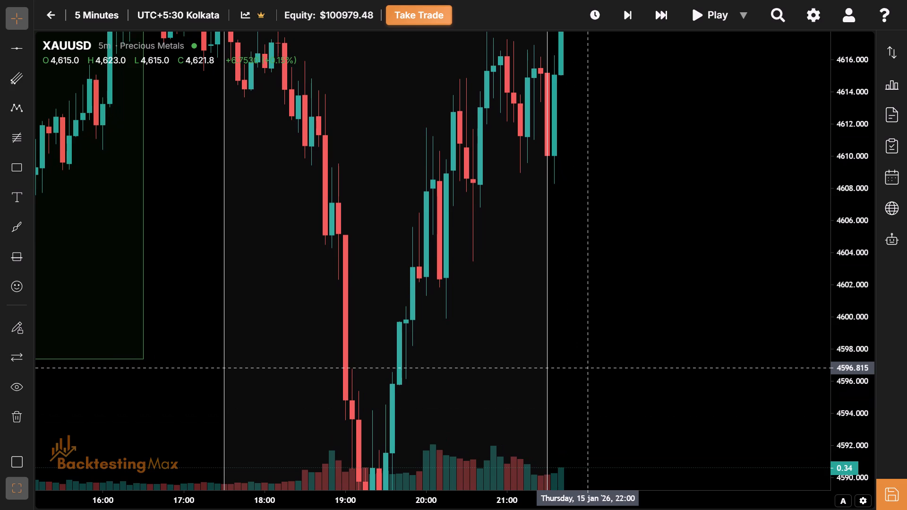
left_click_drag(644, 240, 680, 61)
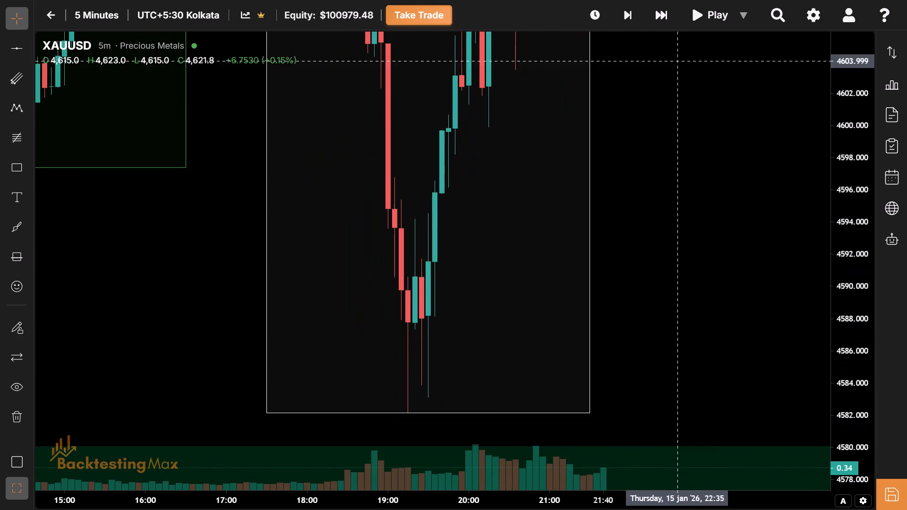
left_click_drag(530, 176, 453, 373)
left_click_drag(622, 186, 413, 451)
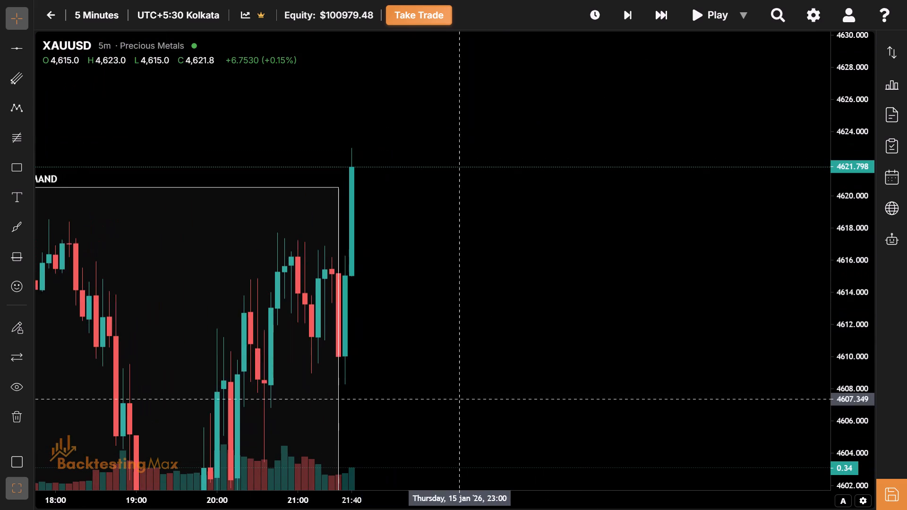
left_click_drag(484, 379, 408, 379)
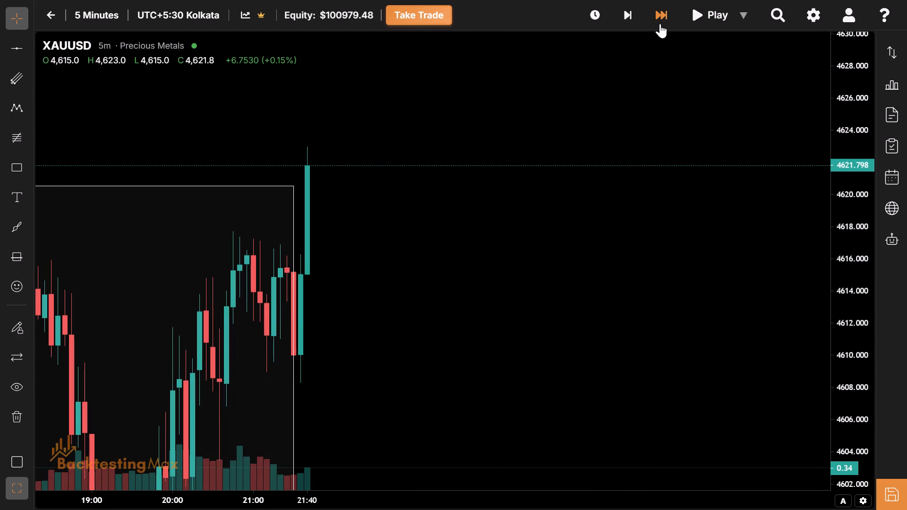
left_click(660, 24)
left_click(660, 24)
left_click(660, 24)
left_click_drag(457, 392, 478, 227)
left_click_drag(478, 227, 475, 290)
triple_click(669, 15)
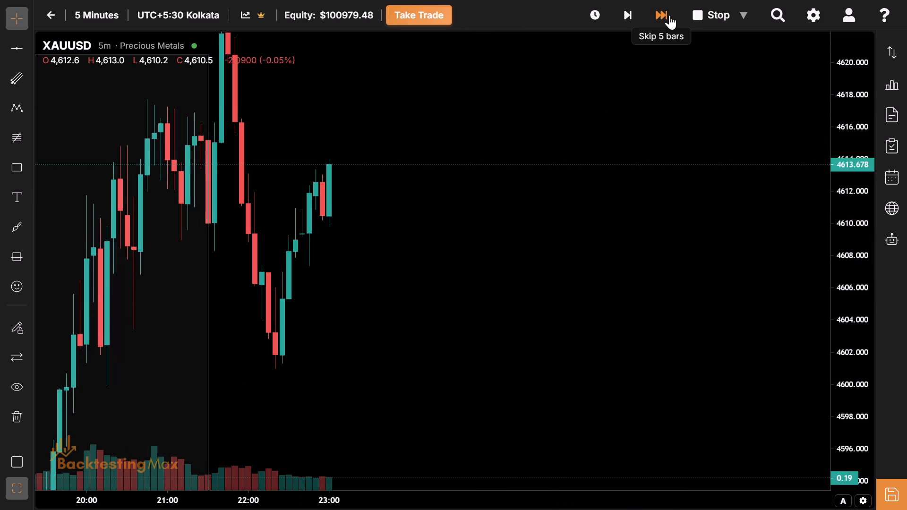
triple_click(669, 15)
triple_click(669, 15)
triple_click(669, 15)
triple_click(669, 15)
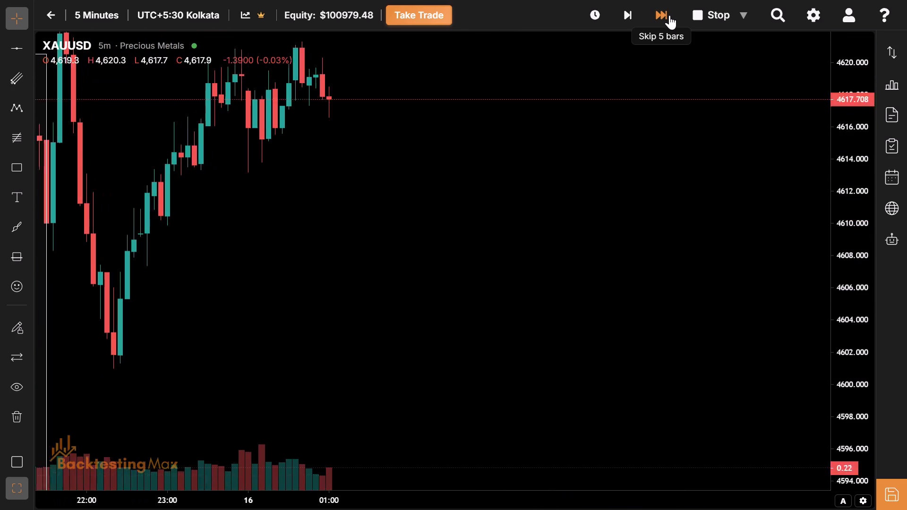
triple_click(669, 15)
triple_click(669, 15)
triple_click(669, 15)
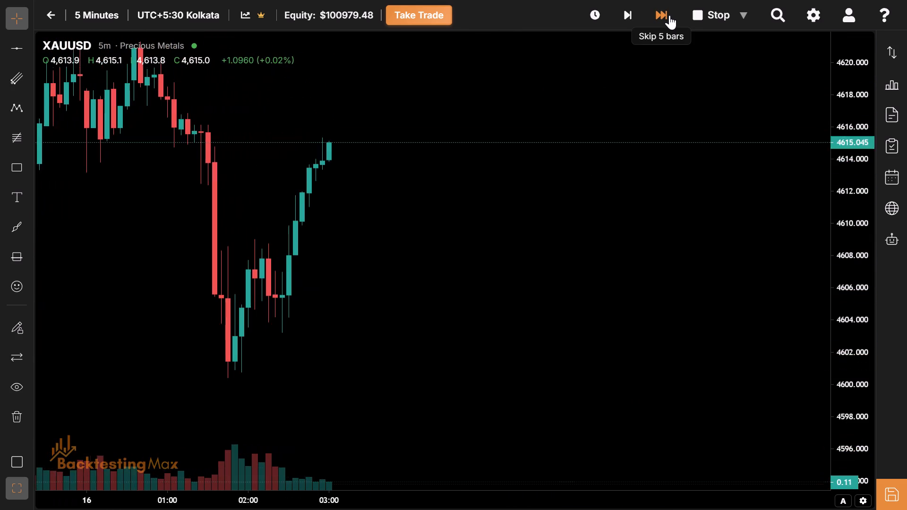
triple_click(669, 15)
triple_click(669, 15)
triple_click(669, 15)
left_click(669, 15)
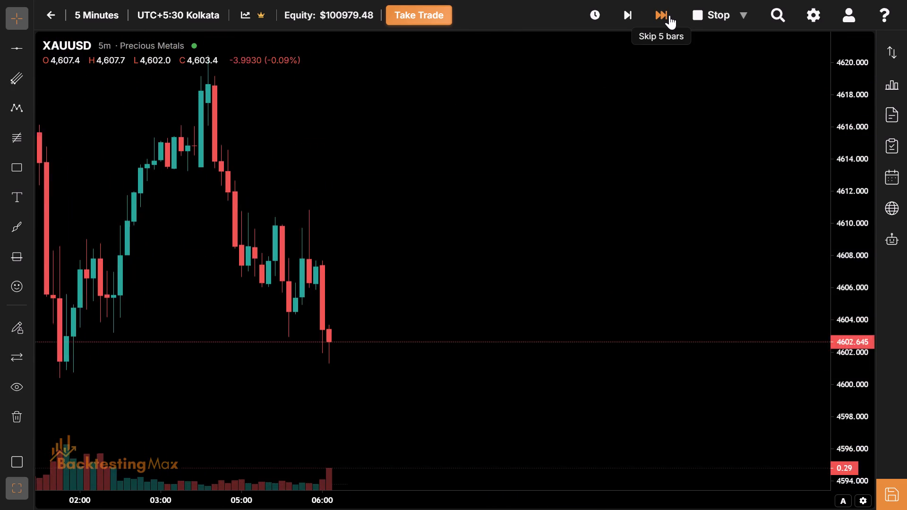
left_click(465, 264)
Draw a rectangle from 05:30 to 11:30 on 16 January, spanning about 4610.1 down to about 4595.6.
left_click_drag(453, 308, 288, 204)
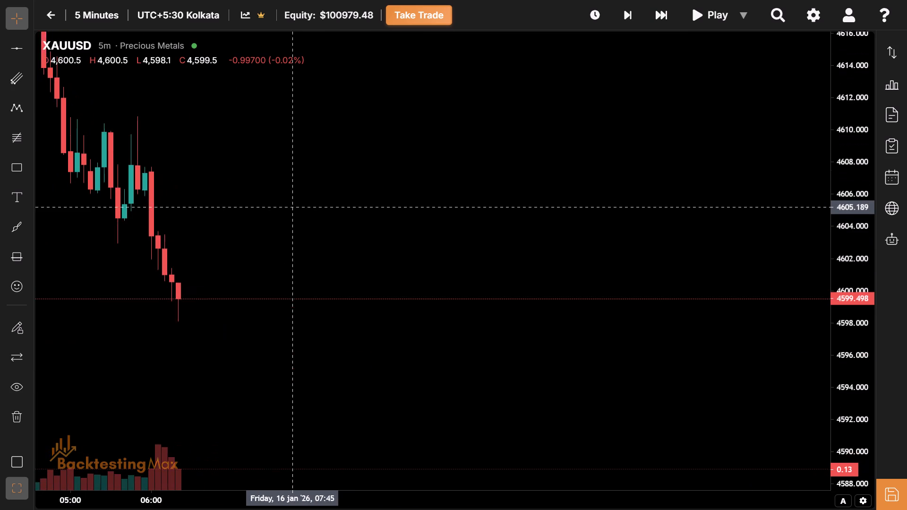
left_click_drag(288, 204, 278, 200)
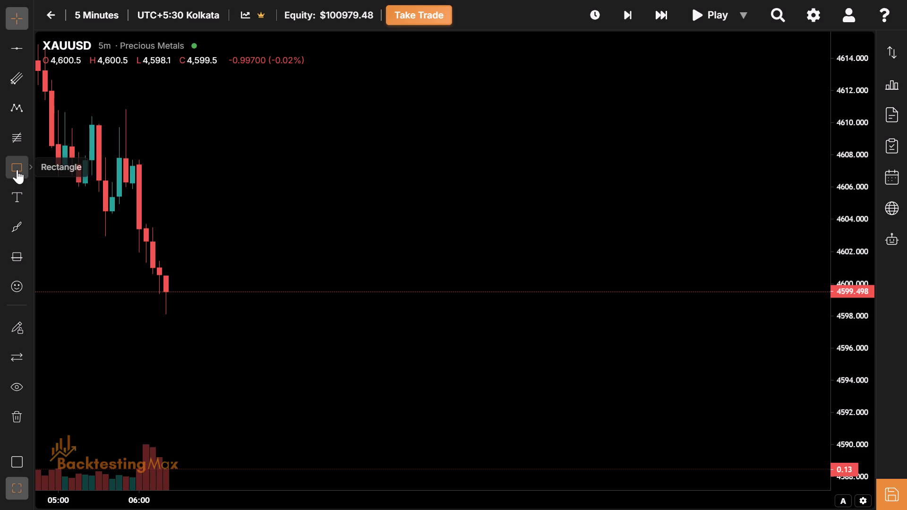
left_click_drag(182, 191, 142, 217)
left_click(15, 162)
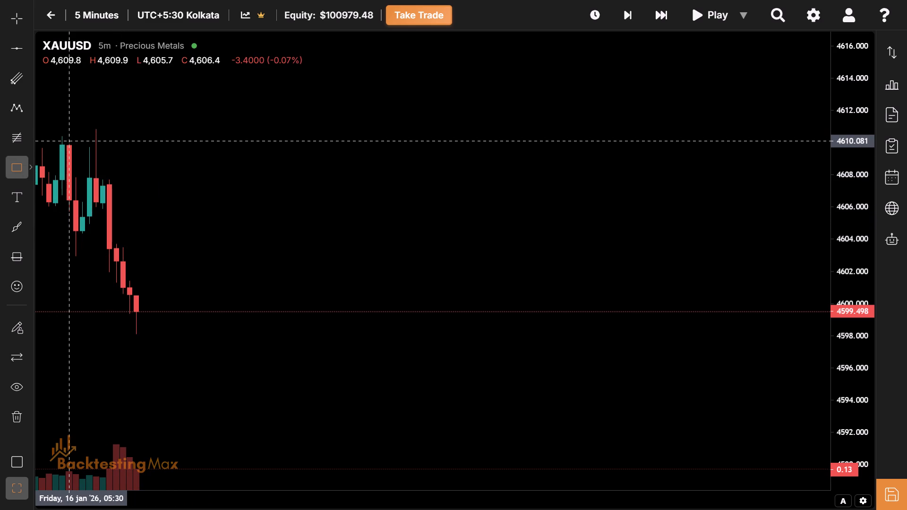
left_click_drag(68, 141, 107, 162)
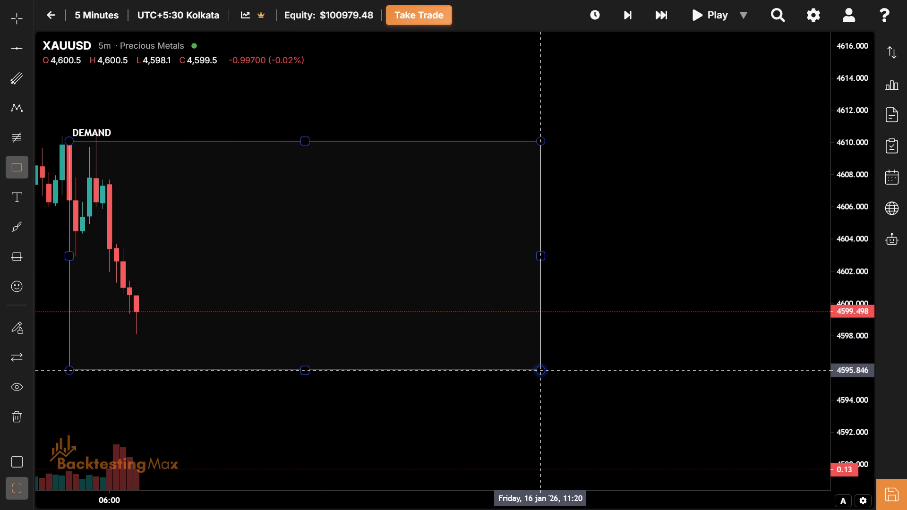
left_click(554, 374)
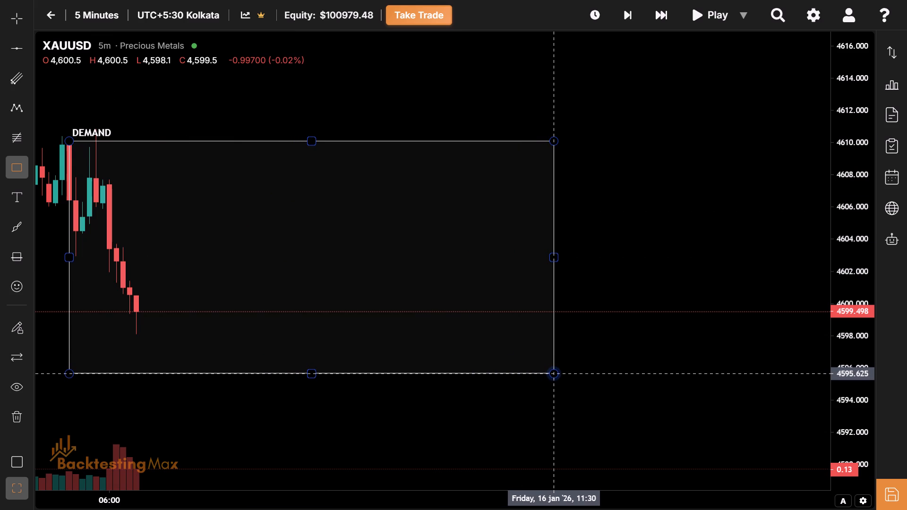
Apply the Asian Session template to the new rectangle.
left_click(102, 101)
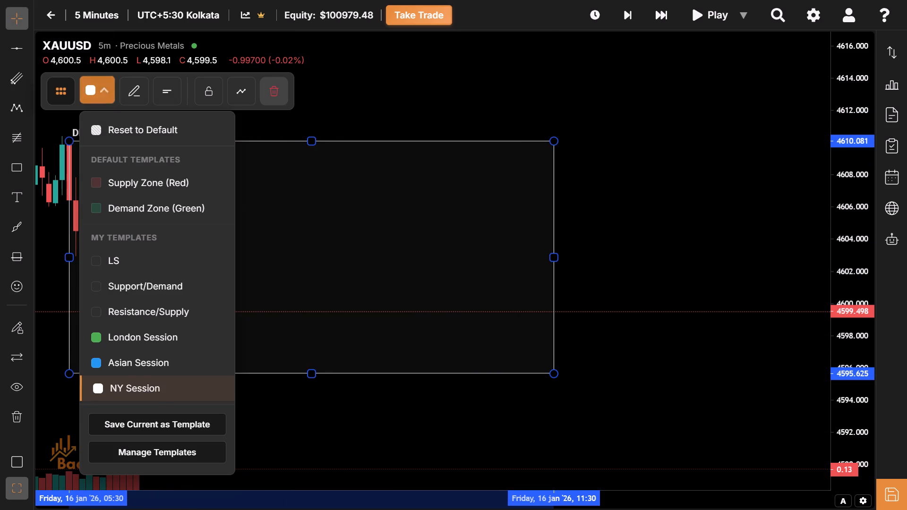
left_click(166, 353)
Raise the Asian session box's top edge to the wick high at about 4610.9.
left_click_drag(217, 331, 322, 398)
left_click_drag(366, 298, 358, 325)
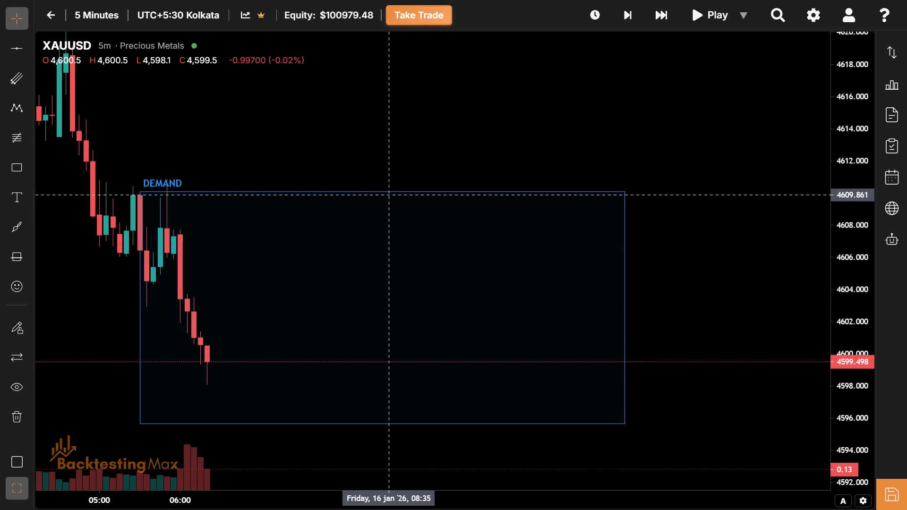
left_click_drag(388, 192, 387, 180)
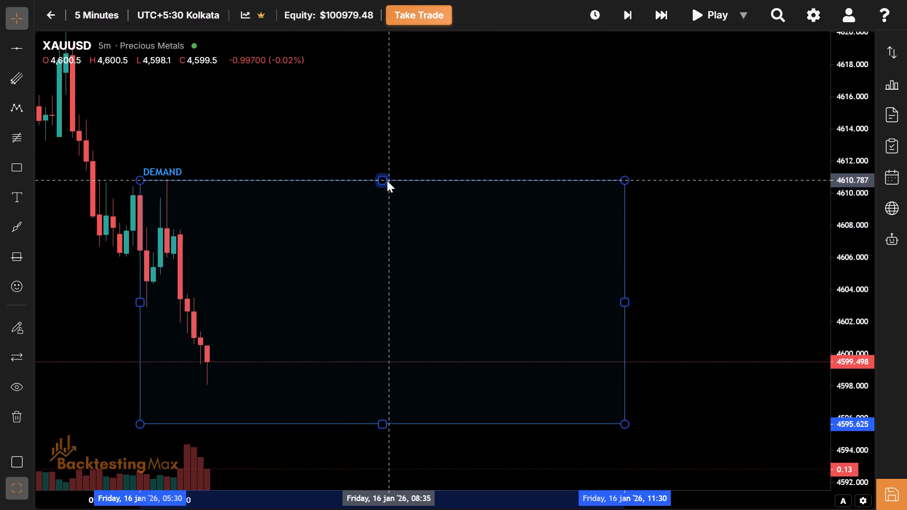
left_click_drag(387, 180, 386, 178)
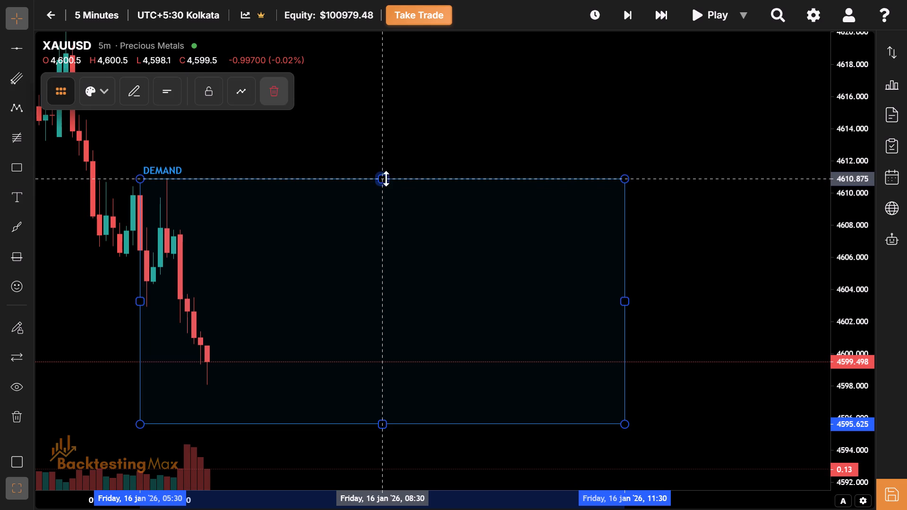
Examine the earlier price action around the 15 January New York session box and the green zone beneath it.
left_click_drag(367, 254, 573, 203)
left_click_drag(435, 257, 760, 271)
left_click_drag(412, 306, 645, 298)
left_click_drag(382, 344, 305, 295)
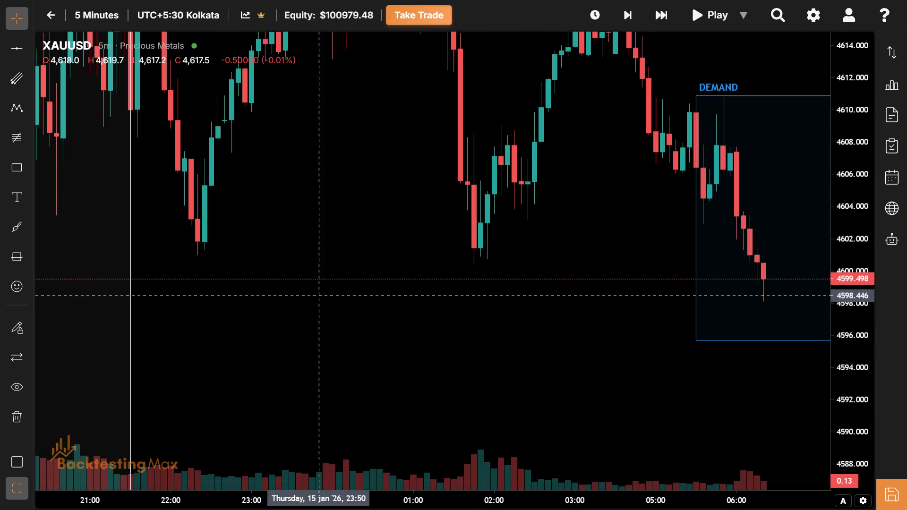
left_click_drag(555, 299, 557, 416)
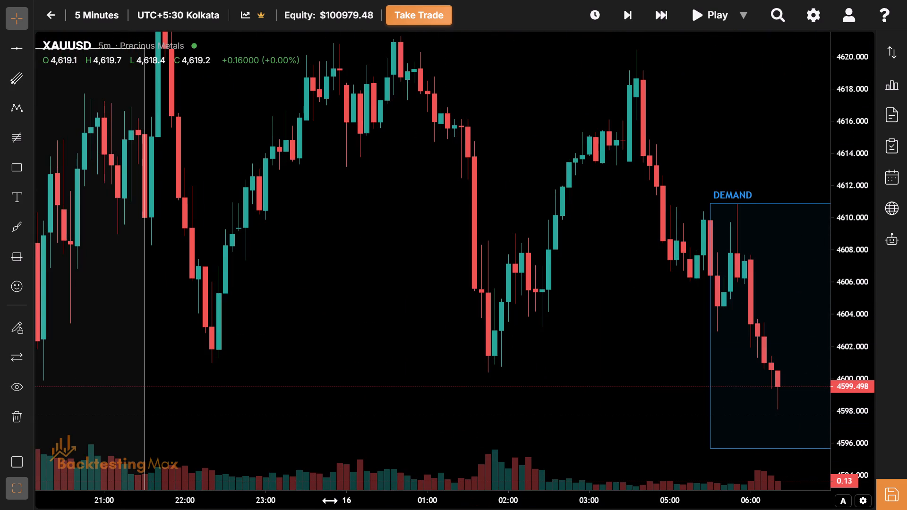
left_click_drag(330, 501, 383, 509)
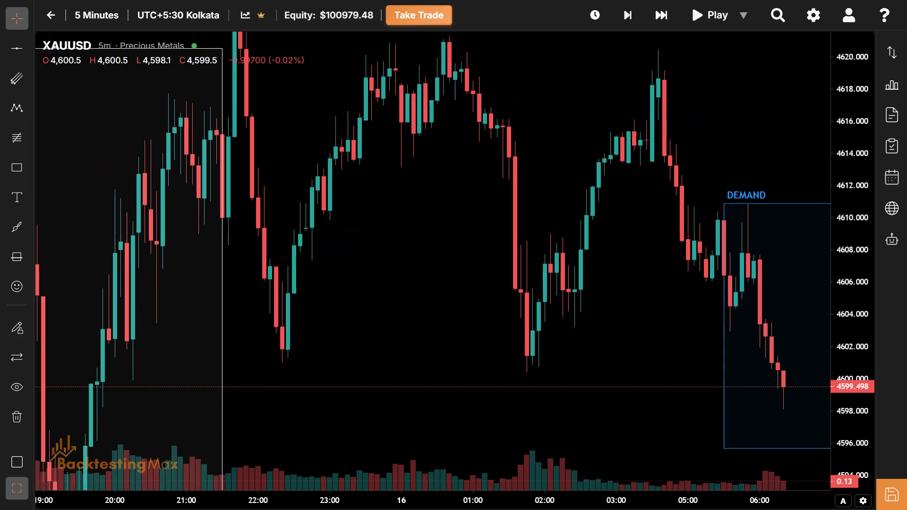
left_click_drag(383, 509, 368, 509)
left_click_drag(796, 432, 475, 307)
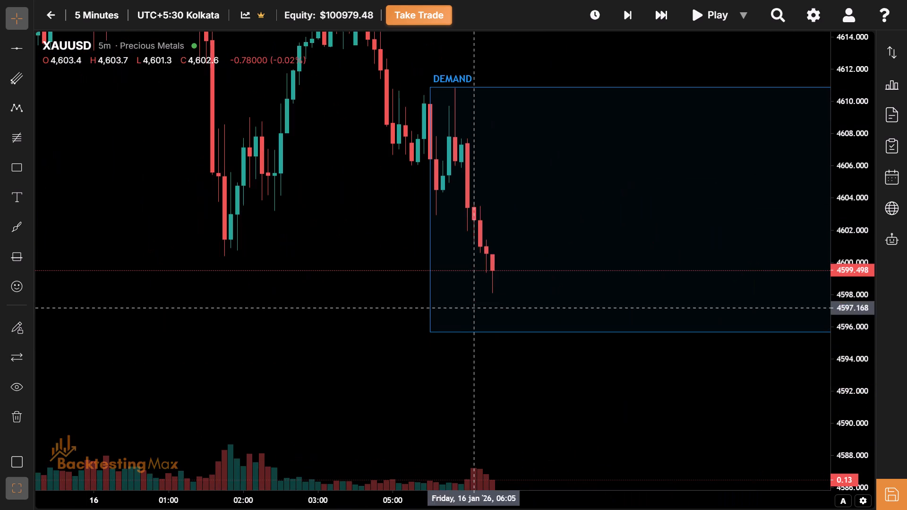
left_click_drag(297, 385, 852, 381)
left_click(562, 414)
left_click_drag(562, 414, 625, 276)
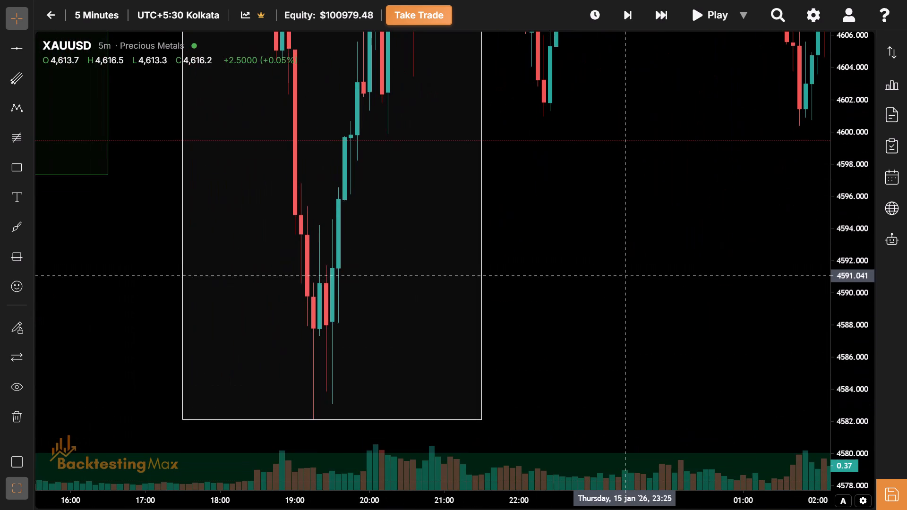
left_click_drag(567, 277, 604, 241)
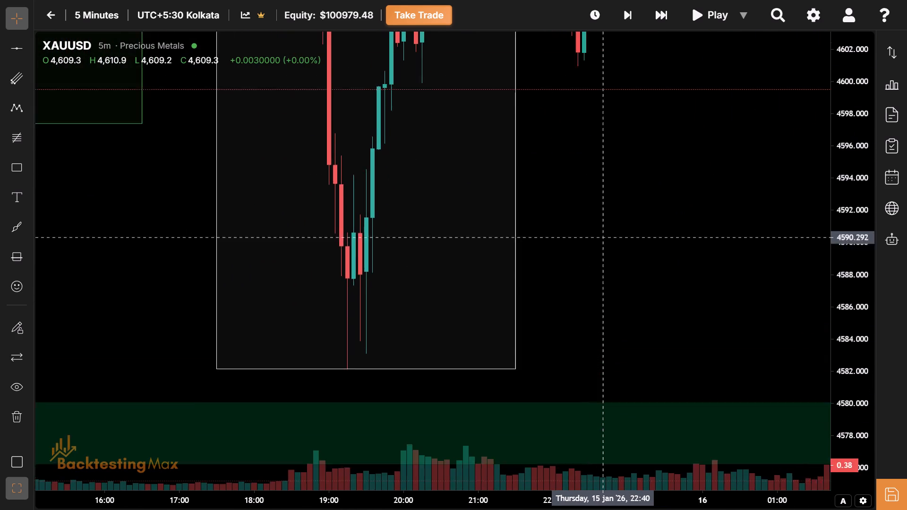
left_click_drag(604, 241, 591, 278)
left_click_drag(591, 278, 587, 291)
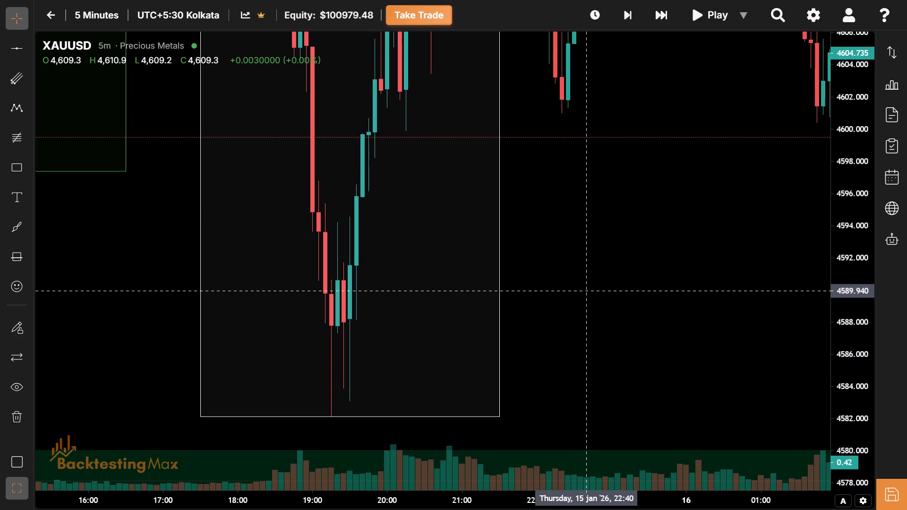
left_click_drag(587, 291, 583, 314)
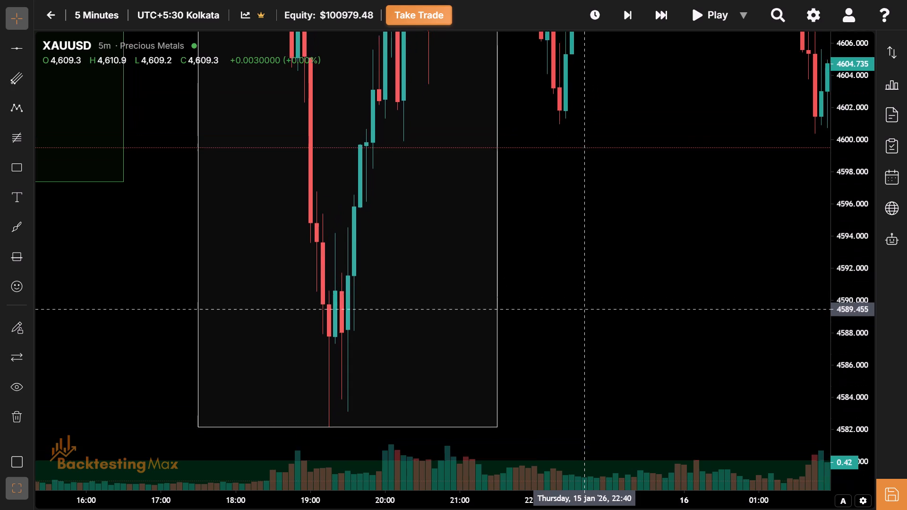
left_click_drag(583, 314, 553, 420)
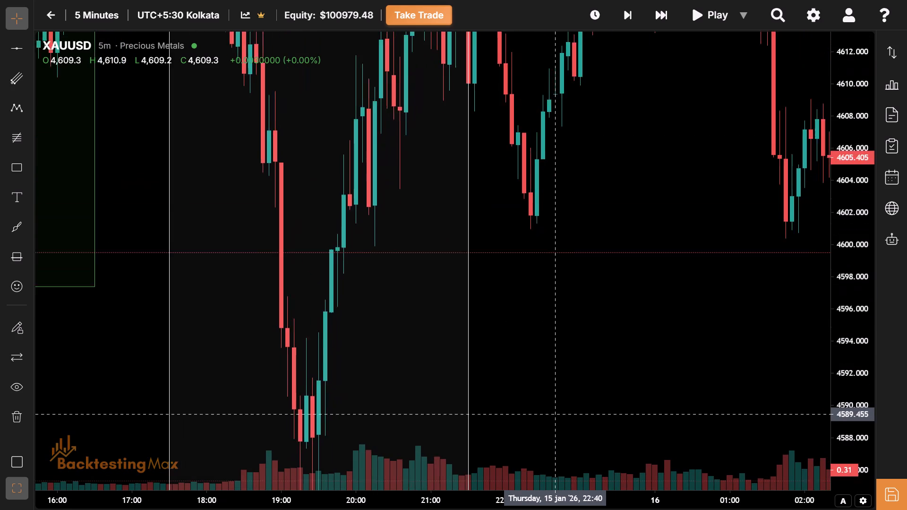
left_click_drag(553, 420, 601, 490)
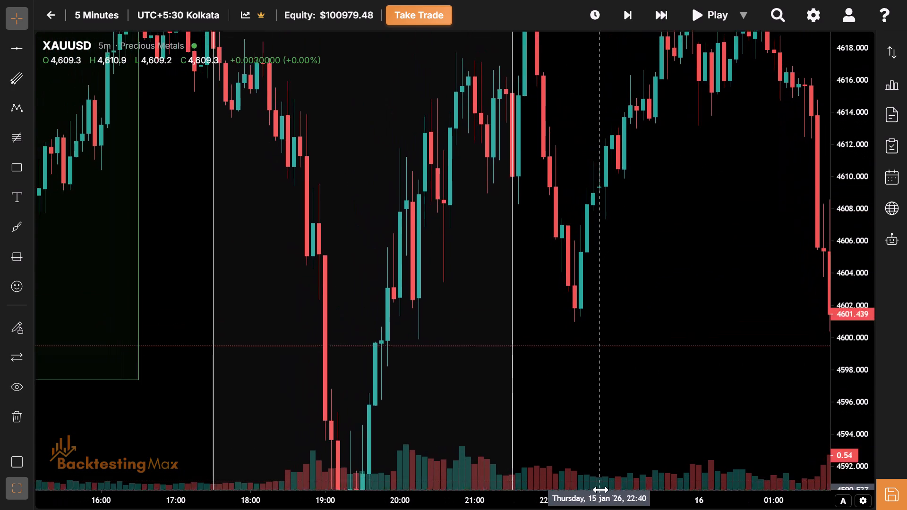
left_click_drag(601, 490, 574, 368)
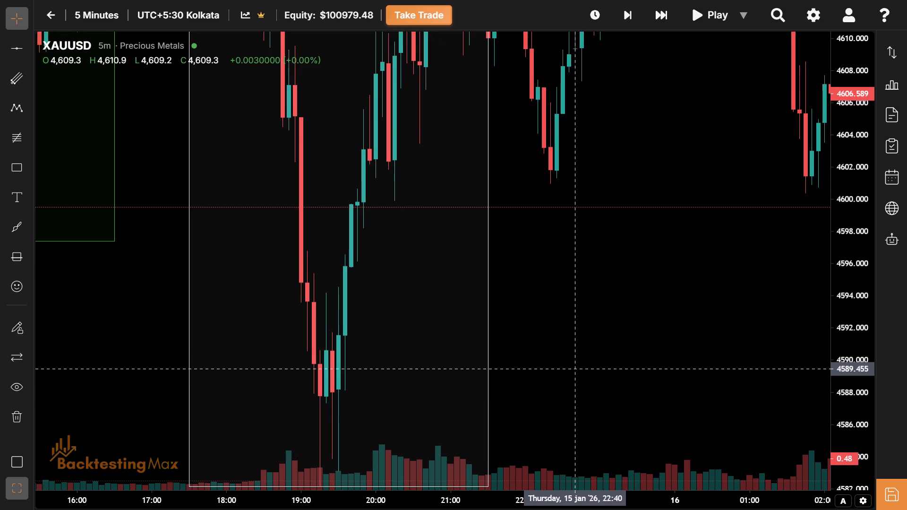
left_click_drag(574, 368, 578, 448)
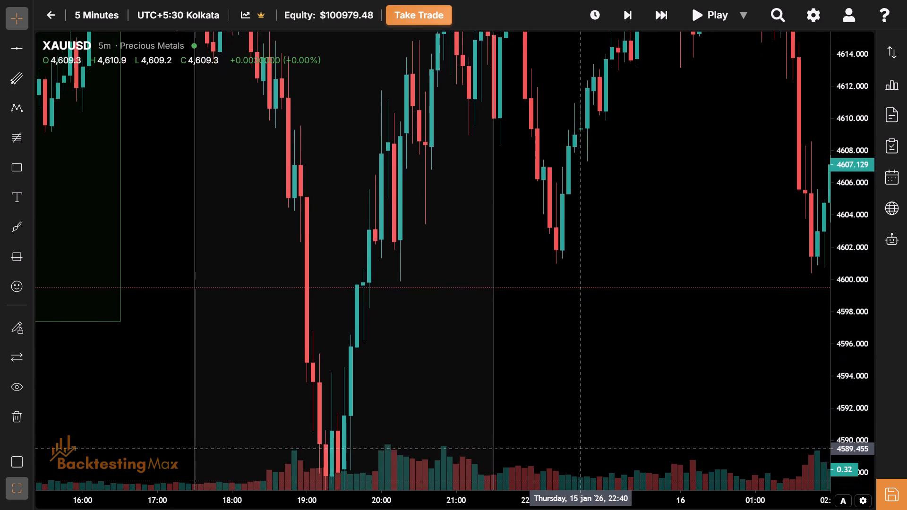
left_click_drag(578, 448, 553, 396)
left_click_drag(649, 354, 521, 308)
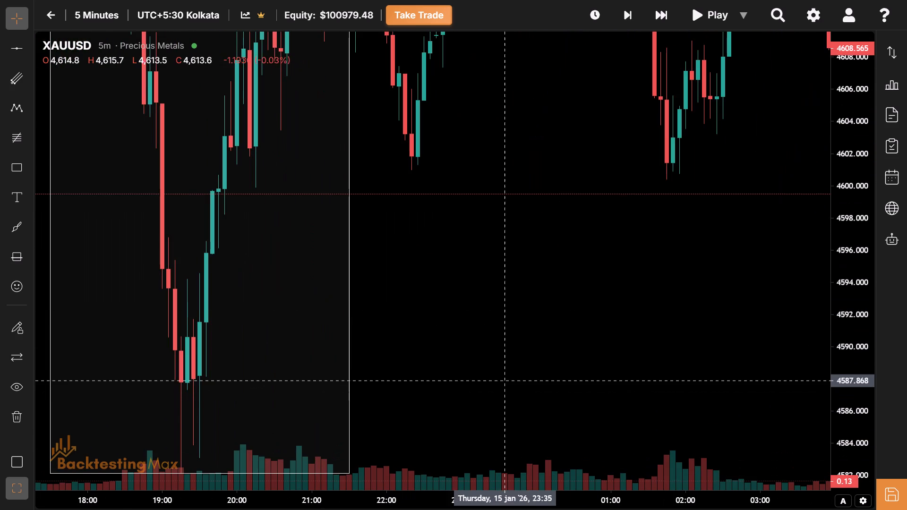
left_click_drag(513, 377, 629, 317)
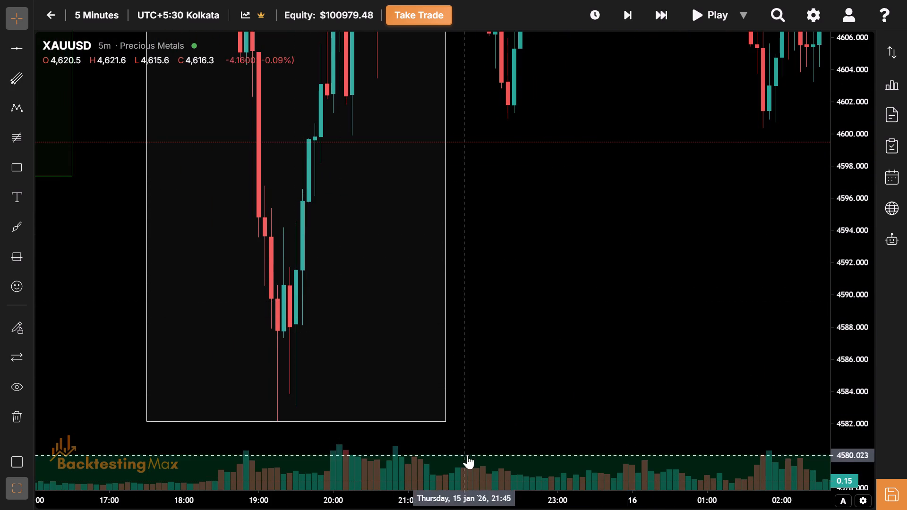
Advance the replay in five-bar skips past the end of the Asian session box, to about 11:45 on 16 January.
left_click_drag(675, 261, 475, 335)
left_click_drag(741, 203, 397, 336)
left_click_drag(642, 272, 346, 232)
left_click_drag(593, 172, 416, 178)
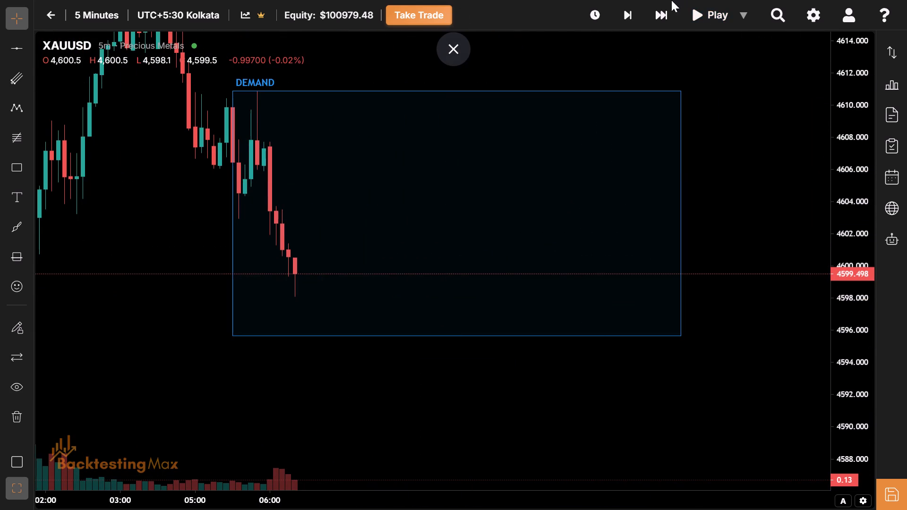
left_click(657, 21)
triple_click(657, 21)
triple_click(657, 21)
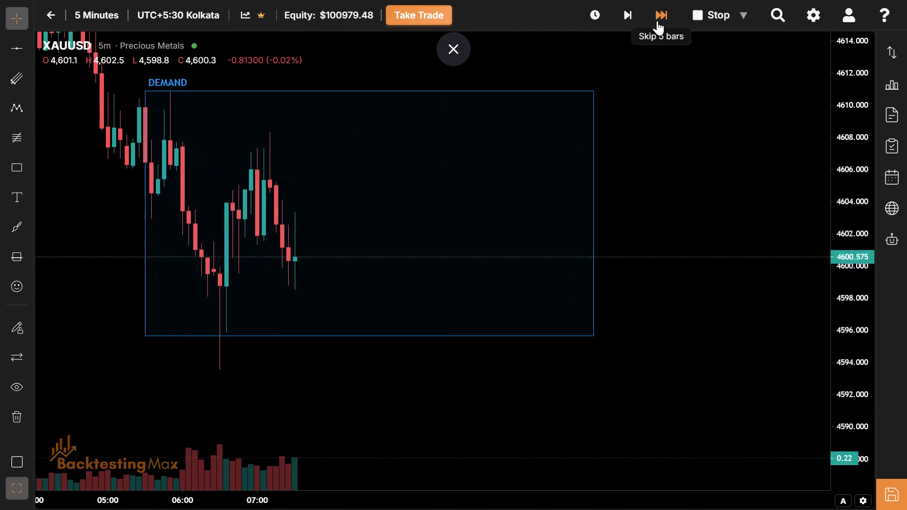
triple_click(657, 21)
triple_click(657, 21)
triple_click(657, 21)
triple_click(657, 21)
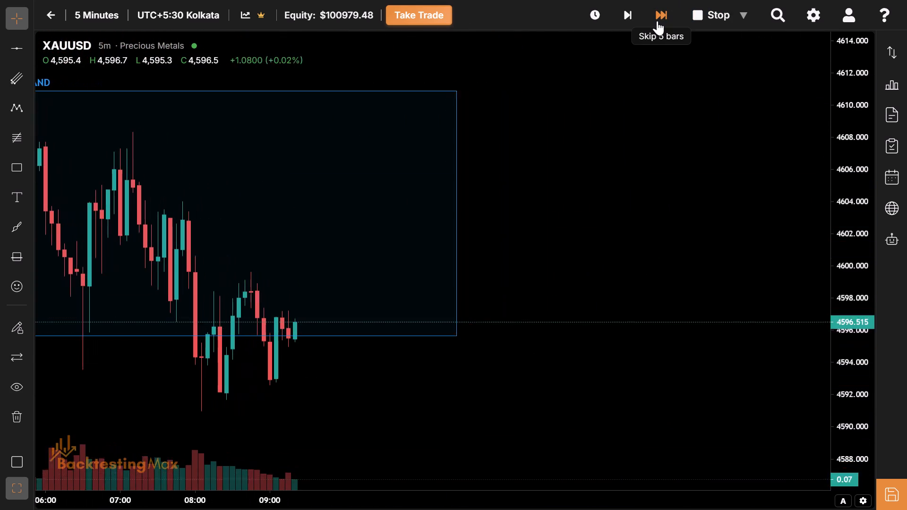
triple_click(657, 21)
triple_click(657, 21)
triple_click(657, 21)
Stretch the 16 January Asian session box to the session's high at about 4615.6 and its low at about 4591.
left_click_drag(657, 21, 188, 275)
left_click_drag(188, 275, 513, 349)
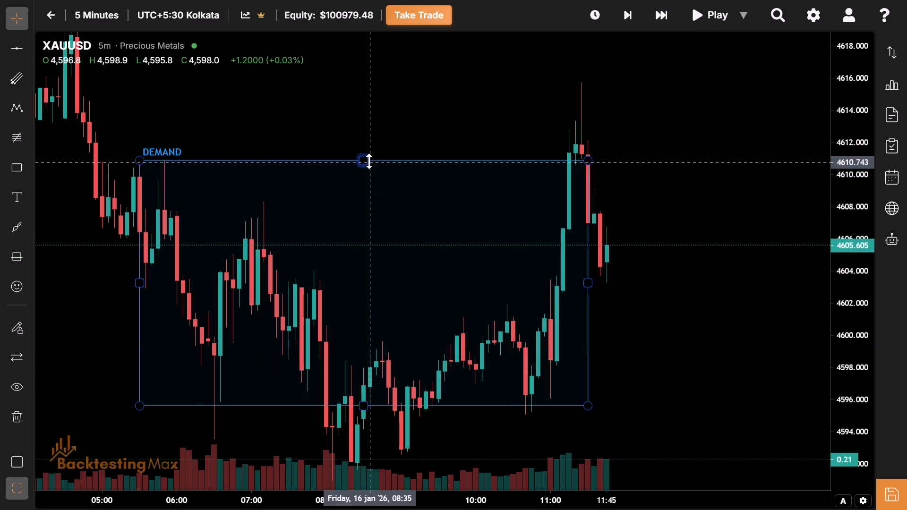
left_click_drag(366, 160, 359, 84)
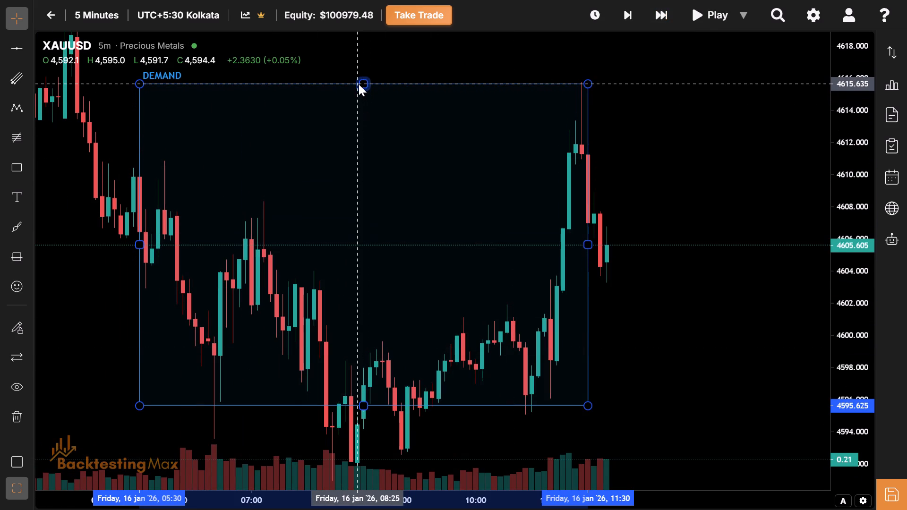
left_click_drag(359, 84, 357, 83)
left_click_drag(370, 250, 389, 67)
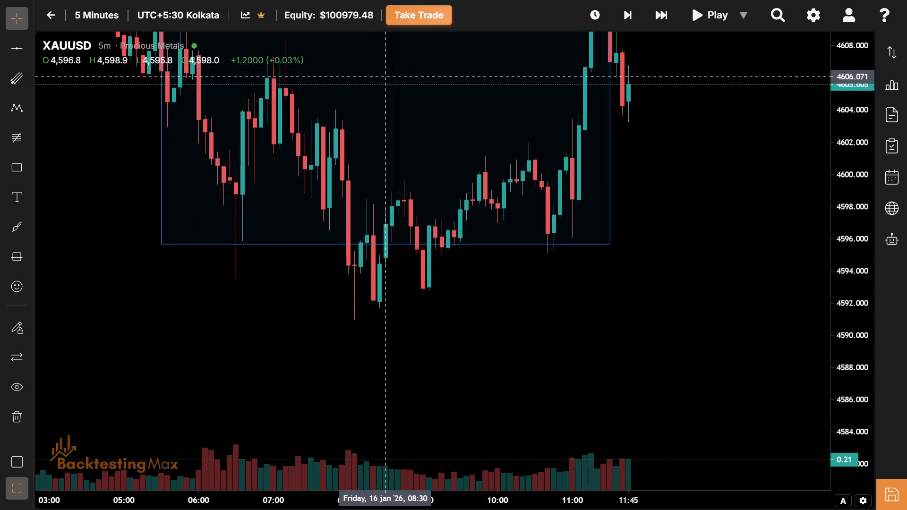
left_click_drag(386, 243, 470, 335)
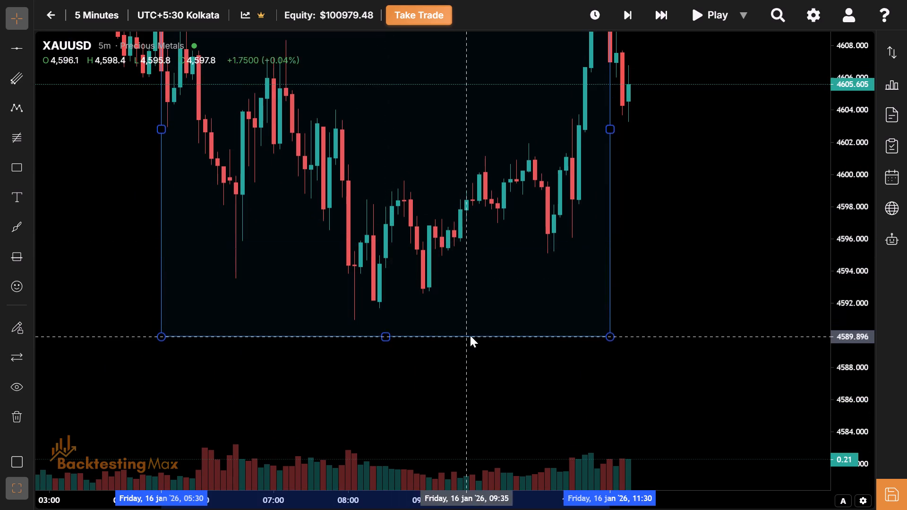
left_click_drag(470, 335, 473, 321)
Examine the price action across the 15 and 16 January session boxes and the highs above them.
left_click_drag(424, 164, 453, 238)
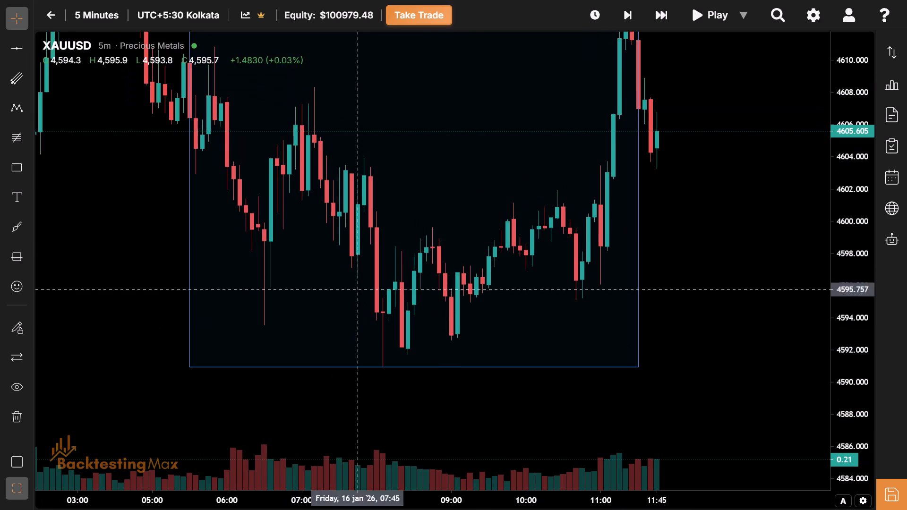
left_click_drag(318, 490, 660, 509)
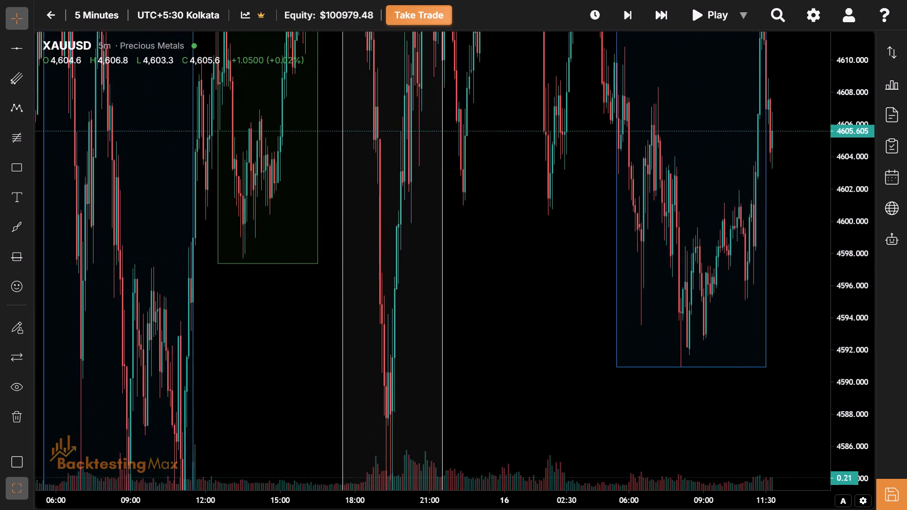
left_click_drag(660, 509, 544, 505)
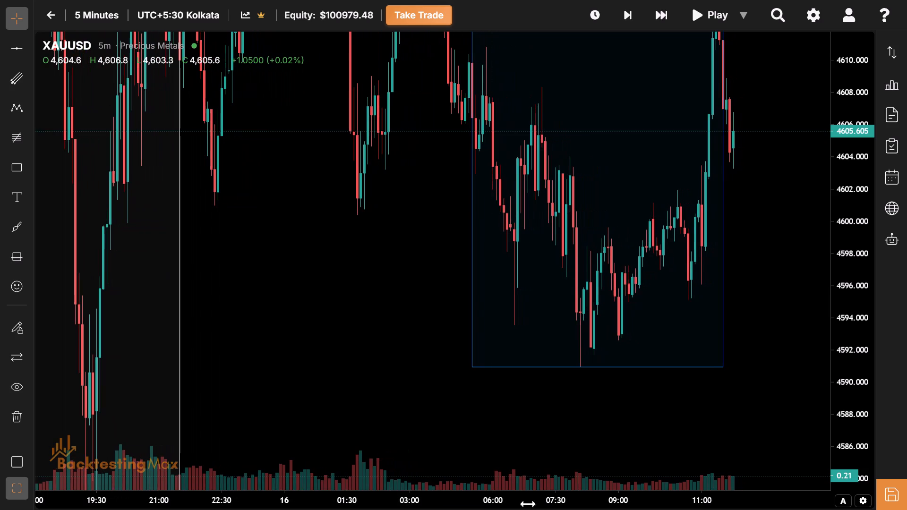
left_click_drag(356, 374, 656, 245)
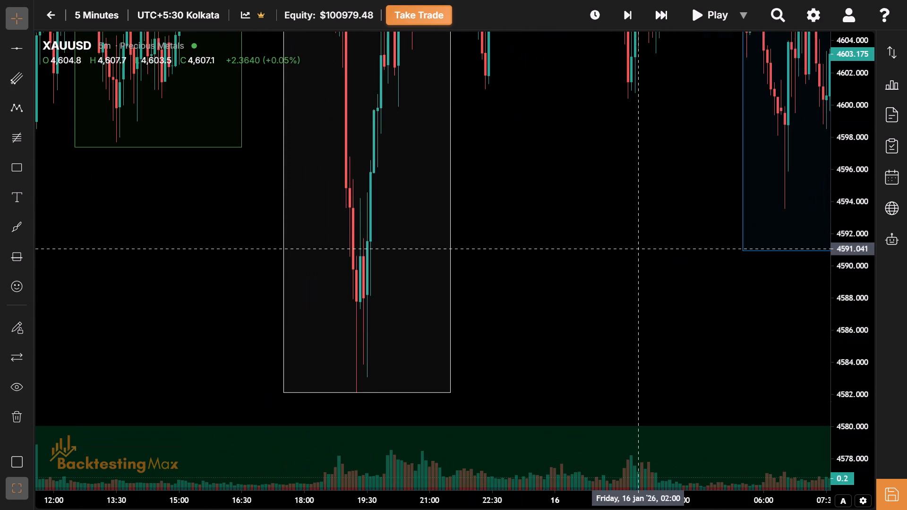
left_click_drag(656, 245, 741, 204)
left_click_drag(534, 277, 841, 476)
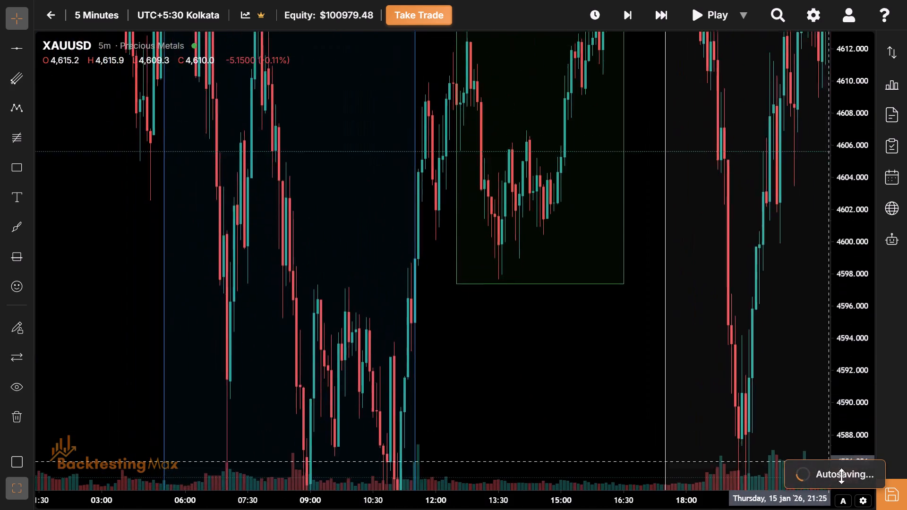
left_click_drag(841, 476, 492, 396)
left_click_drag(845, 88, 844, 376)
left_click_drag(269, 271, 462, 319)
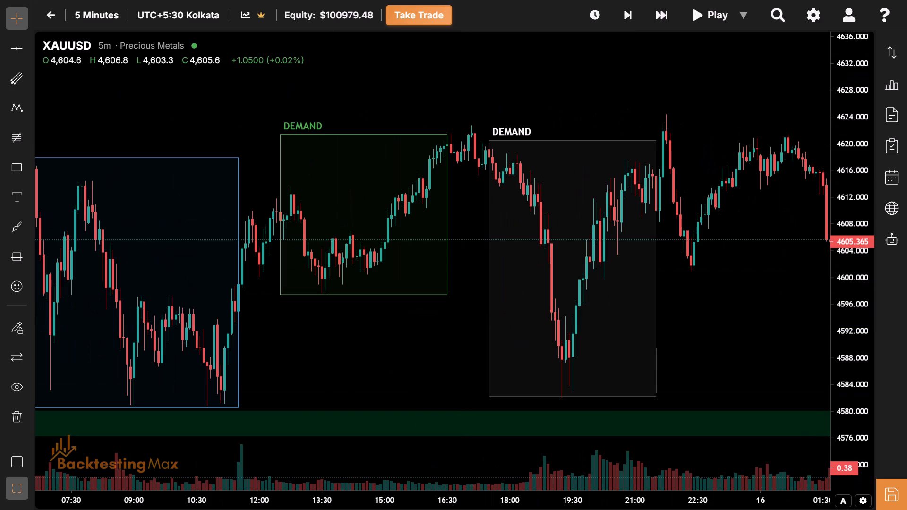
left_click_drag(298, 503, 510, 509)
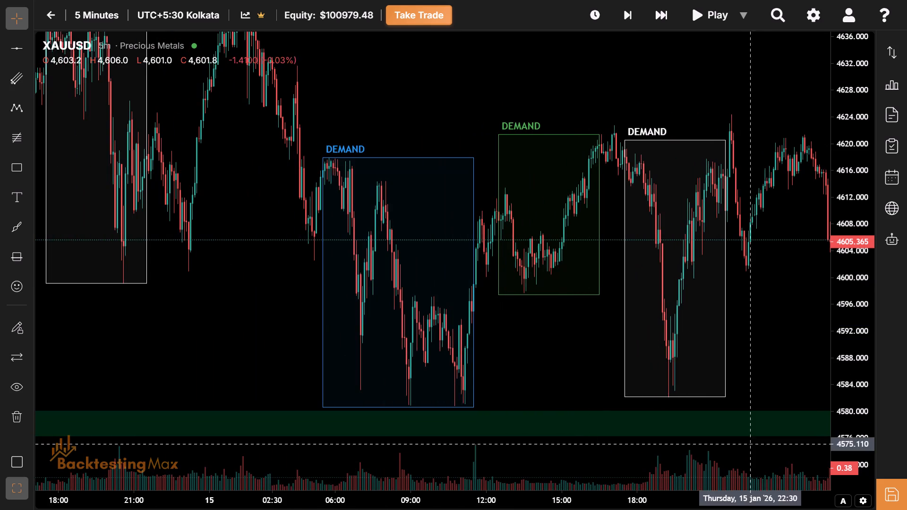
left_click_drag(770, 347, 475, 462)
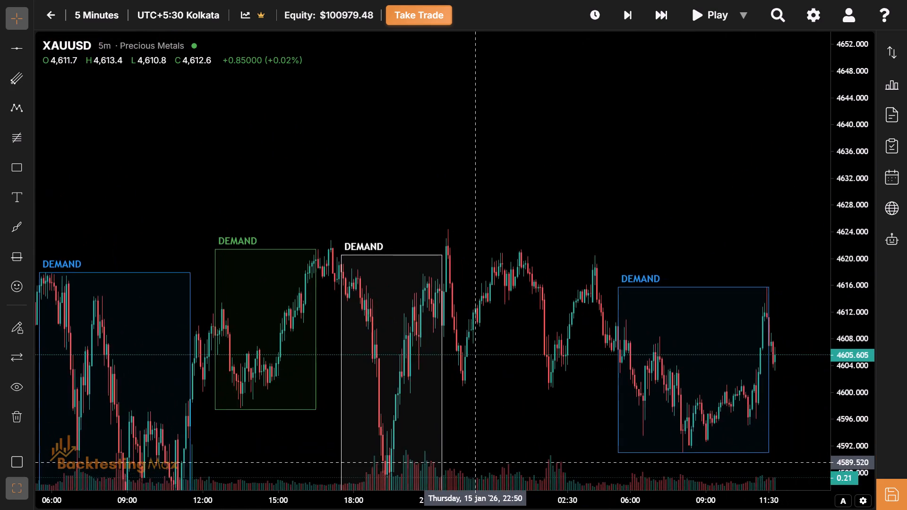
left_click_drag(475, 462, 545, 495)
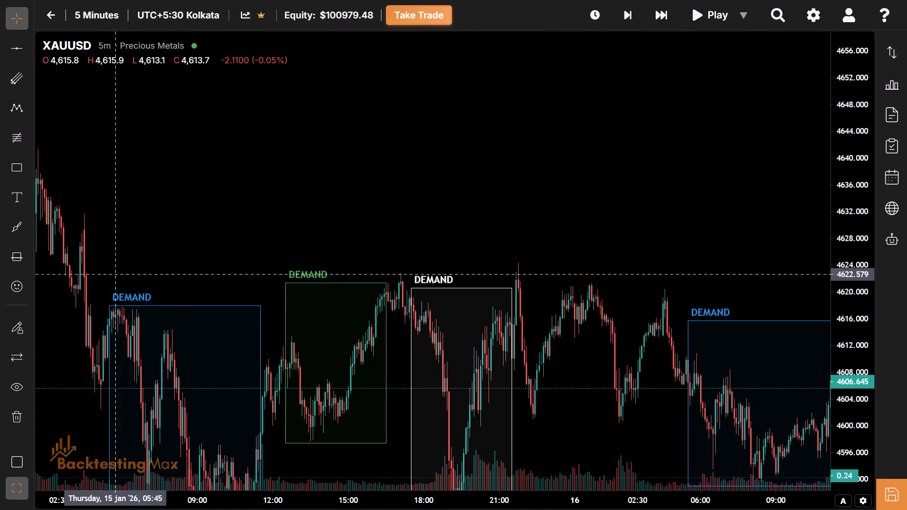
Draw a rectangle from about 4621.8 to 4624.9 near 04:30–05:45 on 15 January and apply the Resistance/Supply template.
left_click(17, 166)
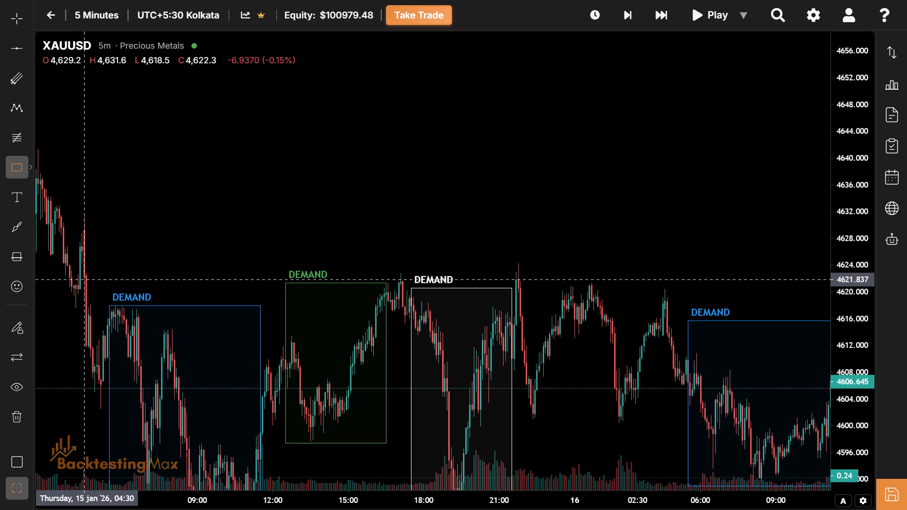
left_click(84, 280)
left_click(115, 259)
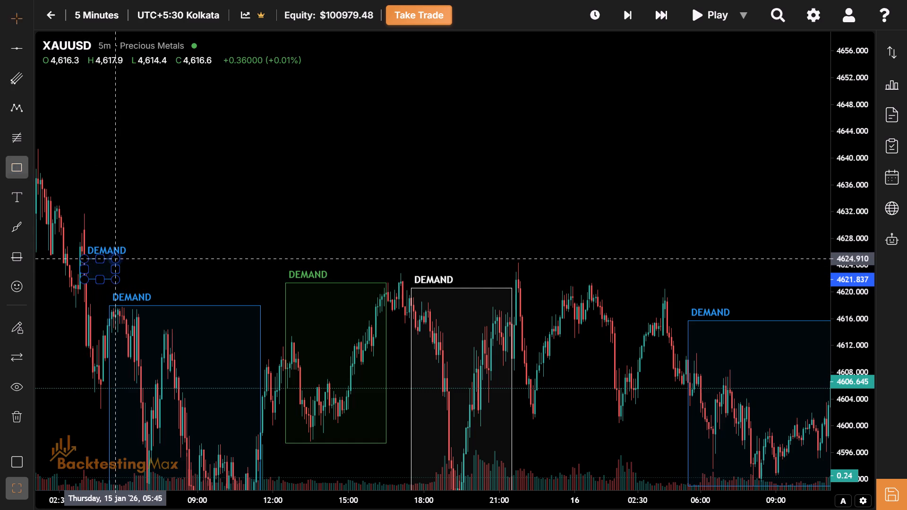
left_click(103, 90)
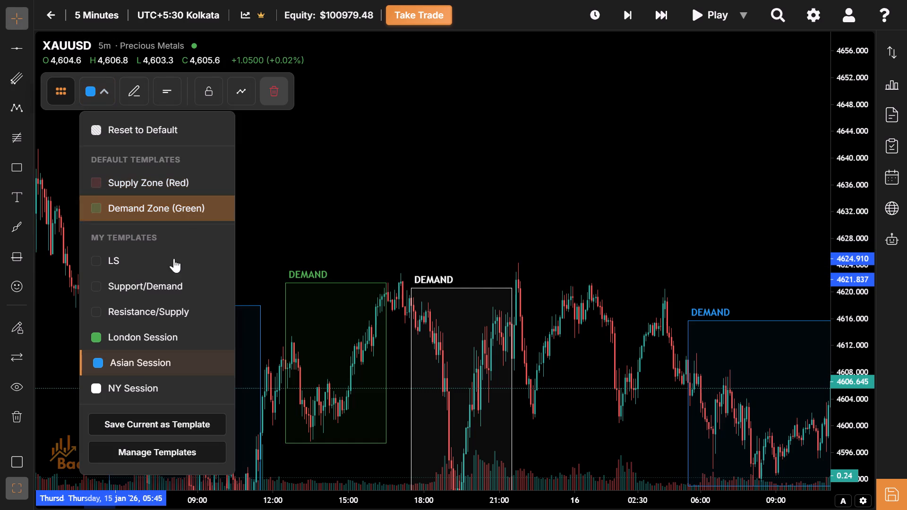
left_click(176, 303)
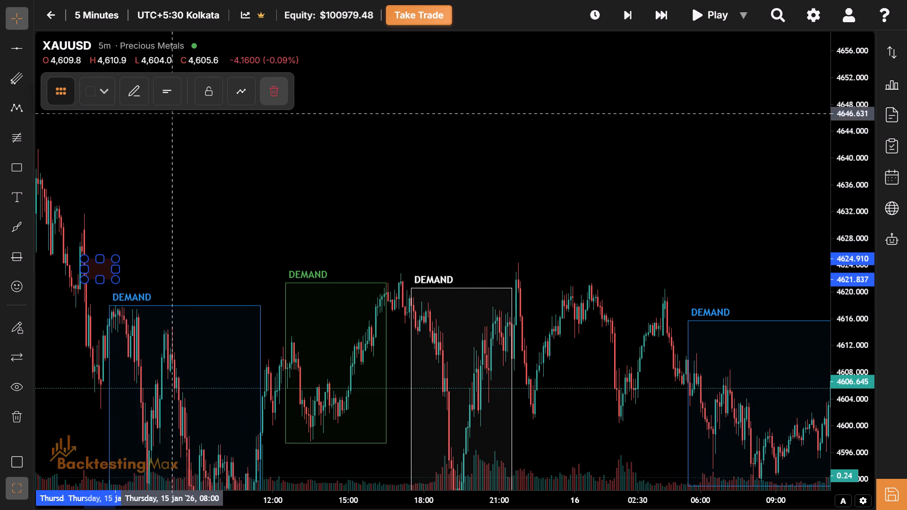
Extend the new supply zone to the right.
left_click(146, 99)
left_click(317, 137)
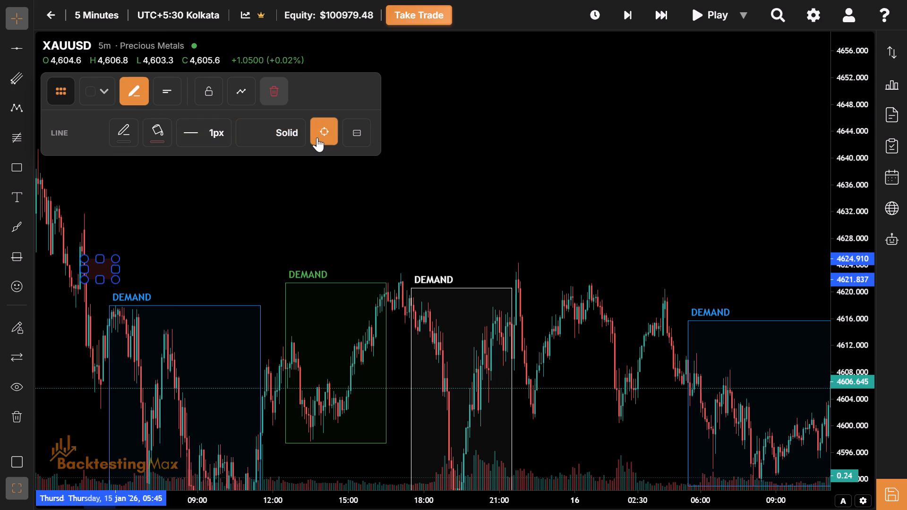
left_click(406, 169)
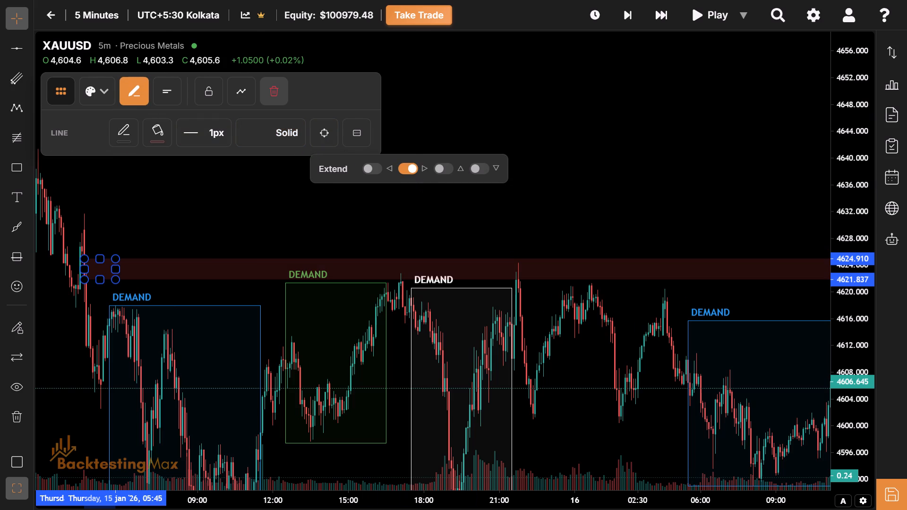
double_click(192, 220)
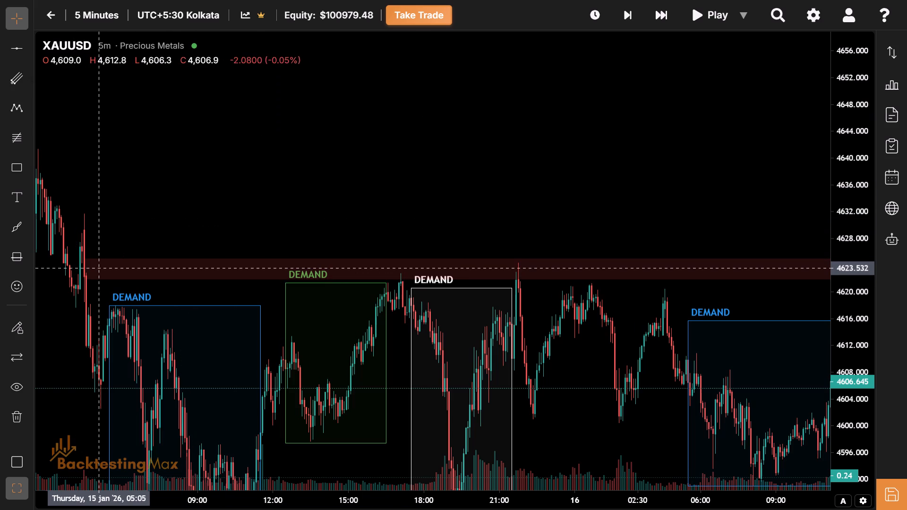
Shift the supply zone's start to about 16:35 and its end anchor to about 20:45 on 15 January.
left_click_drag(87, 268, 295, 302)
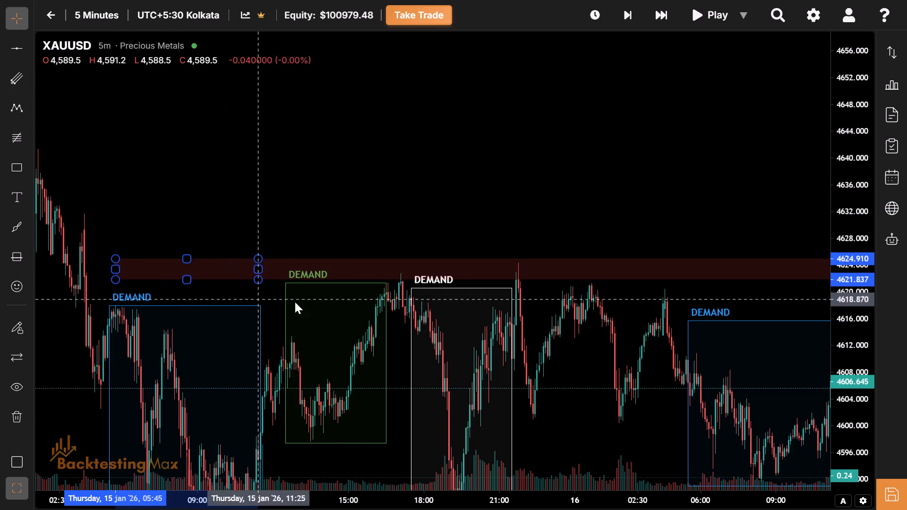
left_click_drag(295, 302, 494, 304)
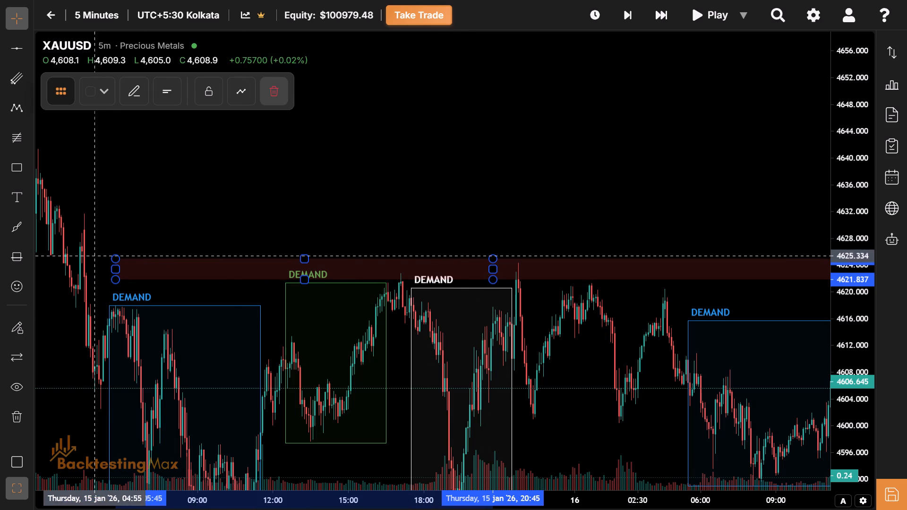
left_click_drag(110, 269, 117, 273)
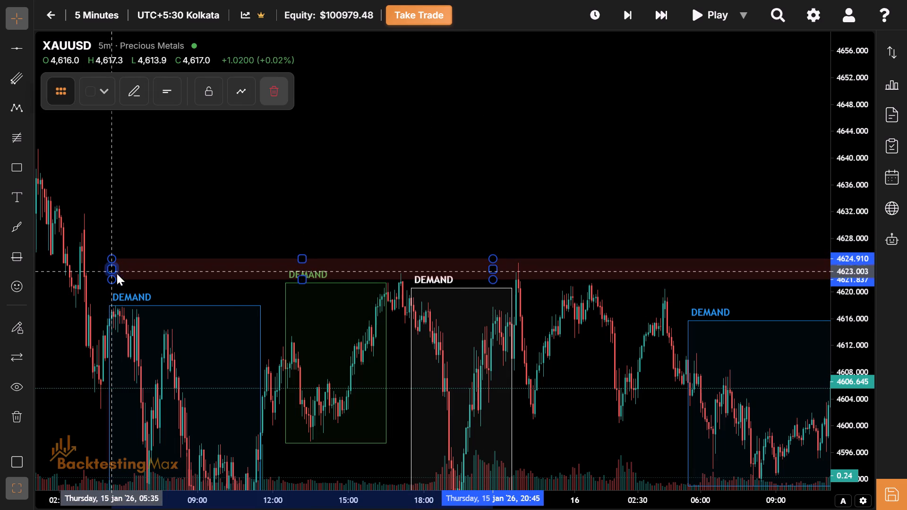
left_click_drag(117, 273, 388, 288)
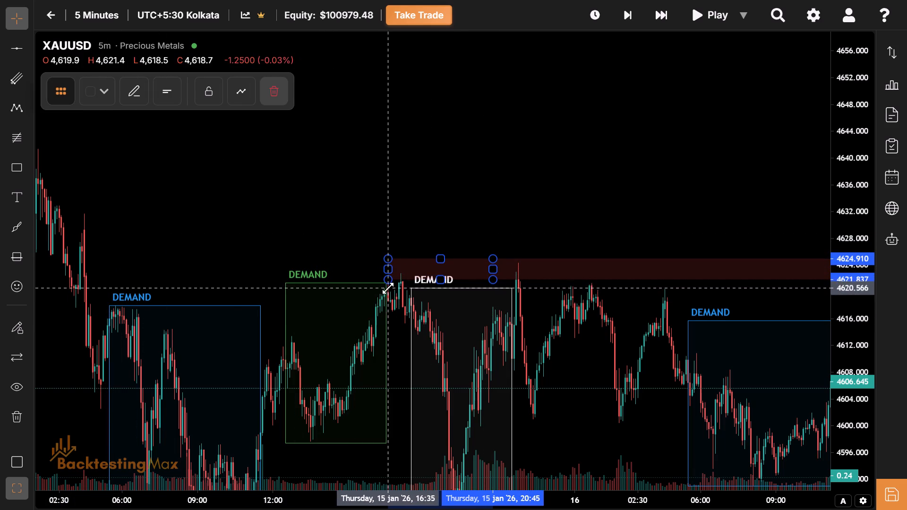
Examine the 14 to 16 January price action between the red supply zone and the green demand zone.
left_click_drag(276, 225, 142, 152)
left_click_drag(542, 388, 324, 283)
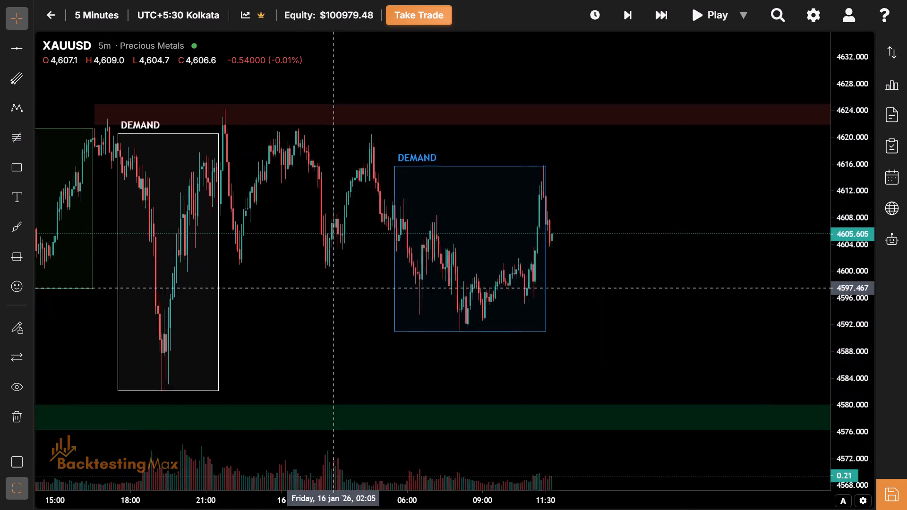
left_click_drag(324, 283, 324, 337)
left_click_drag(629, 412, 805, 418)
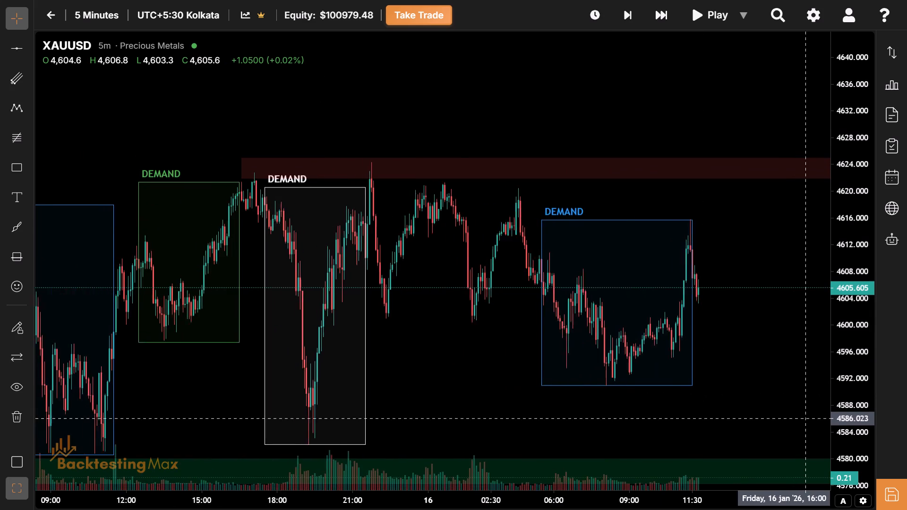
left_click_drag(805, 418, 903, 419)
left_click_drag(271, 392, 777, 412)
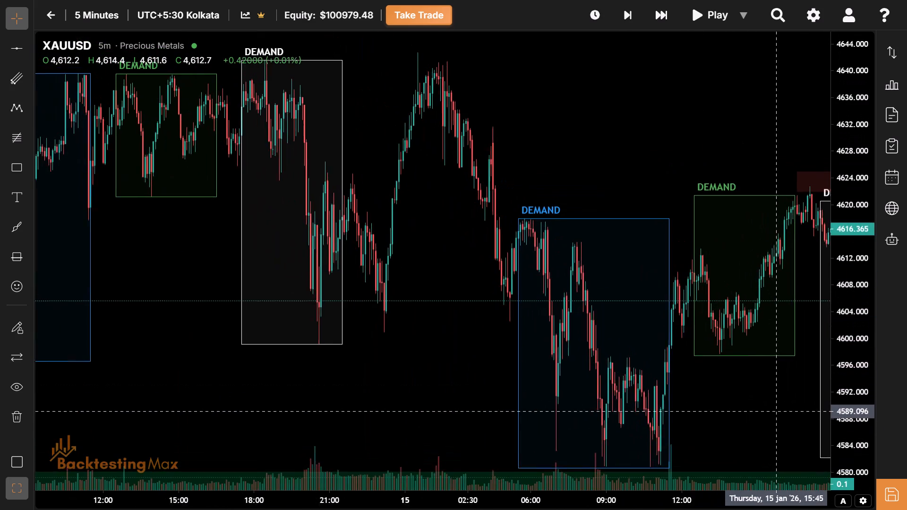
left_click_drag(777, 412, 509, 391)
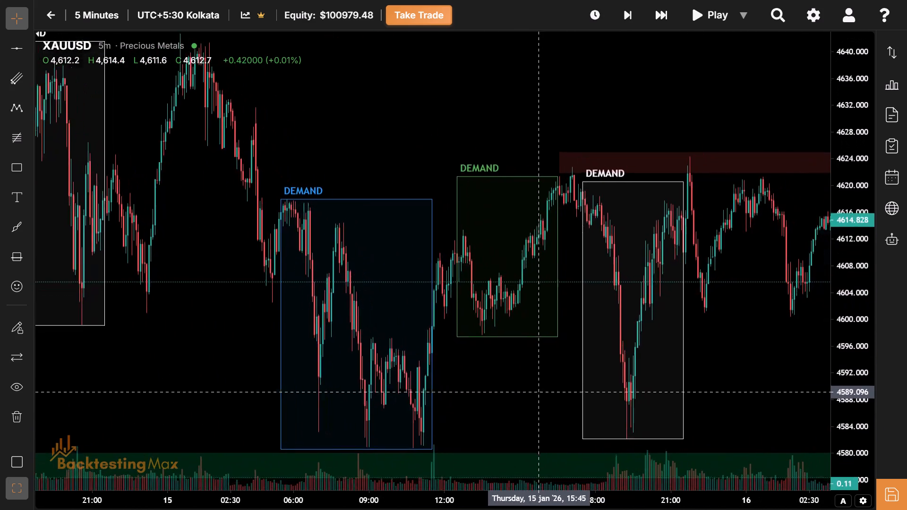
left_click_drag(509, 391, 203, 288)
left_click_drag(687, 313, 503, 361)
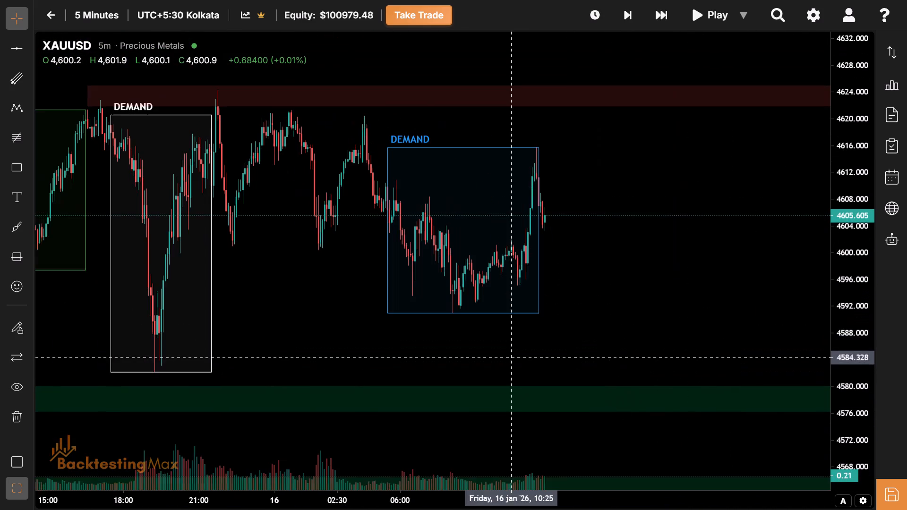
Advance the replay bar by bar past the Asian session box to about 12:25 on 16 January.
left_click_drag(540, 494, 334, 487)
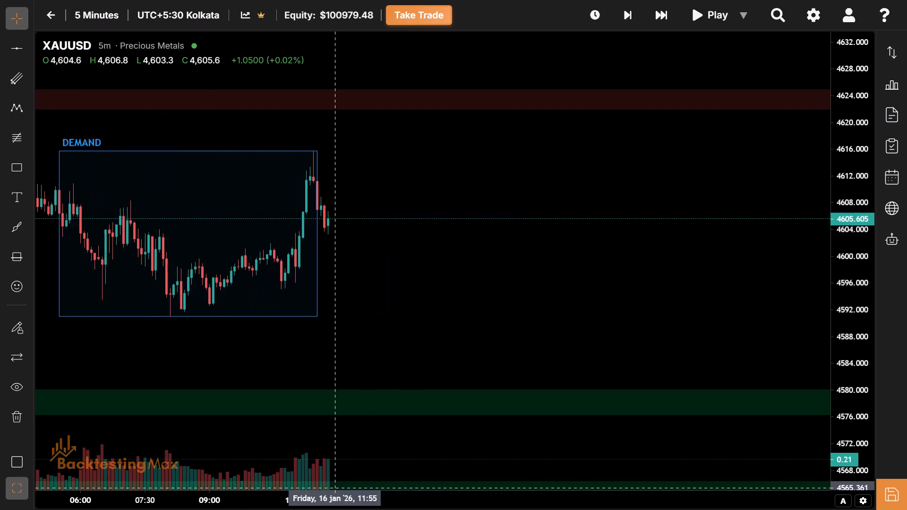
left_click_drag(376, 354, 410, 371)
left_click_drag(858, 436, 849, 275)
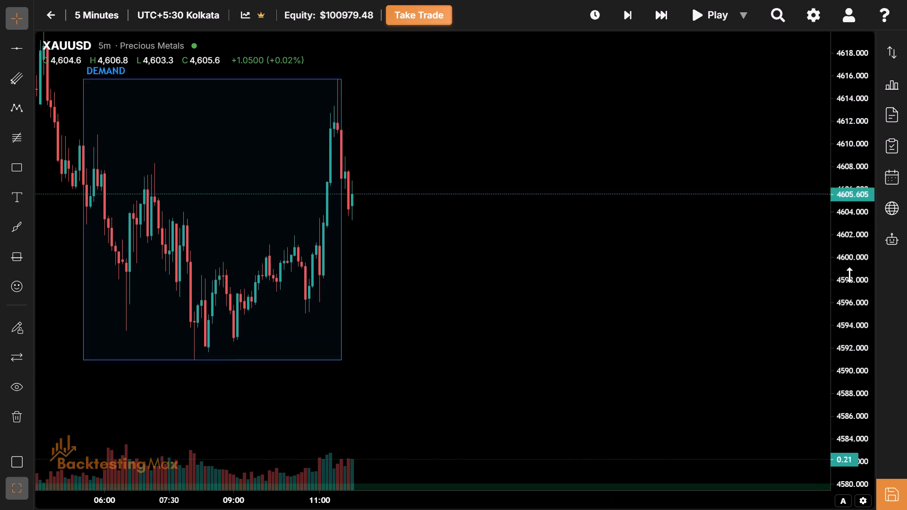
left_click_drag(849, 275, 847, 257)
left_click_drag(532, 216, 579, 348)
left_click_drag(418, 498, 263, 509)
left_click_drag(312, 396, 517, 268)
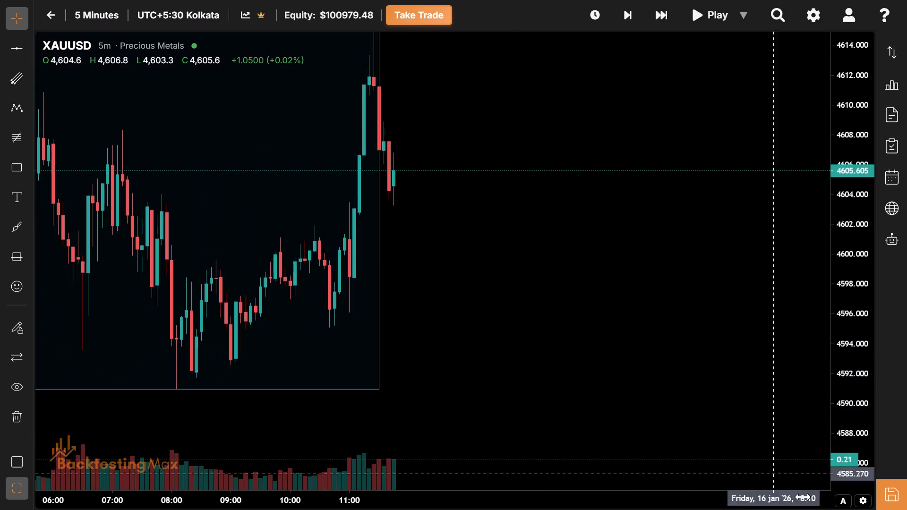
left_click_drag(363, 345, 399, 509)
left_click_drag(535, 318, 311, 251)
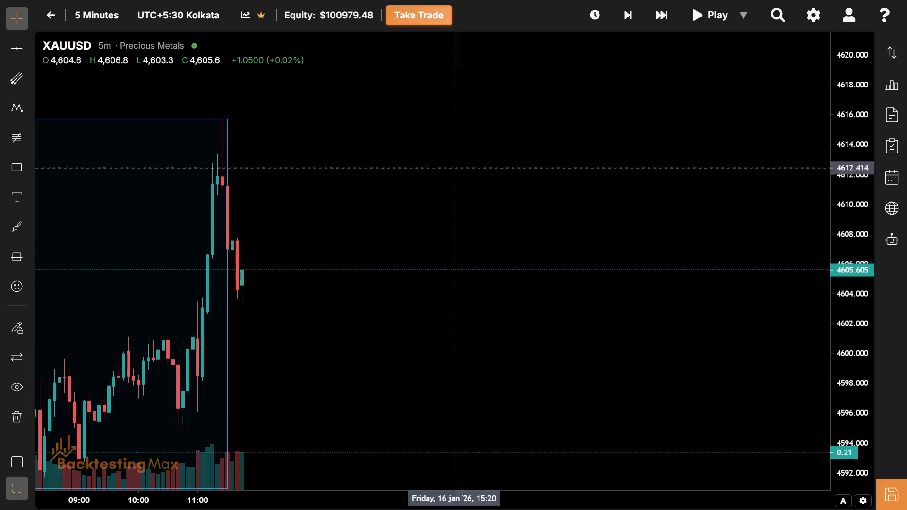
left_click(616, 11)
left_click(616, 11)
triple_click(616, 11)
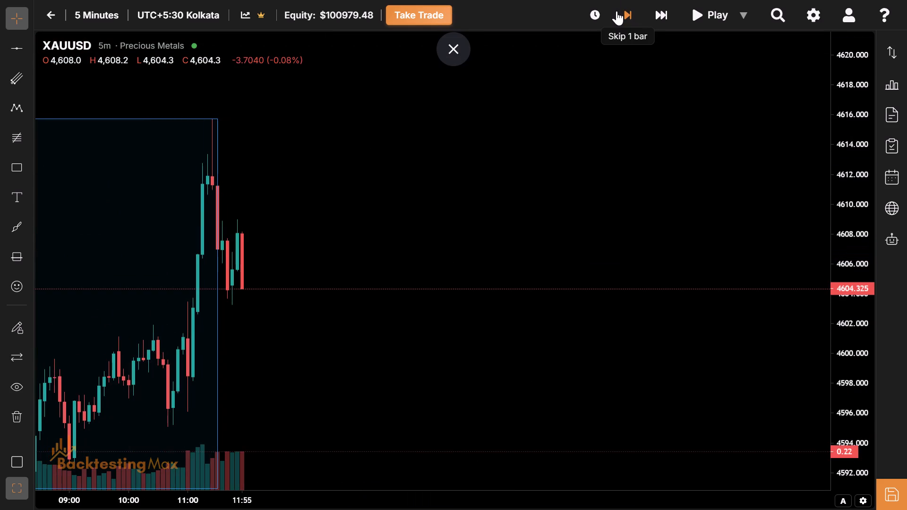
triple_click(616, 11)
left_click_drag(368, 364, 314, 269)
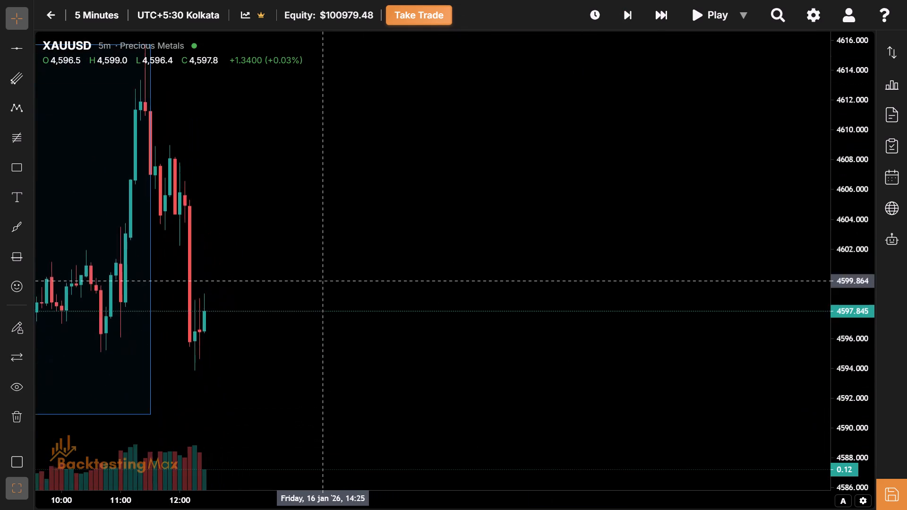
Advance the replay by five bars to about 12:50 on 16 January.
left_click_drag(314, 269, 298, 241)
left_click(662, 24)
Draw a box from 12:30 to 16:30 on 16 January, about 4601.1 to 4596.7, and apply the London Session template.
left_click_drag(461, 195, 419, 327)
left_click(8, 165)
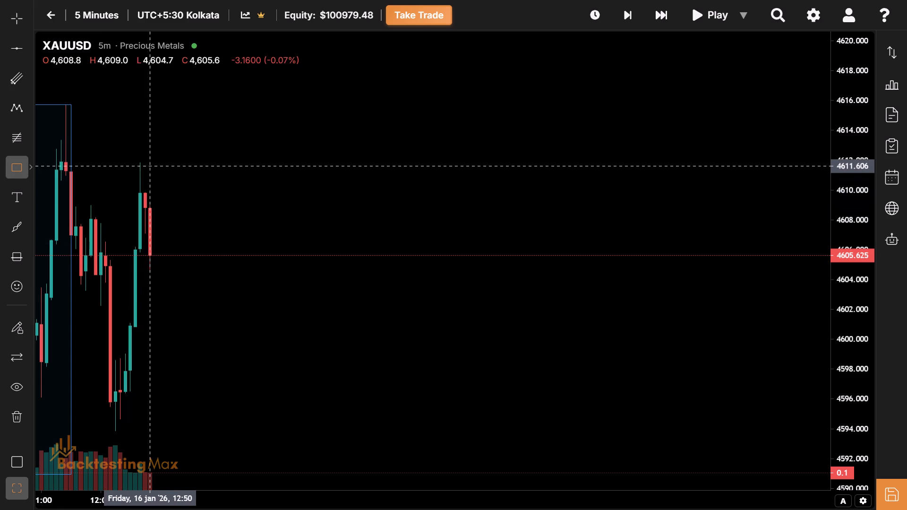
left_click(130, 323)
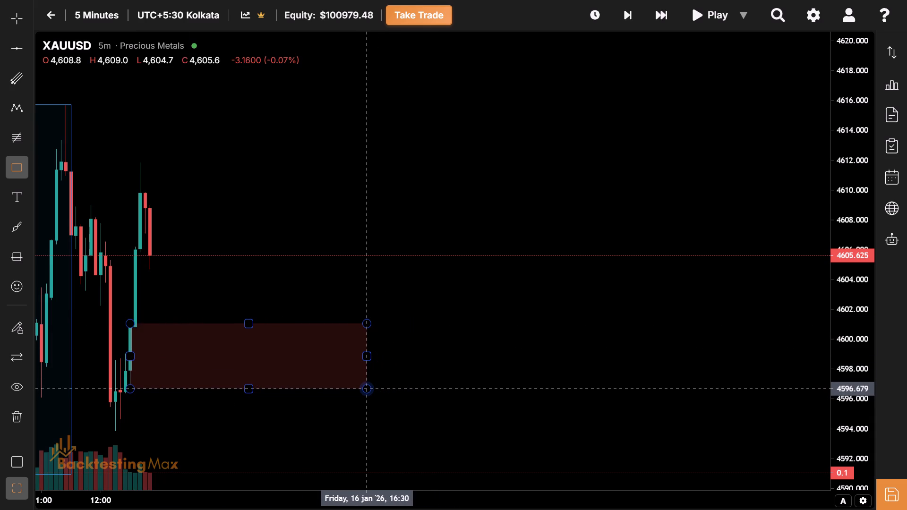
left_click(368, 389)
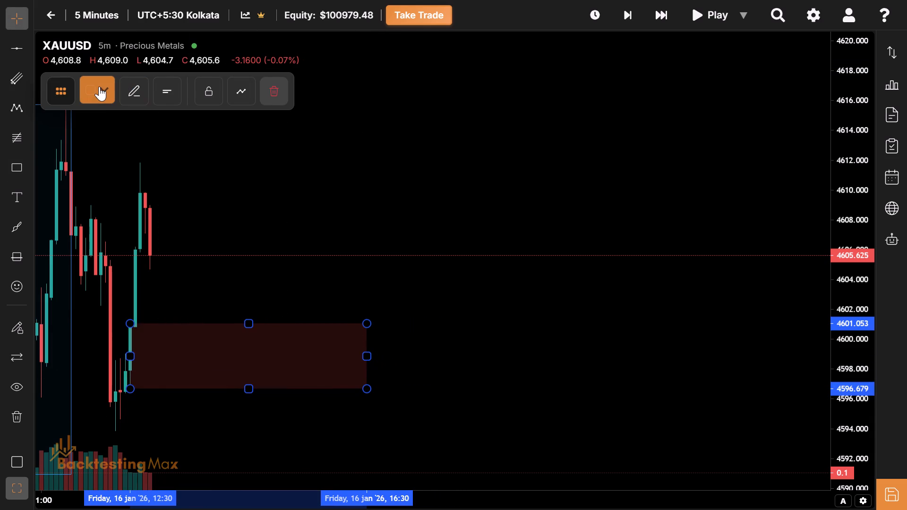
left_click(99, 86)
left_click(131, 334)
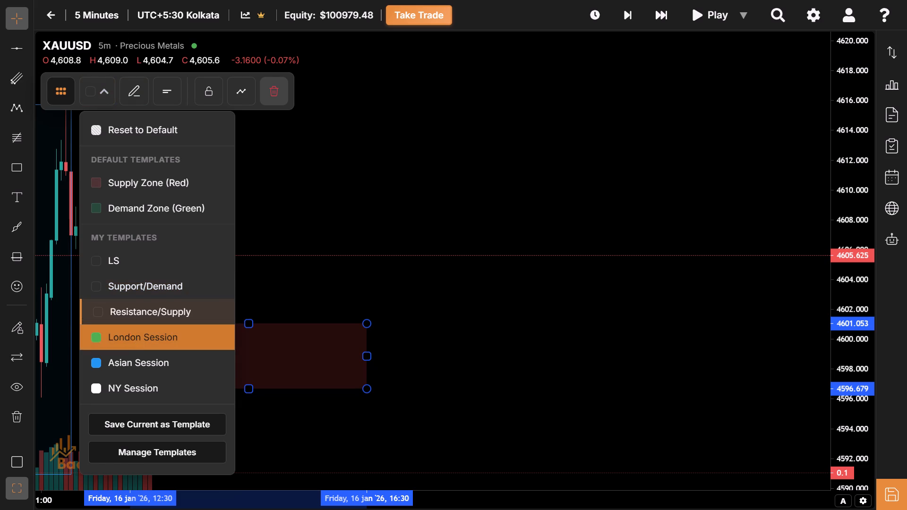
Stretch the London session box's top edge to about 4611.9 and nudge its bottom edge to about 4596.5.
left_click_drag(260, 274, 237, 243)
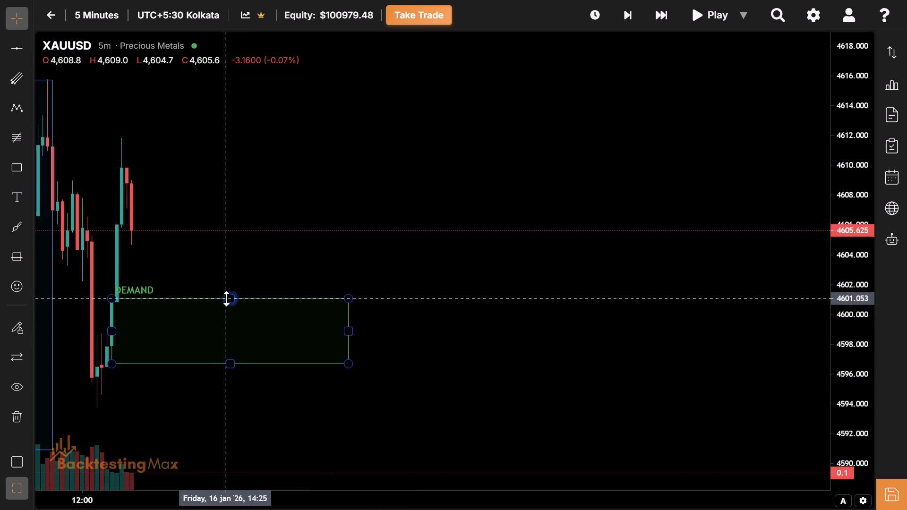
left_click_drag(227, 298, 218, 136)
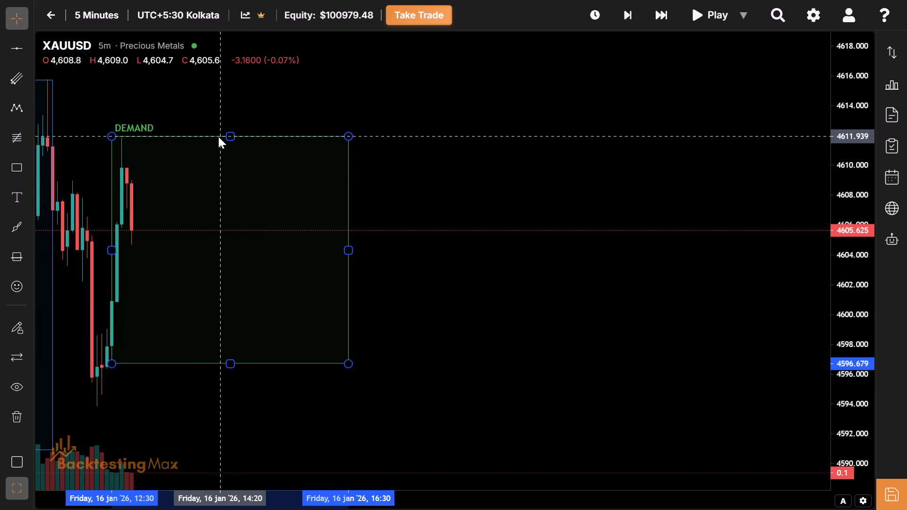
left_click_drag(218, 136, 218, 137)
left_click_drag(216, 280, 308, 233)
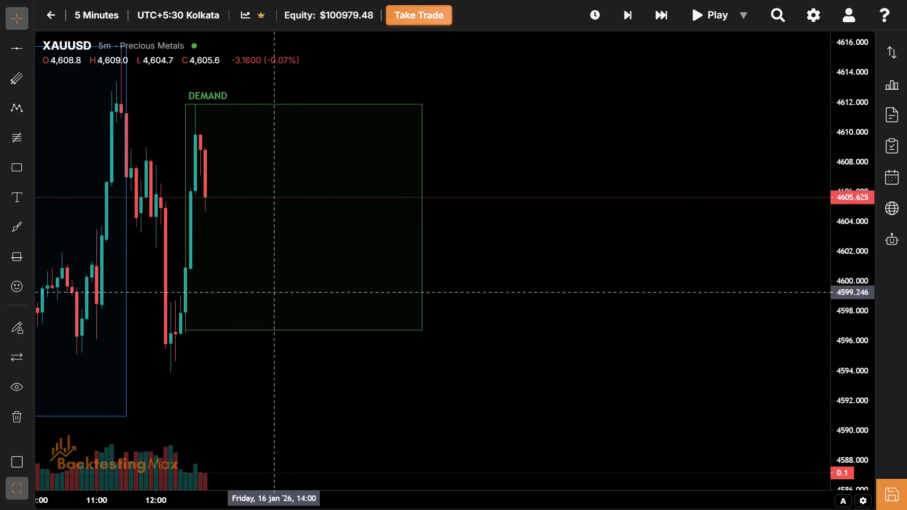
left_click_drag(276, 299, 259, 299)
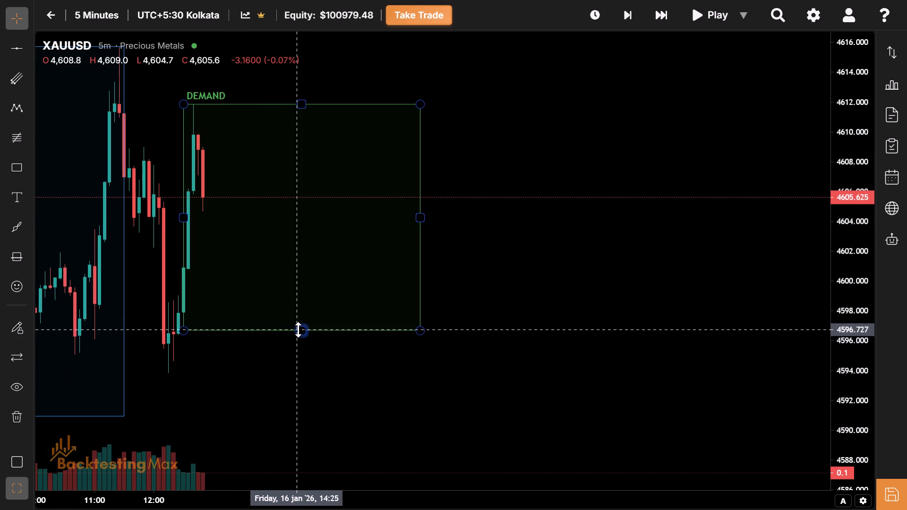
left_click_drag(298, 330, 321, 332)
Advance the replay in five-bar jumps through the London session box to about 16:35 on 16 January.
left_click_drag(267, 292, 492, 323)
left_click_drag(213, 391, 367, 333)
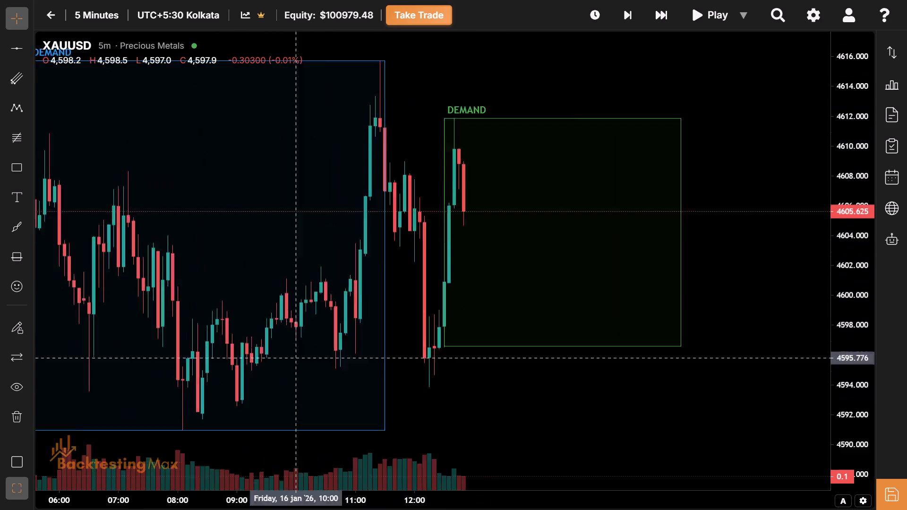
left_click_drag(367, 333, 346, 310)
left_click_drag(590, 234, 445, 305)
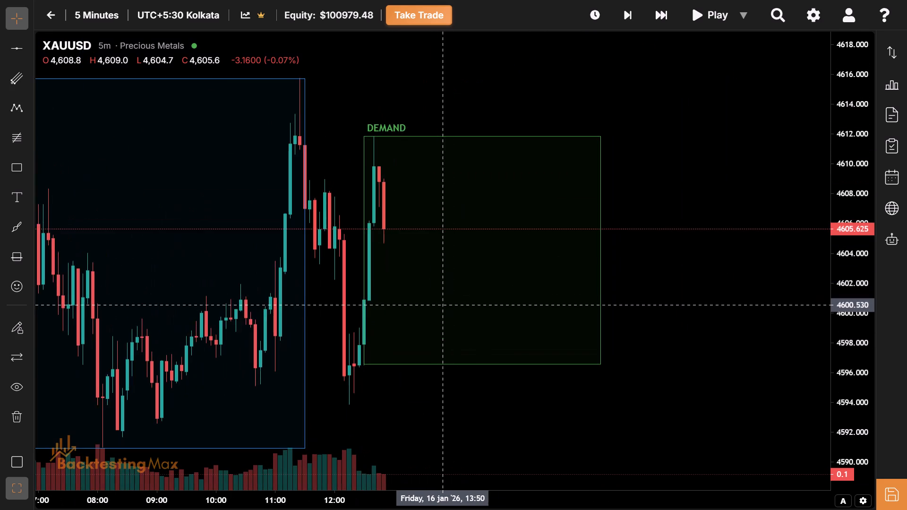
left_click_drag(525, 272, 445, 317)
left_click(658, 20)
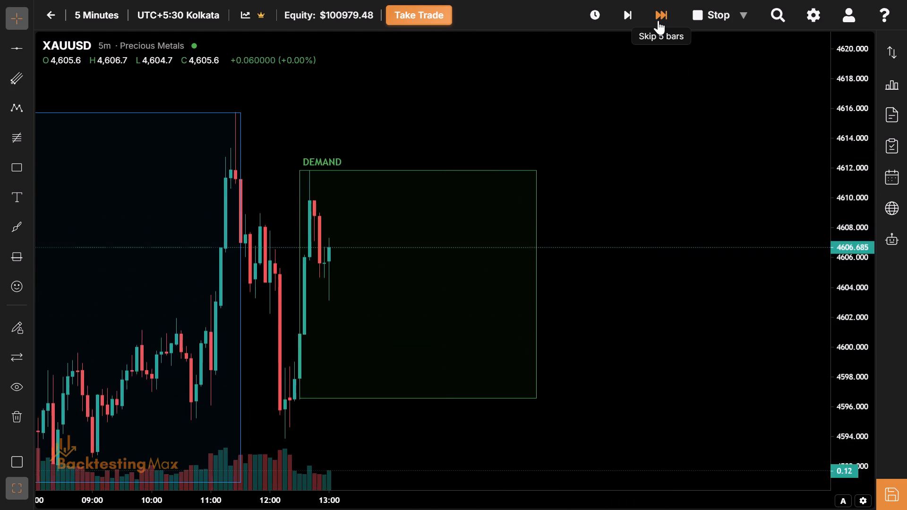
left_click(658, 20)
left_click(658, 20)
left_click(658, 20)
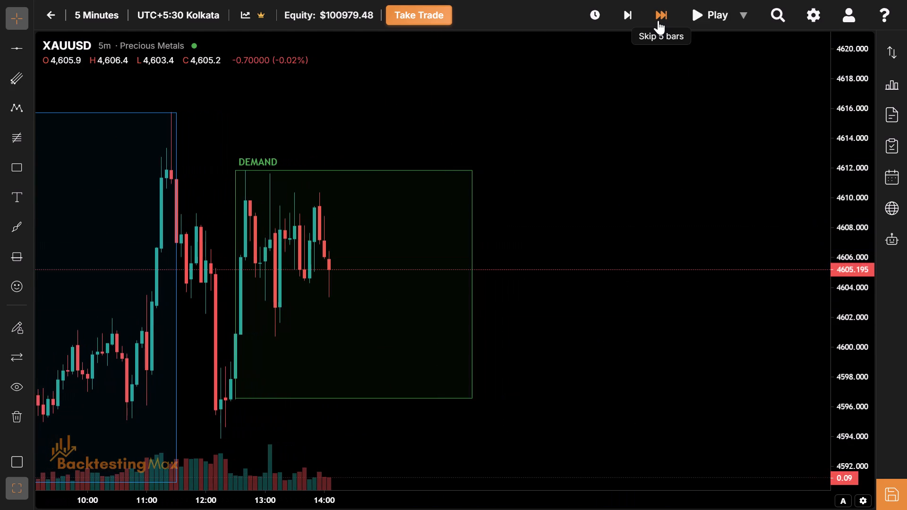
left_click(658, 20)
left_click(658, 20)
left_click(658, 20)
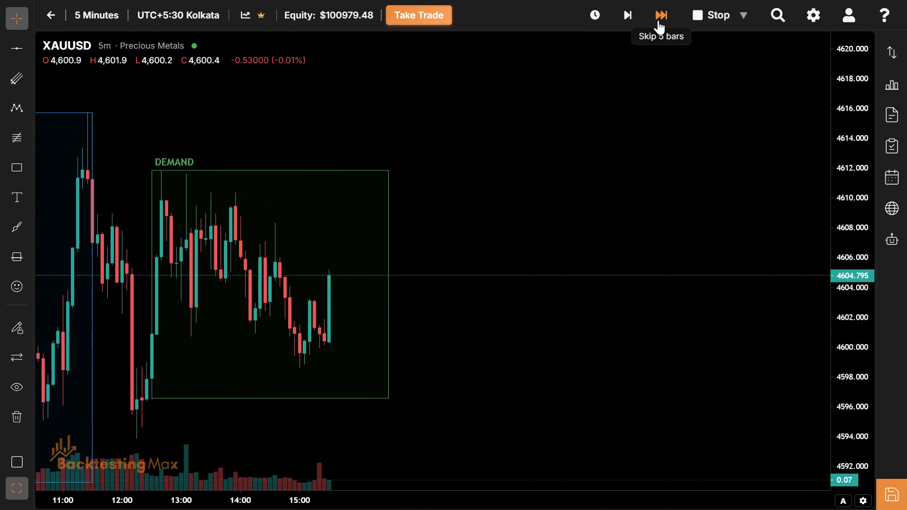
left_click(658, 20)
left_click_drag(496, 289, 571, 282)
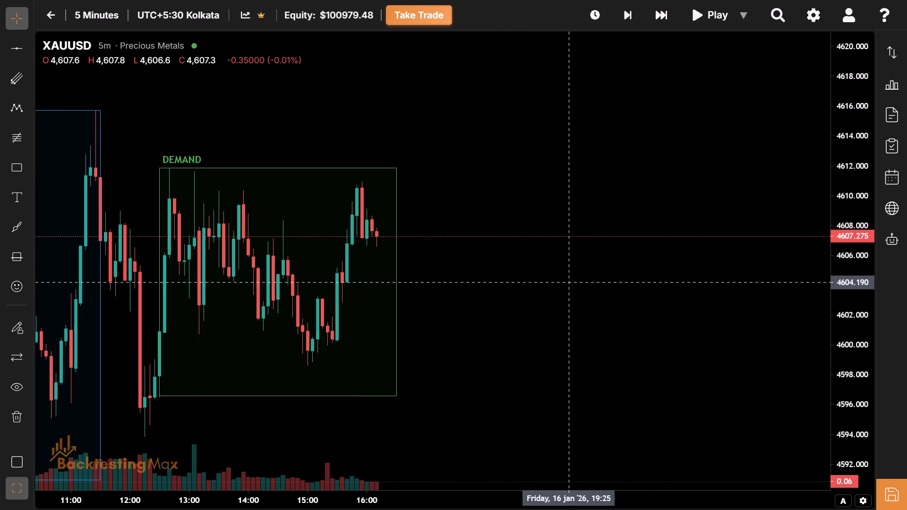
left_click(666, 22)
Advance the replay one bar at a time to about 17:15 on 16 January.
left_click_drag(504, 288, 534, 258)
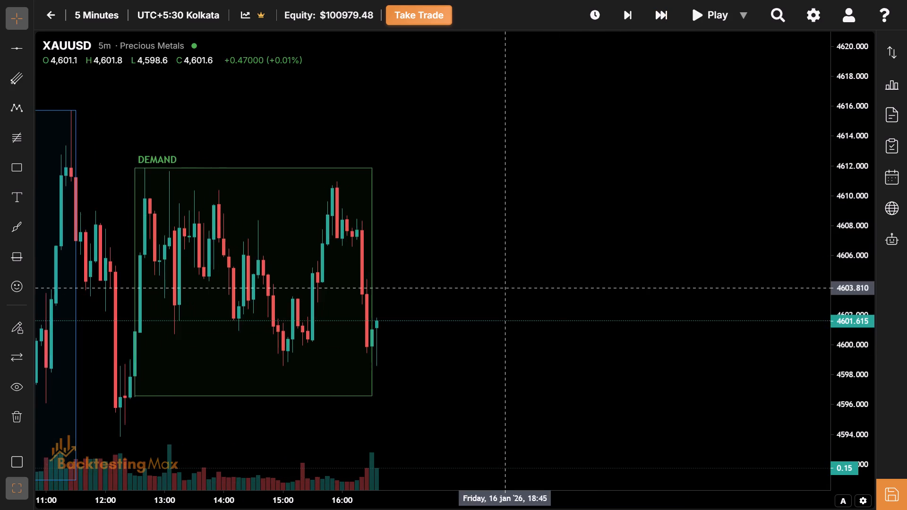
left_click_drag(534, 258, 676, 197)
left_click_drag(399, 381, 459, 389)
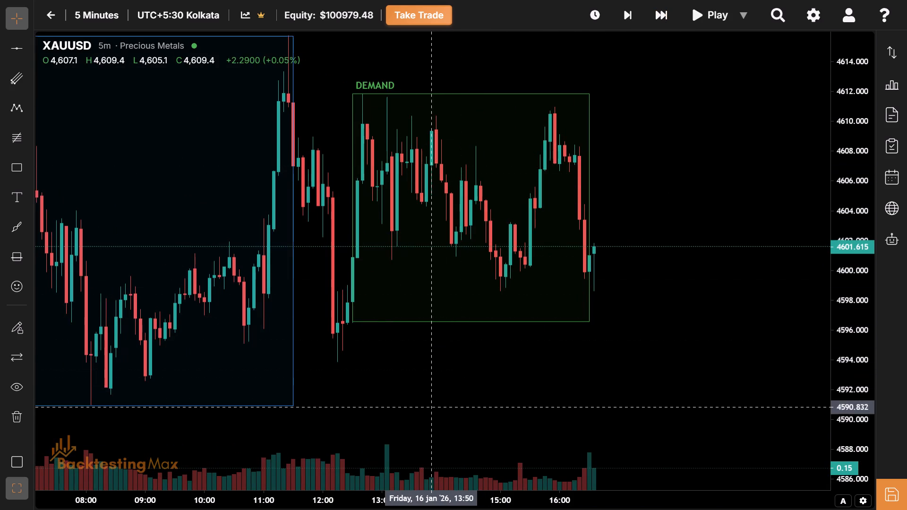
left_click_drag(665, 267, 651, 258)
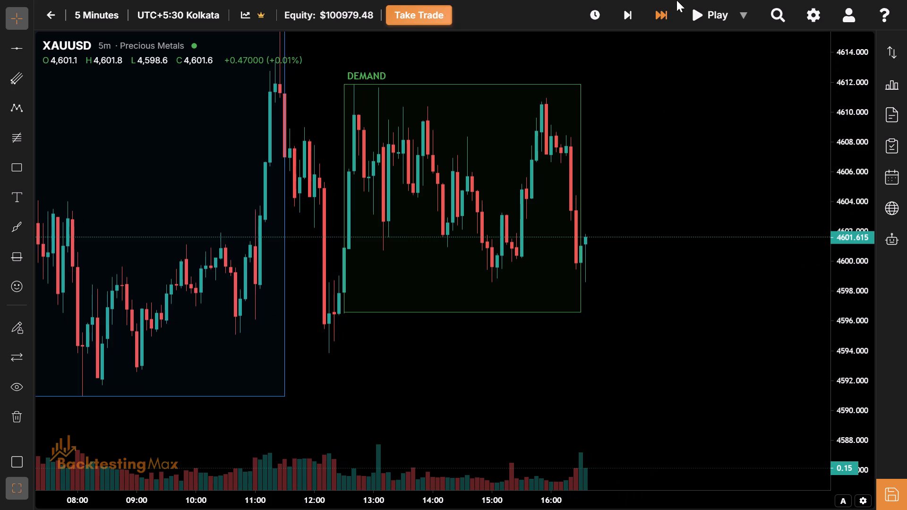
left_click(619, 16)
left_click(619, 16)
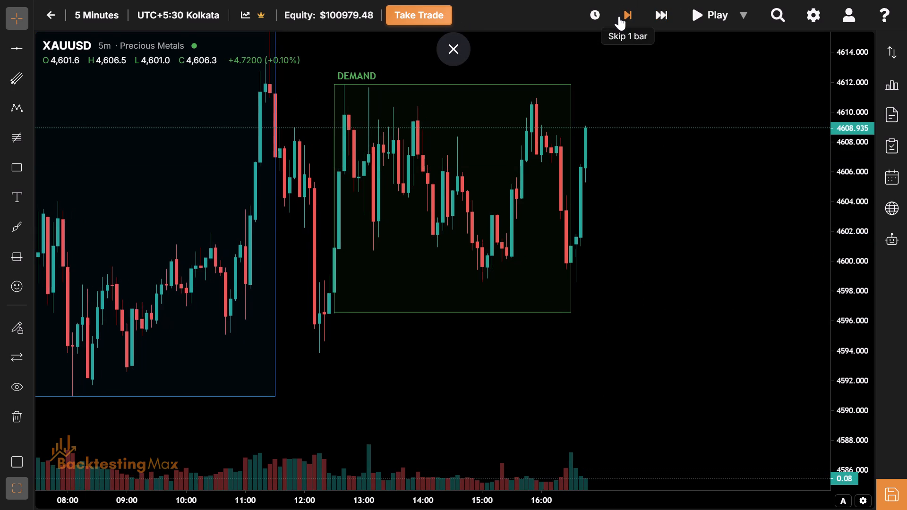
left_click(619, 16)
left_click(619, 16)
left_click(619, 16)
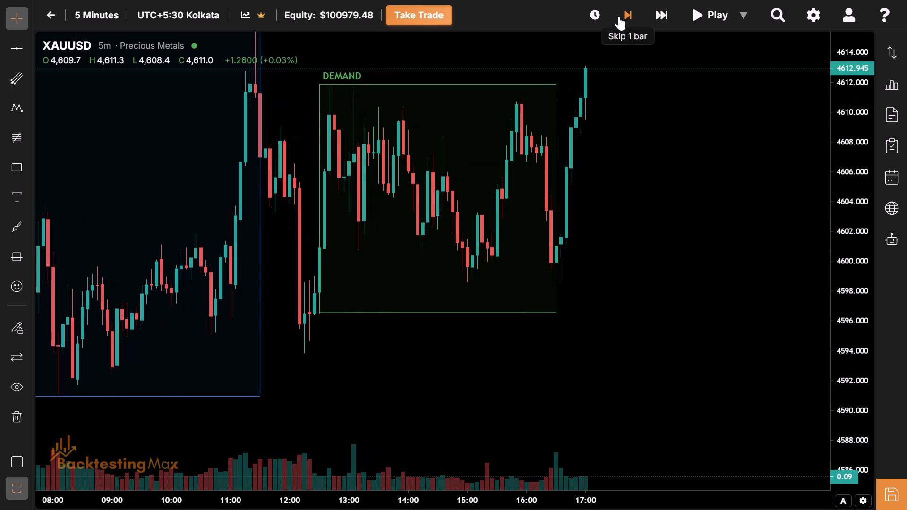
left_click_drag(614, 97, 566, 235)
left_click(633, 15)
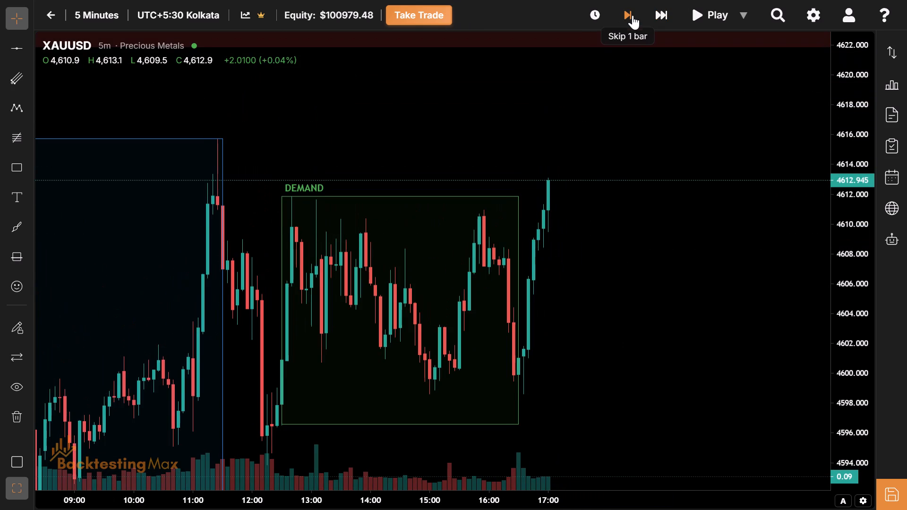
left_click(633, 15)
left_click(633, 15)
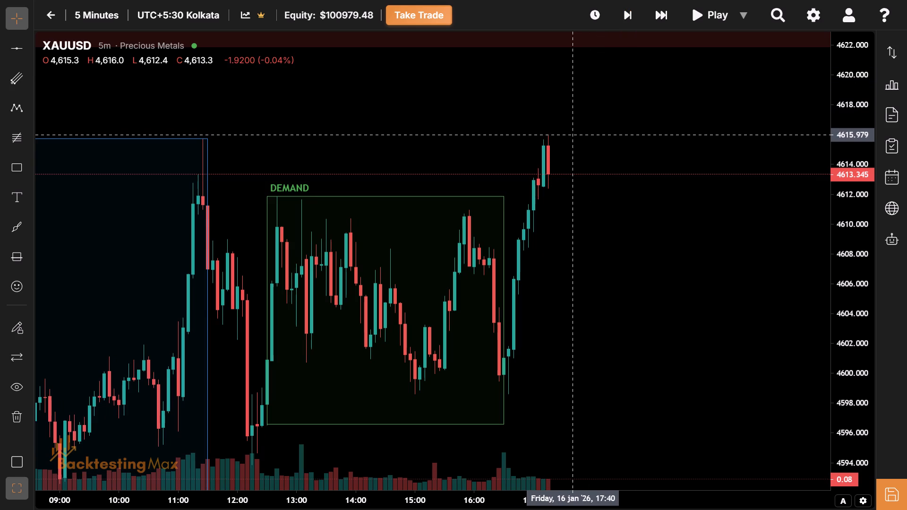
Compare the latest price with the Asian session high, and advance the replay bar by bar to about 17:40.
left_click_drag(395, 141, 397, 141)
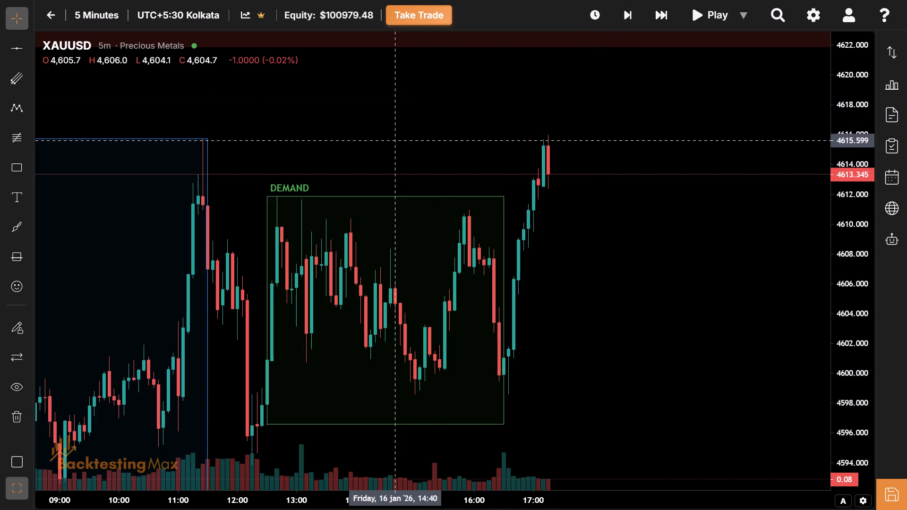
left_click_drag(397, 141, 554, 177)
left_click_drag(662, 181, 594, 183)
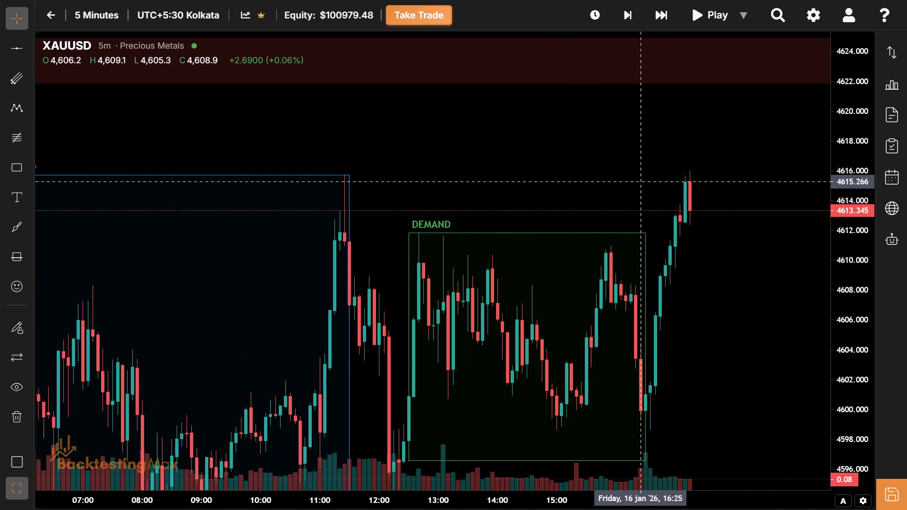
left_click_drag(594, 183, 497, 188)
left_click(638, 15)
left_click(638, 15)
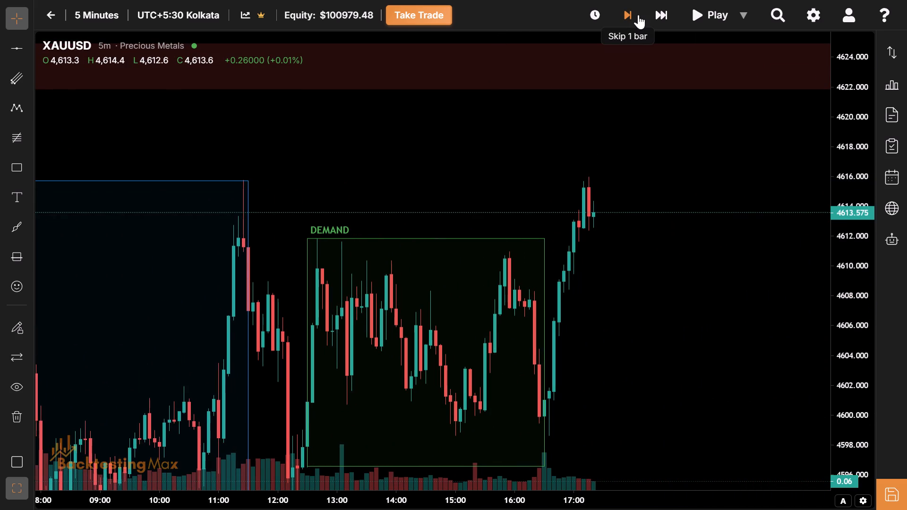
left_click(638, 15)
left_click(638, 15)
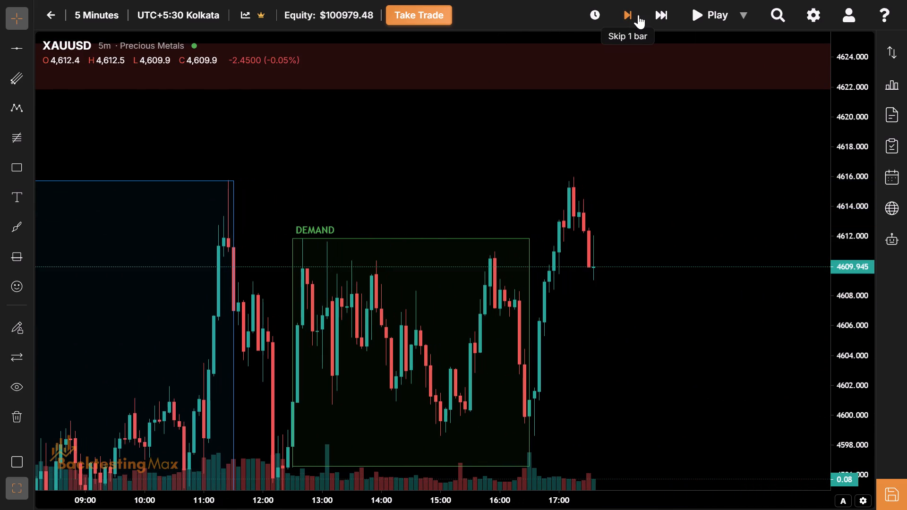
left_click(638, 15)
Draw a box from 17:30 to 21:30 on 16 January, about 4612.6 to 4603.6, and apply the NY Session template.
left_click_drag(680, 272, 96, 255)
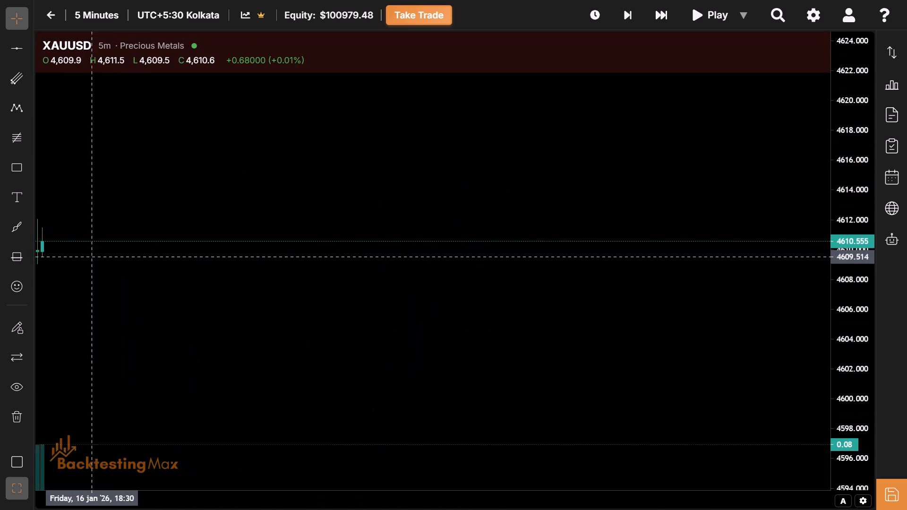
left_click_drag(96, 255, 214, 262)
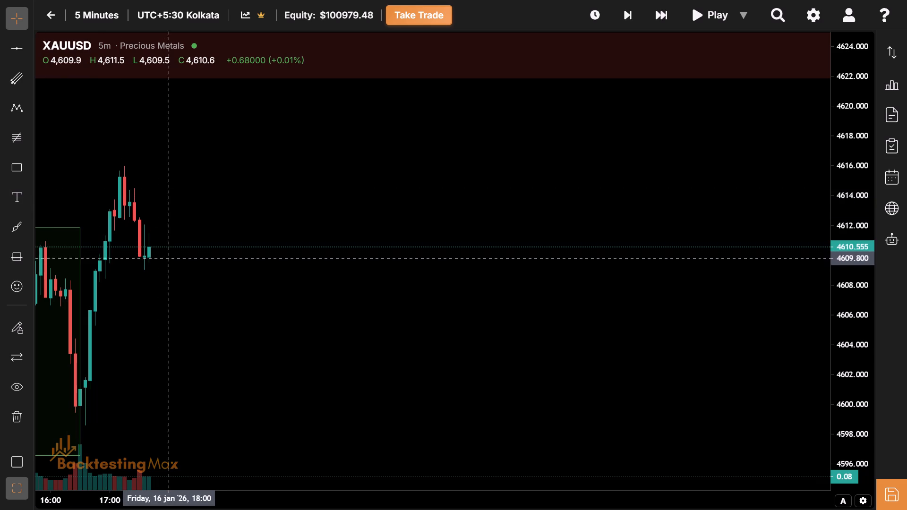
left_click(12, 169)
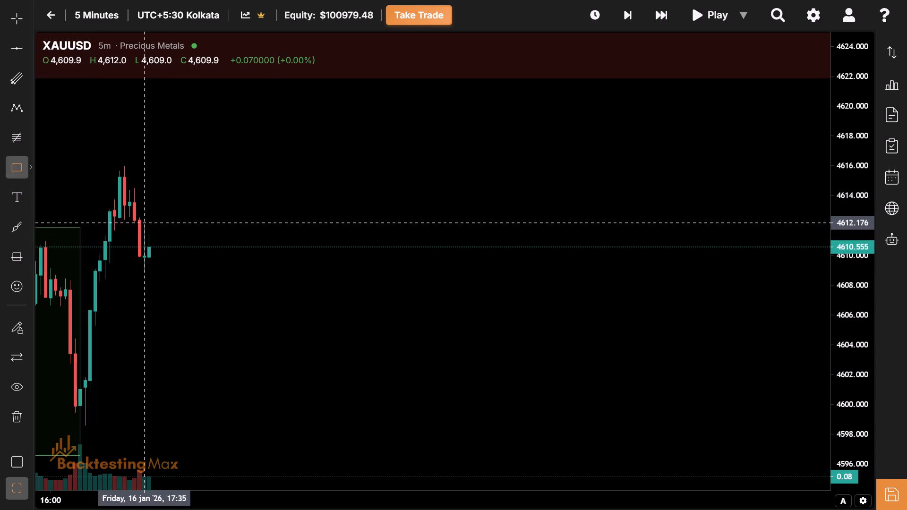
left_click(140, 217)
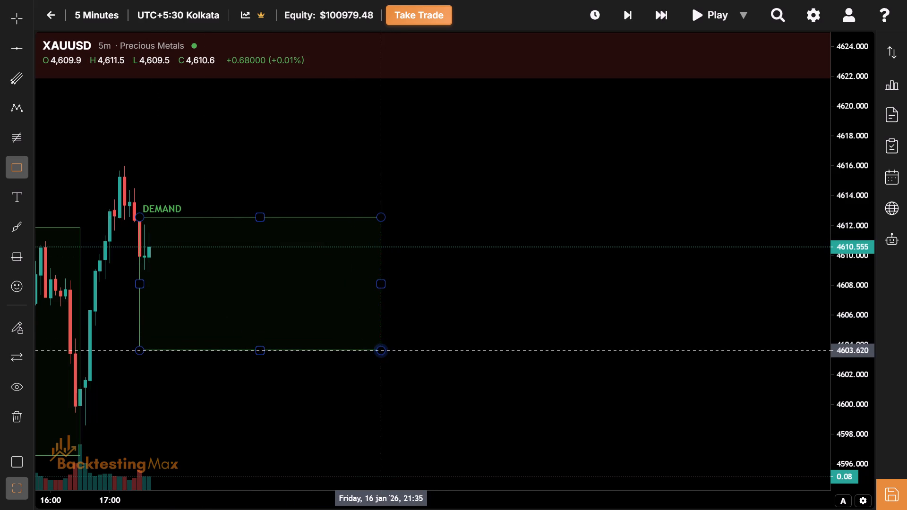
left_click(376, 350)
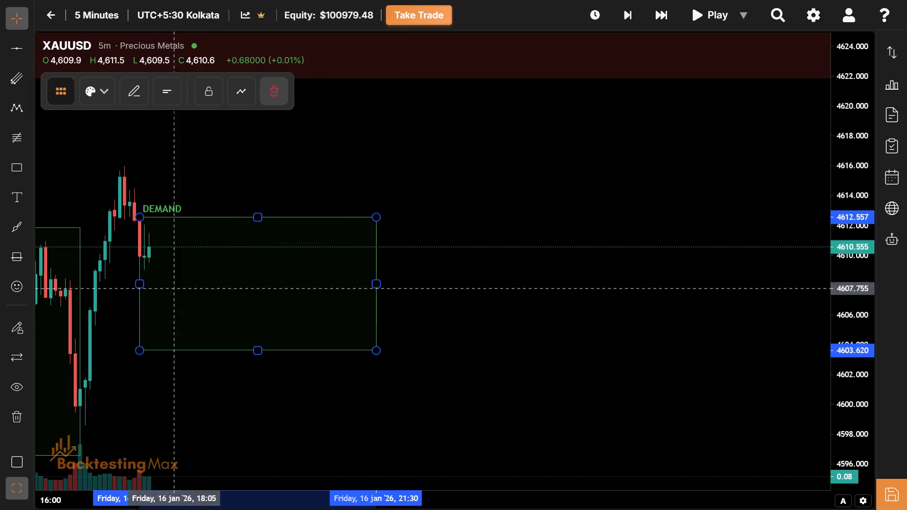
left_click(93, 101)
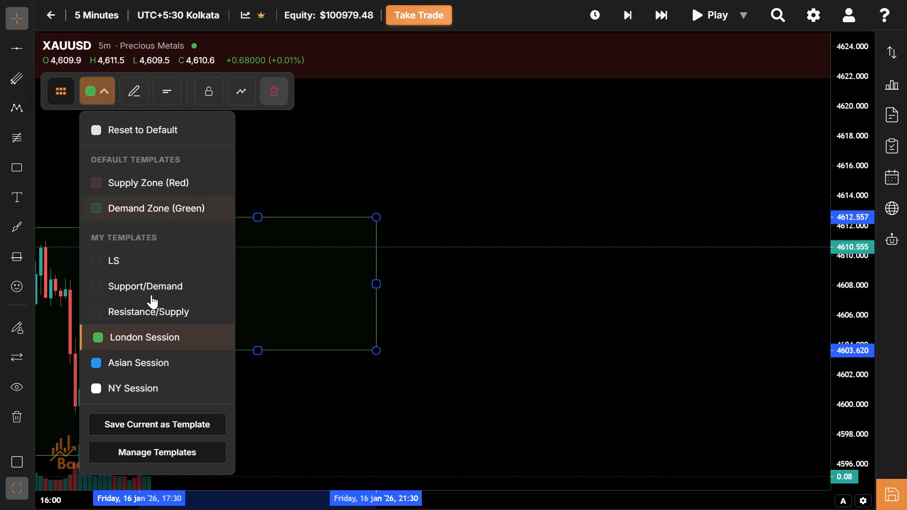
left_click(164, 390)
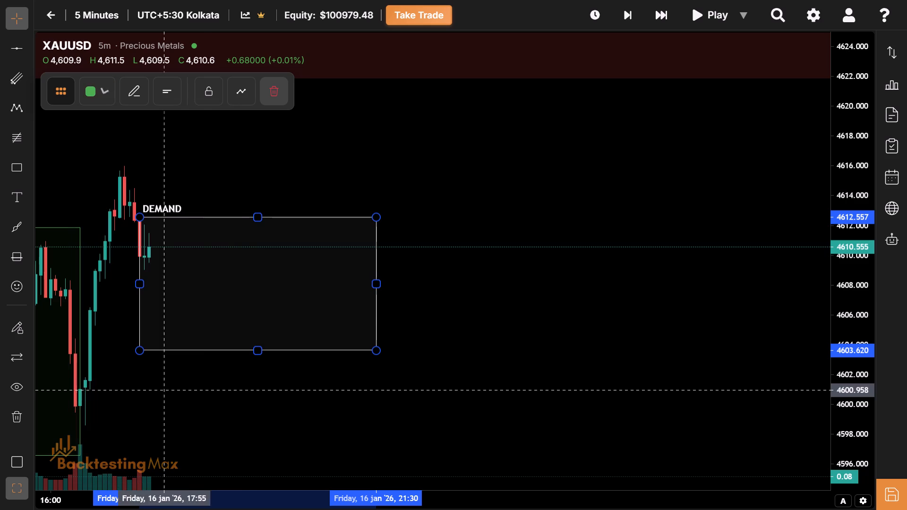
Review the 16 January price action across the Asian, London and NY session boxes.
left_click_drag(222, 291, 567, 234)
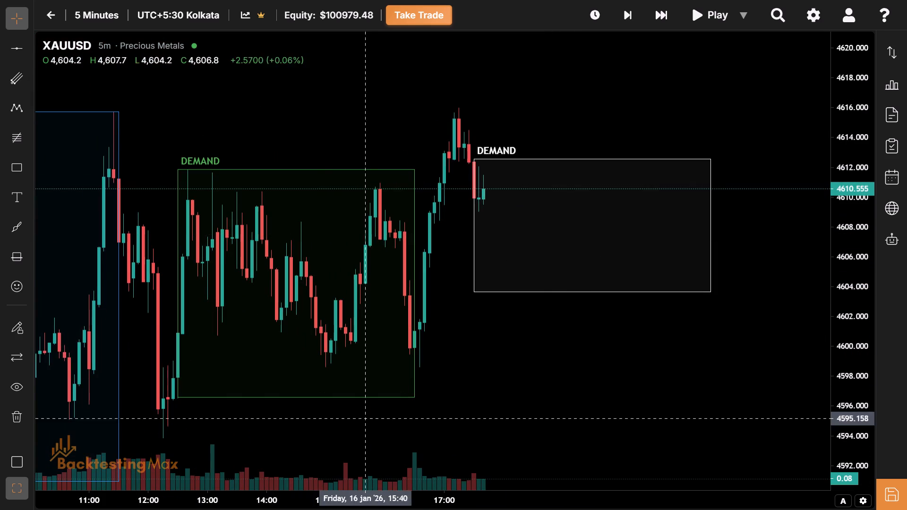
left_click_drag(326, 375, 577, 195)
left_click_drag(381, 380, 578, 380)
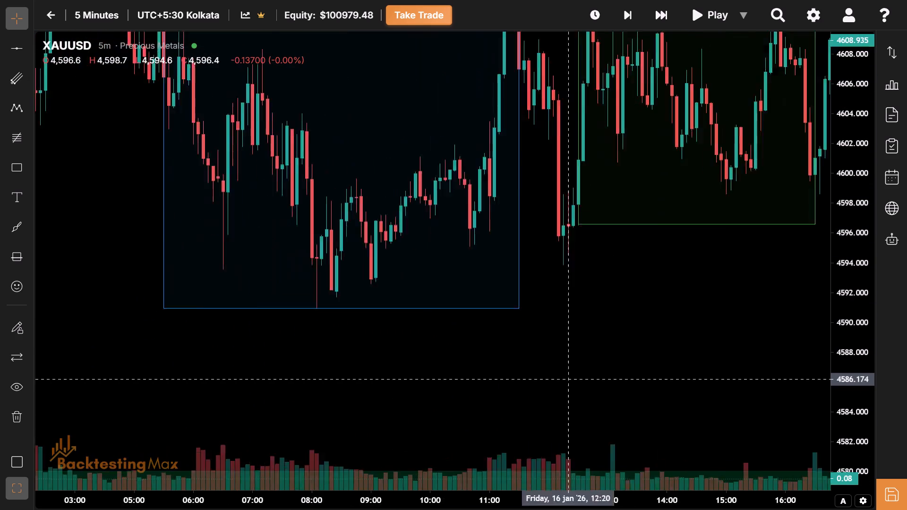
left_click_drag(578, 380, 441, 450)
left_click_drag(575, 380, 405, 454)
left_click_drag(585, 389, 254, 499)
left_click_drag(476, 452, 467, 453)
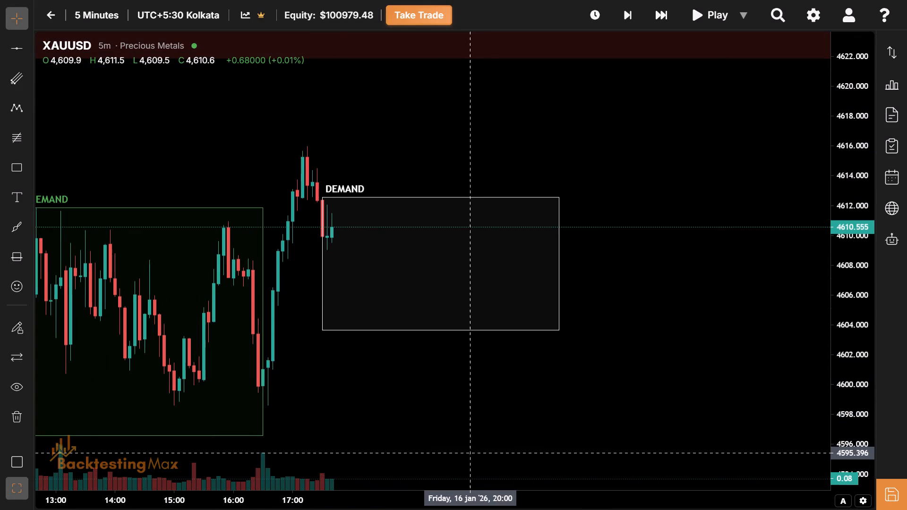
Advance the replay two bars to 17:50 on 16 January.
left_click_drag(467, 453, 464, 453)
left_click(468, 322)
left_click_drag(434, 280, 442, 317)
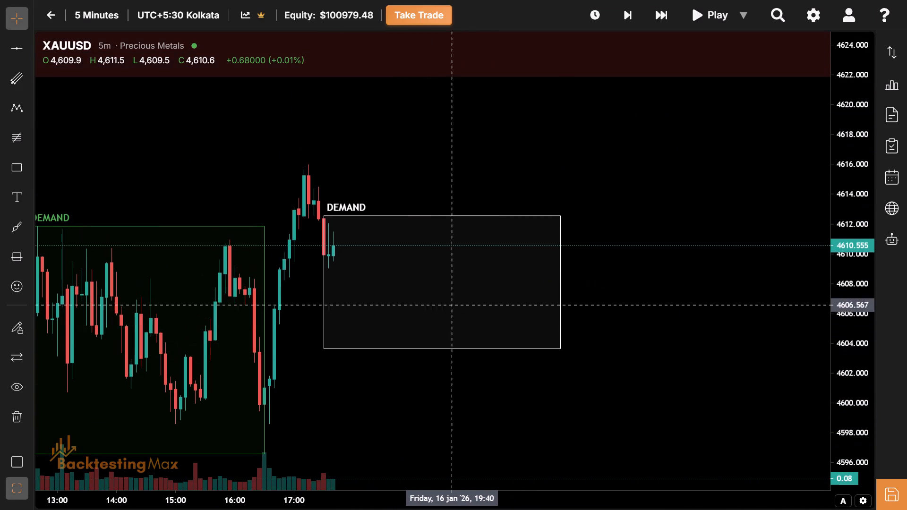
left_click(622, 9)
left_click(622, 9)
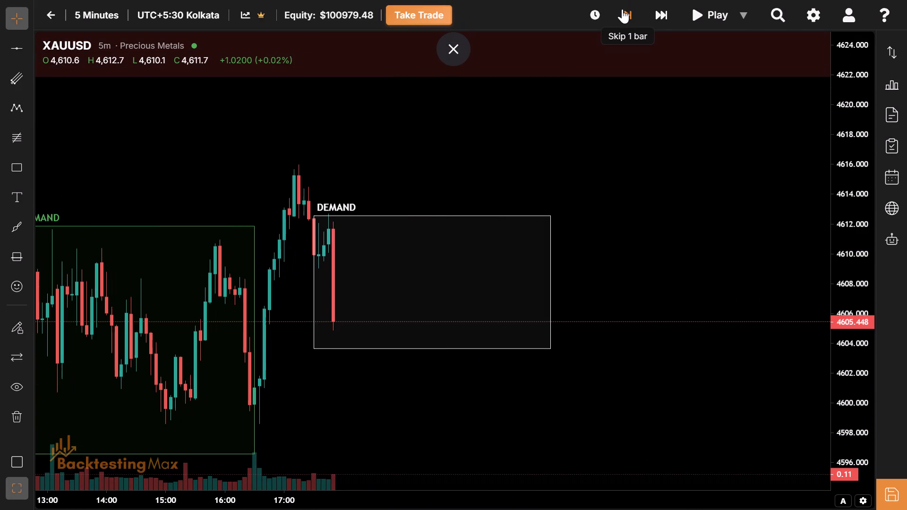
Examine the 17:50 candle against the NY session box and the earlier London session price action.
left_click_drag(457, 288, 410, 237)
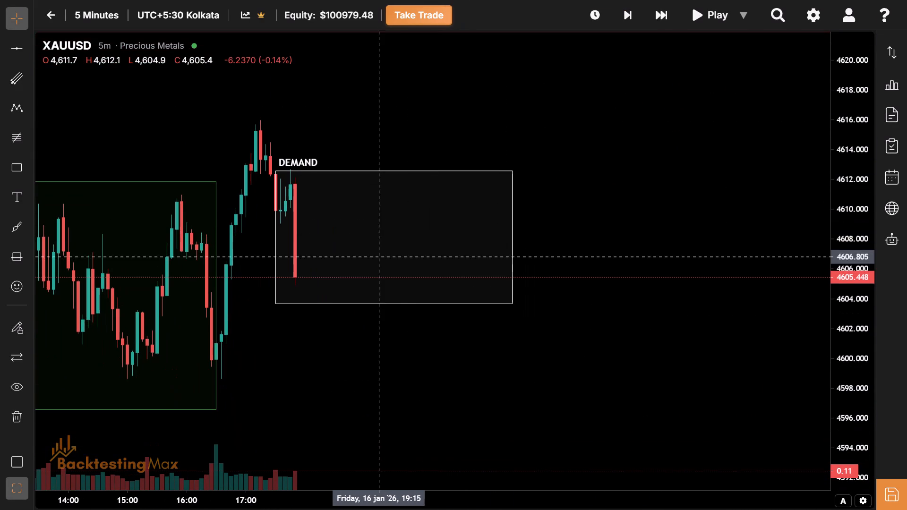
left_click_drag(371, 263, 450, 248)
left_click_drag(450, 248, 415, 266)
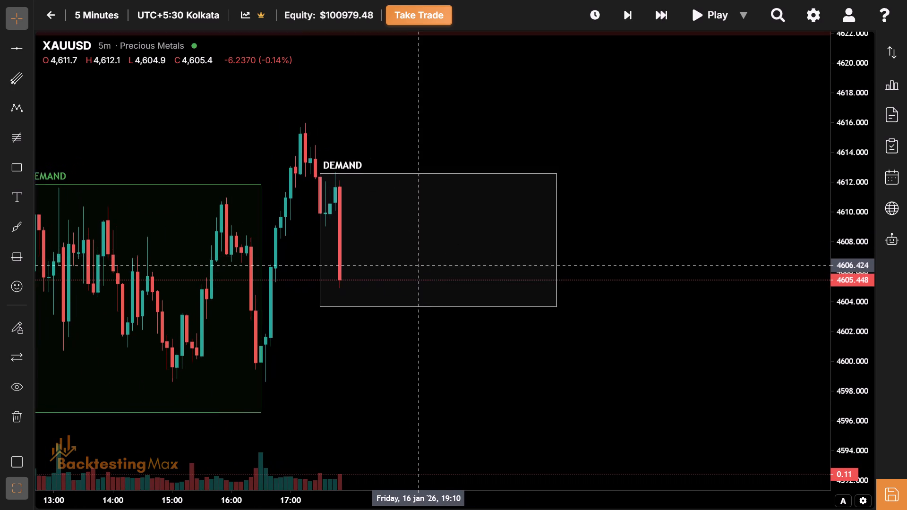
left_click_drag(415, 266, 413, 267)
left_click_drag(413, 267, 365, 276)
left_click_drag(365, 276, 349, 275)
left_click_drag(349, 275, 344, 263)
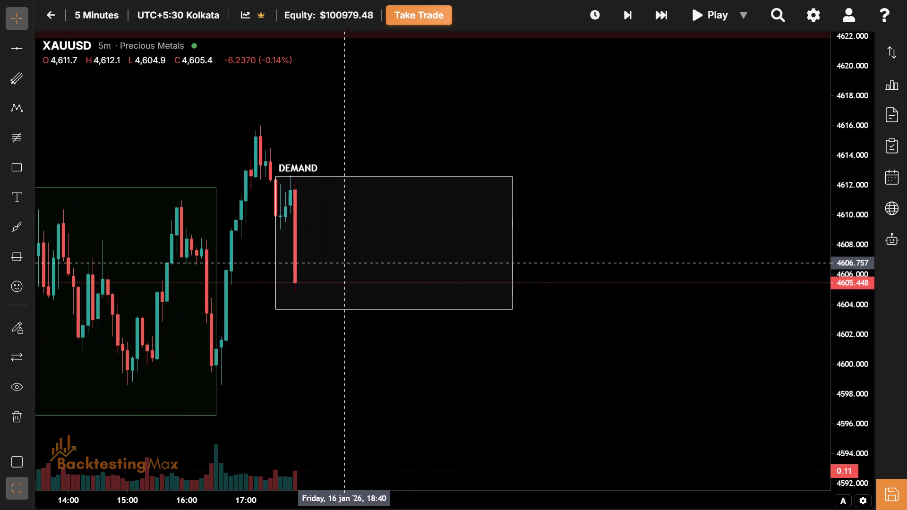
left_click_drag(344, 263, 403, 321)
left_click_drag(403, 321, 346, 255)
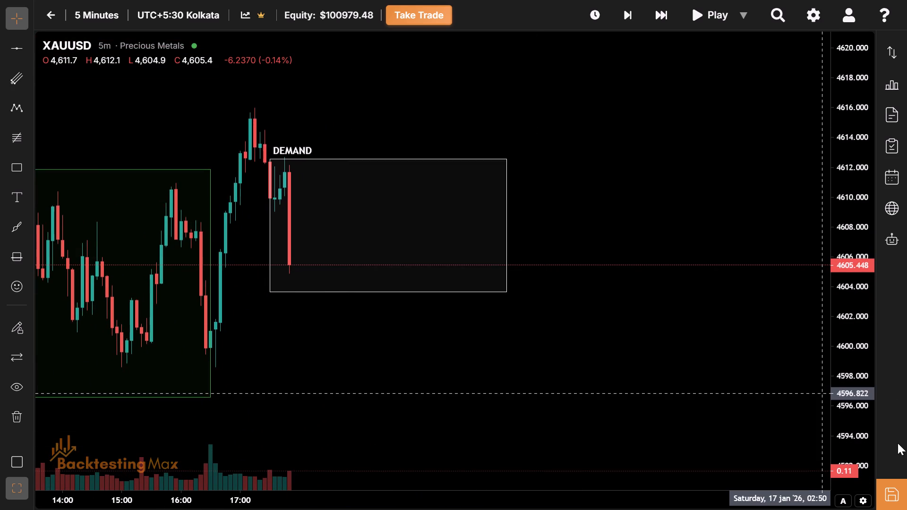
left_click_drag(853, 441, 850, 387)
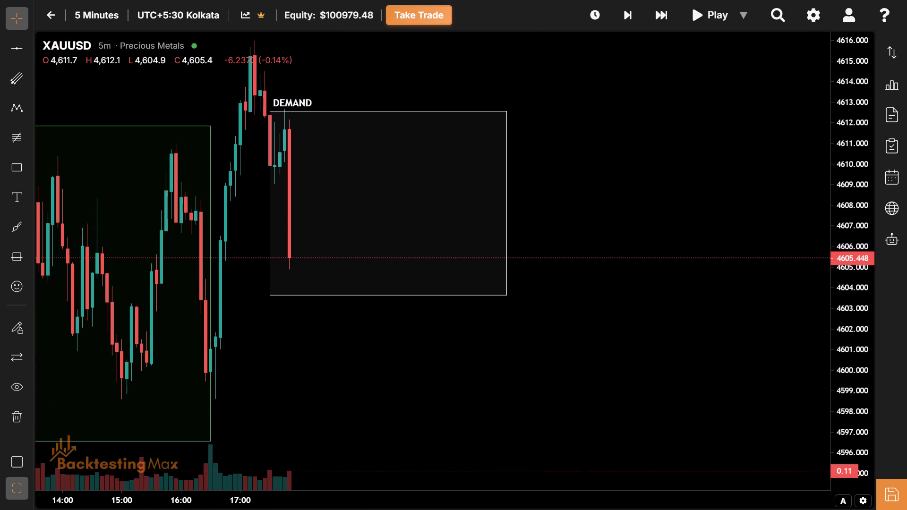
left_click_drag(400, 495, 240, 496)
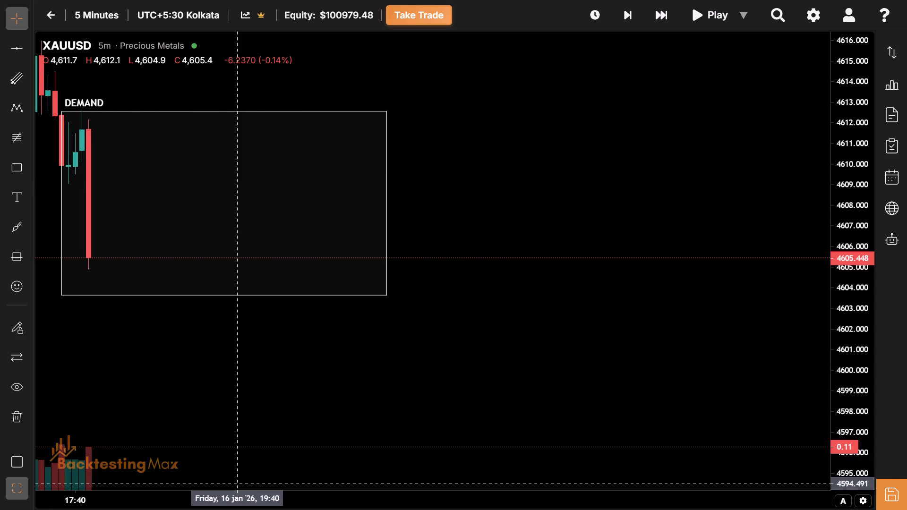
left_click_drag(218, 407, 435, 471)
left_click_drag(371, 323, 357, 315)
left_click_drag(357, 315, 357, 339)
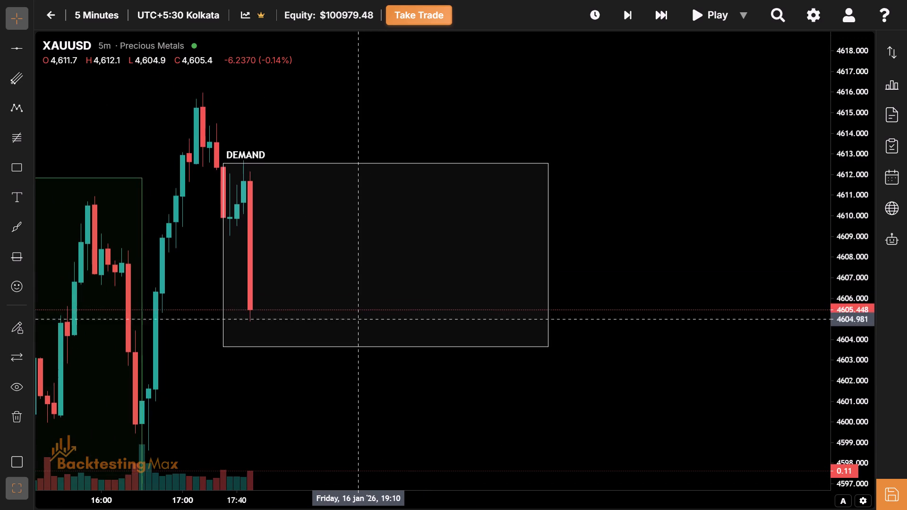
left_click_drag(357, 339, 356, 376)
left_click_drag(355, 371, 379, 338)
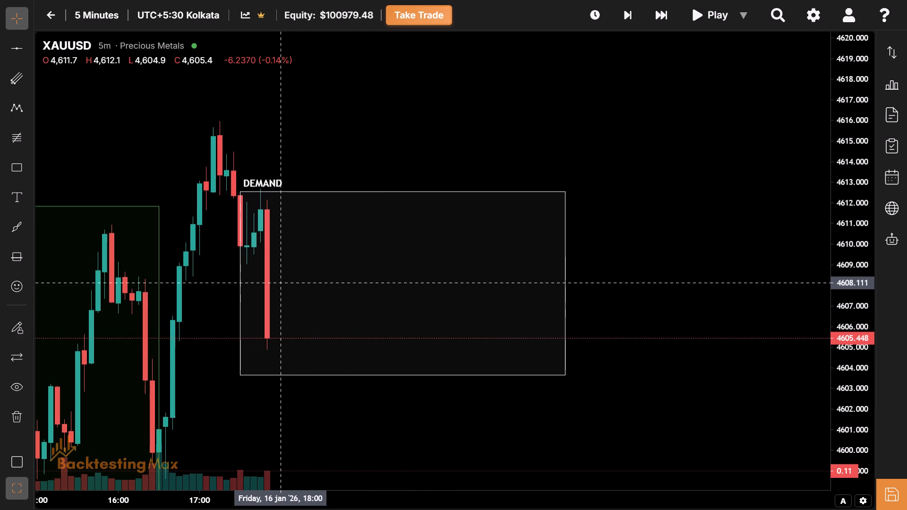
left_click_drag(266, 283, 271, 240)
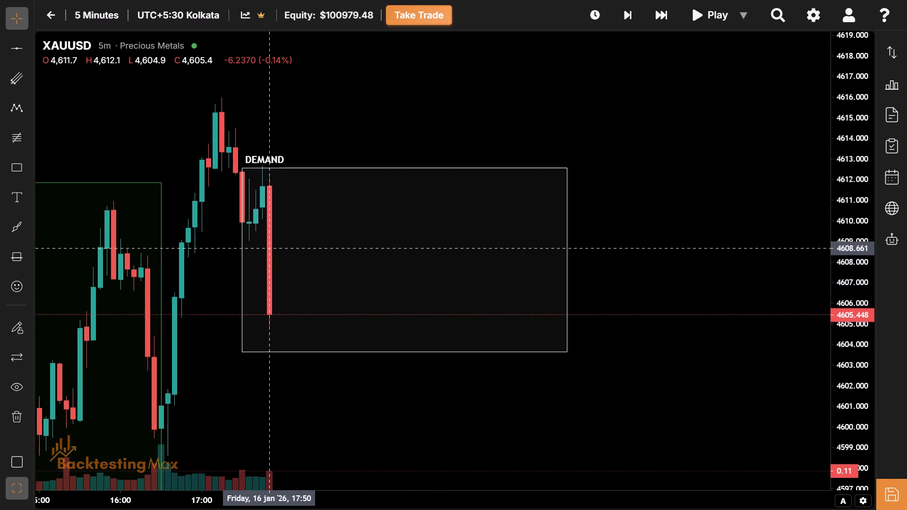
left_click_drag(271, 240, 272, 237)
left_click_drag(385, 314, 369, 277)
left_click_drag(271, 382, 431, 376)
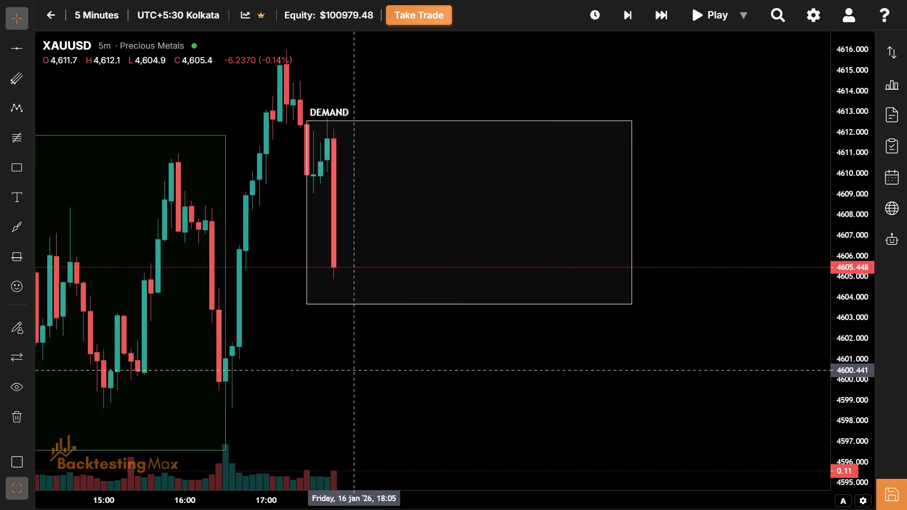
left_click_drag(431, 376, 540, 386)
left_click_drag(523, 430, 771, 296)
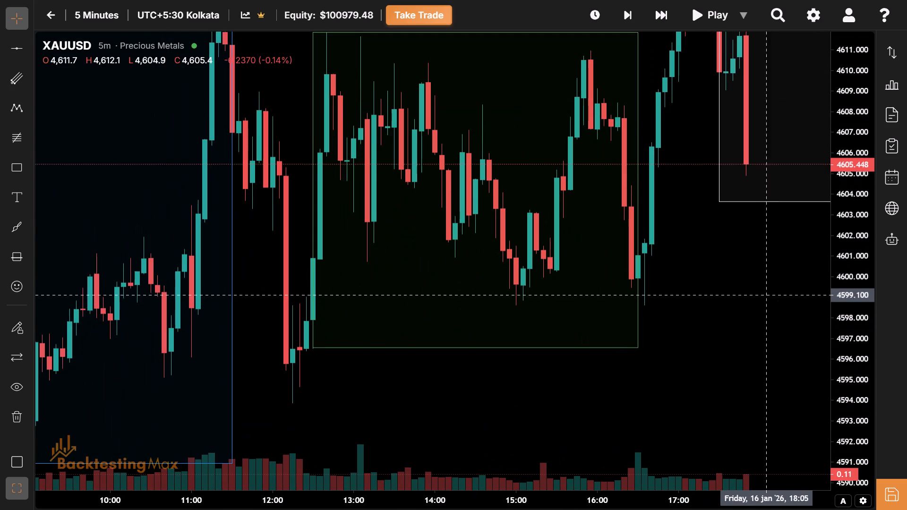
left_click_drag(735, 284, 554, 286)
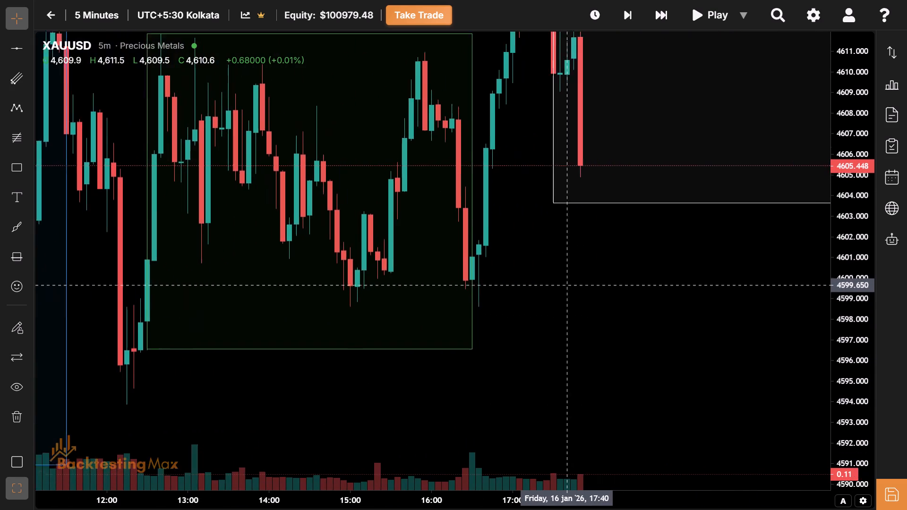
left_click_drag(554, 286, 395, 306)
Place a horizontal line at about 4599.7, near the lows at the end of the London session.
left_click_drag(359, 350, 505, 352)
left_click(18, 46)
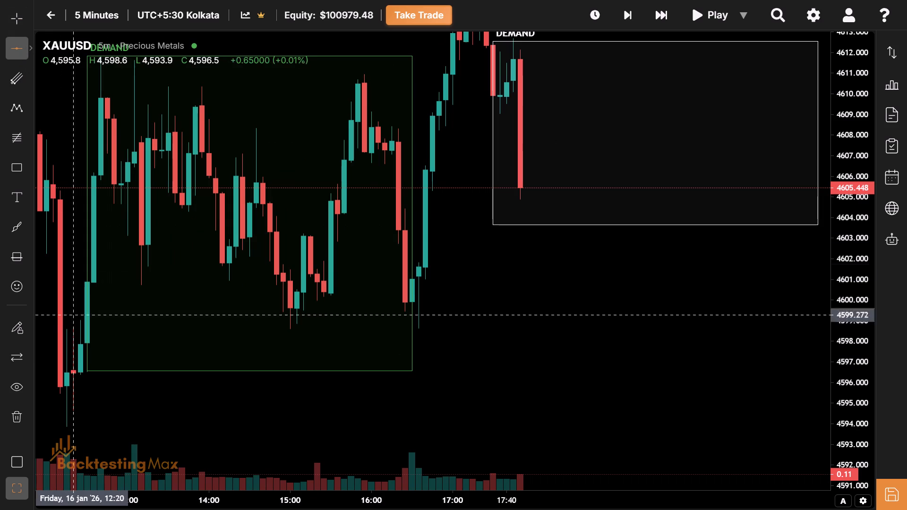
left_click(79, 306)
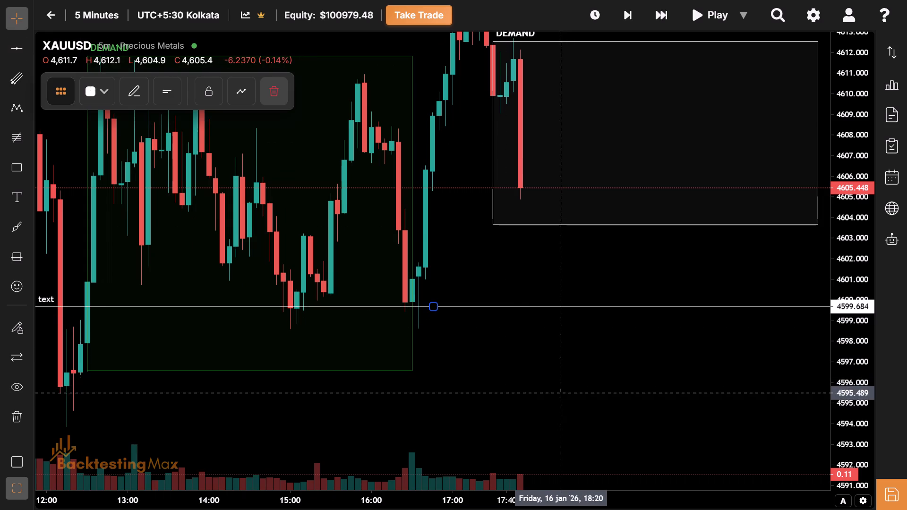
Compare the horizontal line with the Asian session prices, and advance the replay five bars to 18:15.
left_click_drag(514, 407, 763, 302)
left_click_drag(530, 345, 906, 306)
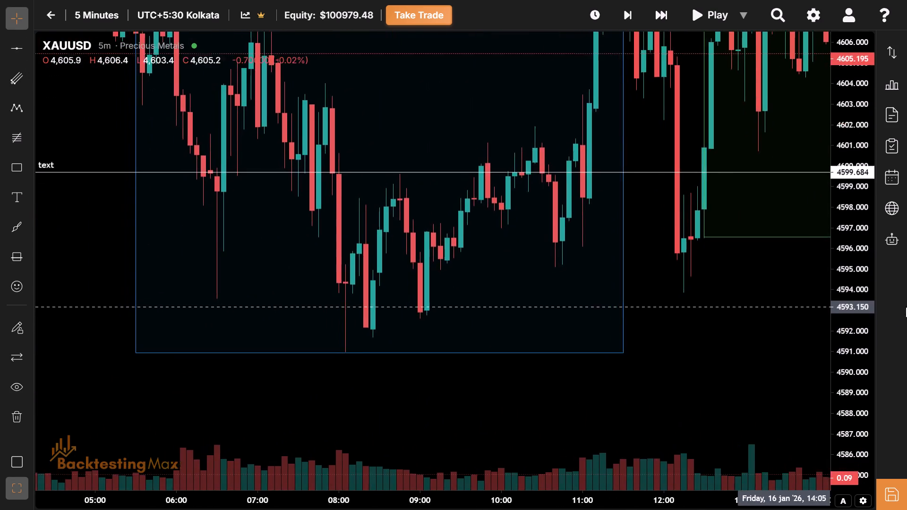
left_click_drag(906, 306, 578, 216)
left_click_drag(702, 271, 372, 437)
left_click_drag(590, 331, 337, 461)
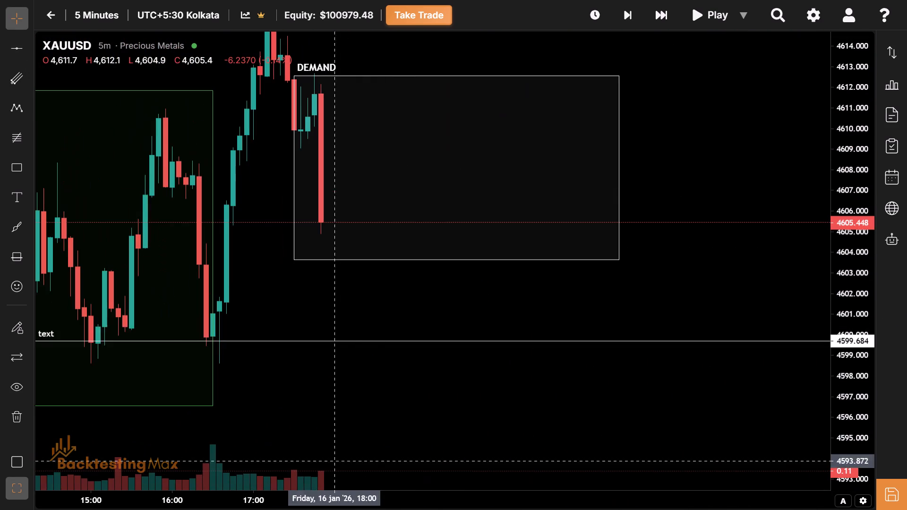
left_click_drag(445, 305, 411, 347)
left_click(628, 6)
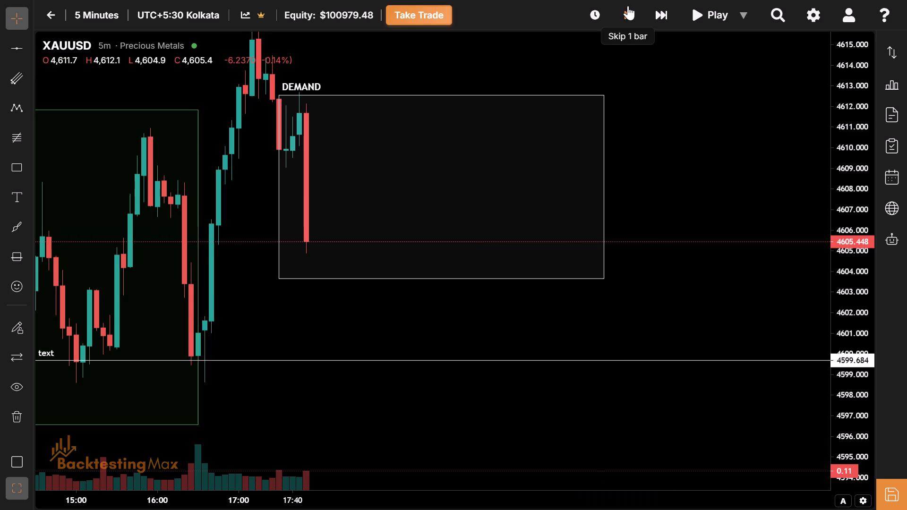
left_click(628, 6)
left_click(628, 6)
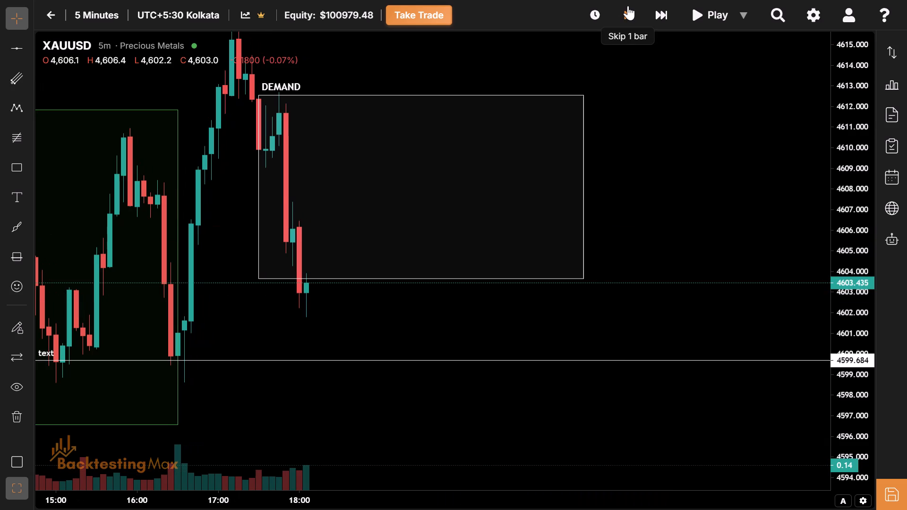
left_click(628, 6)
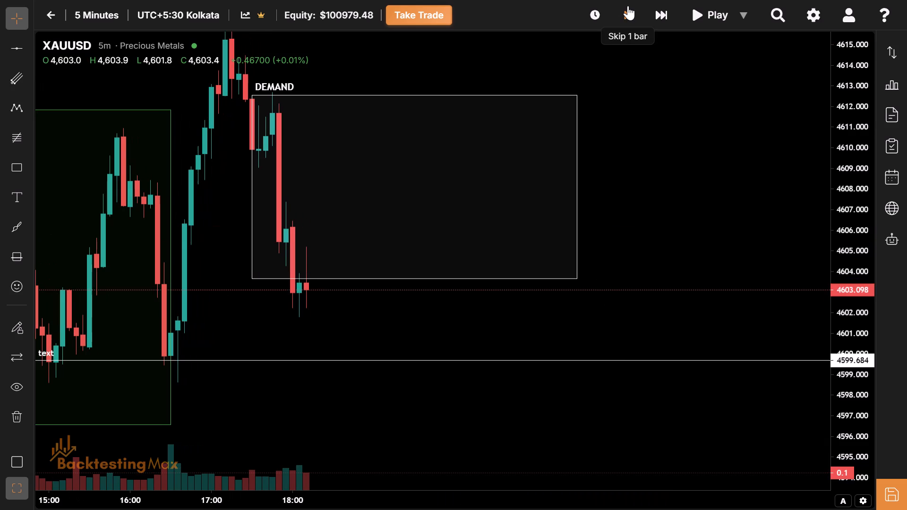
left_click(628, 6)
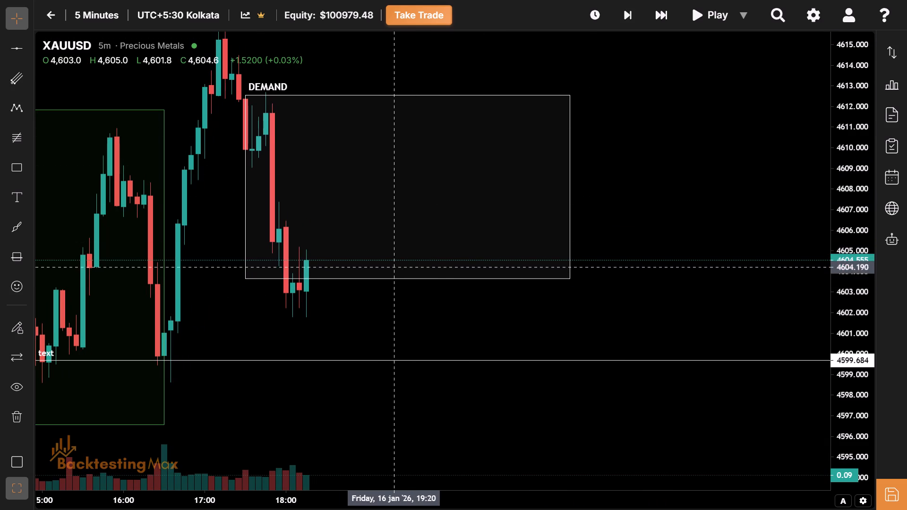
Extend the NY session box's lower edge to about 4601.5 and, after advancing two bars to 18:25, to about 4596.9.
left_click_drag(408, 279, 411, 324)
left_click_drag(406, 291, 466, 340)
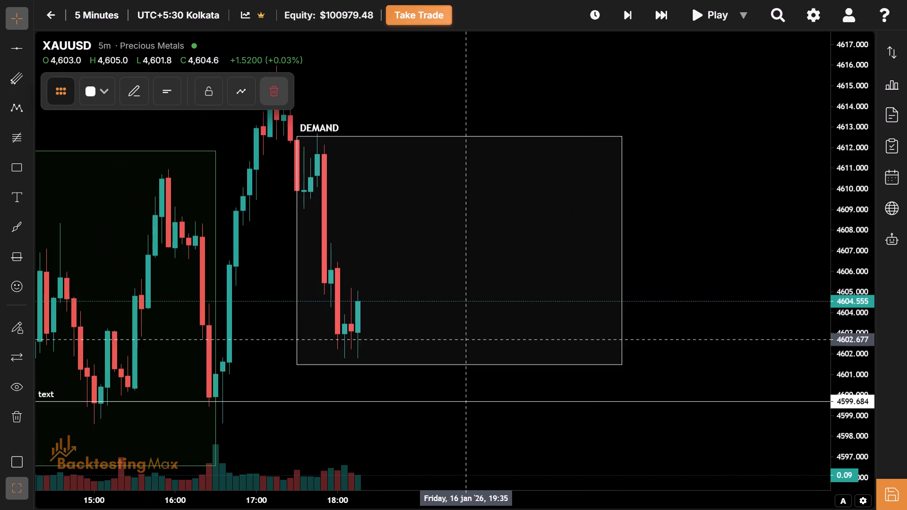
left_click(617, 20)
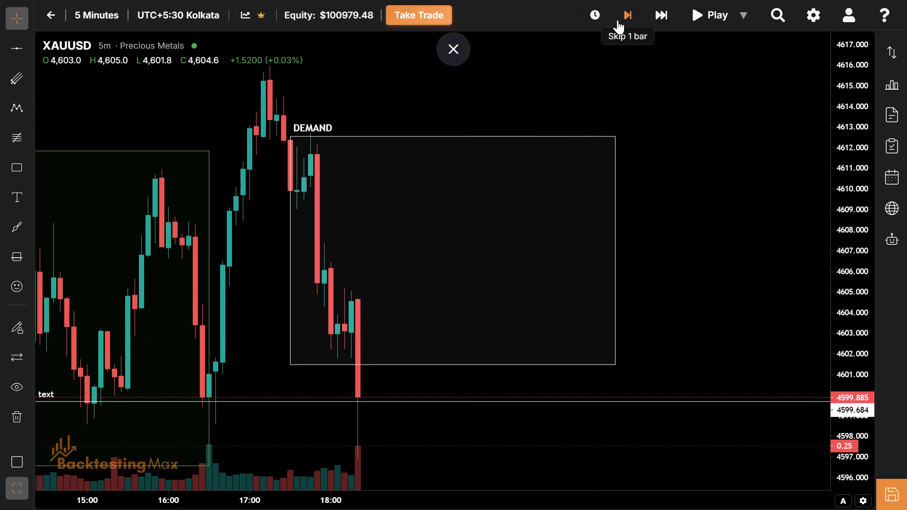
left_click(617, 20)
left_click_drag(425, 272, 390, 170)
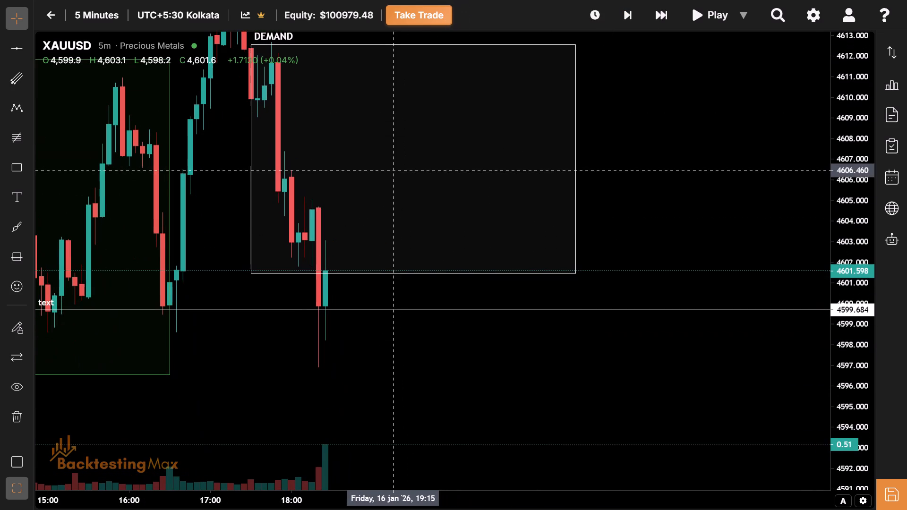
left_click_drag(411, 272, 415, 327)
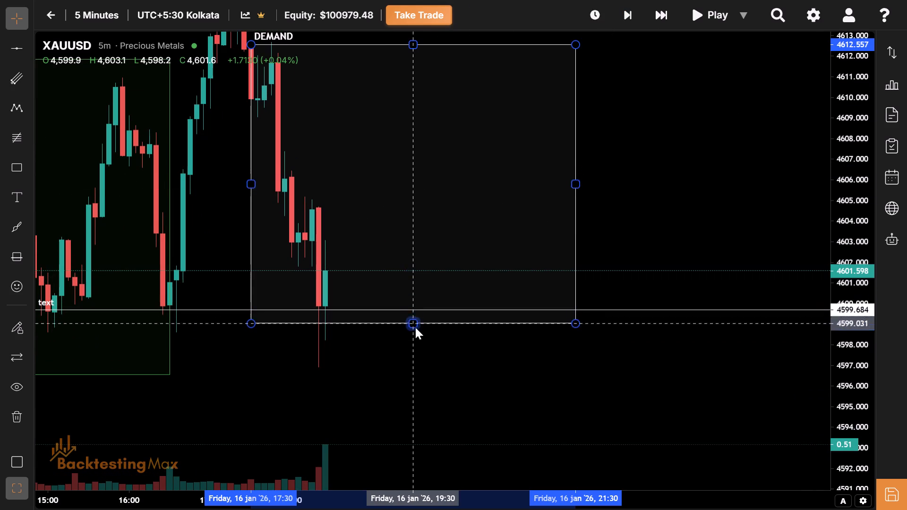
left_click_drag(415, 327, 418, 366)
Advance the replay two bars to 18:35, checking each candle against the horizontal line and the NY session low.
left_click_drag(343, 246, 614, 265)
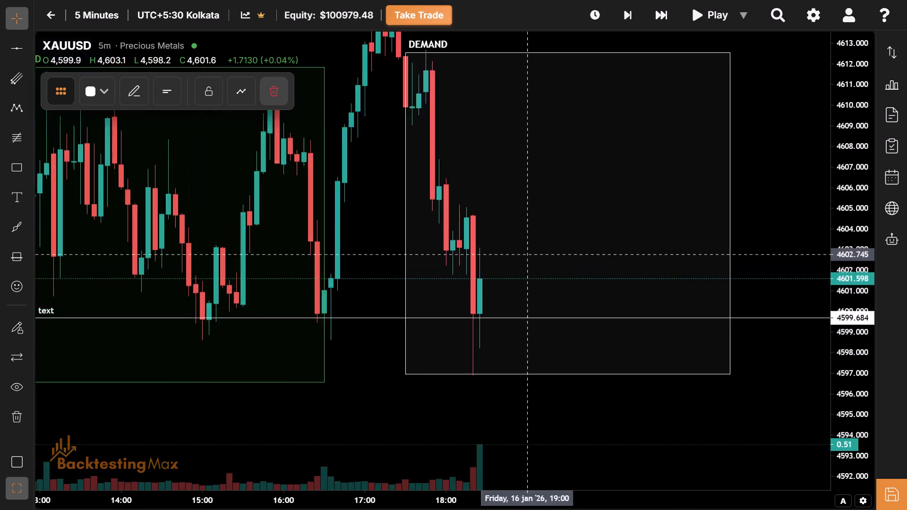
left_click_drag(614, 265, 762, 287)
left_click_drag(393, 311, 298, 345)
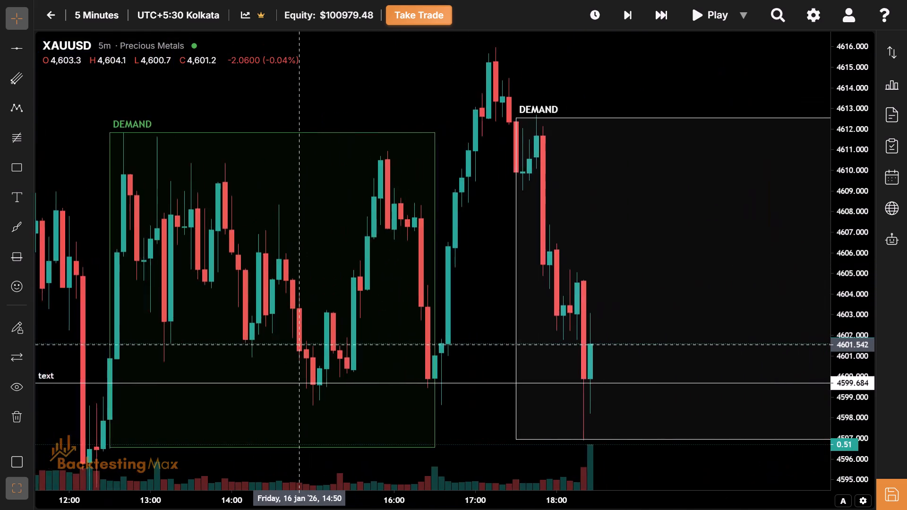
left_click_drag(298, 345, 210, 308)
left_click_drag(574, 215, 465, 234)
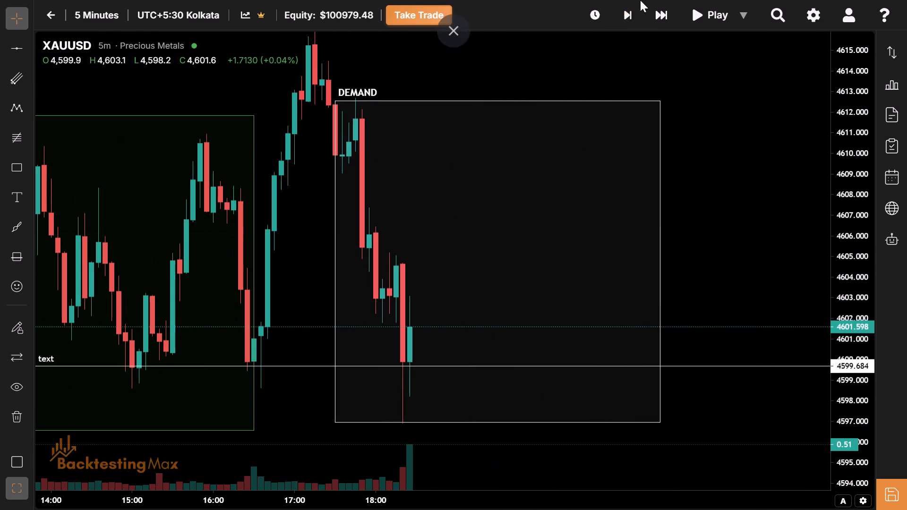
left_click(631, 11)
left_click_drag(446, 349, 413, 163)
left_click_drag(445, 164, 416, 245)
left_click_drag(416, 245, 414, 254)
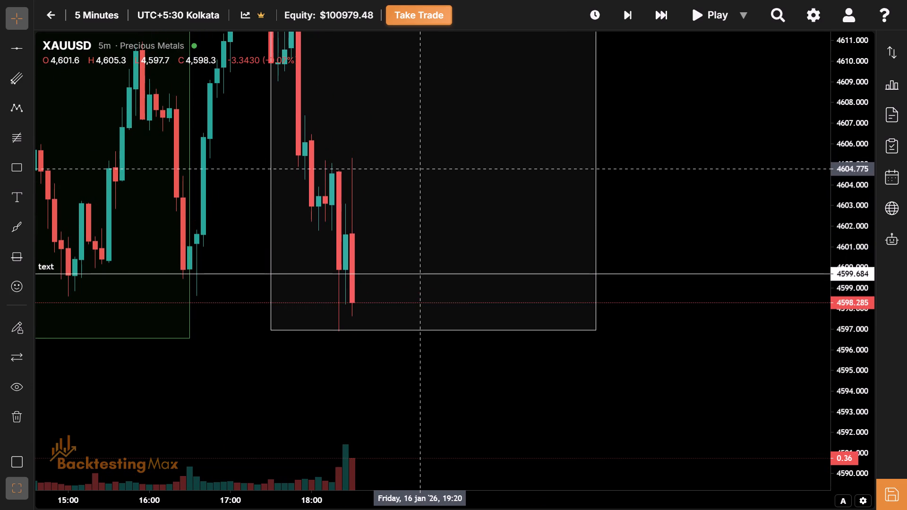
left_click_drag(422, 199, 392, 118)
left_click_drag(392, 118, 384, 149)
left_click_drag(389, 272, 385, 287)
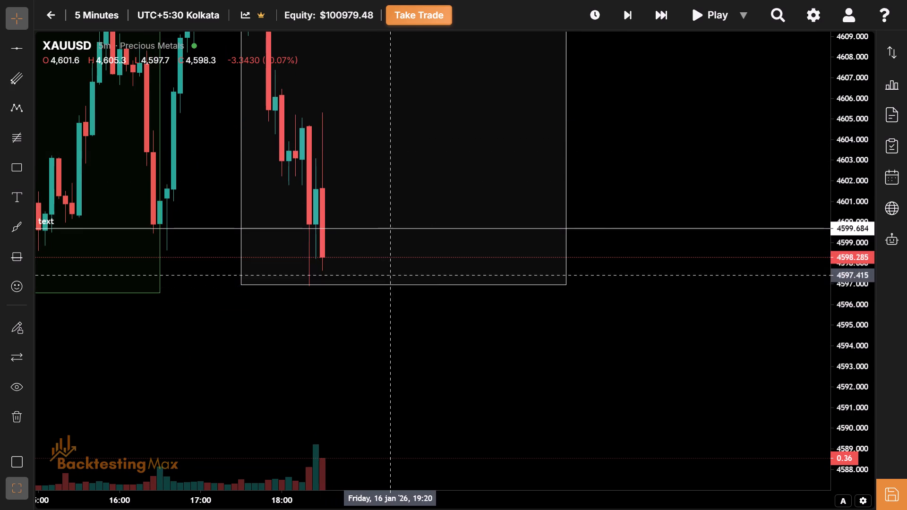
left_click(636, 9)
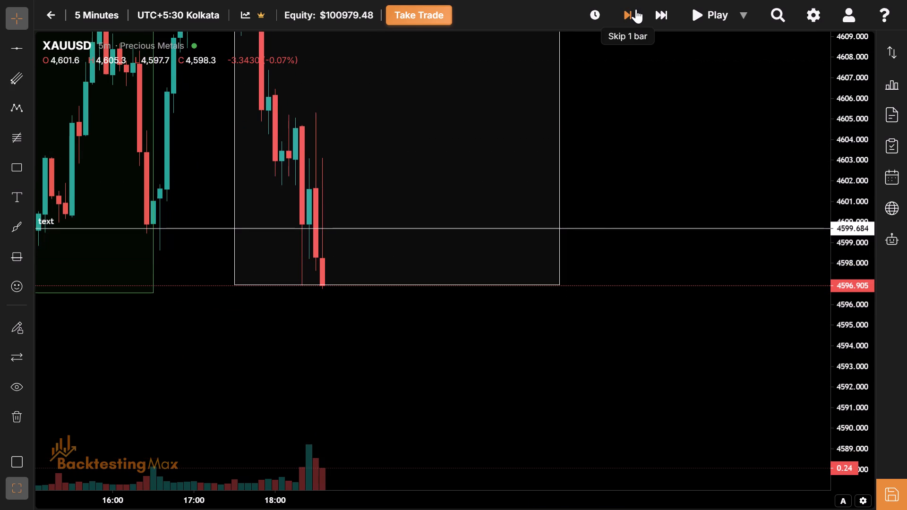
Examine the latest price around the NY session low relative to the London and Asian session lows.
left_click_drag(414, 377, 436, 456)
left_click(333, 328)
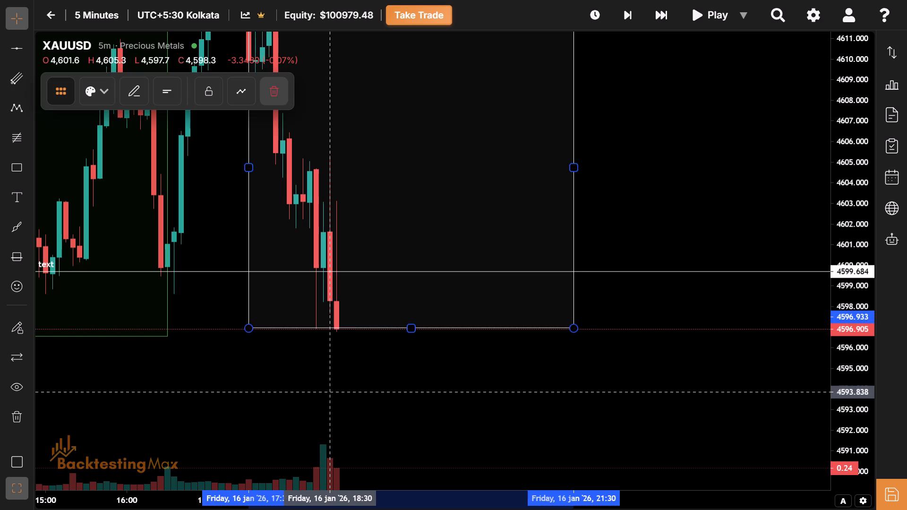
left_click(329, 405)
left_click(329, 405)
left_click_drag(329, 405, 472, 499)
left_click_drag(464, 294, 665, 132)
left_click_drag(331, 367, 409, 382)
left_click_drag(509, 372, 901, 319)
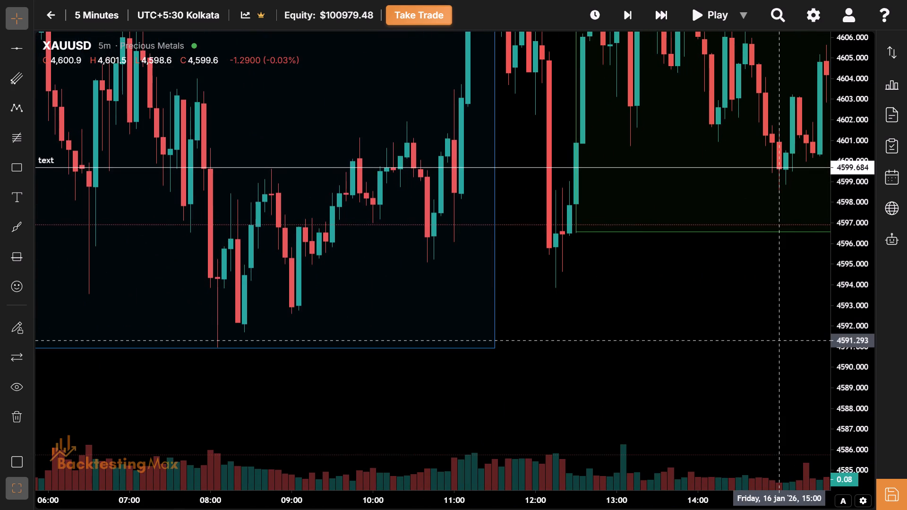
left_click_drag(777, 328, 321, 395)
left_click_drag(496, 371, 273, 376)
Advance the replay one bar to 18:40.
left_click(621, 23)
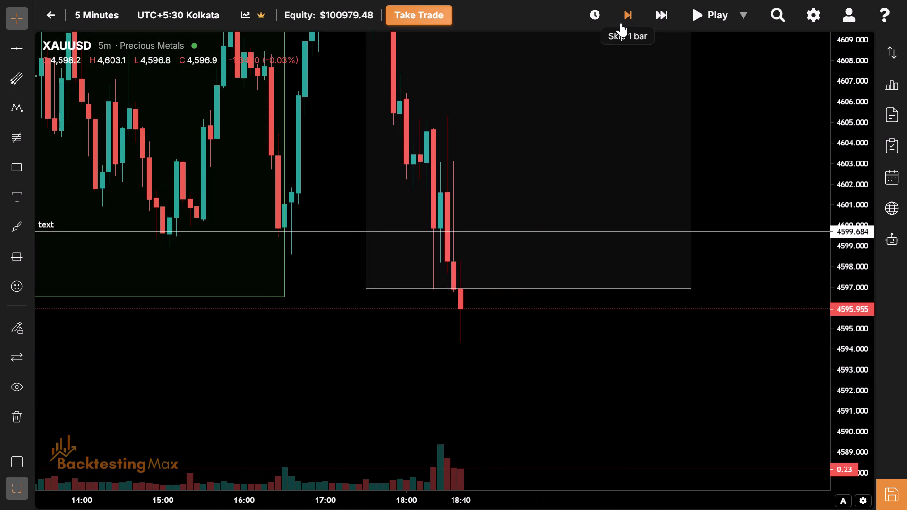
Advance the replay one bar to 18:45 and extend the NY session box's lower edge to about 4582.9.
left_click(621, 23)
left_click_drag(471, 430, 443, 273)
left_click_drag(468, 336, 501, 213)
left_click_drag(501, 213, 498, 285)
left_click_drag(534, 184, 523, 213)
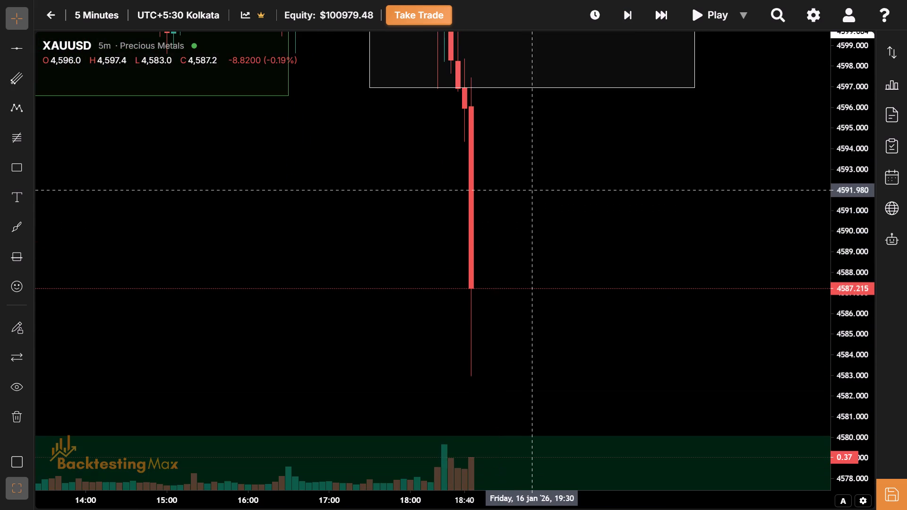
left_click_drag(523, 213, 508, 262)
left_click_drag(507, 148, 516, 363)
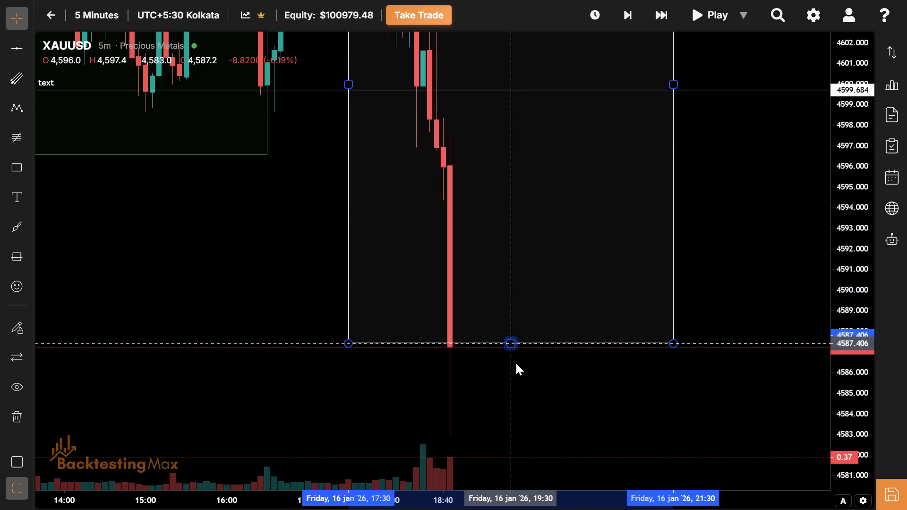
left_click_drag(516, 363, 519, 475)
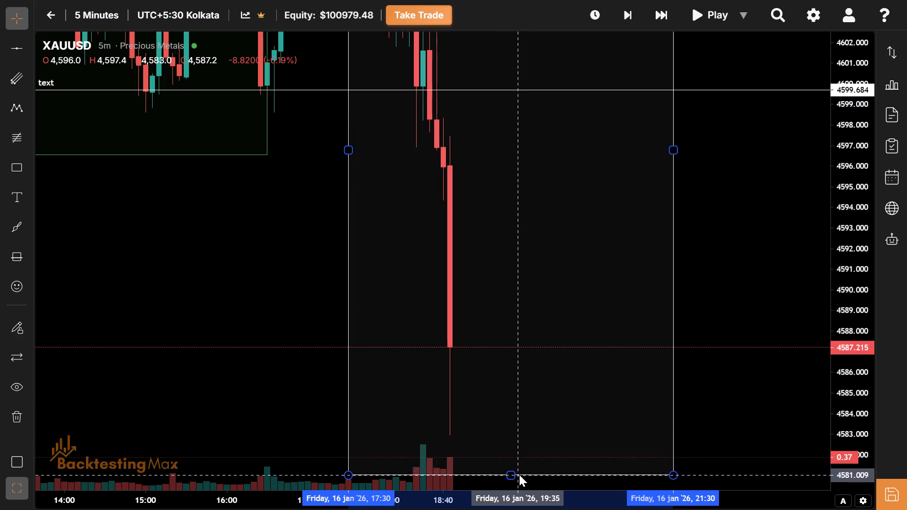
left_click_drag(519, 475, 518, 437)
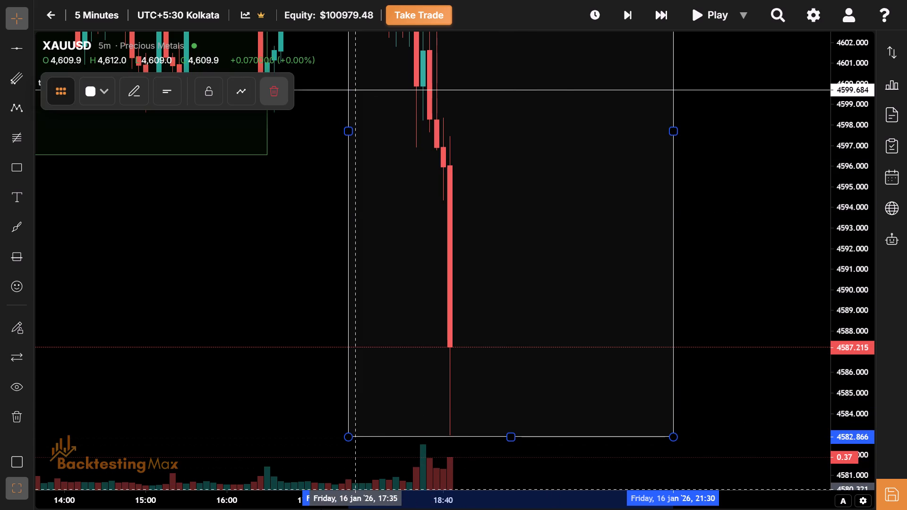
Examine the latest drop against the 15 January NY session low, the earlier session boxes, the demand zone and the horizontal line.
left_click_drag(284, 499, 352, 509)
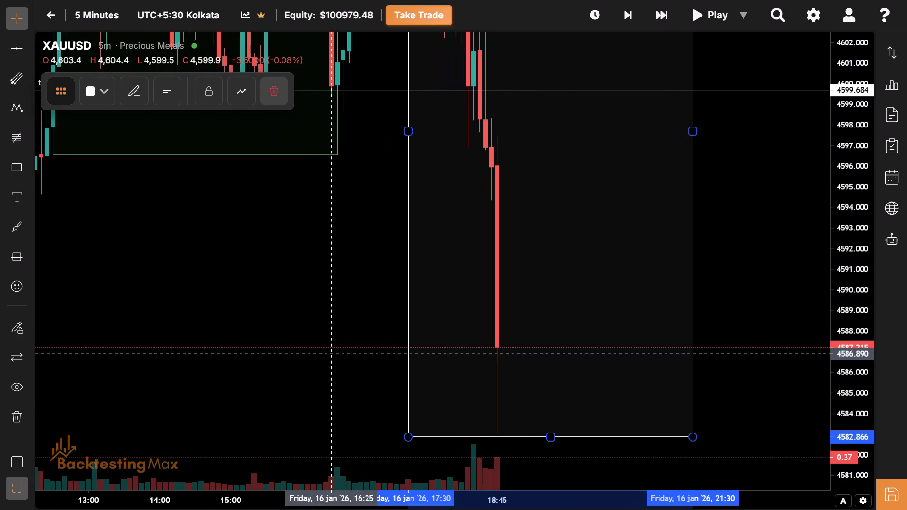
left_click(329, 328)
left_click_drag(295, 499, 478, 507)
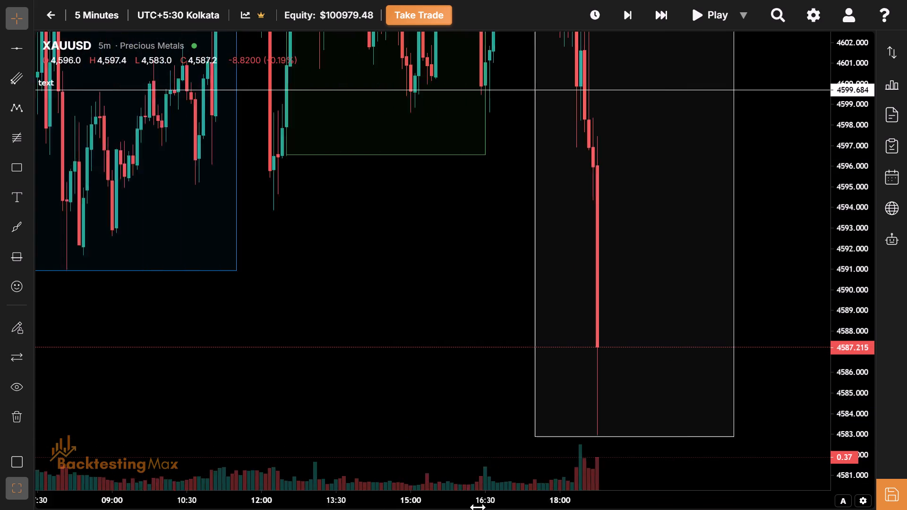
left_click_drag(478, 507, 501, 507)
left_click_drag(344, 450, 732, 466)
left_click_drag(182, 412, 583, 414)
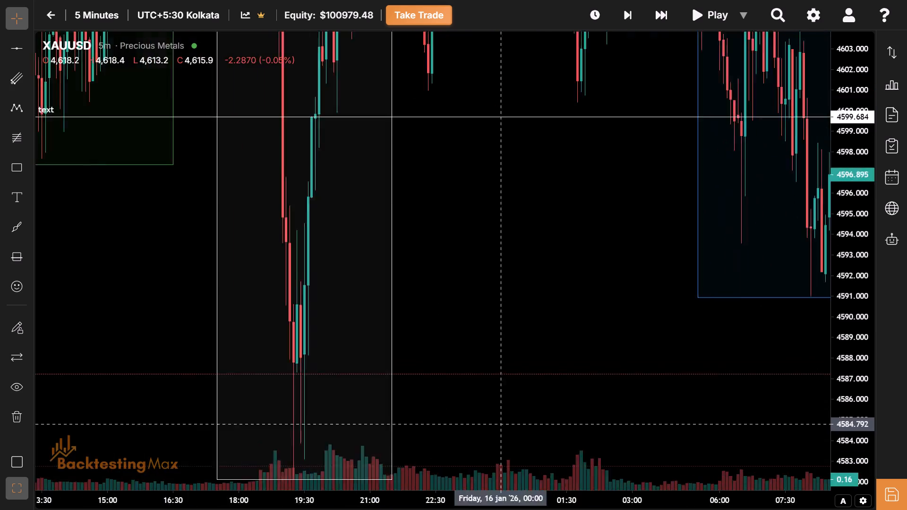
left_click_drag(583, 414, 629, 333)
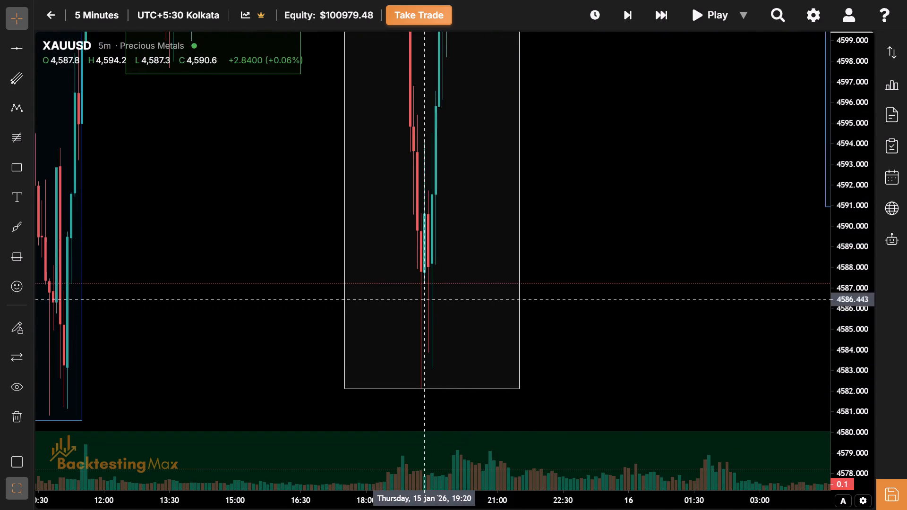
left_click_drag(590, 272, 440, 278)
left_click_drag(603, 275, 557, 275)
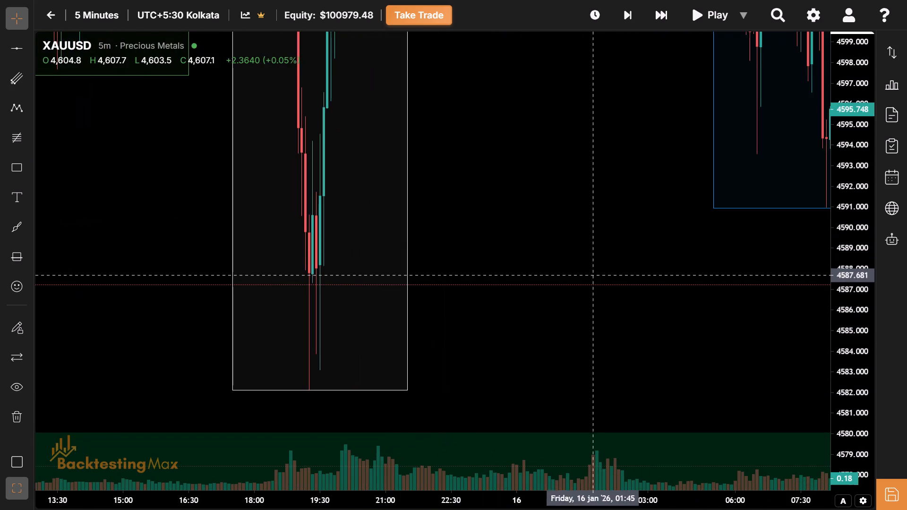
left_click_drag(557, 275, 237, 279)
left_click_drag(617, 345, 183, 365)
left_click_drag(667, 328, 461, 273)
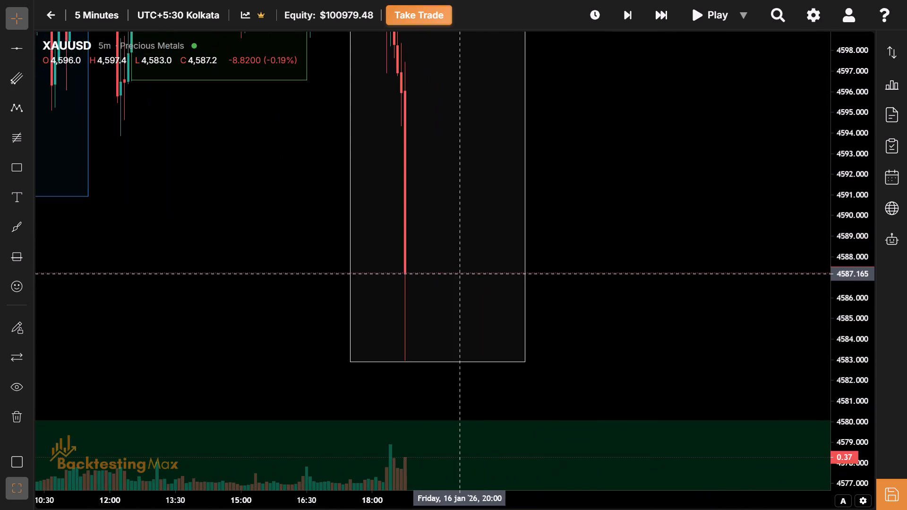
left_click_drag(445, 494, 252, 498)
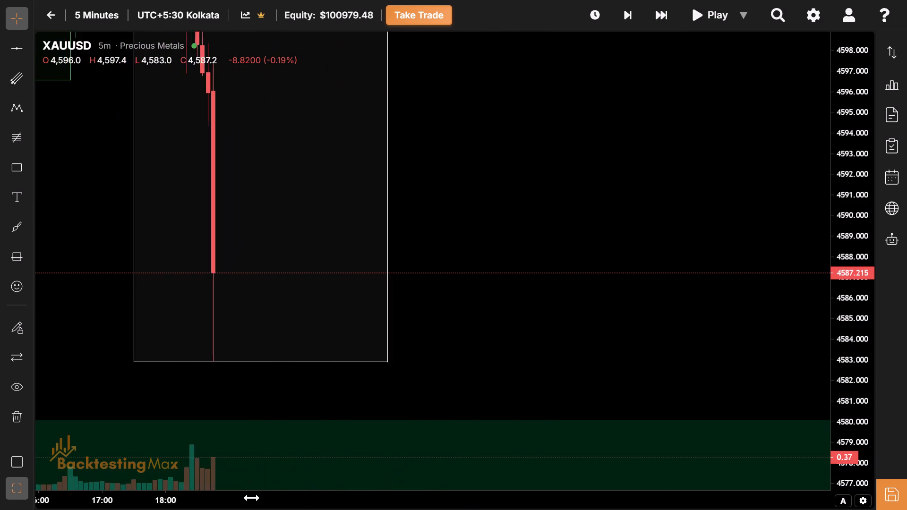
left_click_drag(252, 498, 250, 498)
left_click_drag(259, 224, 382, 434)
left_click_drag(313, 272, 346, 509)
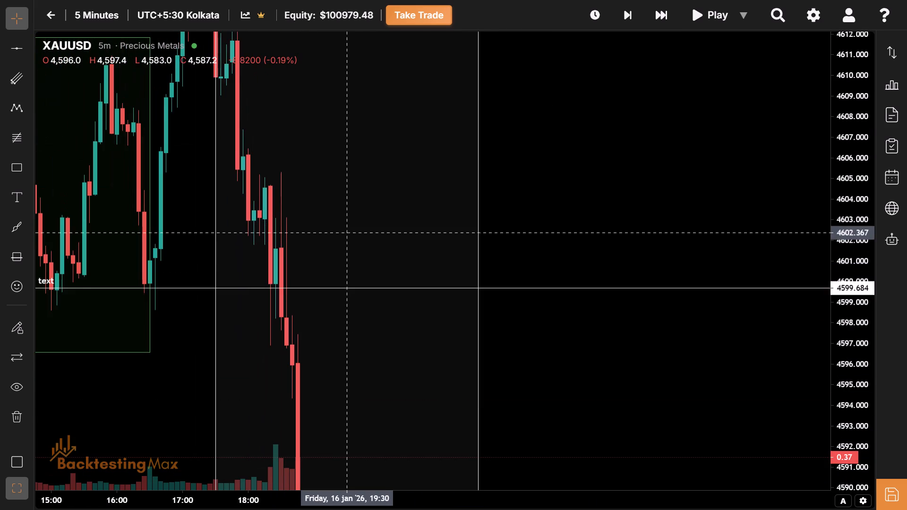
left_click_drag(338, 194, 335, 349)
left_click_drag(337, 284, 318, 209)
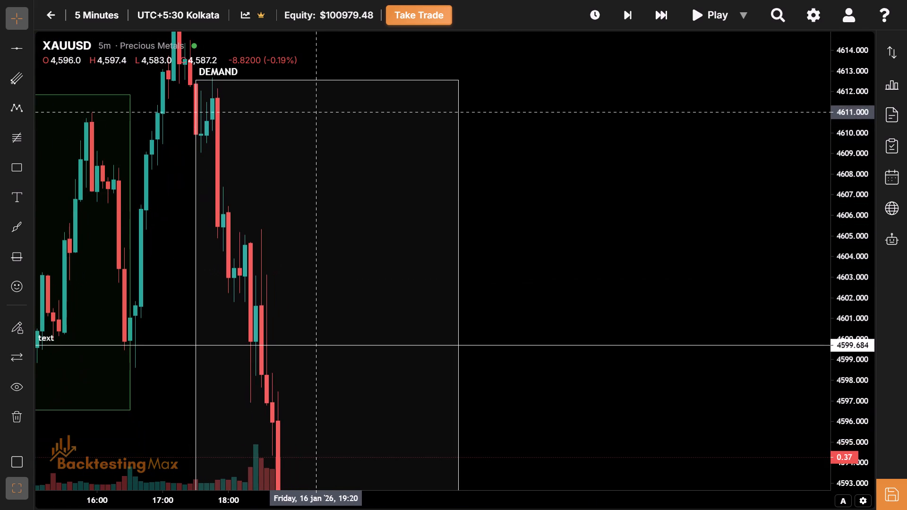
left_click_drag(370, 273, 326, 105)
left_click_drag(346, 377, 334, 82)
left_click_drag(318, 177, 322, 212)
Advance the replay two bars to 18:55.
left_click(624, 23)
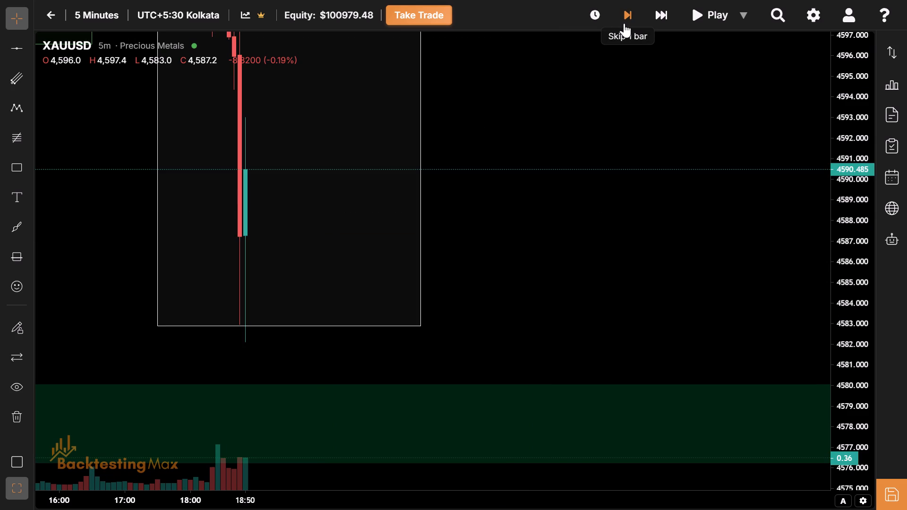
left_click(624, 23)
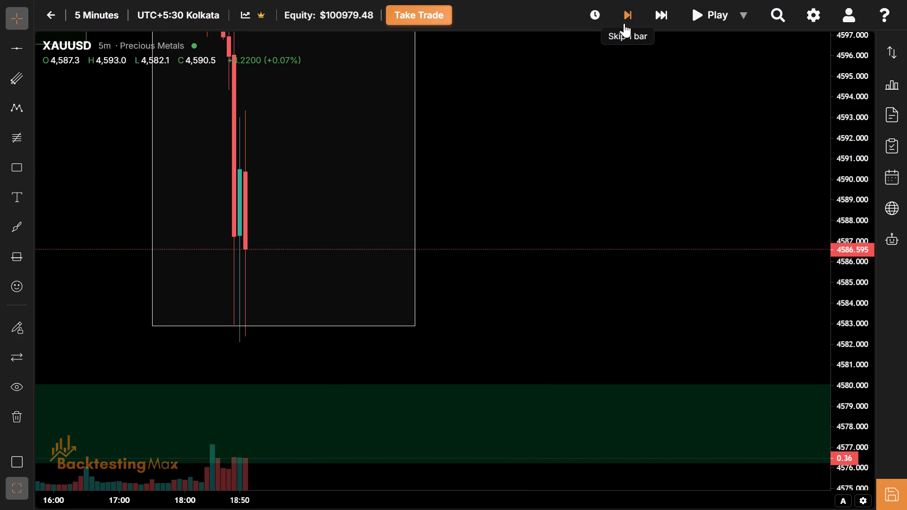
Start a new long trade as a limit order with its entry level at about 4594.09.
left_click_drag(614, 161, 613, 250)
left_click_drag(613, 250, 535, 291)
left_click_drag(535, 291, 568, 246)
left_click(419, 17)
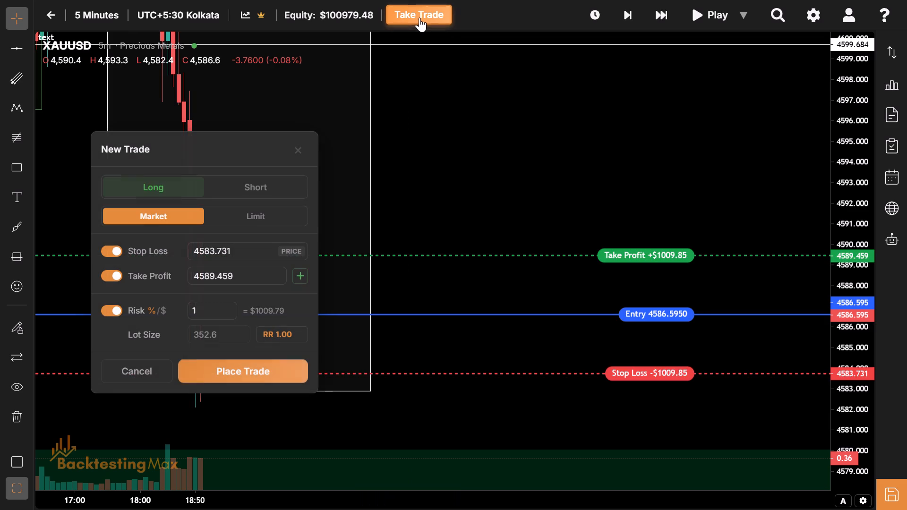
left_click(212, 158)
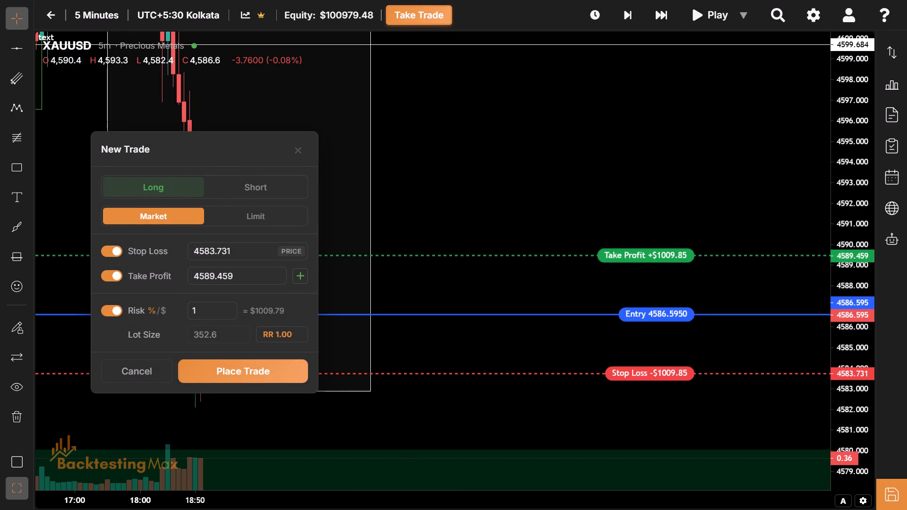
left_click_drag(212, 158, 804, 227)
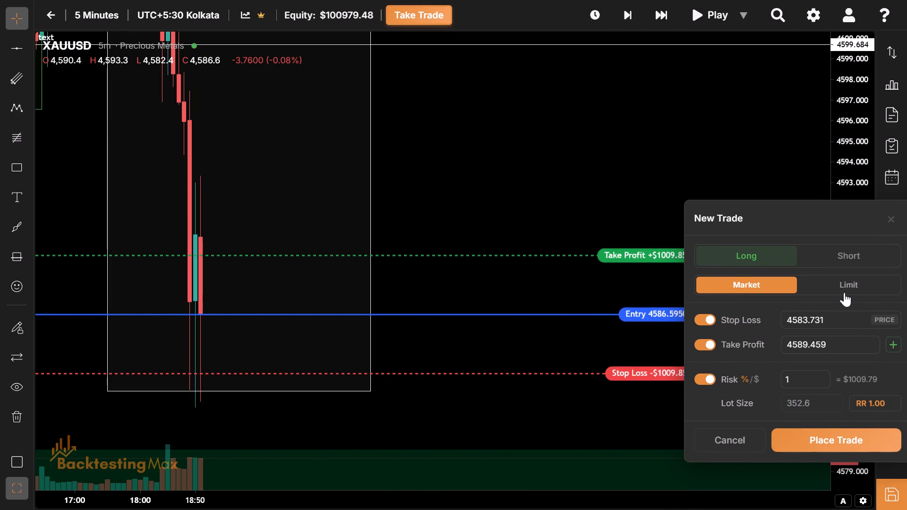
left_click(844, 292)
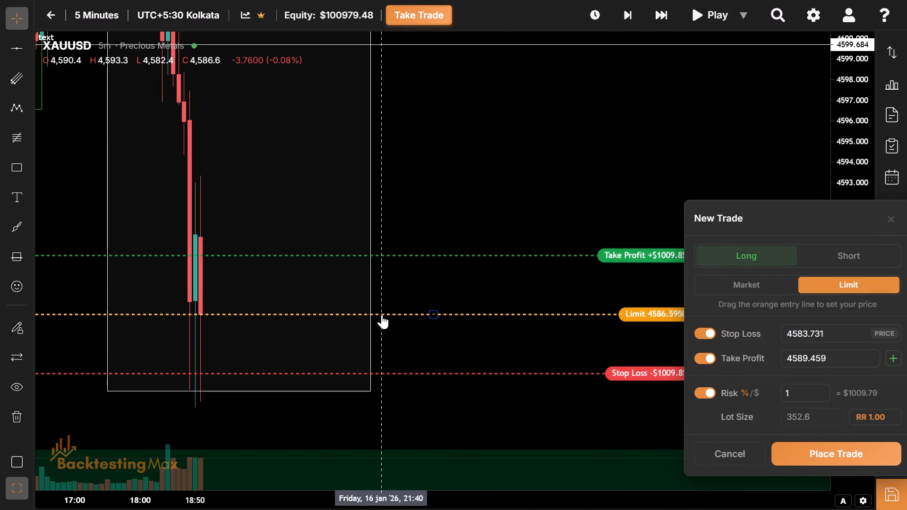
left_click_drag(382, 315, 378, 202)
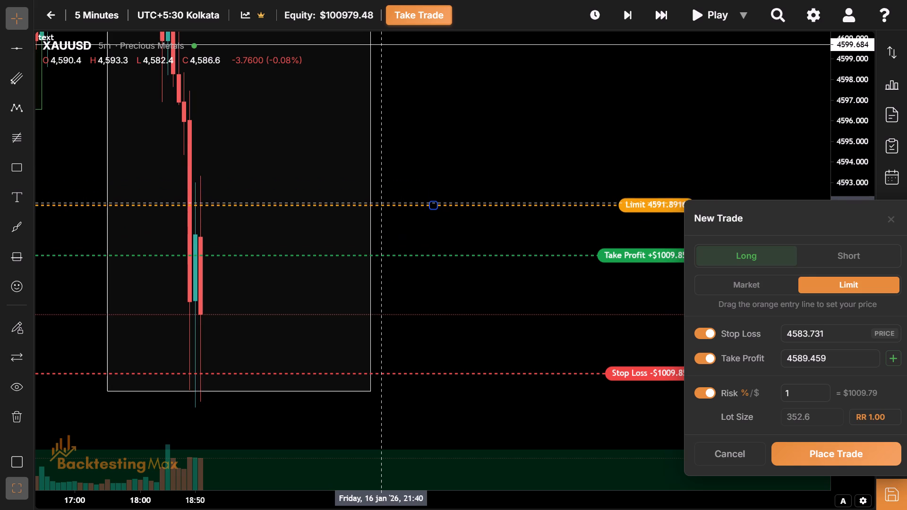
left_click_drag(378, 202, 376, 162)
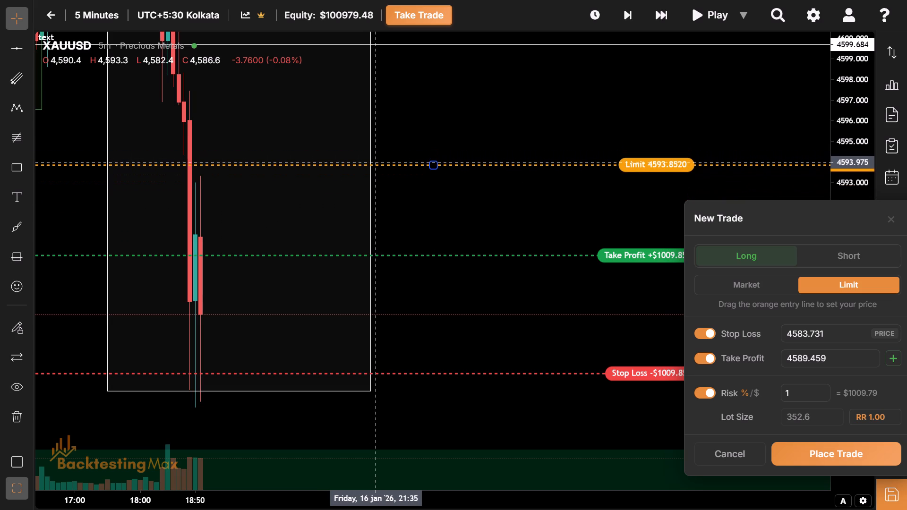
left_click_drag(376, 162, 376, 157)
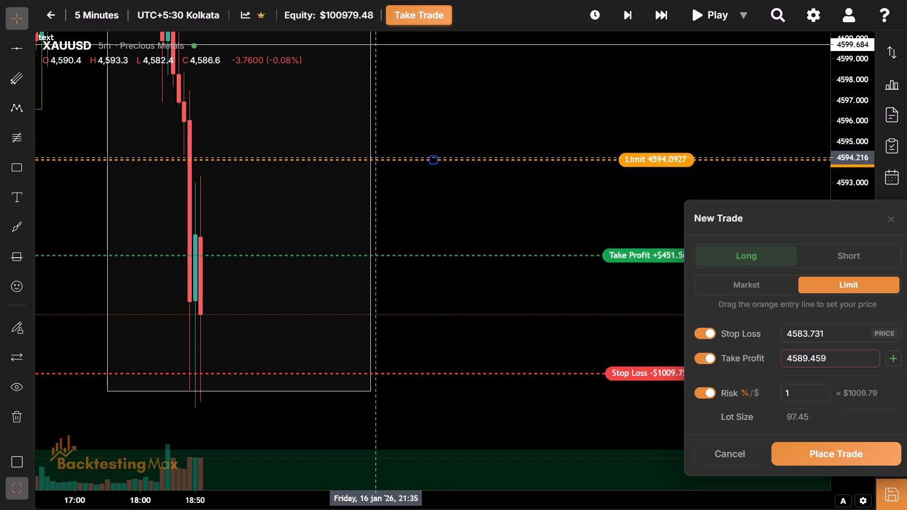
Move the trade's stop loss level to about 4585.69.
left_click_drag(345, 374, 354, 316)
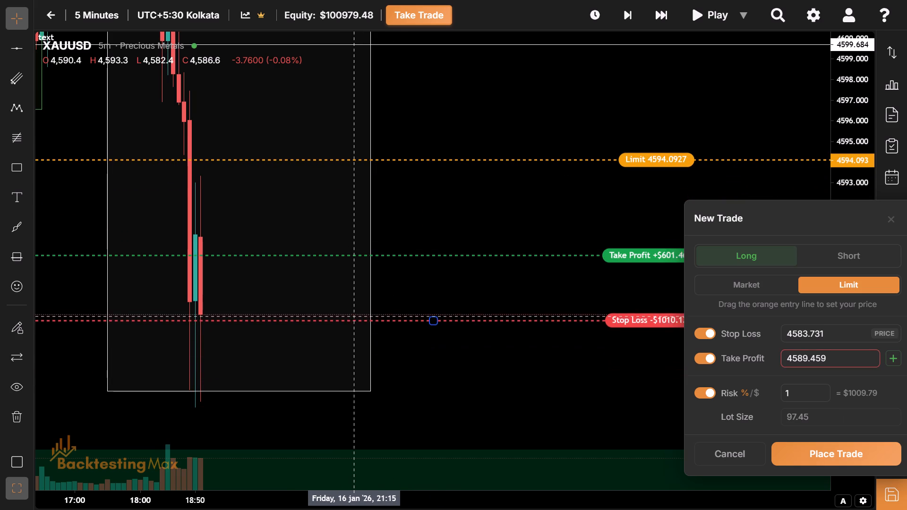
left_click_drag(354, 316, 357, 329)
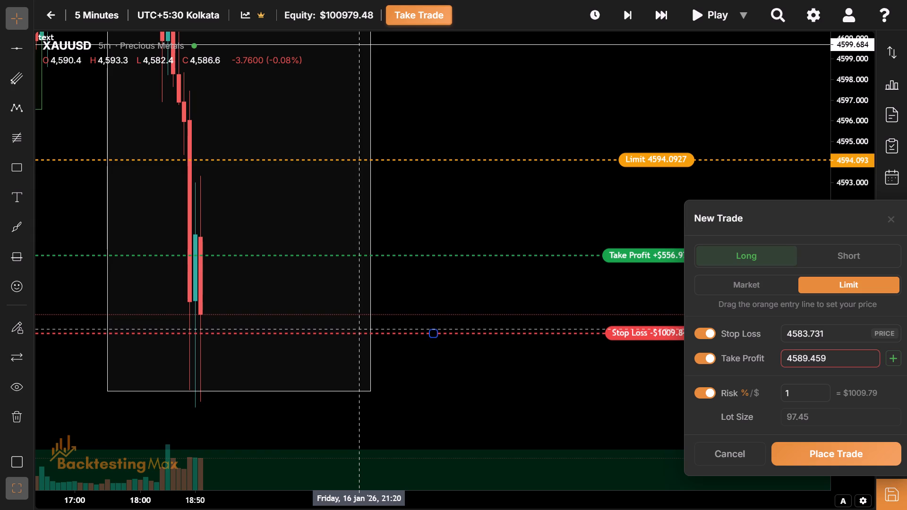
left_click_drag(357, 329, 357, 329)
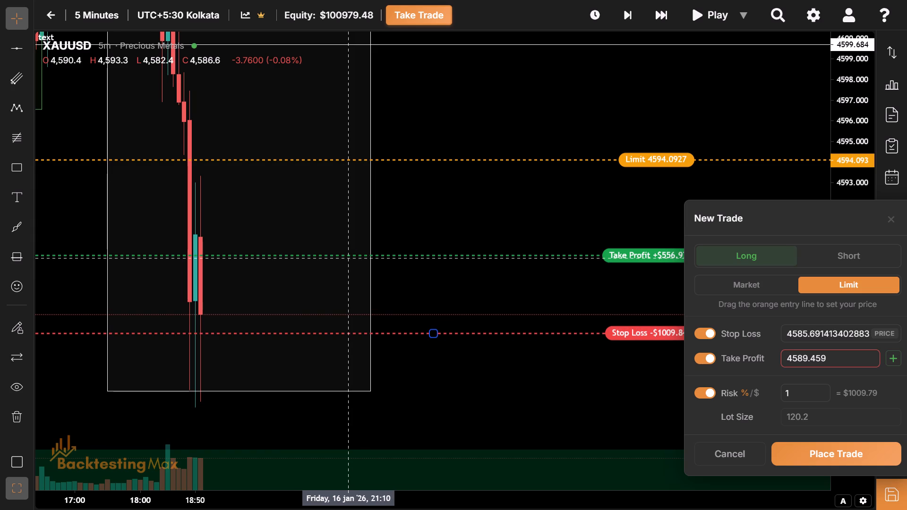
Move the trade's take profit level to about 4611.02, just below the top of the NY session box.
left_click_drag(347, 258, 346, 195)
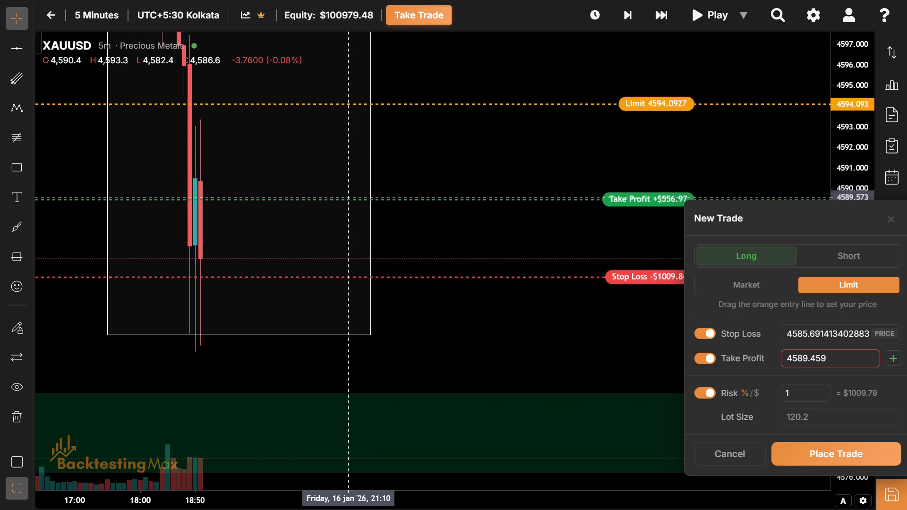
left_click_drag(346, 195, 328, 343)
left_click_drag(329, 347, 326, 289)
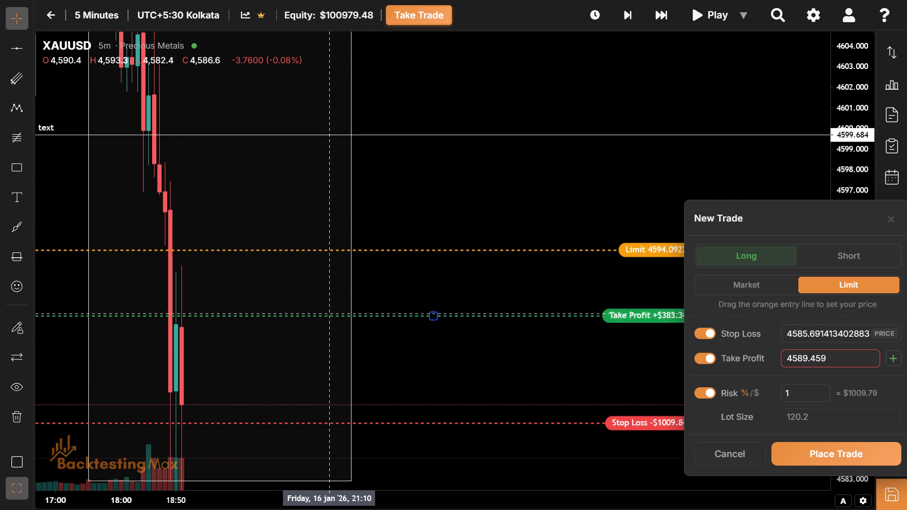
left_click_drag(326, 289, 321, 82)
left_click_drag(312, 125, 331, 363)
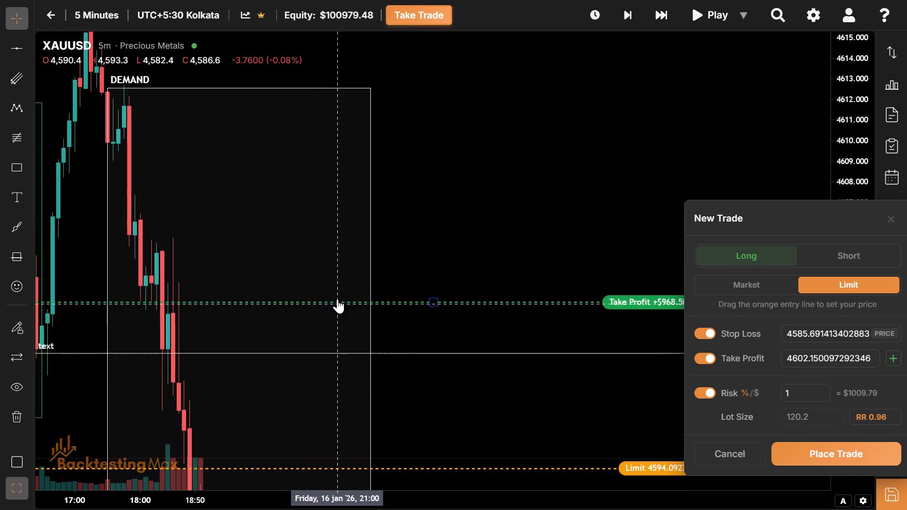
left_click_drag(337, 304, 313, 120)
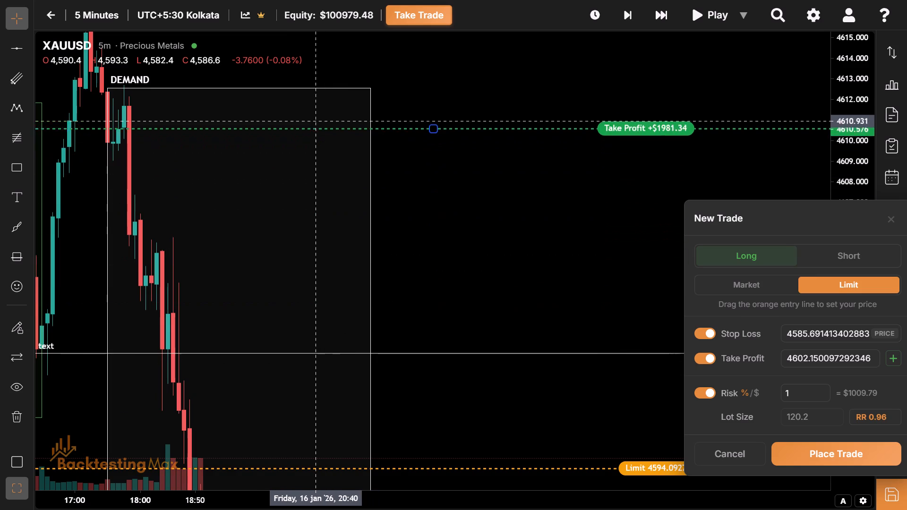
left_click_drag(313, 120, 311, 112)
Compare the planned limit entry and stop loss with the current price action and the 15 January NY session low.
left_click_drag(293, 161, 342, 46)
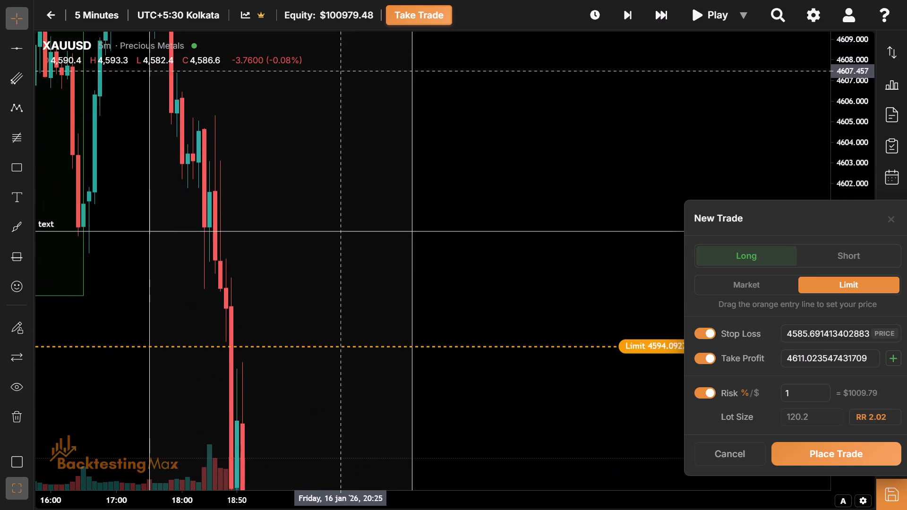
left_click_drag(322, 314, 293, 145)
left_click_drag(291, 262, 267, 189)
left_click_drag(223, 305, 298, 305)
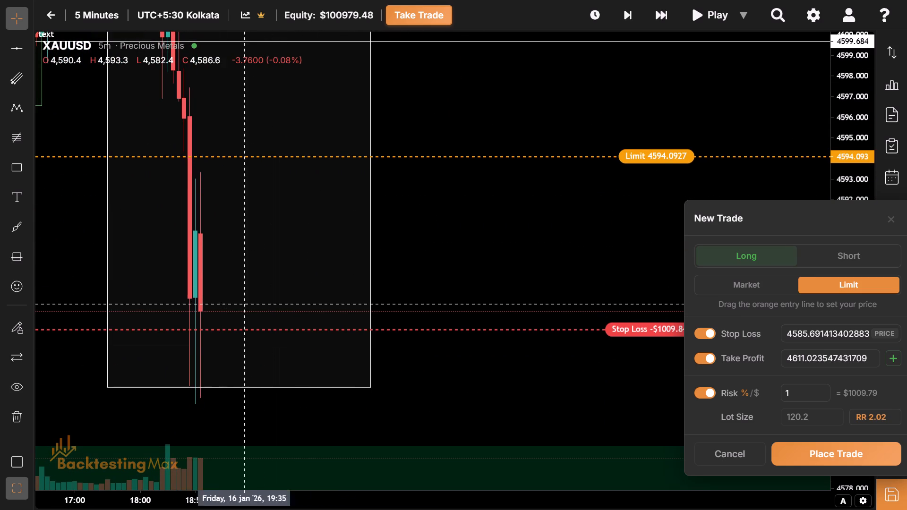
left_click_drag(298, 305, 683, 322)
left_click_drag(210, 293, 890, 333)
left_click_drag(195, 314, 284, 334)
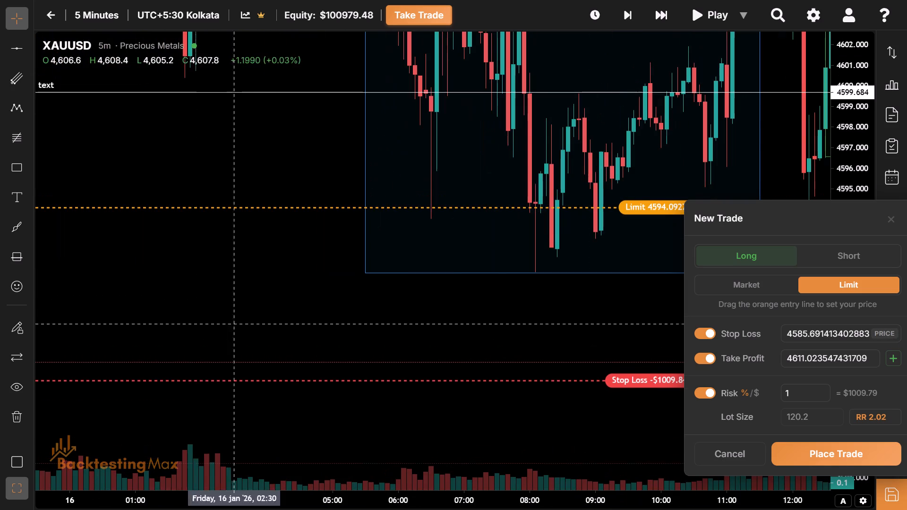
left_click_drag(284, 334, 906, 354)
left_click_drag(607, 334, 500, 232)
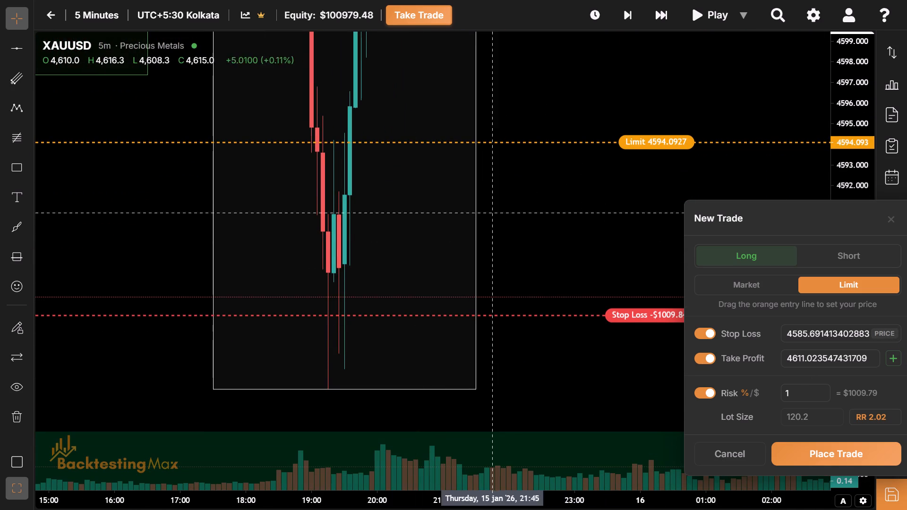
left_click_drag(510, 198, 496, 217)
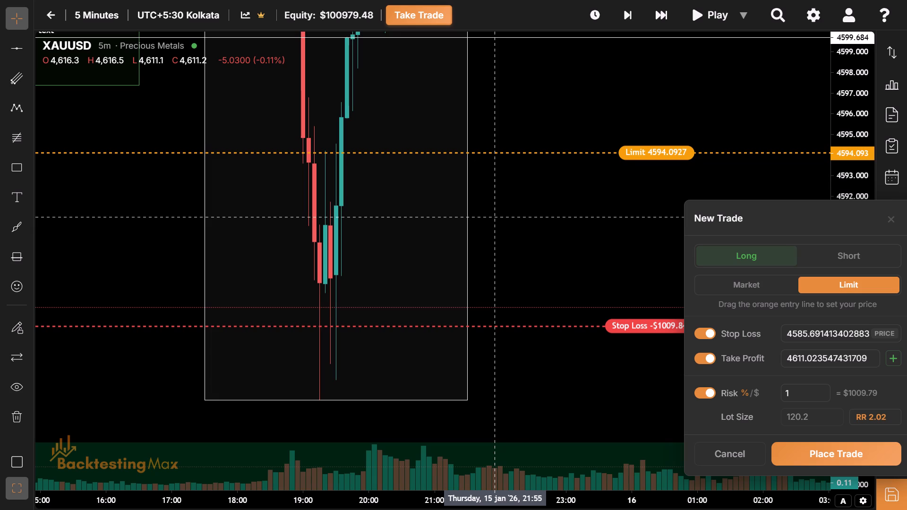
left_click_drag(524, 250, 497, 212)
left_click_drag(497, 212, 480, 221)
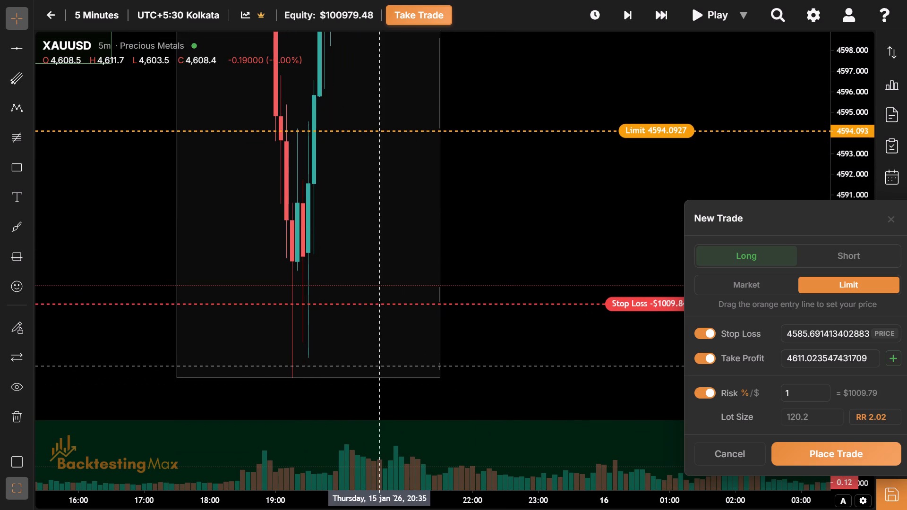
Discard the unplaced long limit trade on XAUUSD.
left_click_drag(518, 383, 479, 387)
left_click_drag(512, 381, 484, 381)
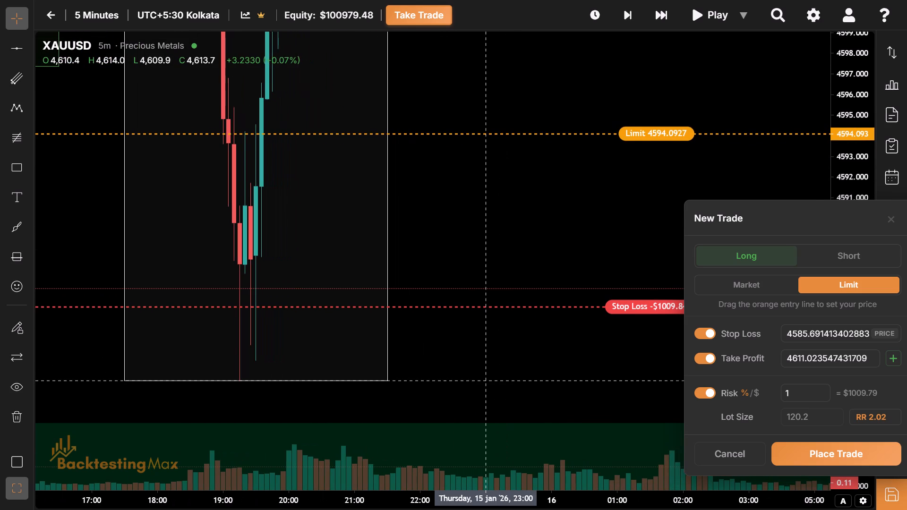
left_click_drag(541, 245, 104, 273)
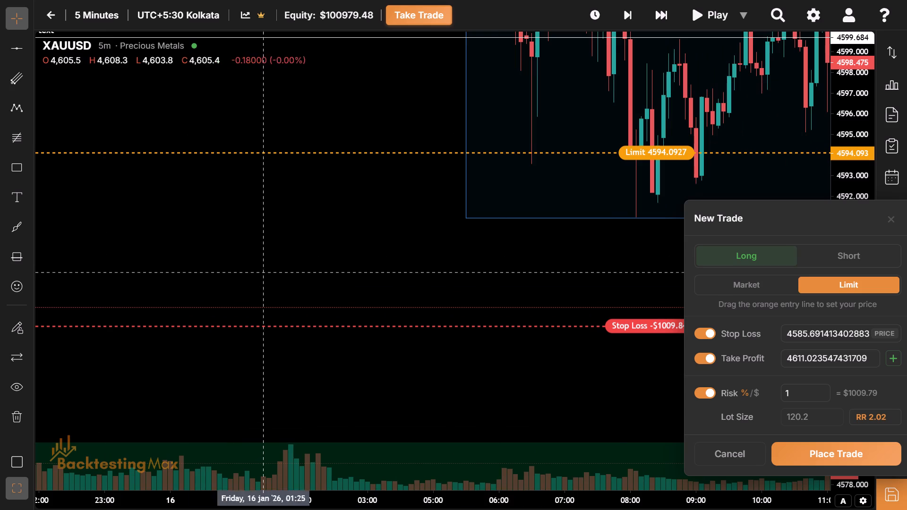
left_click_drag(619, 291, 250, 295)
left_click_drag(511, 285, 212, 308)
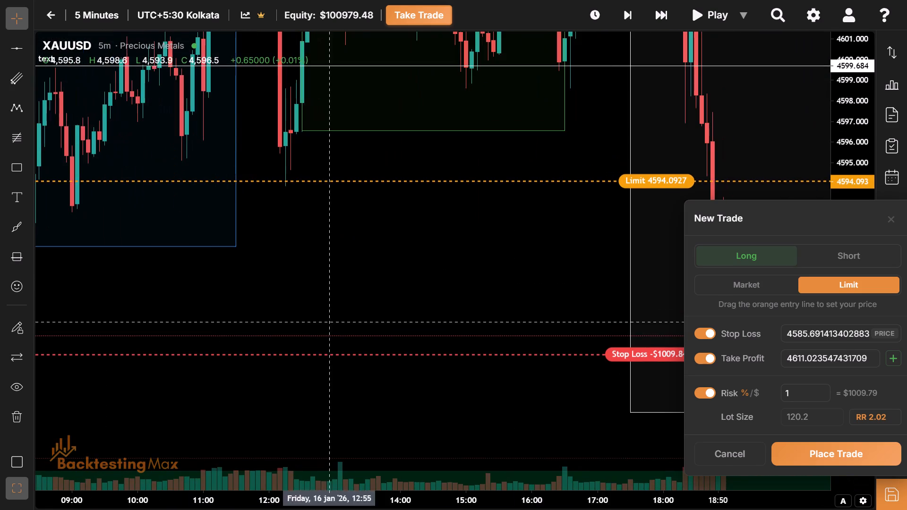
left_click_drag(573, 299, 255, 276)
left_click_drag(472, 289, 386, 275)
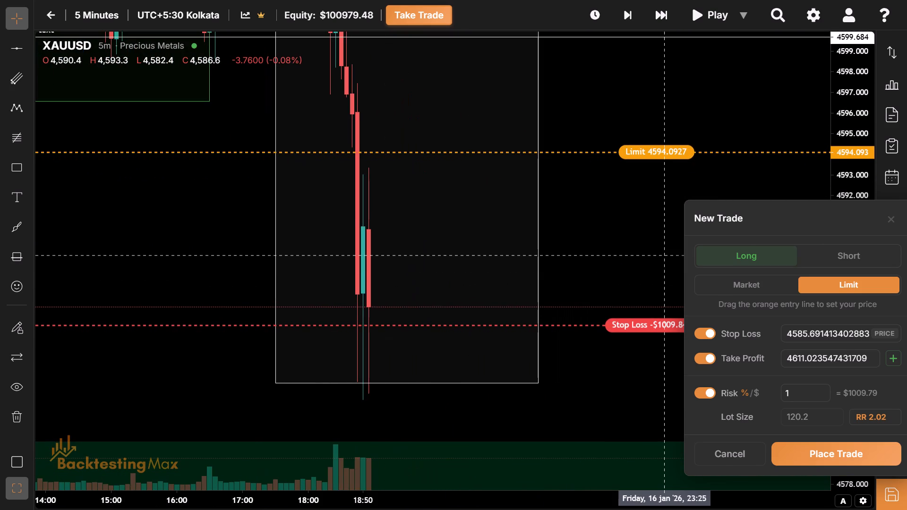
left_click(889, 228)
Advance the replay by one bar to the 19:00 candle on 16 January.
left_click_drag(655, 271, 617, 391)
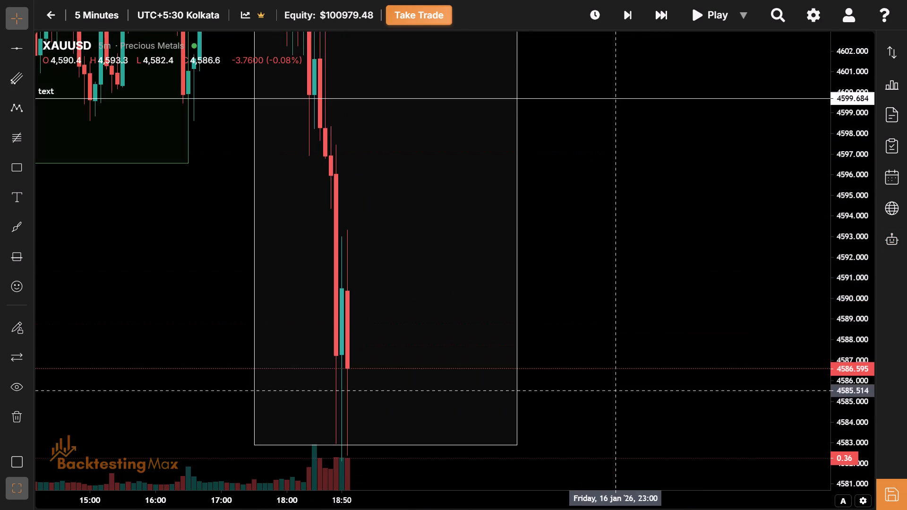
left_click(630, 24)
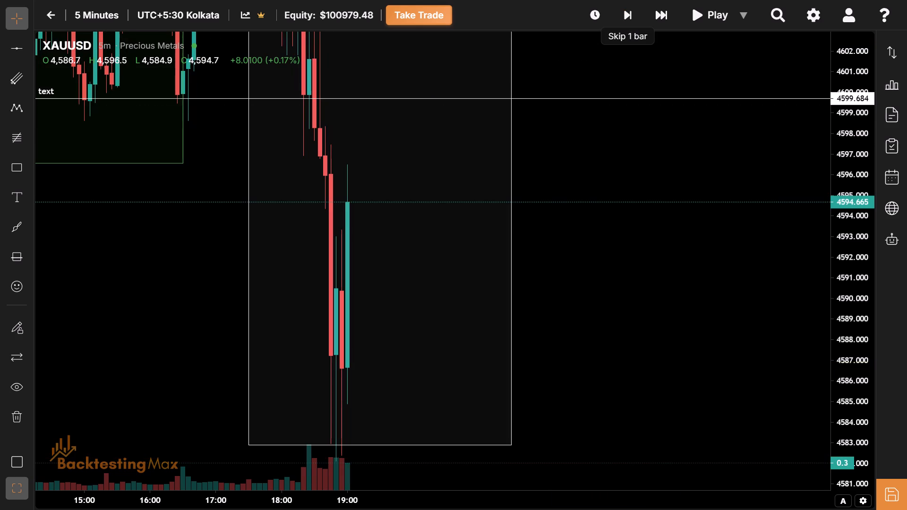
Start a new long market trade with 1% risk and move its setup window clear of the price action.
left_click_drag(557, 298, 510, 257)
left_click_drag(505, 316, 499, 337)
left_click_drag(403, 310, 414, 350)
left_click(425, 16)
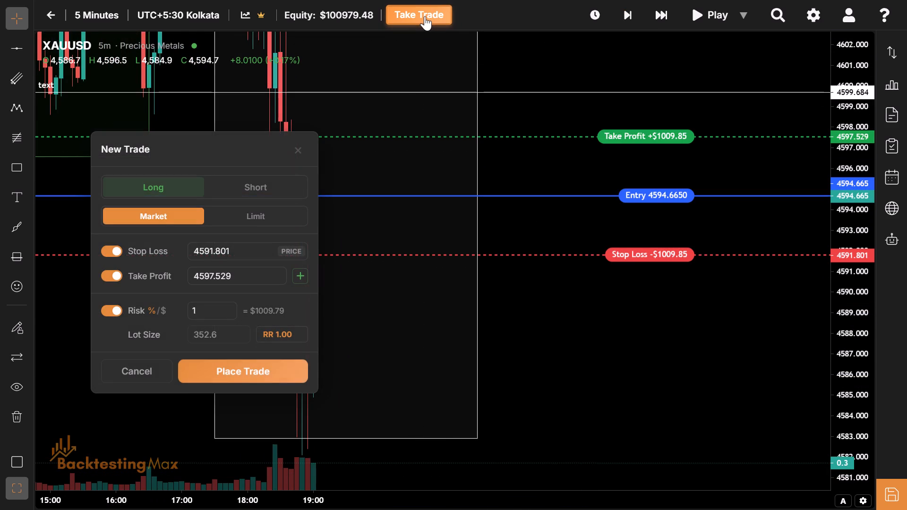
left_click_drag(218, 146, 879, 245)
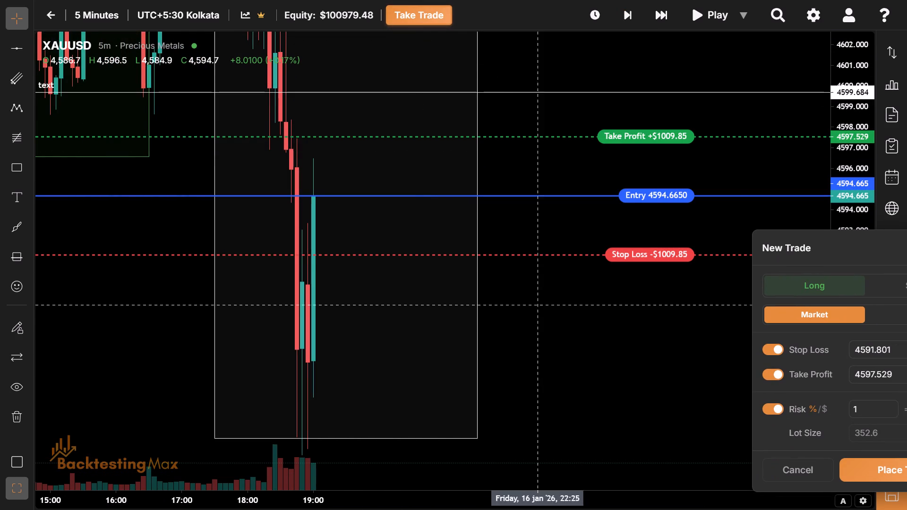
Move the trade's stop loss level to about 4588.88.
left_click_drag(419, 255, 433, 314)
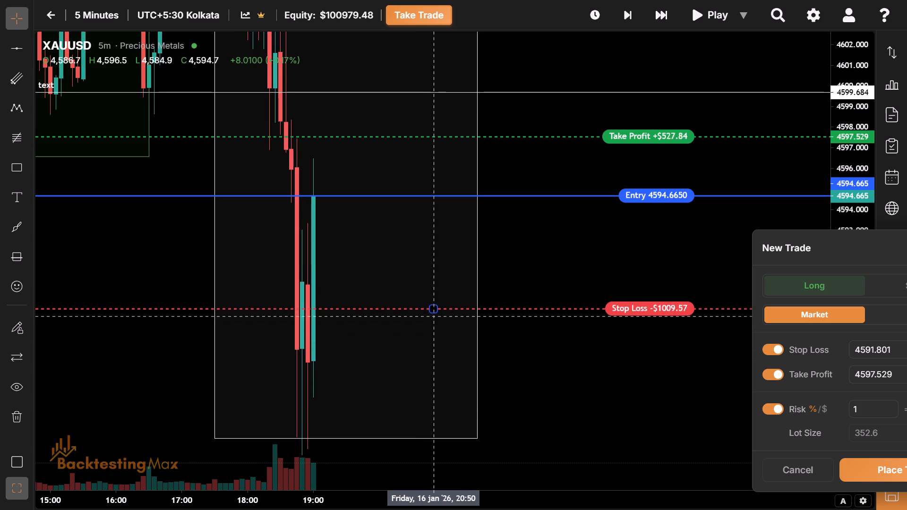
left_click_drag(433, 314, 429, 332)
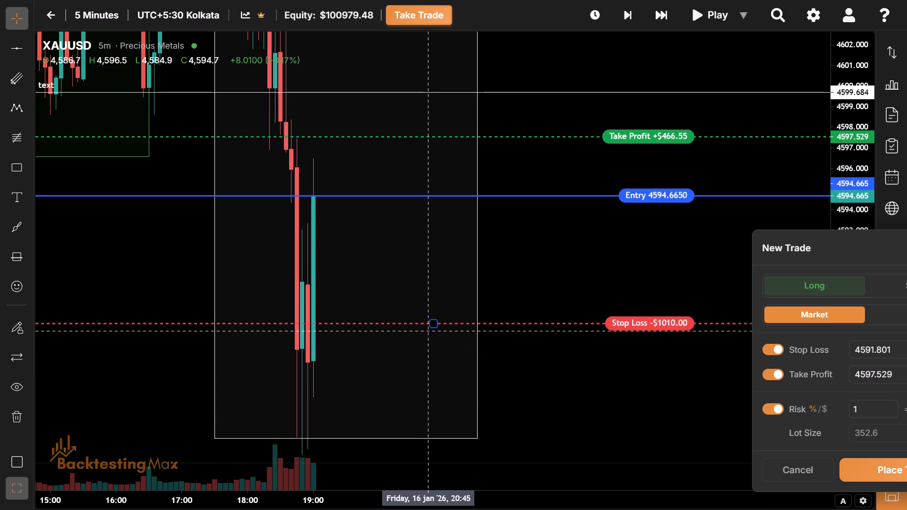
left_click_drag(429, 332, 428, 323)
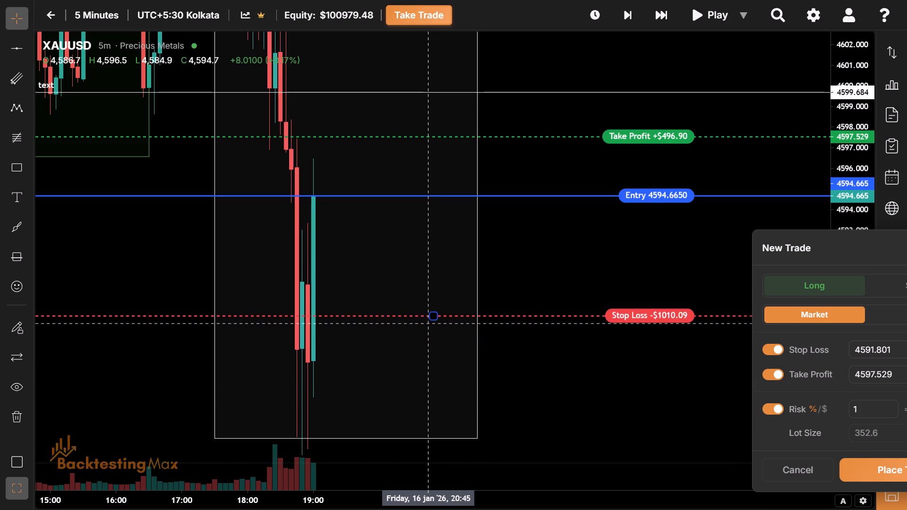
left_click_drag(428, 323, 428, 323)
Move the trade's take profit level to about 4610.60, just below the top of the current NY session box.
left_click_drag(426, 227, 444, 422)
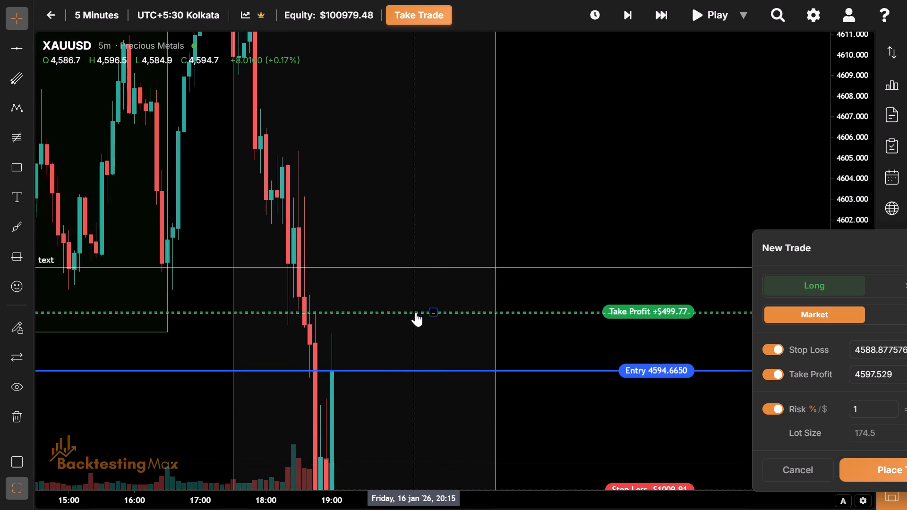
left_click_drag(416, 311, 394, 102)
left_click_drag(381, 161, 389, 363)
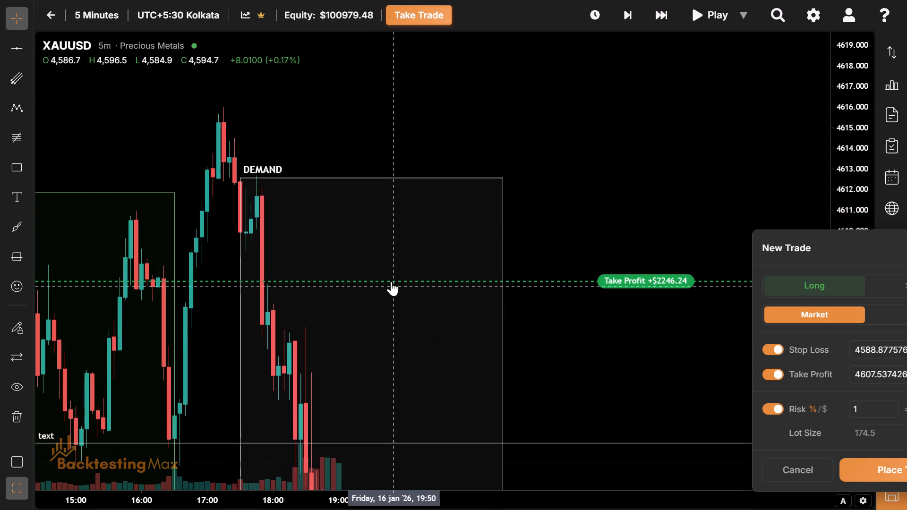
left_click_drag(385, 283, 371, 270)
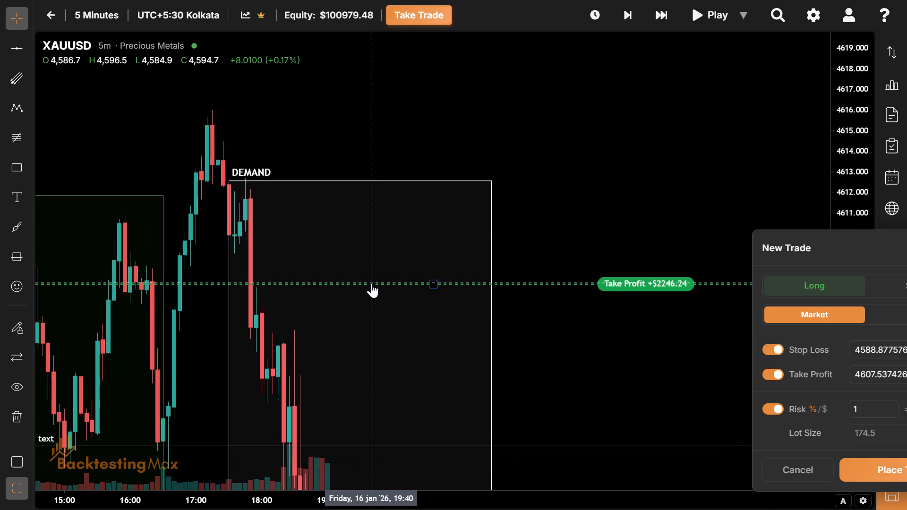
left_click_drag(371, 283, 365, 217)
Lower the stop loss to about 4586.72 and place the long market trade.
left_click_drag(364, 386, 348, 188)
left_click_drag(386, 366, 380, 231)
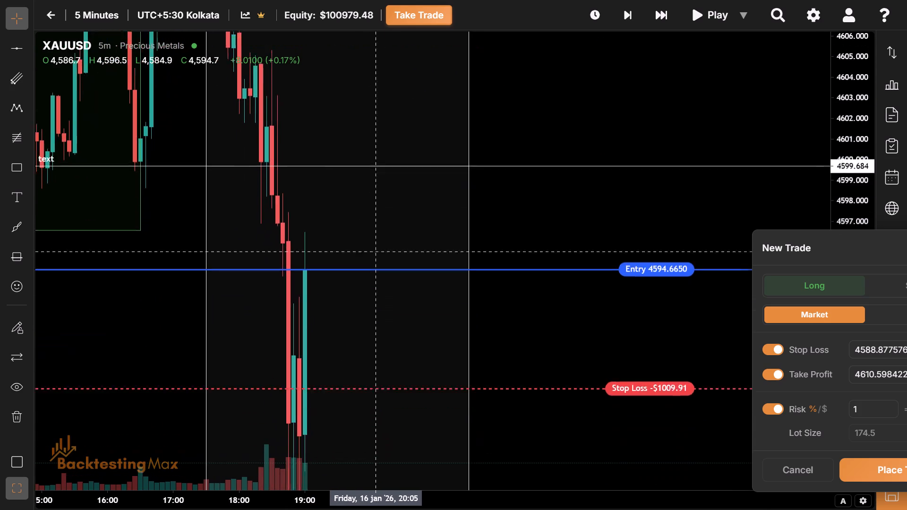
left_click_drag(380, 231, 386, 188)
left_click_drag(394, 264, 369, 244)
left_click_drag(825, 257, 693, 229)
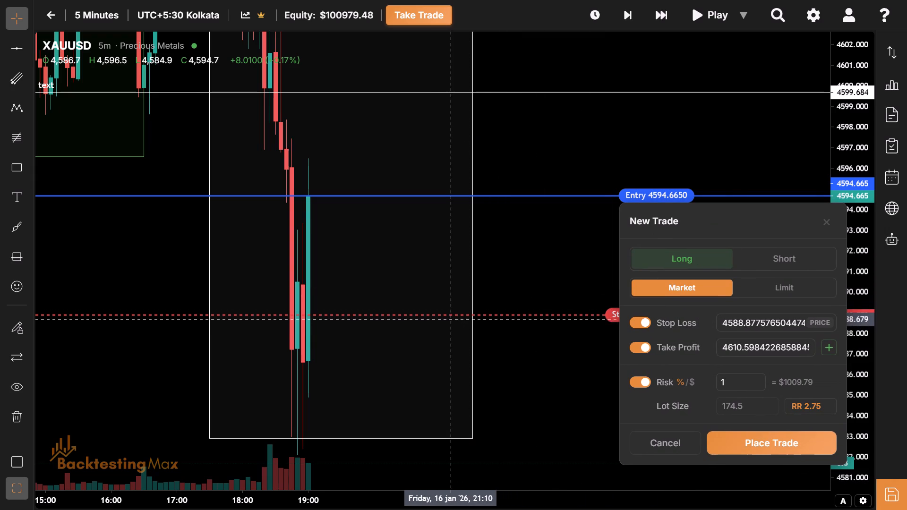
left_click_drag(453, 317, 450, 392)
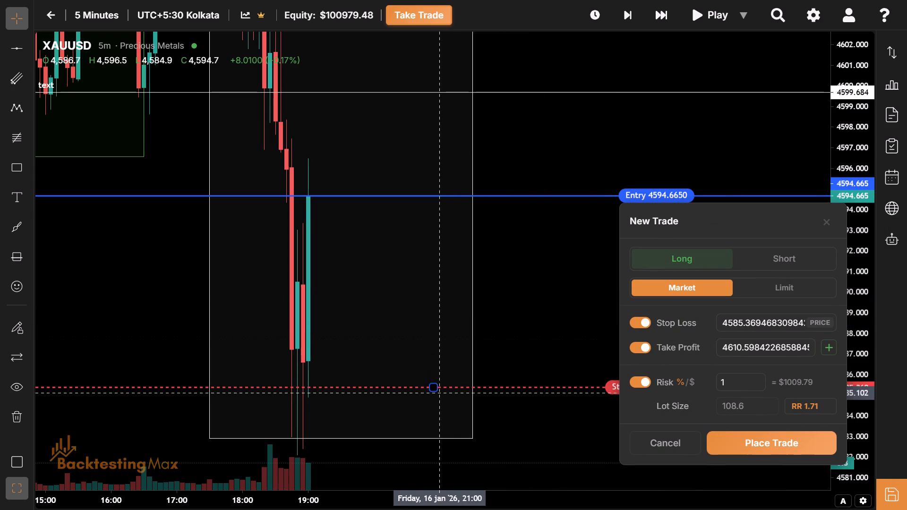
left_click(441, 393)
left_click_drag(429, 389, 426, 372)
left_click(432, 374)
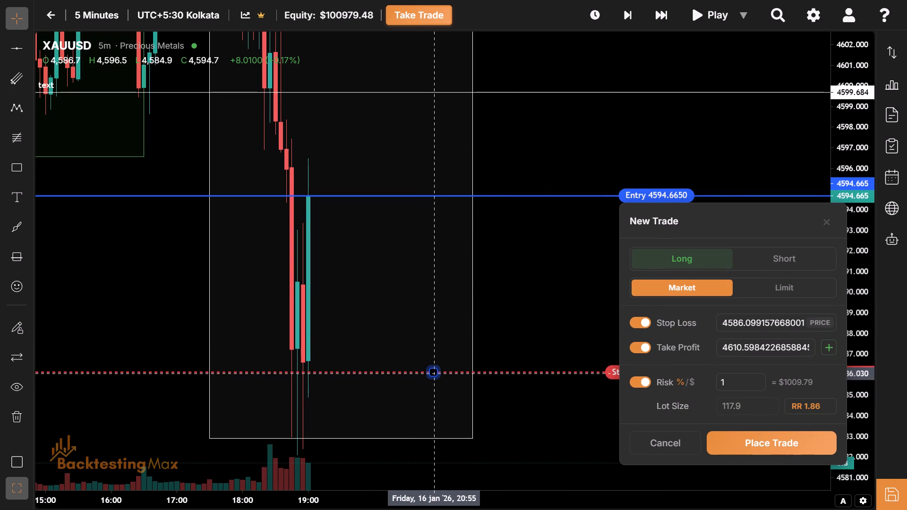
left_click_drag(433, 368, 433, 364)
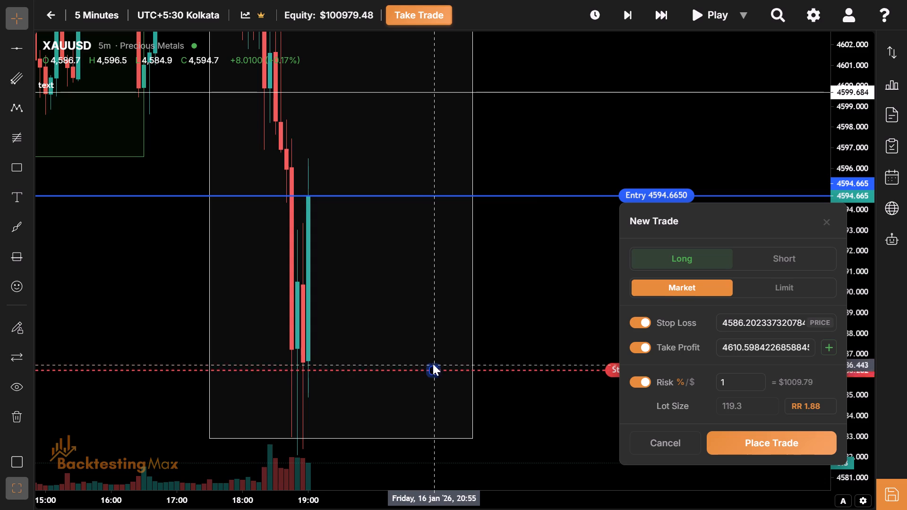
left_click_drag(433, 364, 432, 359)
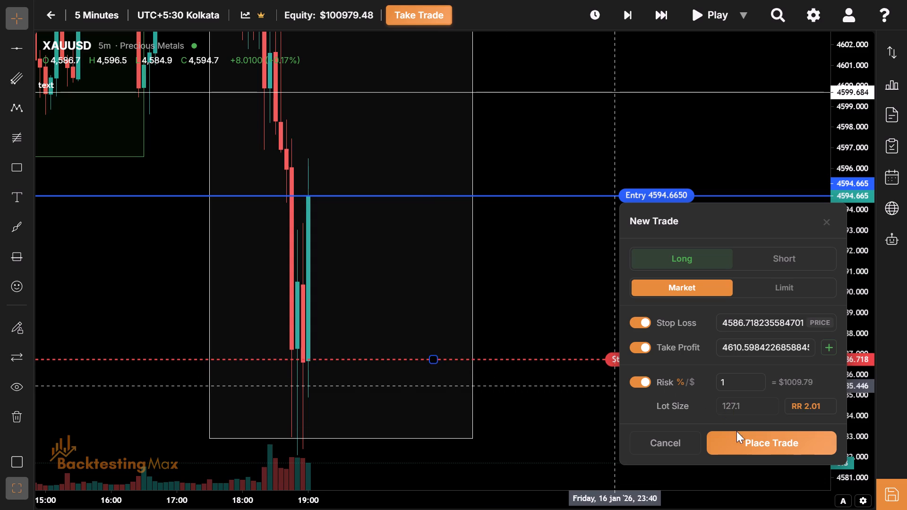
left_click(736, 438)
Advance the replay by two bars to the 19:10 candle.
left_click_drag(605, 255, 599, 323)
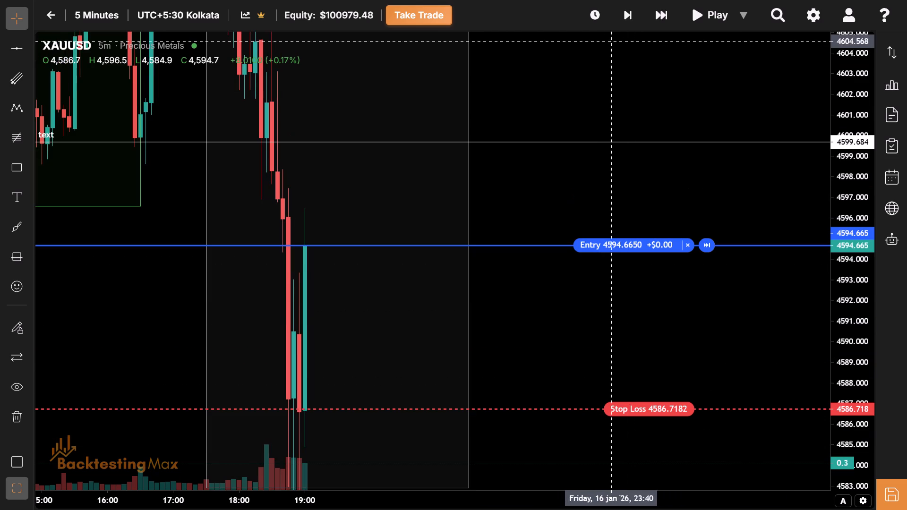
left_click(630, 25)
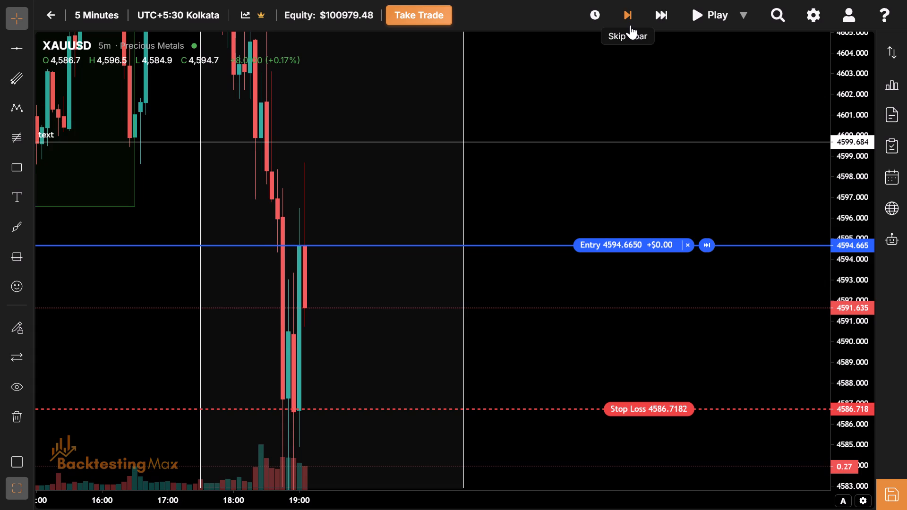
left_click(630, 25)
Move the open trade's stop loss up to breakeven at the entry level, about 4594.66.
left_click_drag(573, 191, 555, 270)
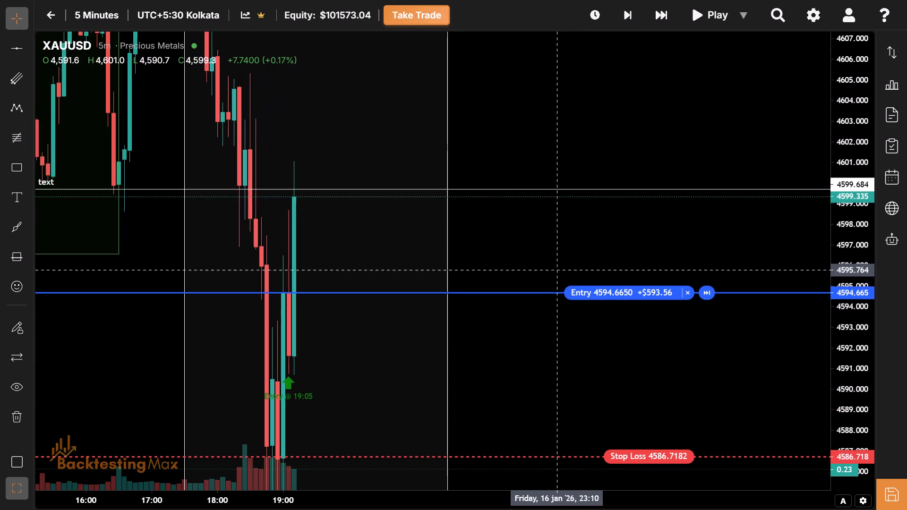
left_click_drag(509, 254, 501, 258)
left_click_drag(501, 258, 494, 211)
left_click_drag(521, 338, 494, 341)
left_click_drag(421, 428, 421, 282)
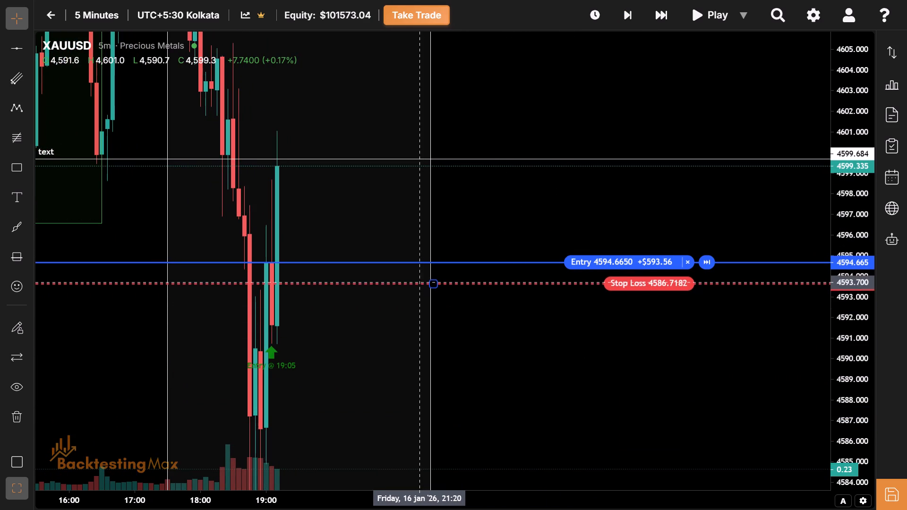
left_click_drag(421, 282, 415, 263)
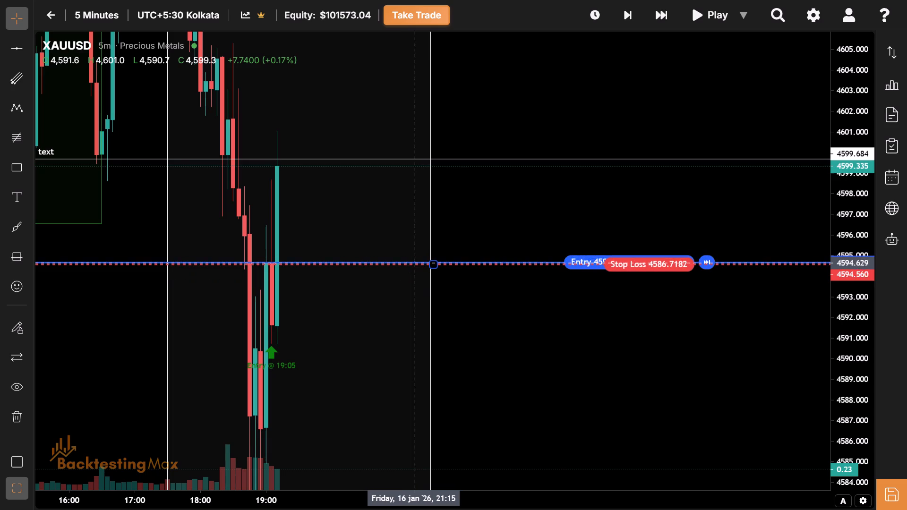
left_click_drag(415, 263, 414, 261)
Advance the replay bar by bar through eleven bars to the 20:05 candle, following the open long trade towards its take profit.
left_click_drag(388, 351, 379, 403)
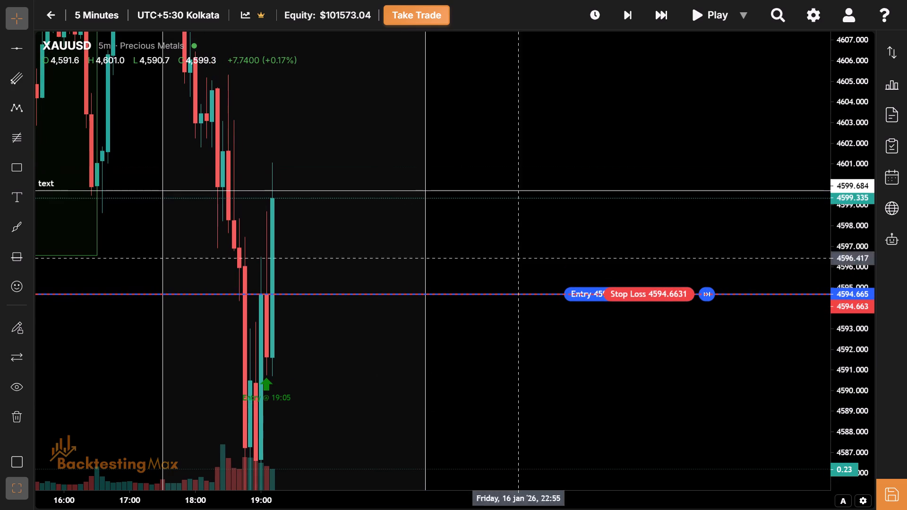
left_click(633, 21)
left_click(633, 21)
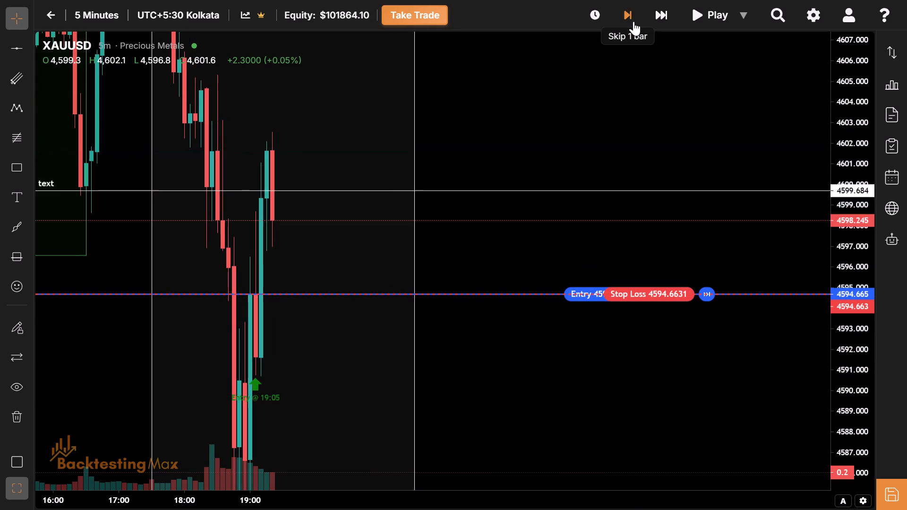
left_click(633, 21)
left_click(633, 21)
left_click(633, 21)
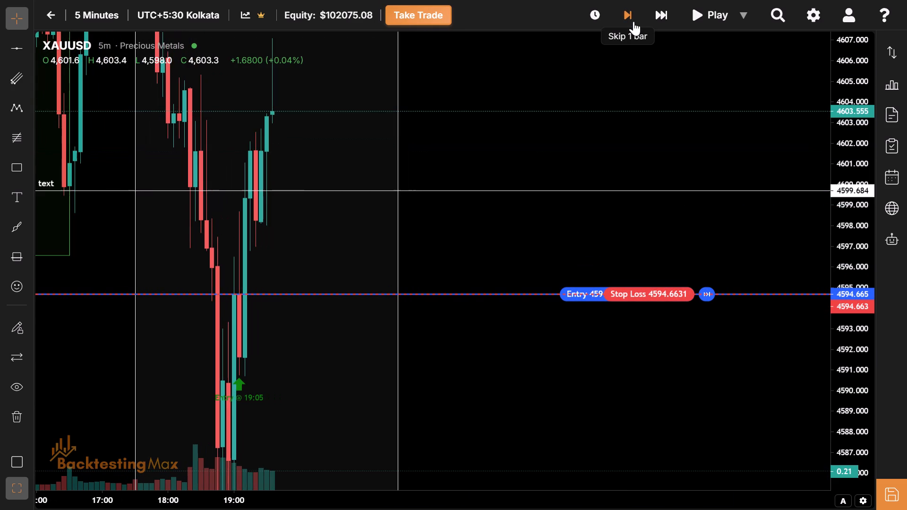
left_click_drag(535, 113, 545, 272)
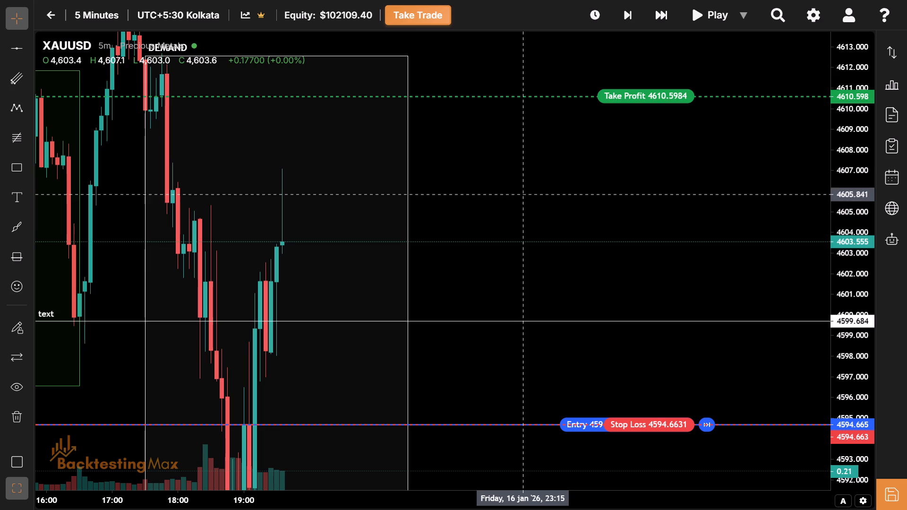
left_click(624, 20)
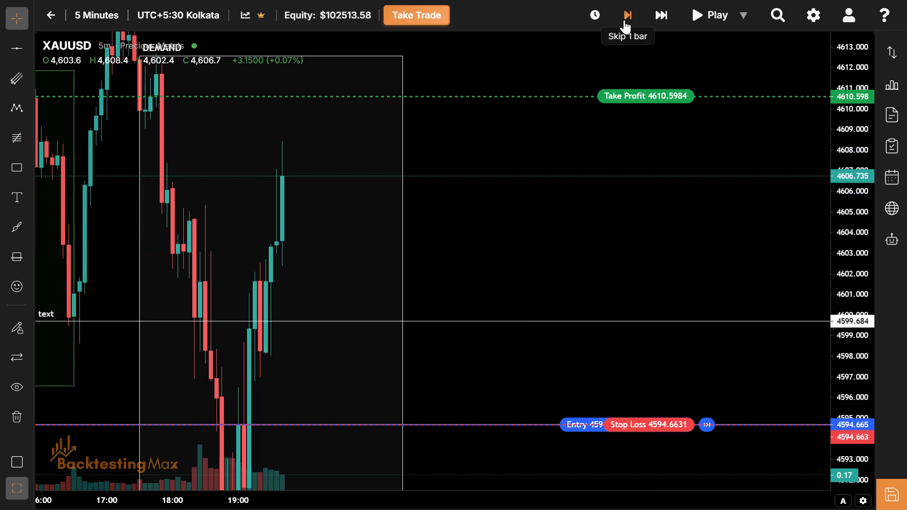
left_click(624, 20)
left_click(624, 20)
left_click(624, 20)
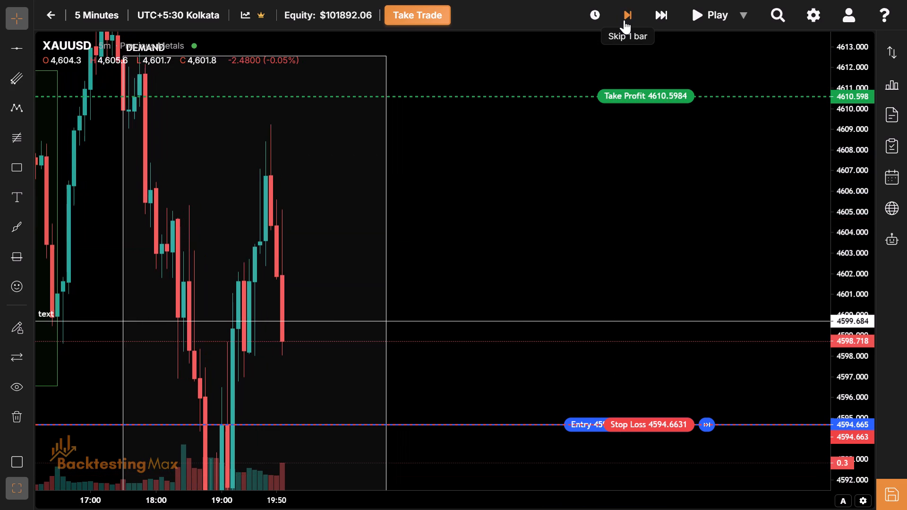
left_click(624, 20)
left_click(624, 20)
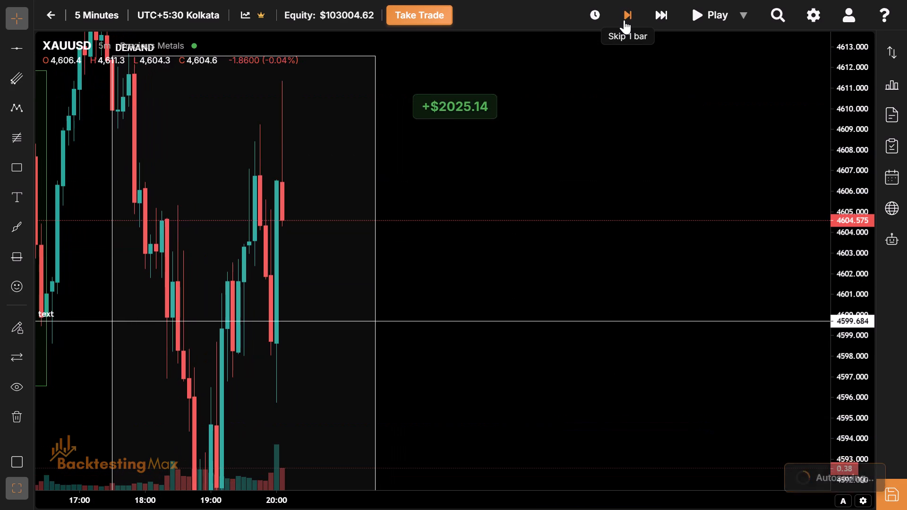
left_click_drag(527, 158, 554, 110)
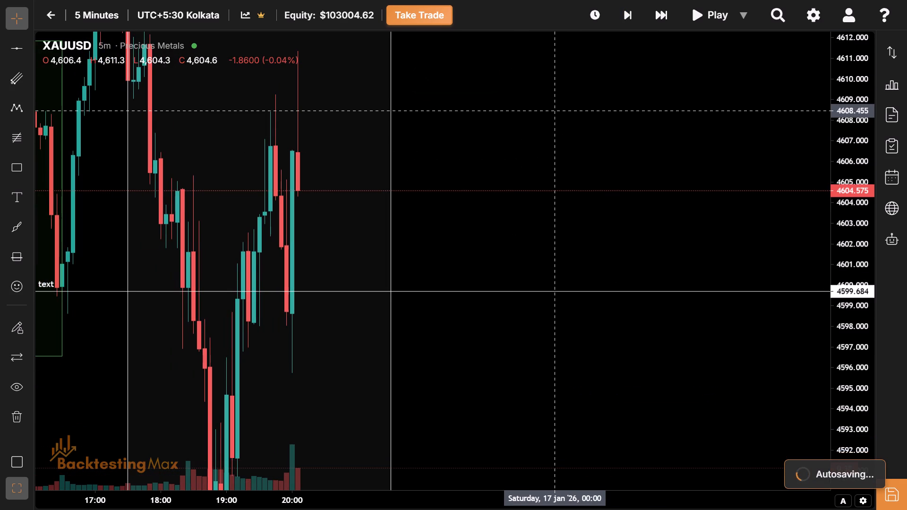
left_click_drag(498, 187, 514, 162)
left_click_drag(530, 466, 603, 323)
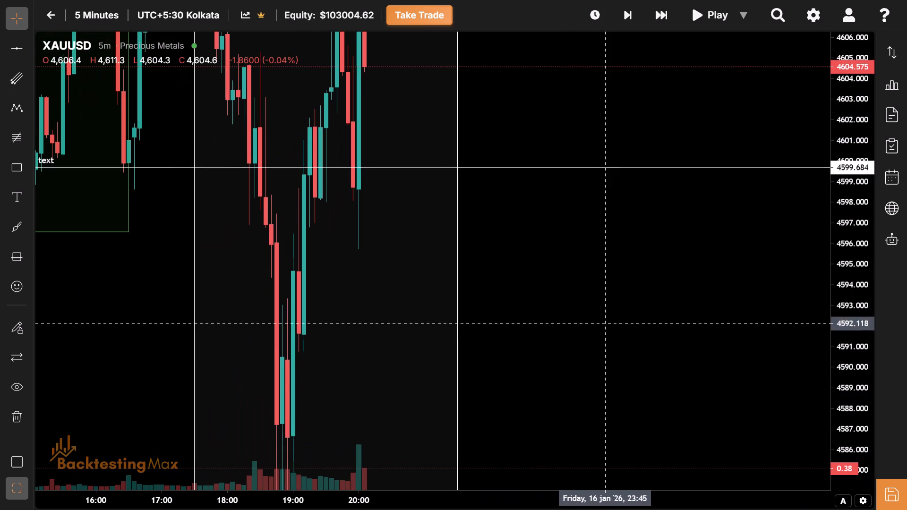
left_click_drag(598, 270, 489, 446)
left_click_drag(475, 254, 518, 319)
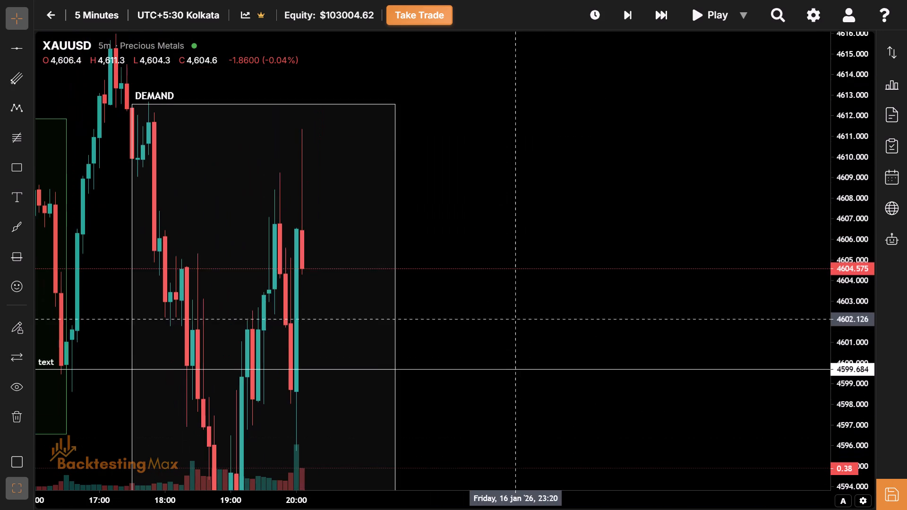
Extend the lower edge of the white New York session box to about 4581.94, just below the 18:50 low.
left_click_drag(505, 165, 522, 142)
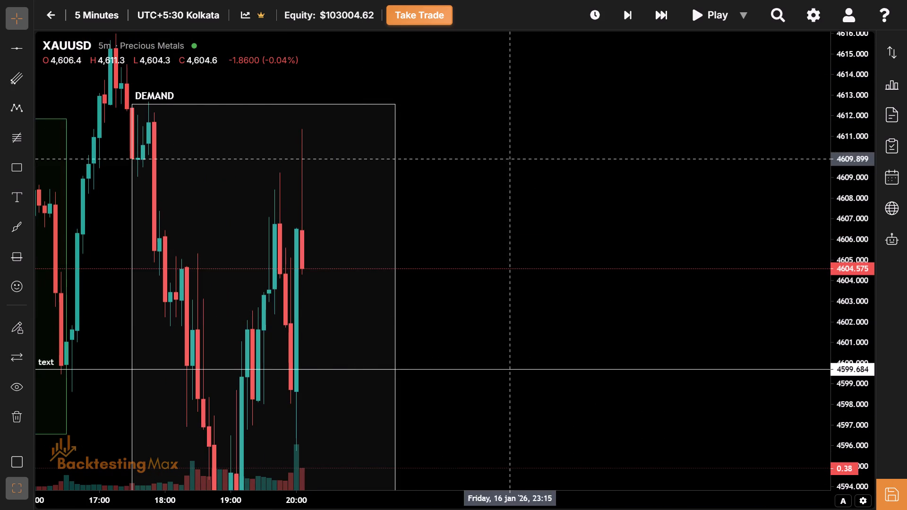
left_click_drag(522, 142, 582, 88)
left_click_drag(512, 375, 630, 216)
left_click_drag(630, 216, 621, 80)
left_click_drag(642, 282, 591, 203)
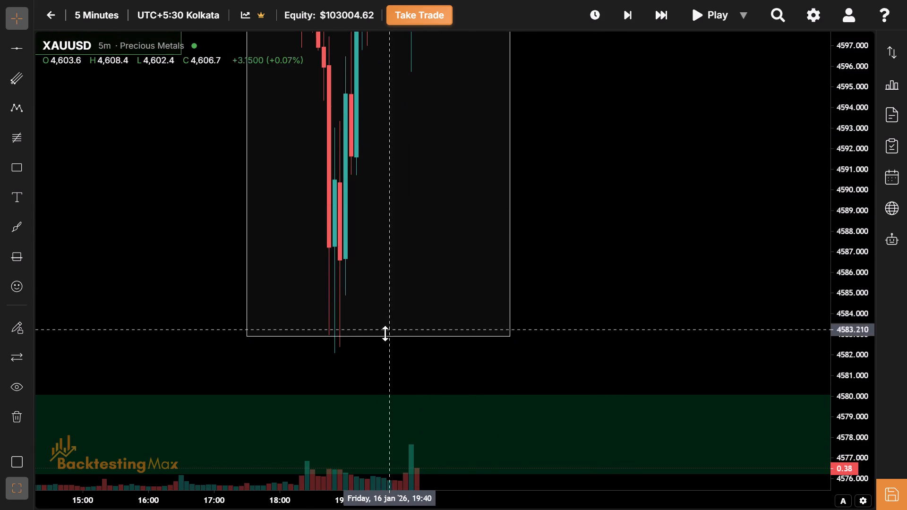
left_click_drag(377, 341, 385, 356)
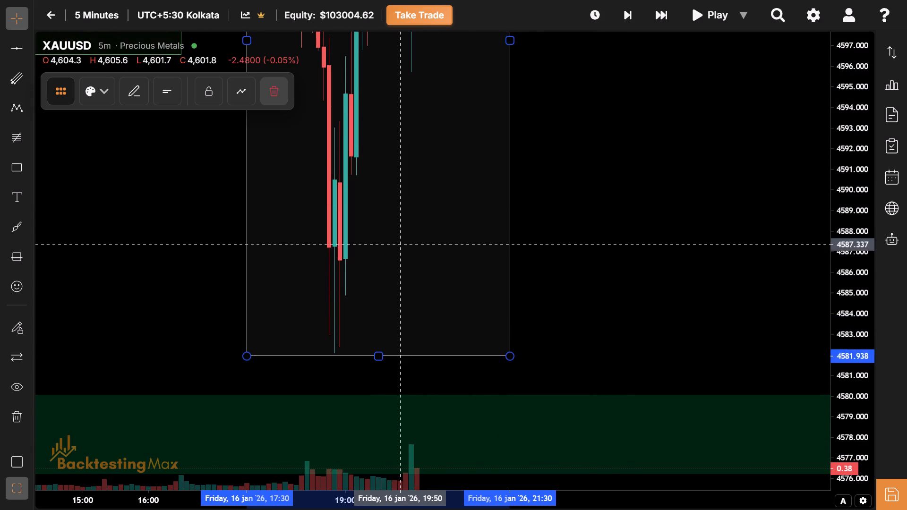
Examine the price action inside the New York session box, from the session low up to the 20:05 candle.
left_click_drag(402, 245, 401, 274)
left_click_drag(390, 494, 309, 477)
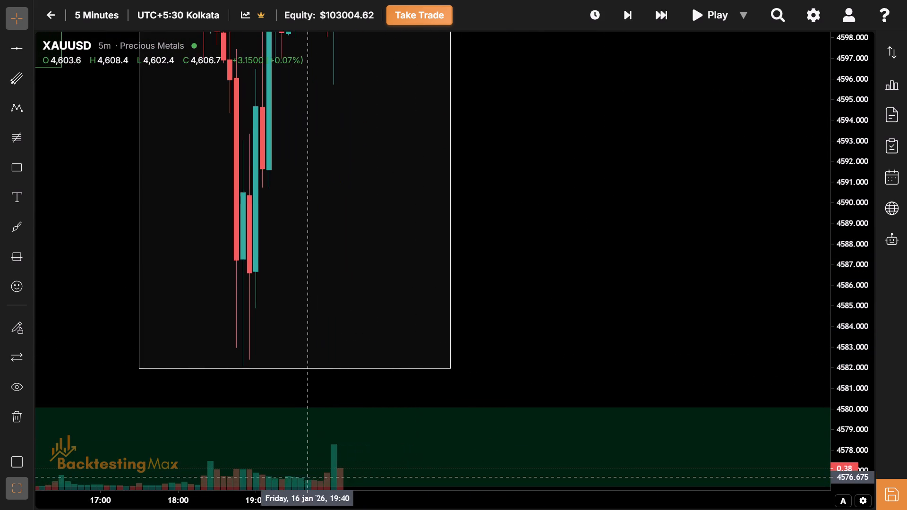
left_click_drag(291, 205, 298, 256)
left_click_drag(329, 310, 303, 427)
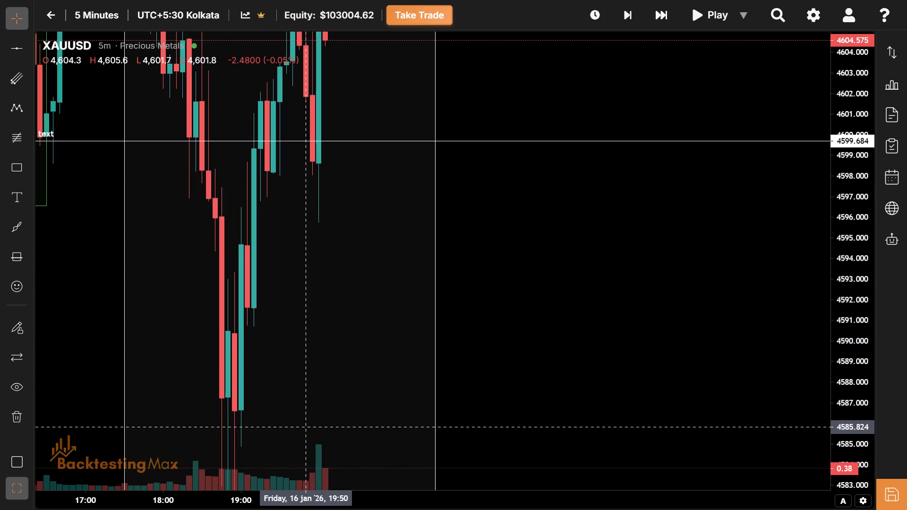
left_click_drag(303, 427, 294, 328)
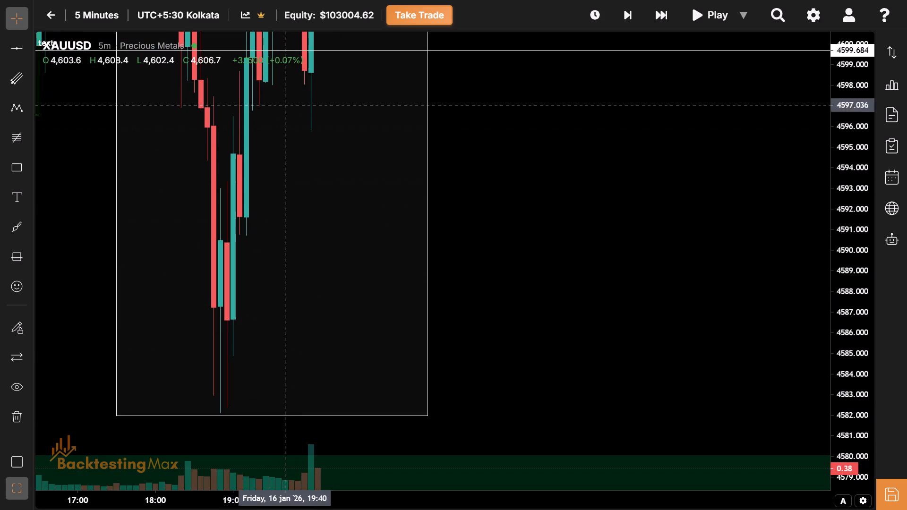
left_click_drag(280, 173, 267, 161)
left_click_drag(271, 164, 248, 278)
left_click_drag(298, 221, 285, 242)
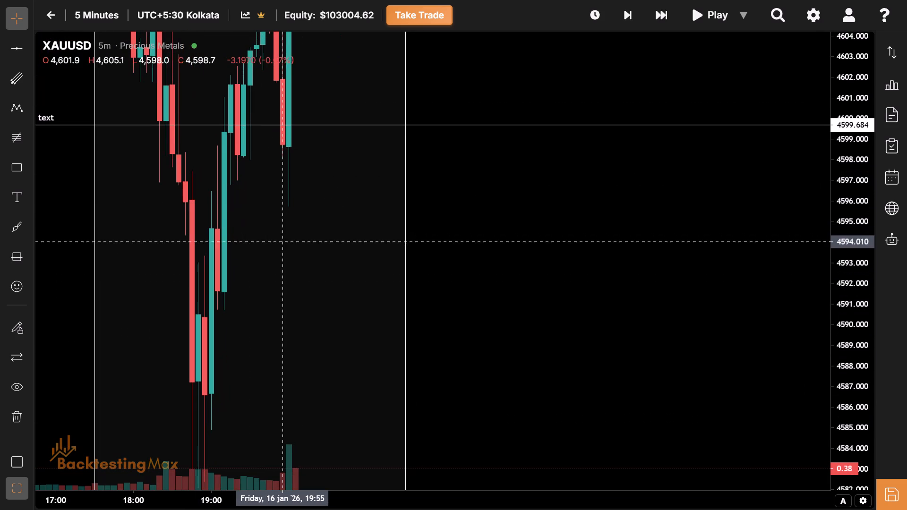
left_click_drag(296, 204, 293, 210)
left_click_drag(292, 195, 286, 187)
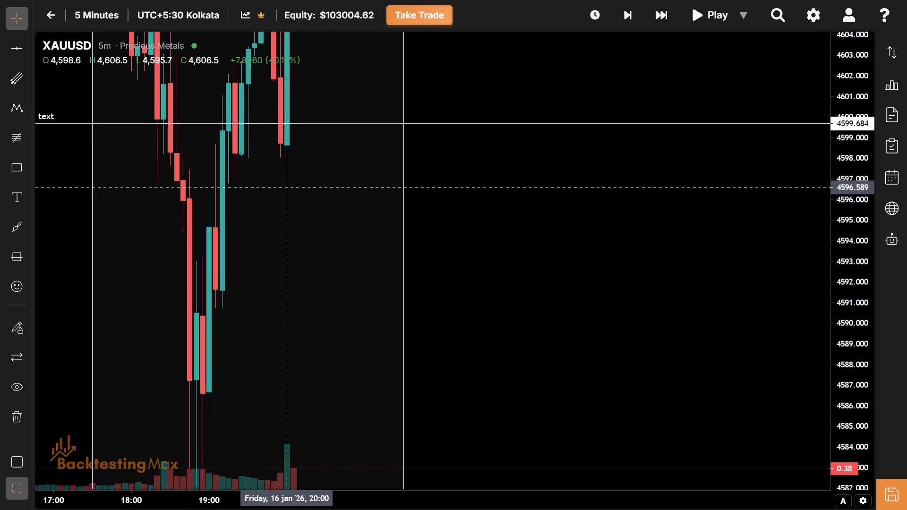
left_click_drag(286, 187, 270, 167)
left_click(284, 189)
left_click_drag(284, 189, 269, 327)
left_click_drag(318, 163, 308, 200)
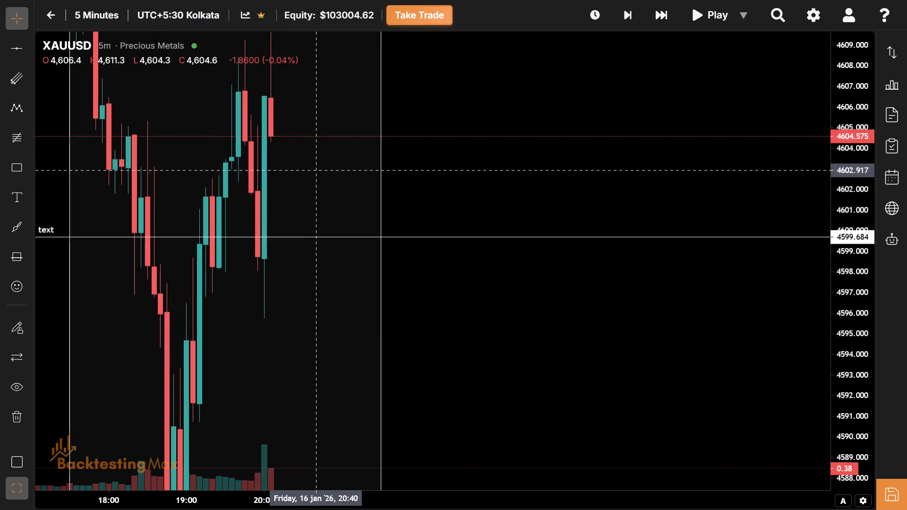
left_click_drag(308, 200, 314, 312)
left_click_drag(300, 274, 311, 260)
left_click_drag(311, 260, 347, 180)
left_click_drag(347, 180, 349, 108)
left_click_drag(326, 409, 258, 394)
left_click_drag(258, 394, 243, 399)
left_click_drag(551, 265, 507, 370)
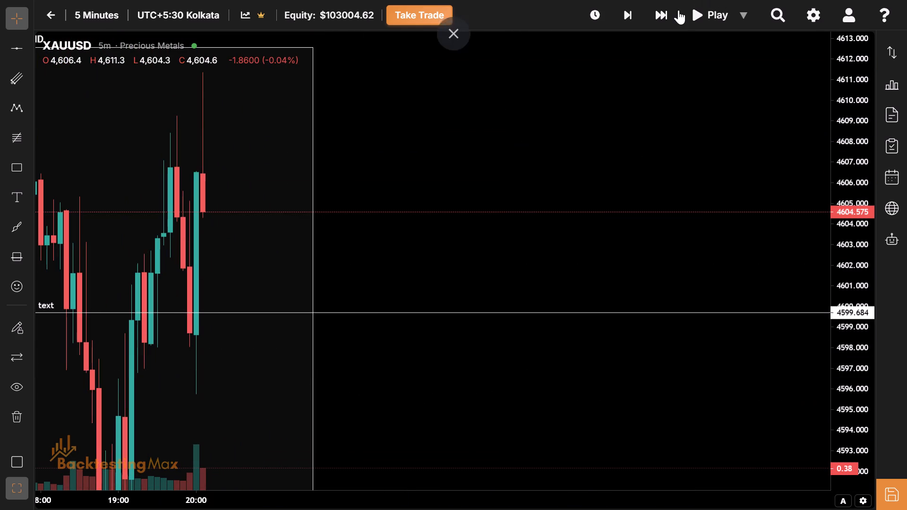
Skip the replay forward from the 20:05 candle to the 21:00 candle.
triple_click(671, 17)
left_click(671, 17)
Raise the upper edge of the New York session box to the session high, about 4620.01.
left_click_drag(671, 17, 263, 221)
left_click_drag(263, 221, 402, 346)
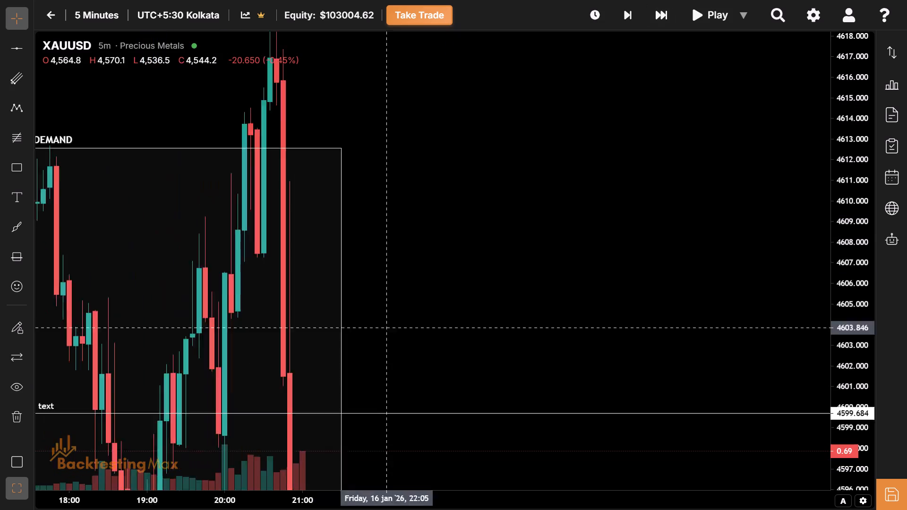
left_click_drag(402, 346, 505, 483)
left_click_drag(308, 309, 307, 305)
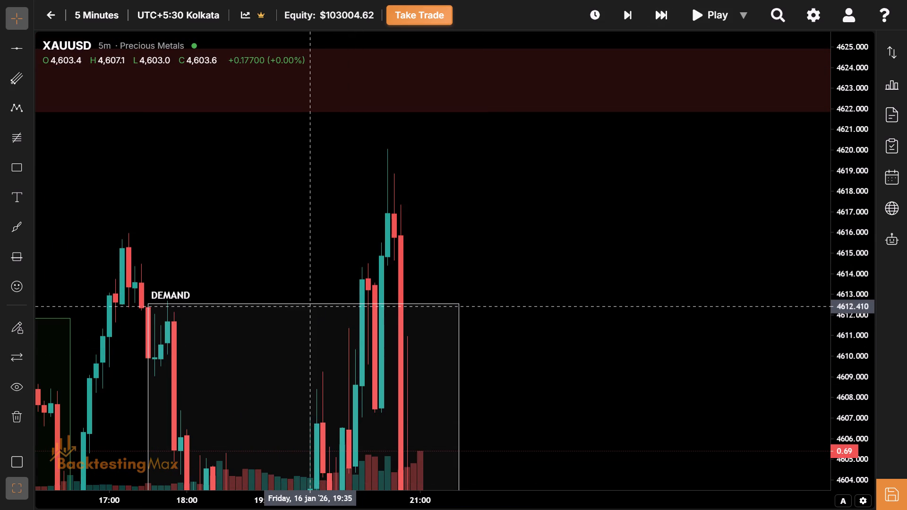
left_click_drag(307, 305, 300, 303)
left_click_drag(298, 299, 291, 151)
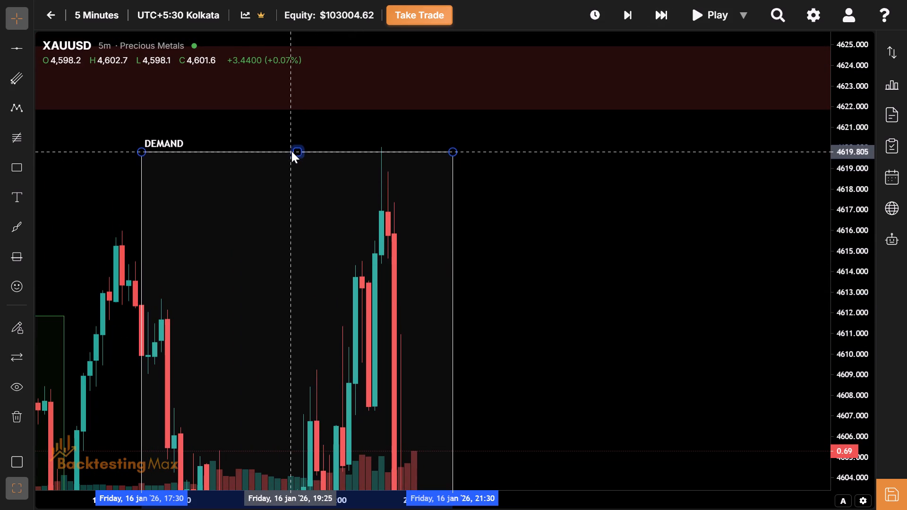
left_click_drag(291, 151, 288, 147)
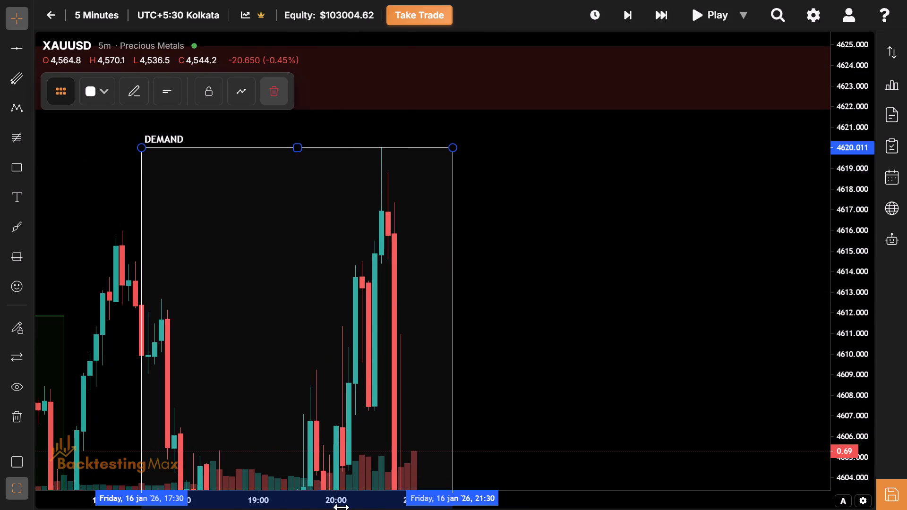
Extend the lower edge of the New York session box to the 21:00 candle's low, about 4536.5.
left_click_drag(444, 467, 399, 149)
left_click_drag(472, 403, 477, 77)
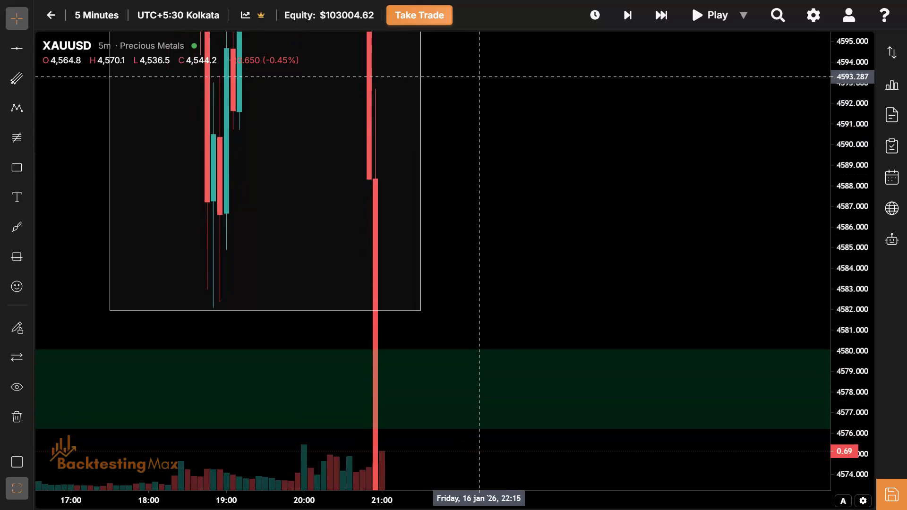
left_click_drag(465, 186, 449, 36)
left_click_drag(481, 430, 470, 64)
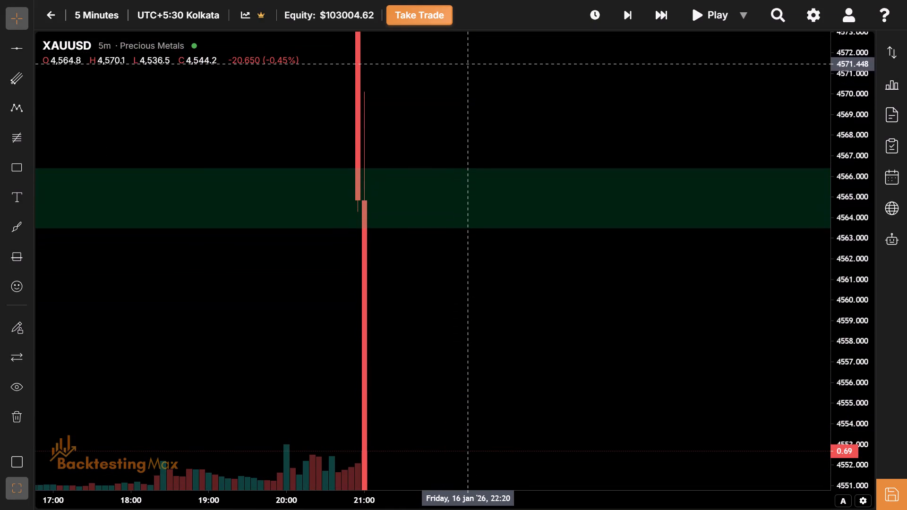
left_click_drag(453, 400, 439, 18)
left_click_drag(428, 250, 425, 345)
left_click_drag(446, 255, 435, 500)
left_click_drag(851, 85, 862, 453)
left_click_drag(427, 111, 492, 275)
left_click_drag(494, 213, 540, 116)
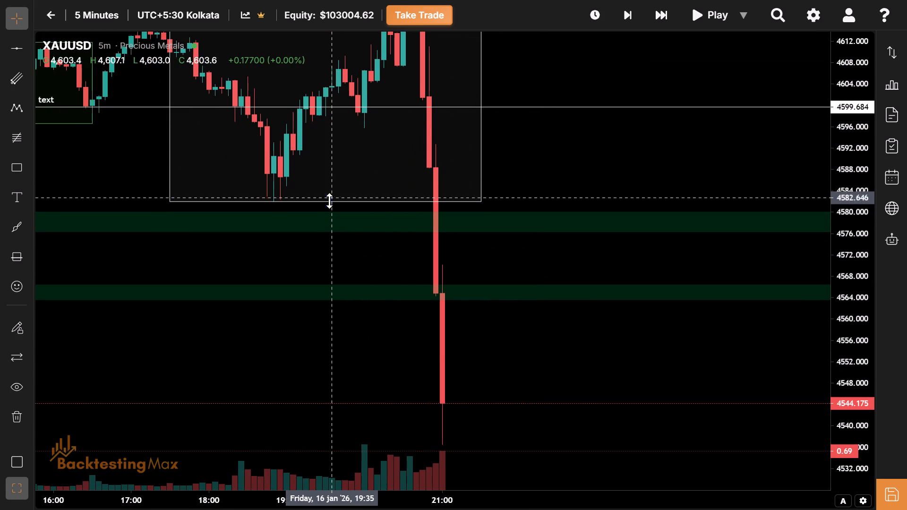
left_click_drag(328, 203, 332, 404)
left_click_drag(558, 406, 556, 289)
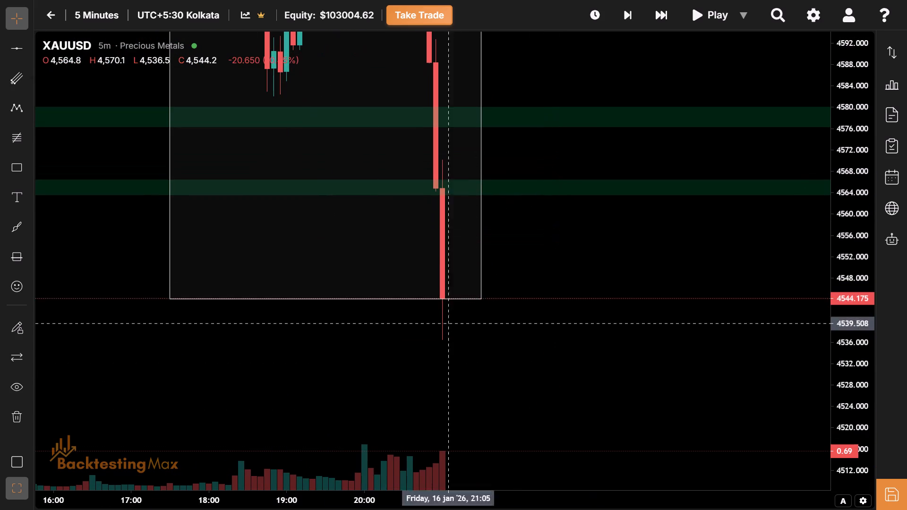
left_click(332, 298)
left_click_drag(329, 297, 331, 315)
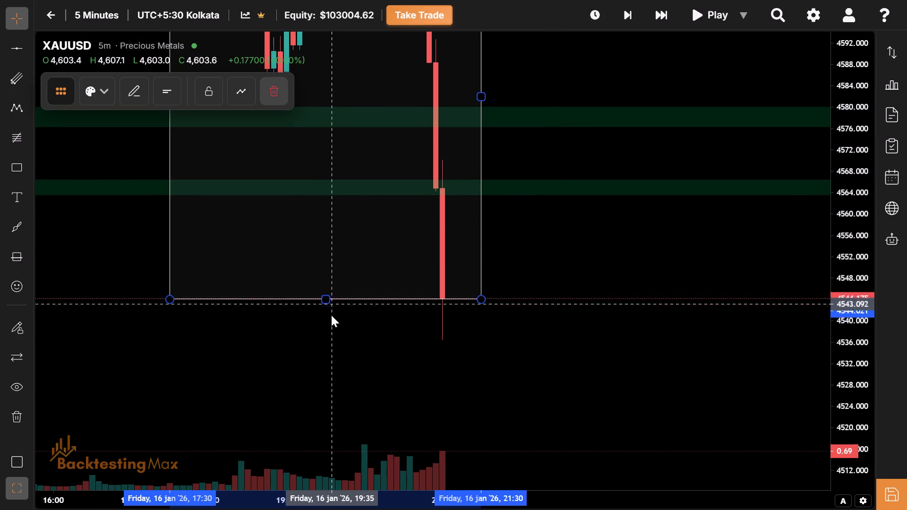
left_click_drag(331, 315, 392, 340)
Apply the Resistance/Supply template to the green zone between 4576.21 and 4580.05.
left_click_drag(361, 289, 398, 395)
left_click_drag(396, 154, 413, 321)
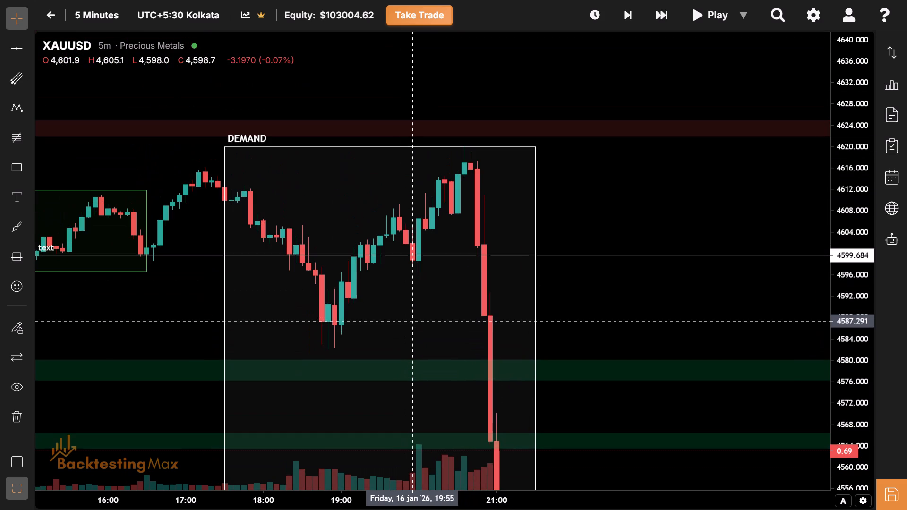
left_click_drag(413, 321, 661, 331)
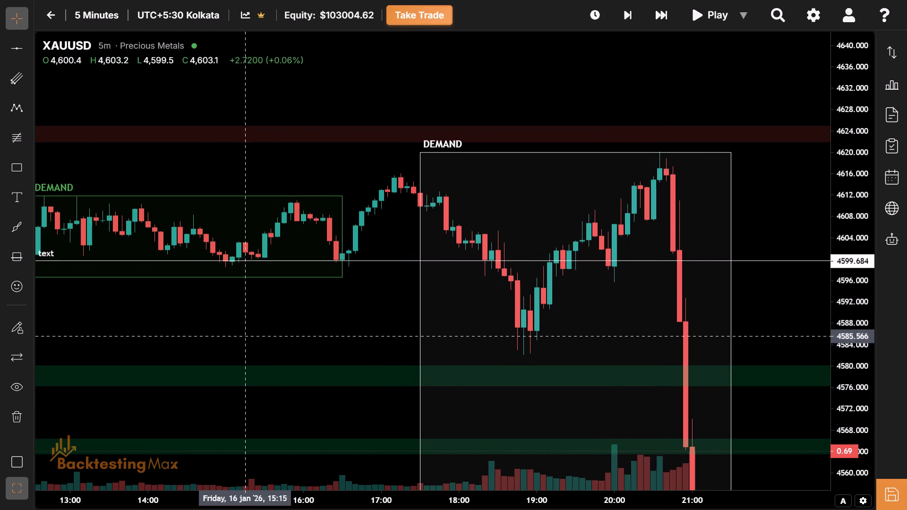
left_click_drag(338, 322, 155, 272)
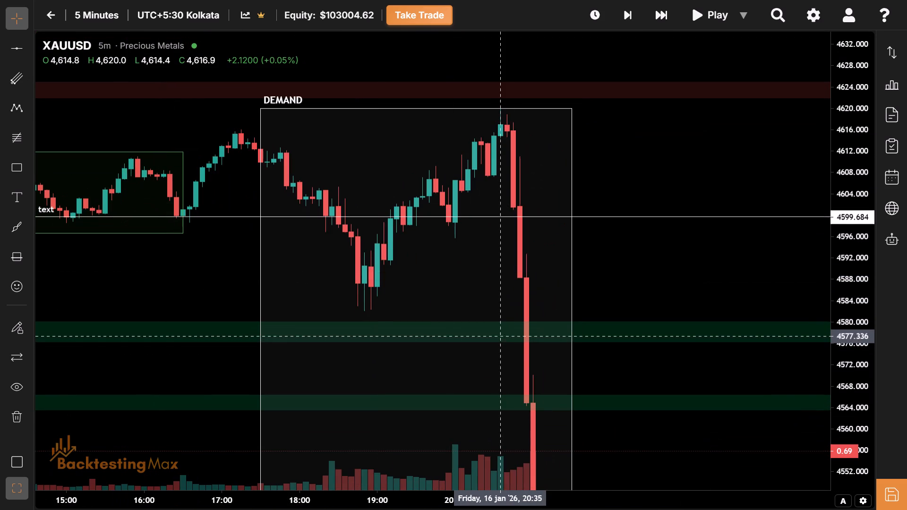
left_click(498, 342)
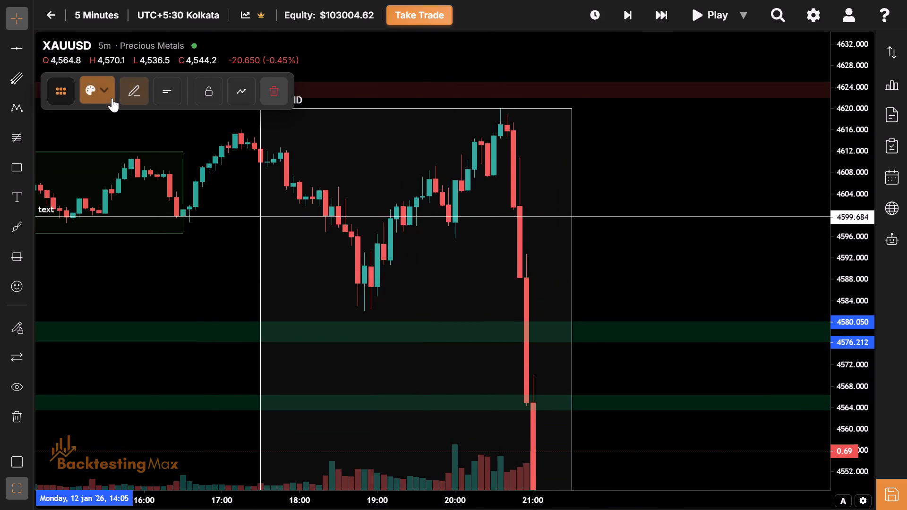
left_click(112, 98)
left_click(170, 306)
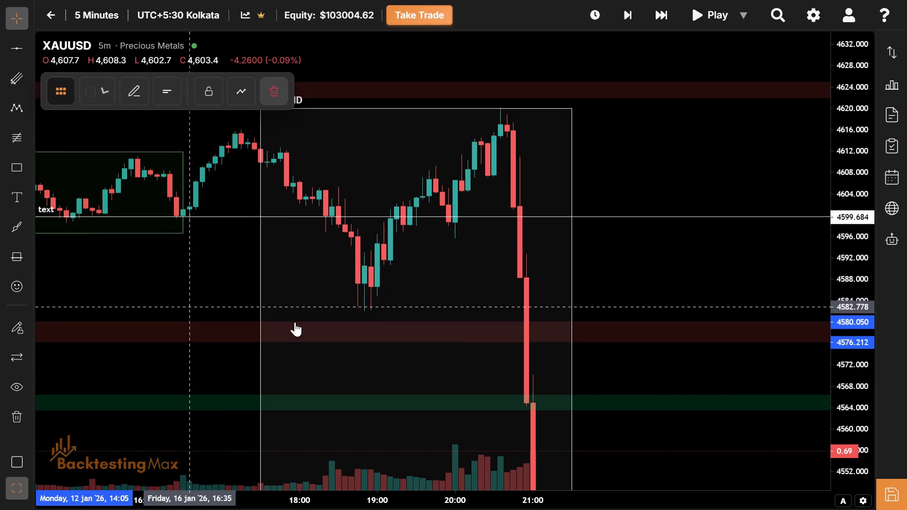
Apply the Resistance/Supply template to the green zone between 4563.46 and 4566.38.
left_click_drag(494, 368, 376, 246)
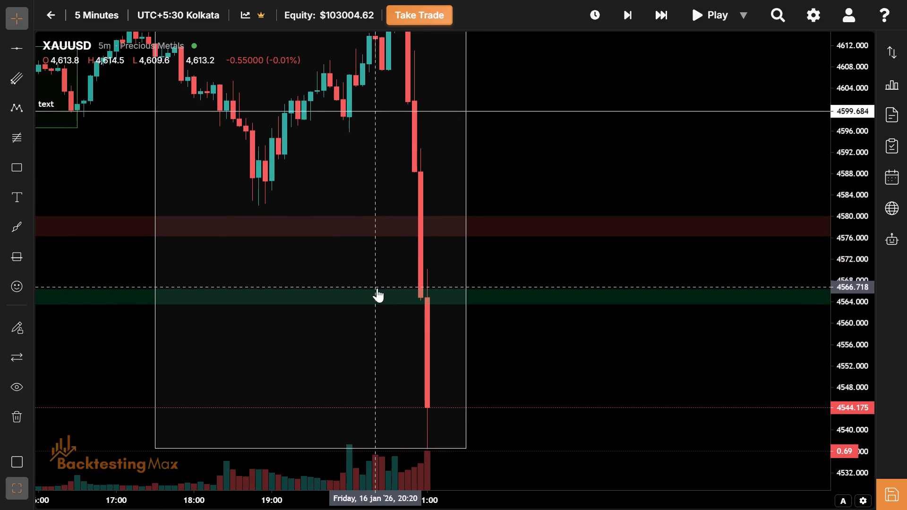
left_click(376, 289)
left_click(94, 92)
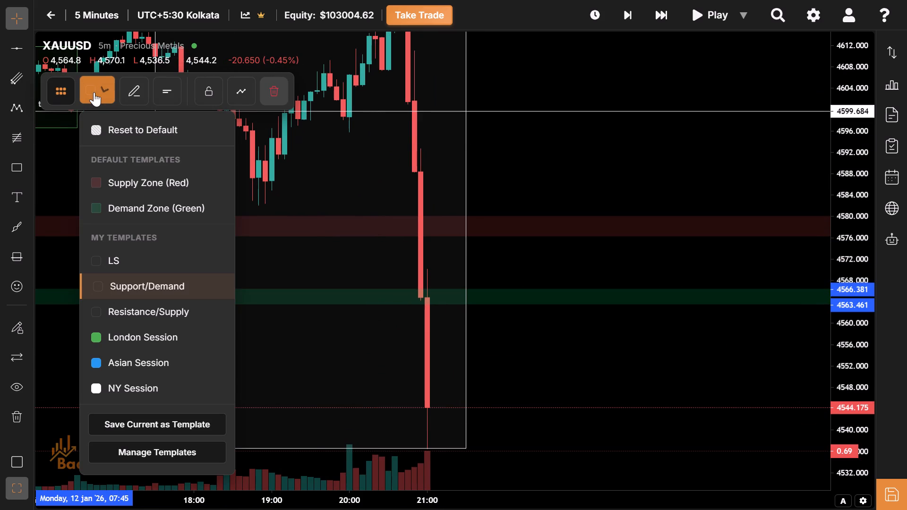
left_click(188, 303)
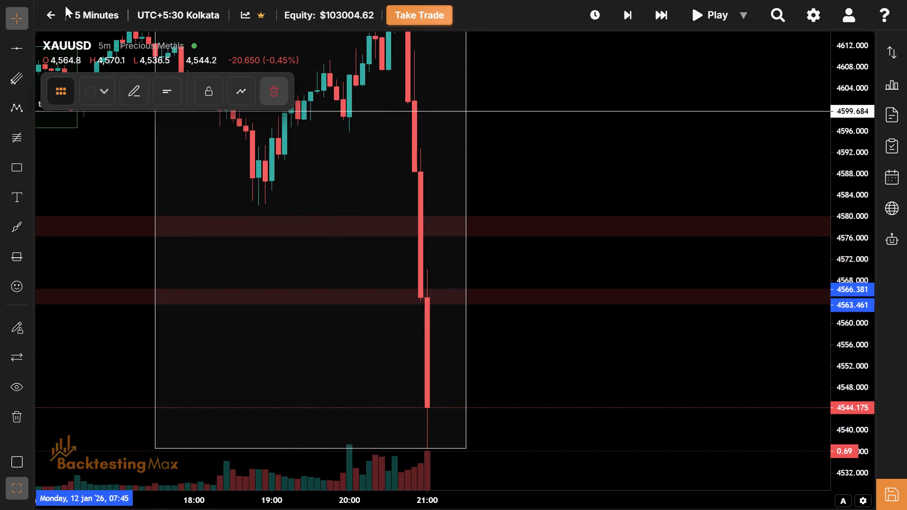
Examine the zones and levels below price on the 4-hour timeframe, then return to the 5-minute chart.
left_click(85, 11)
left_click(158, 272)
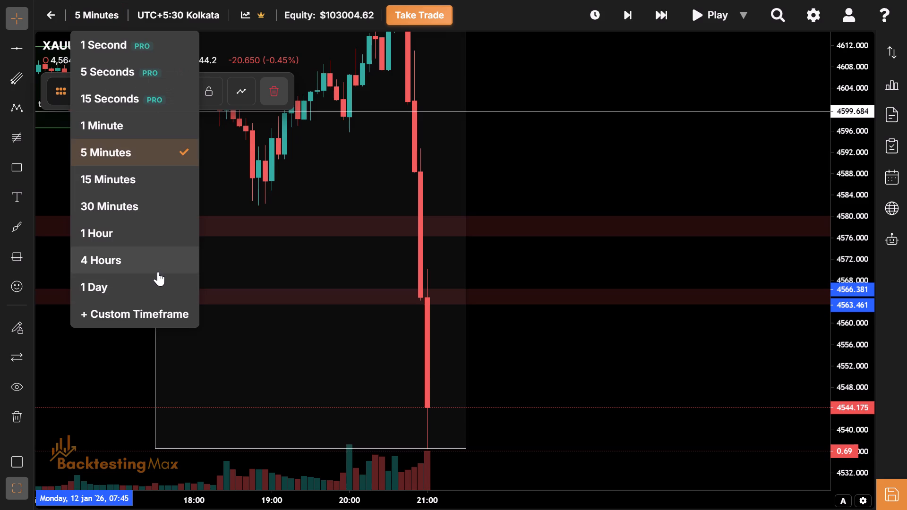
left_click_drag(844, 72, 833, 261)
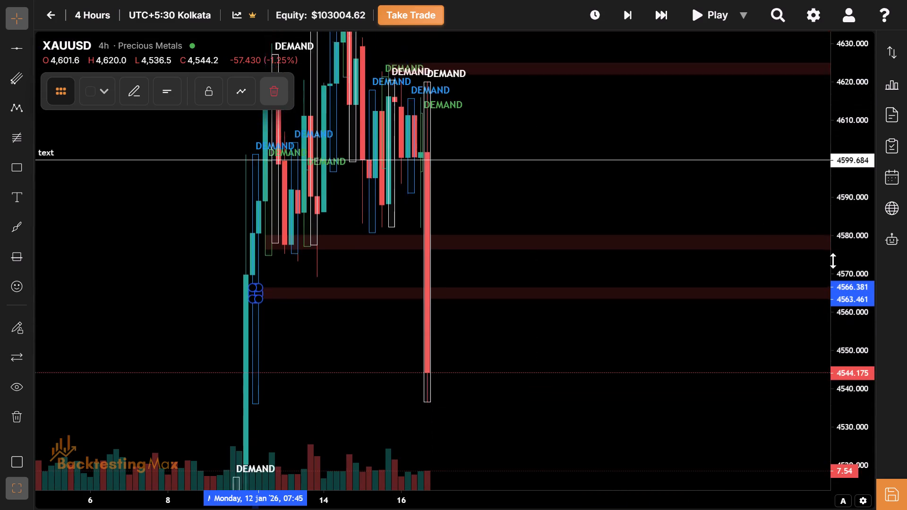
left_click_drag(833, 261, 803, 408)
left_click_drag(523, 381, 597, 216)
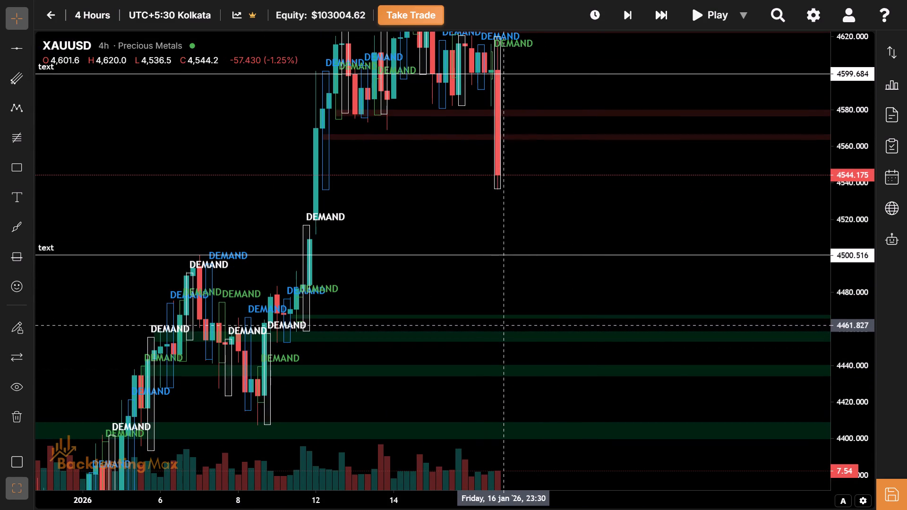
left_click(95, 17)
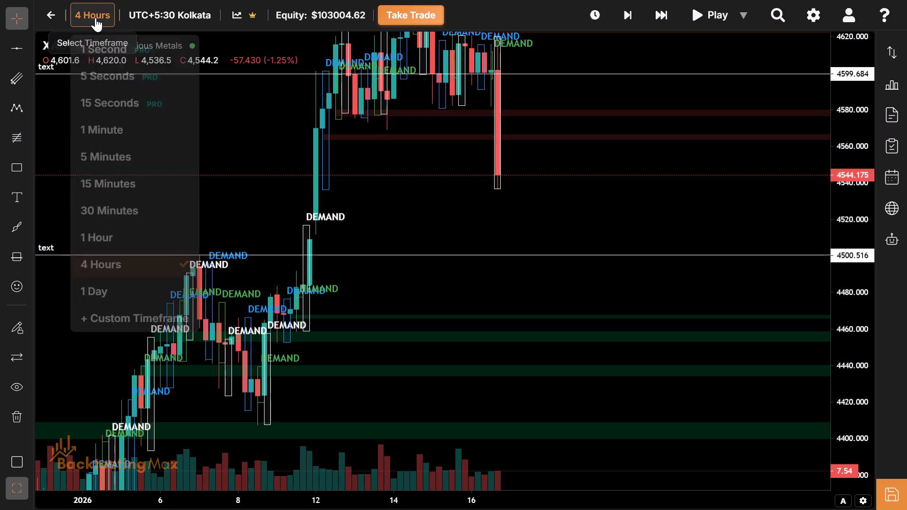
left_click(152, 147)
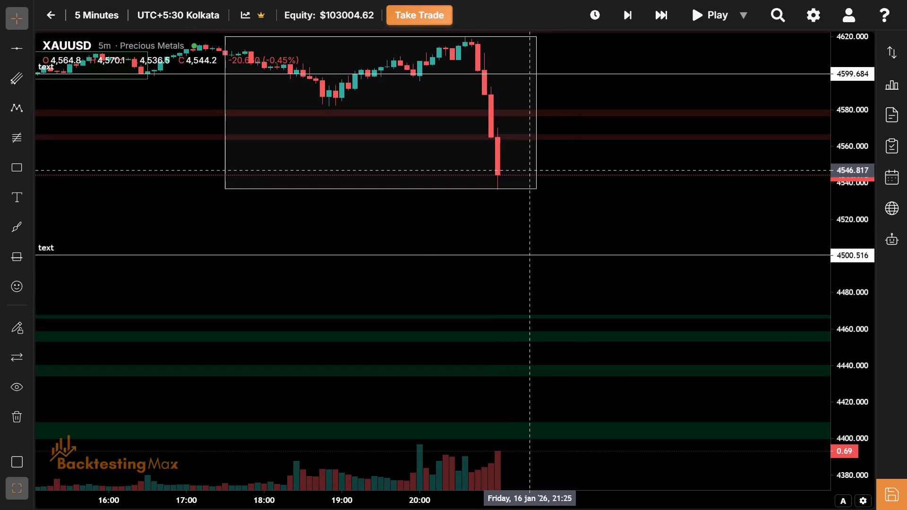
Advance the replay in five-bar skips from the 21:00 candle to the 22:15 candle on 16 January.
left_click_drag(534, 162, 511, 313)
left_click_drag(859, 398, 850, 162)
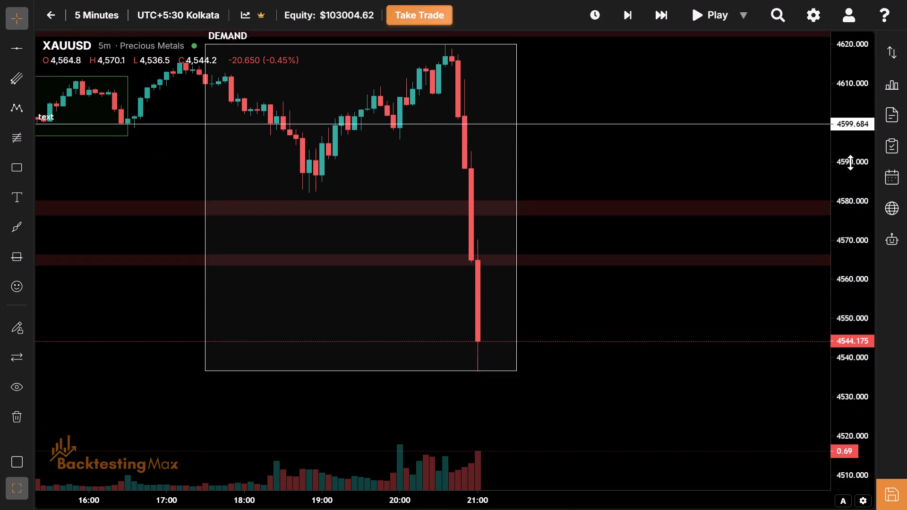
left_click_drag(850, 162, 848, 126)
left_click_drag(512, 135, 455, 263)
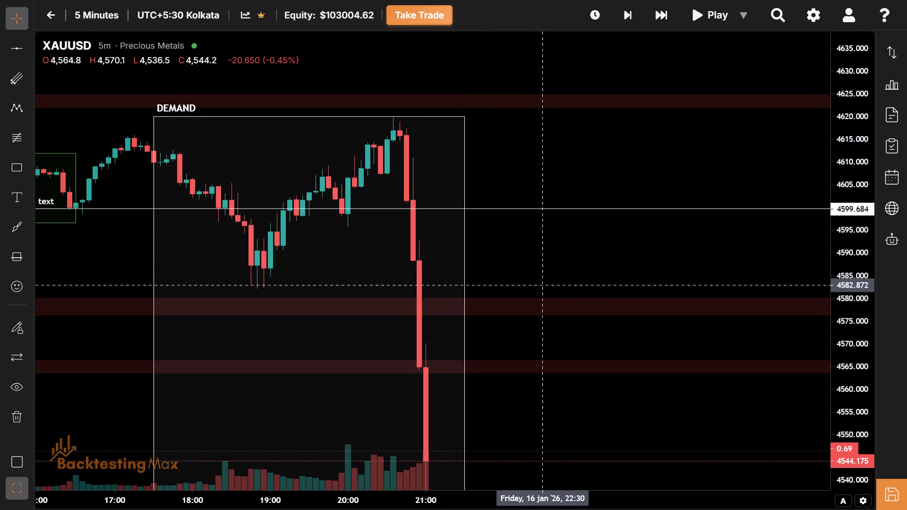
left_click_drag(586, 287, 543, 212)
left_click_drag(520, 198, 519, 224)
triple_click(659, 16)
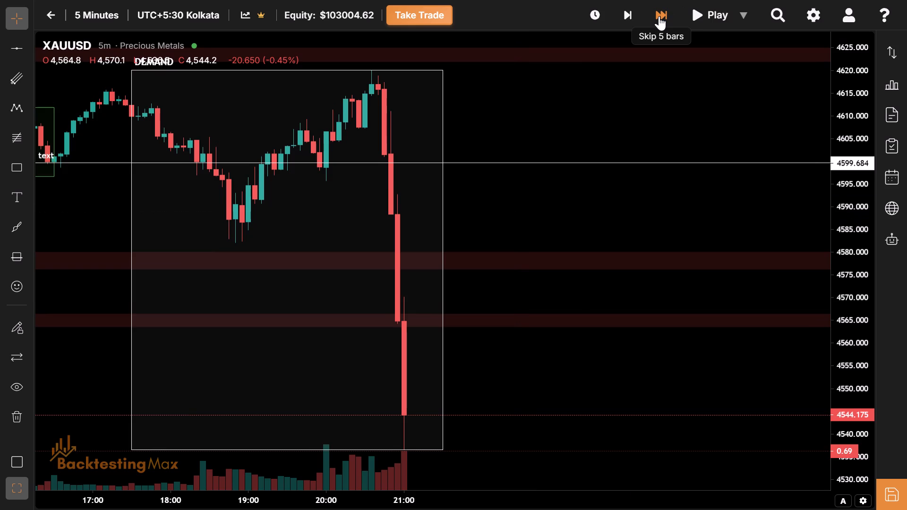
triple_click(659, 16)
Apply the Support/Demand template to the red zone between 4563.46 and 4566.38.
left_click_drag(659, 16, 418, 220)
left_click_drag(418, 220, 392, 172)
left_click(361, 285)
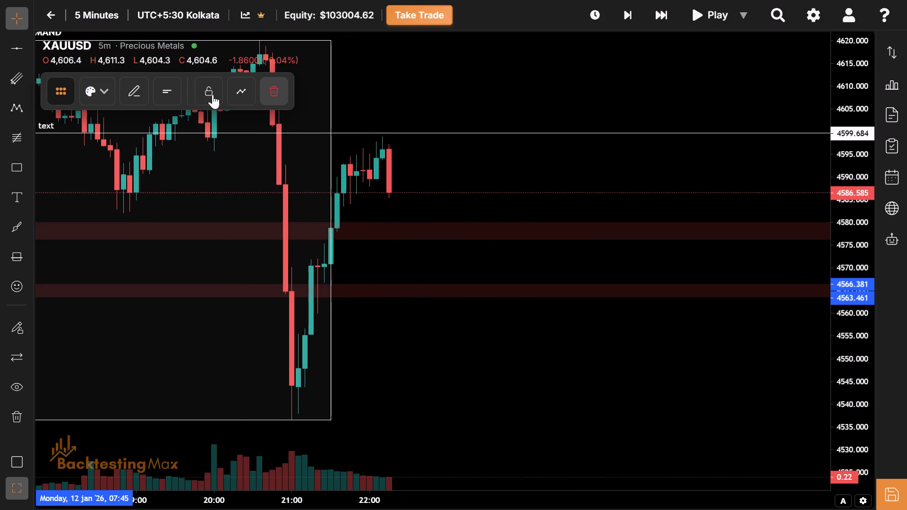
left_click(112, 100)
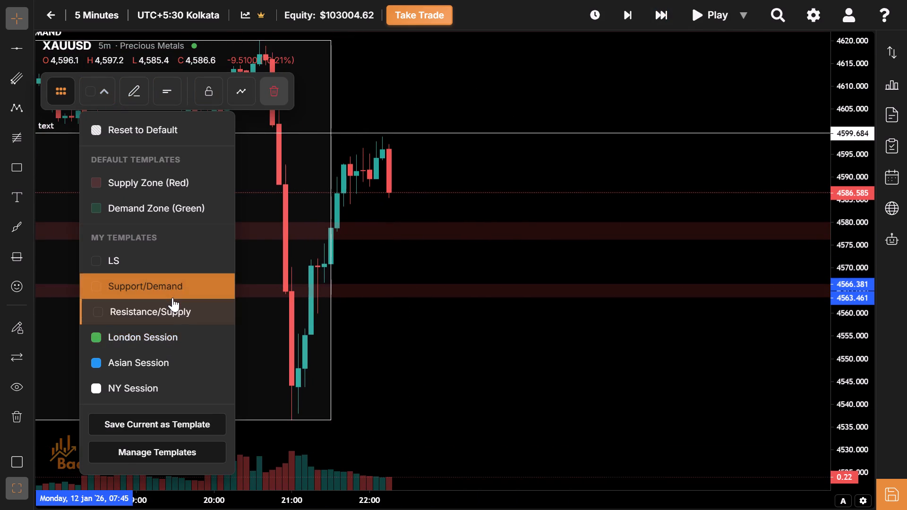
left_click(172, 297)
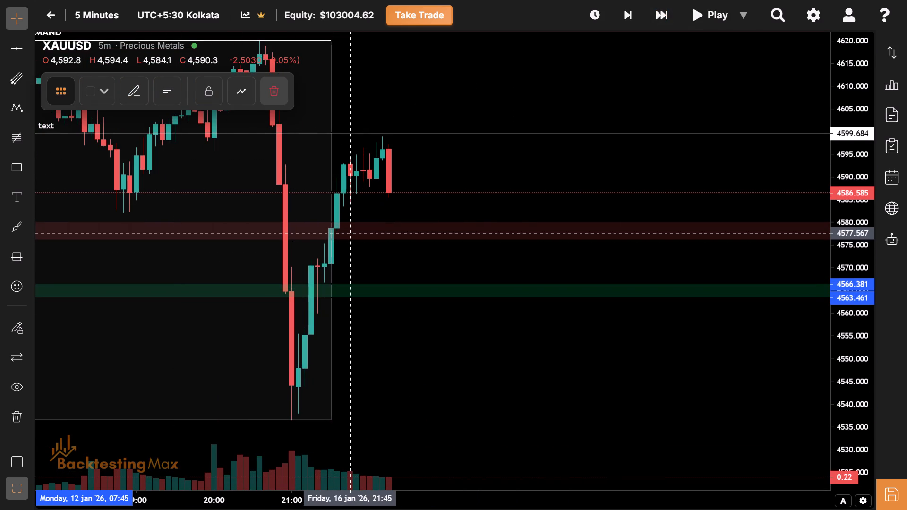
Apply the Support/Demand template to the red zone between 4576.21 and 4580.05.
left_click(349, 233)
left_click_drag(349, 237, 349, 241)
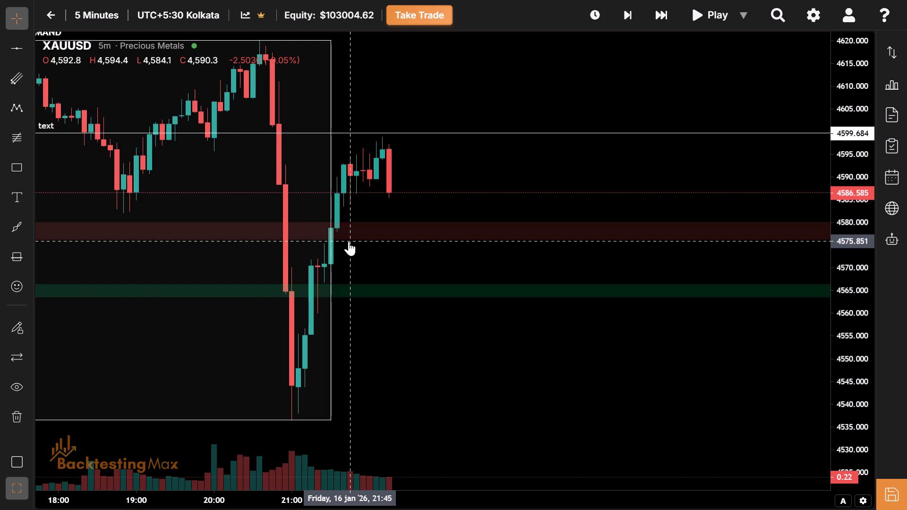
left_click(349, 241)
left_click(111, 98)
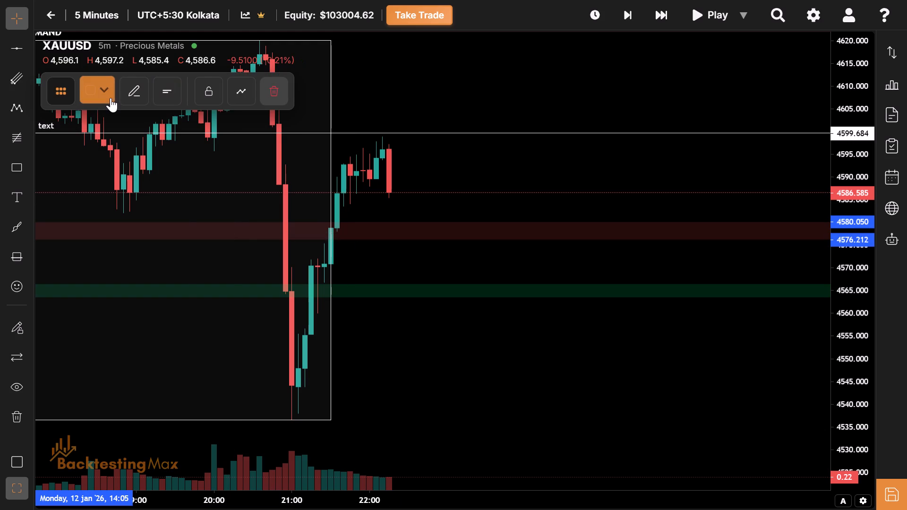
left_click(180, 277)
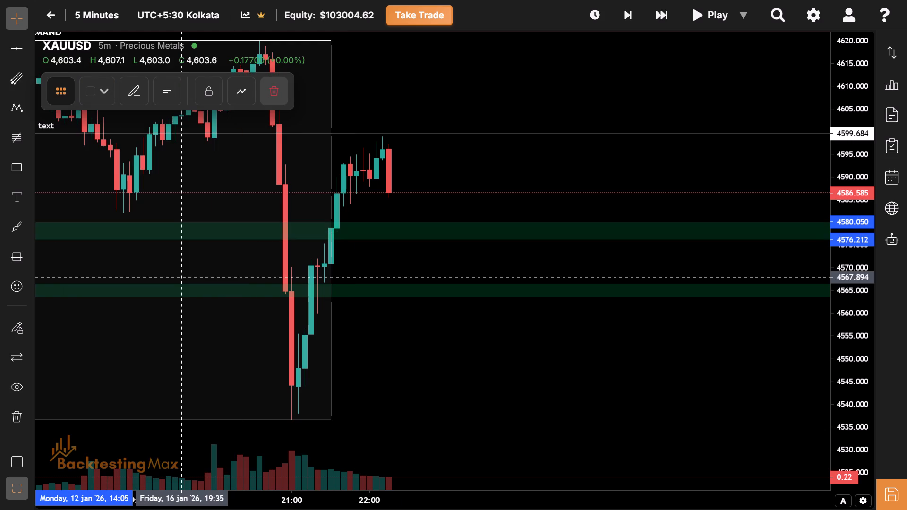
Draw a Fibonacci retracement from the 20:40 high at about 4618.9 down to the New York session low at about 4536.8.
left_click_drag(395, 184, 394, 234)
left_click_drag(378, 215, 355, 211)
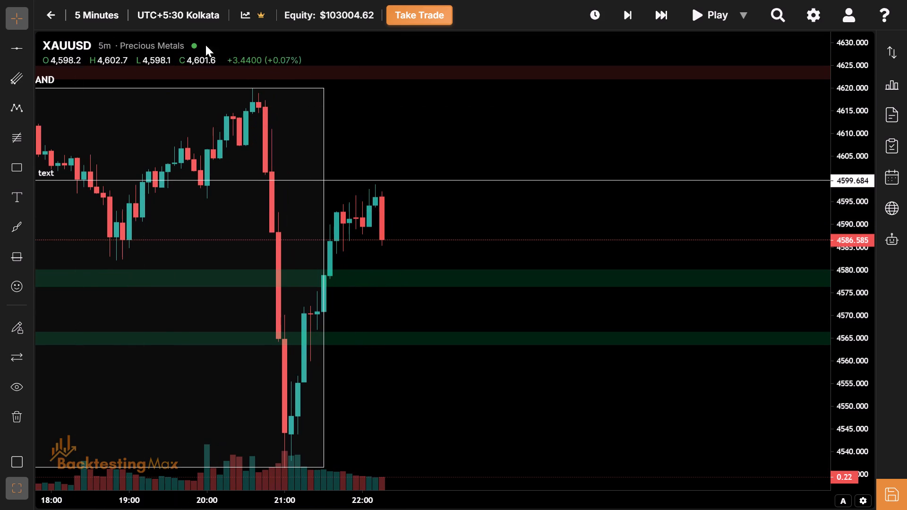
left_click(18, 137)
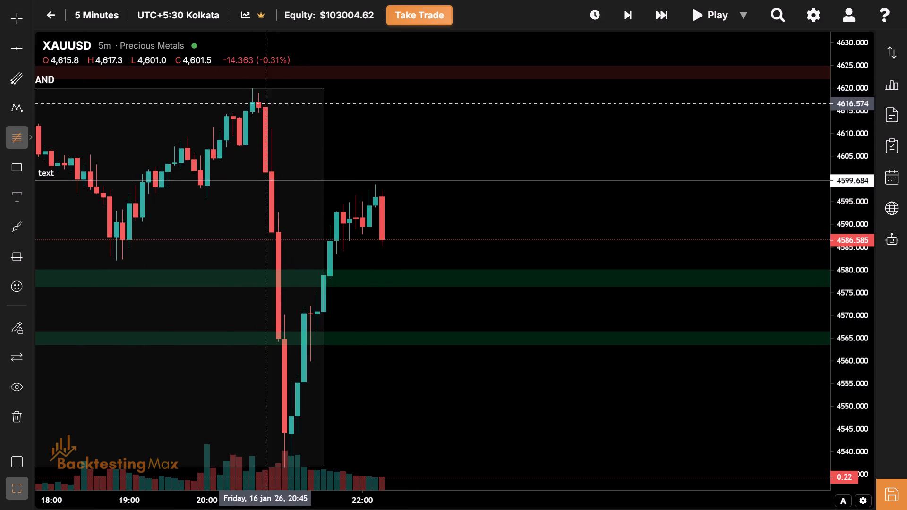
left_click_drag(259, 93, 618, 415)
left_click(655, 466)
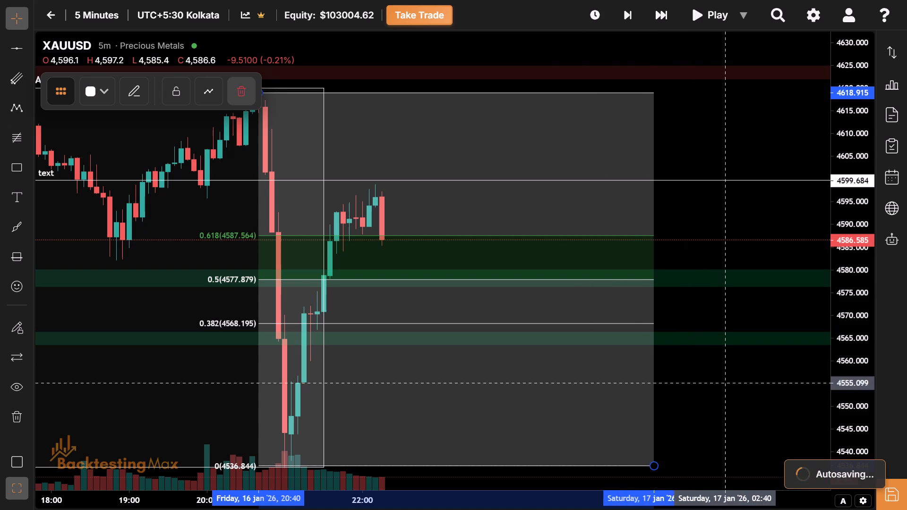
Draw a short position from the 22:15 candle with entry 4586.149, stop 4599.099 and target 4540.589.
left_click_drag(727, 389, 502, 320)
left_click(11, 247)
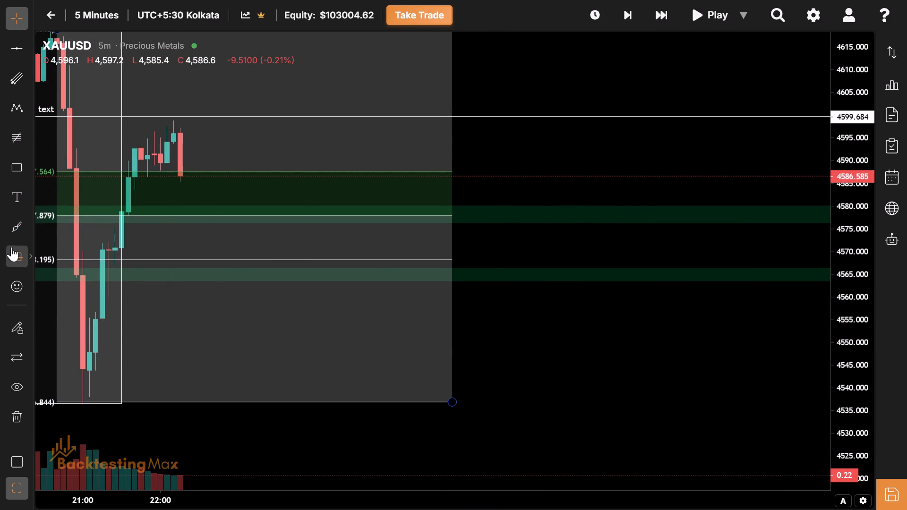
left_click(181, 178)
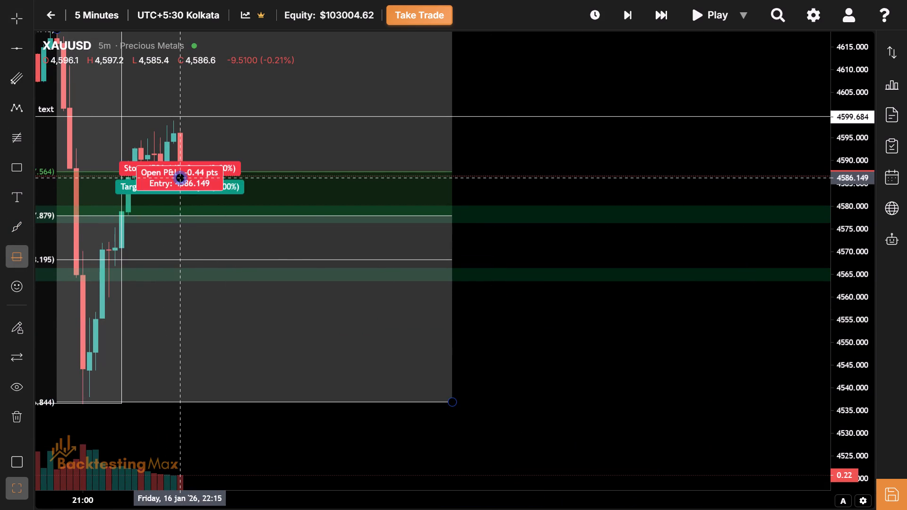
left_click(240, 117)
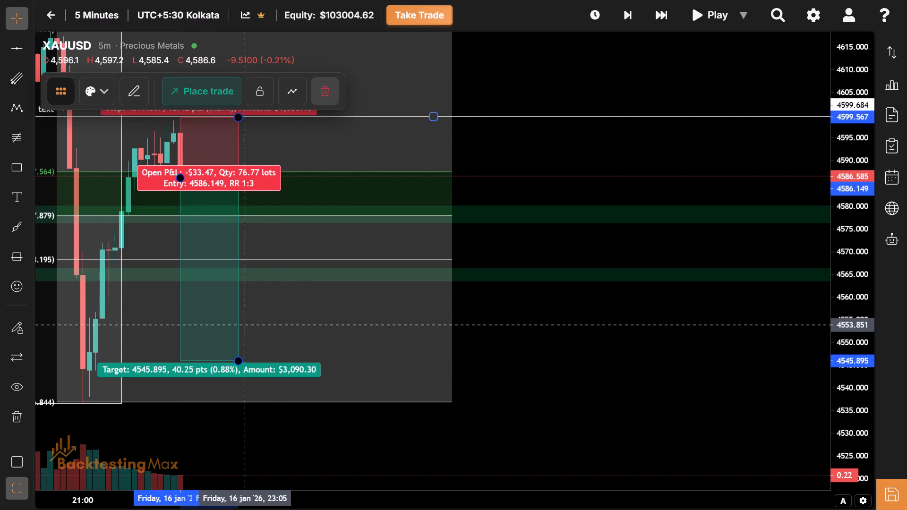
left_click_drag(238, 357, 323, 385)
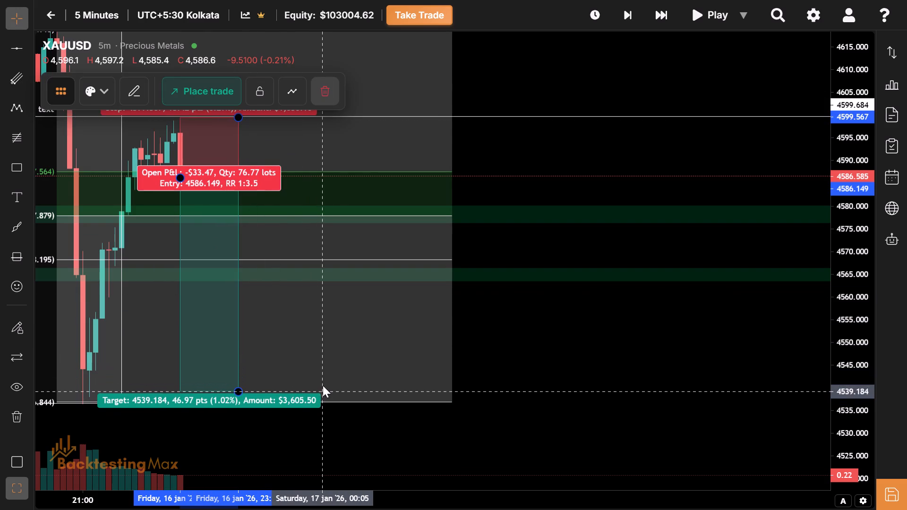
left_click_drag(323, 385, 323, 385)
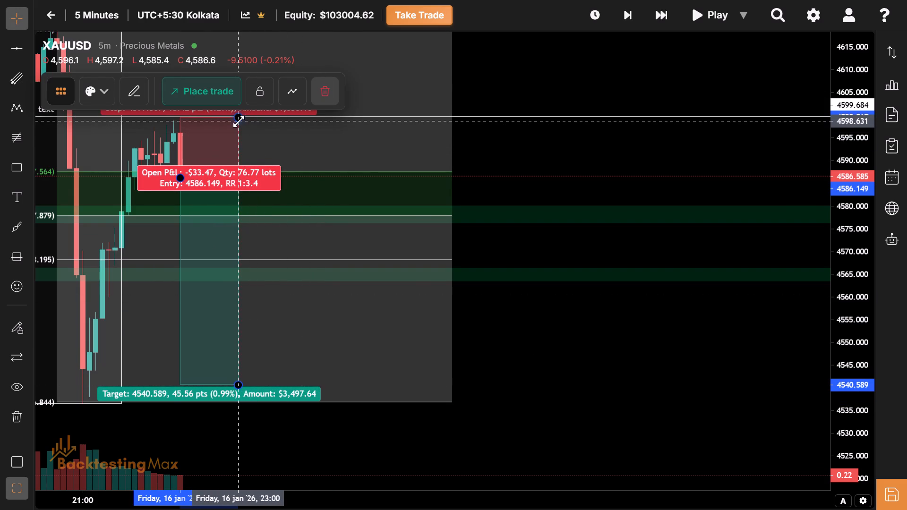
left_click_drag(239, 121, 436, 119)
Advance the replay bar by bar to the 01:30 candle on 17 January, following price against the short position.
left_click_drag(500, 333, 538, 361)
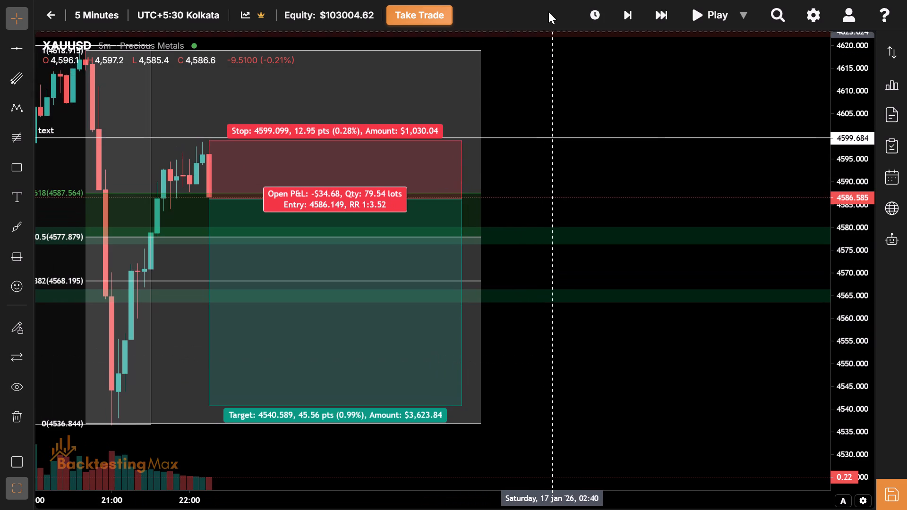
left_click(613, 17)
left_click(613, 17)
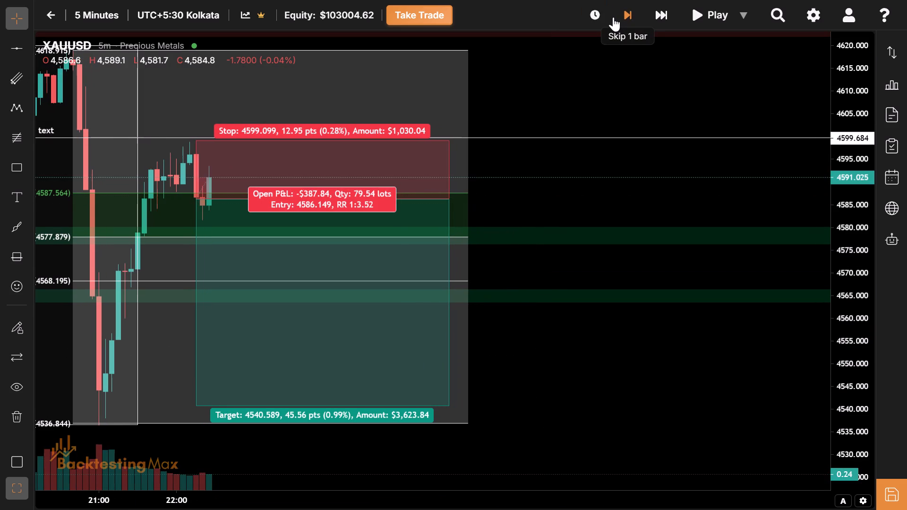
left_click(613, 17)
left_click(613, 17)
left_click(613, 17)
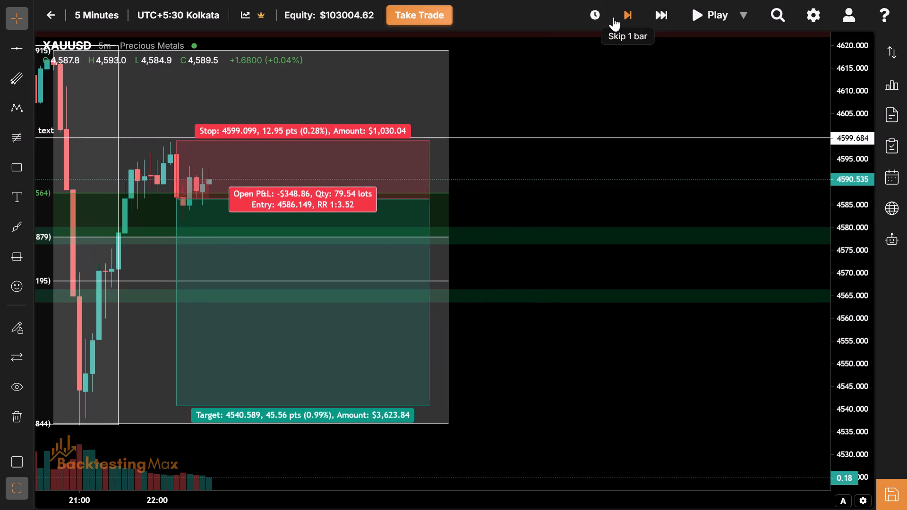
left_click(613, 17)
left_click(613, 17)
left_click(613, 17)
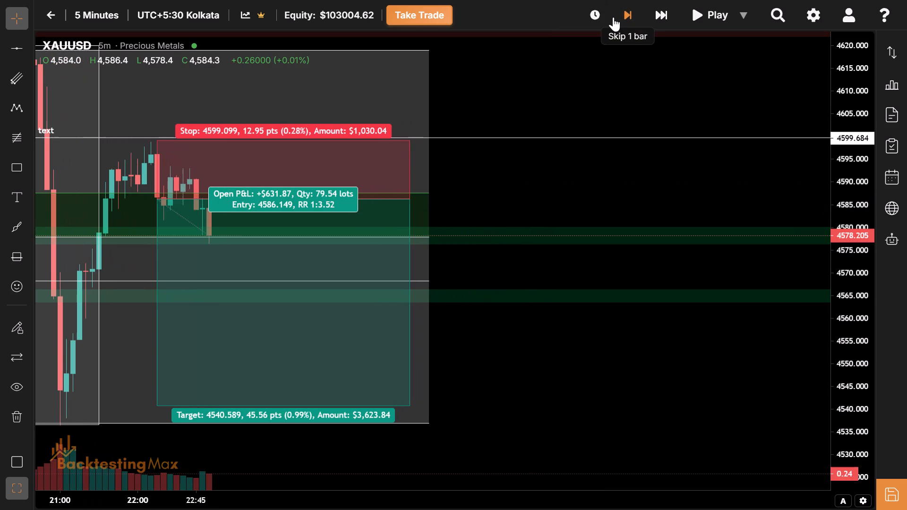
left_click(613, 17)
left_click(613, 17)
left_click(613, 17)
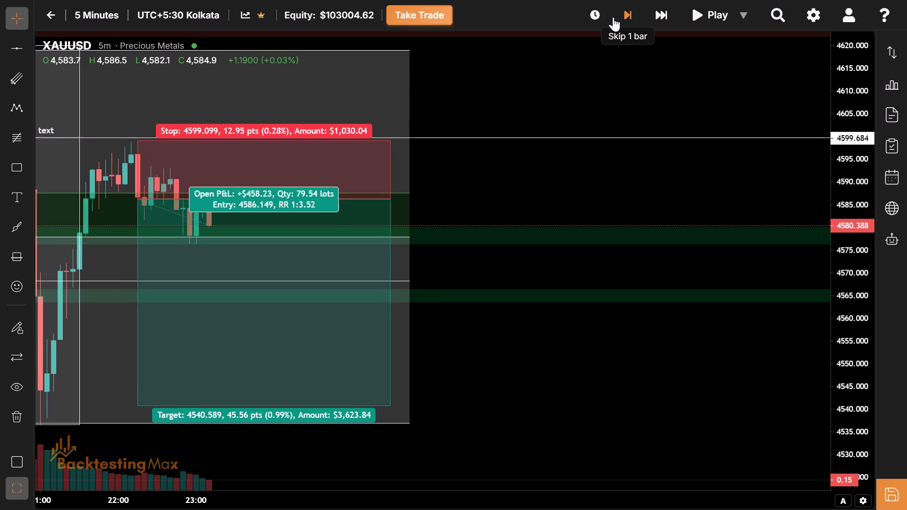
left_click(613, 17)
left_click(613, 17)
left_click(613, 17)
left_click(613, 17)
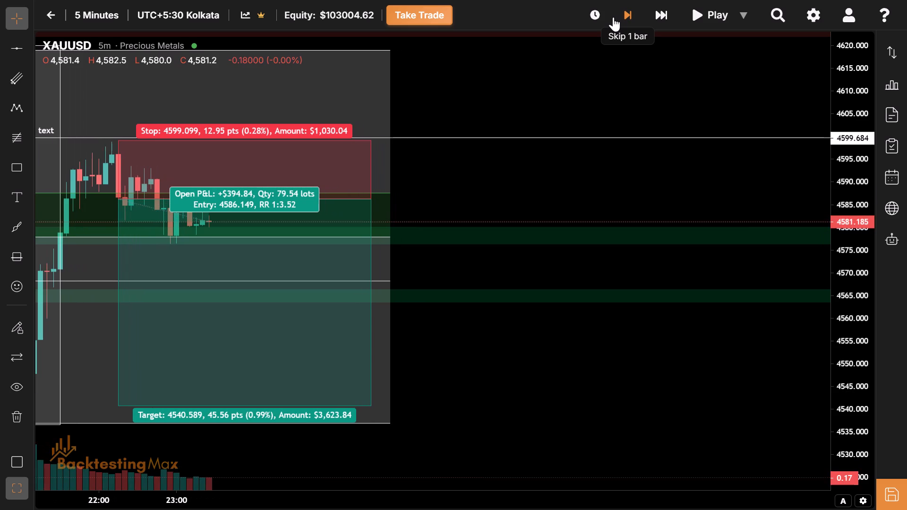
left_click(613, 17)
triple_click(613, 17)
triple_click(613, 17)
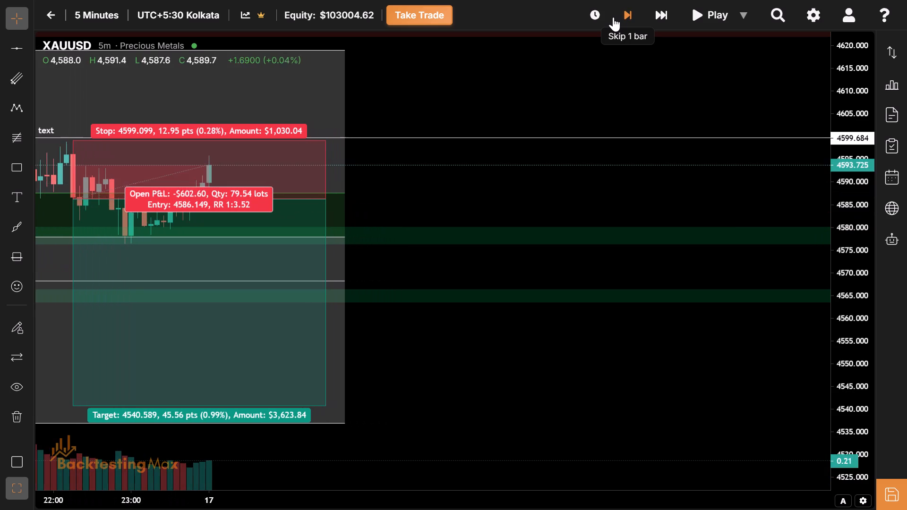
triple_click(613, 17)
triple_click(613, 17)
triple_click(613, 17)
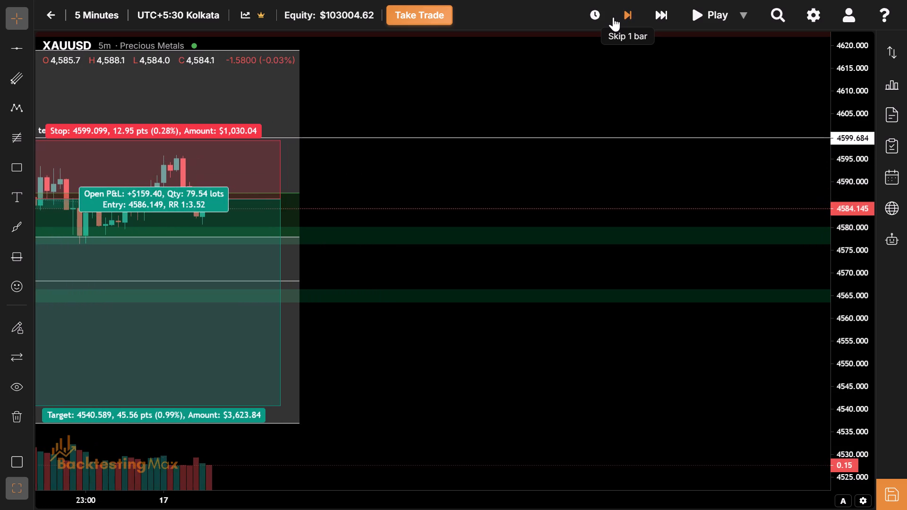
triple_click(613, 17)
left_click(613, 17)
triple_click(613, 17)
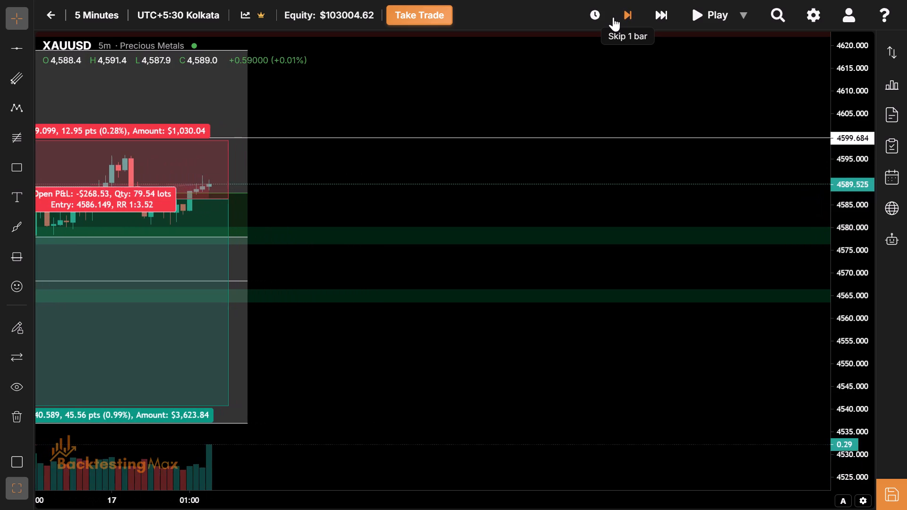
left_click(613, 17)
Extend the short position to 06:35 on 17 January and raise its stop to 4599.879.
left_click_drag(613, 17, 212, 207)
left_click_drag(273, 197, 297, 205)
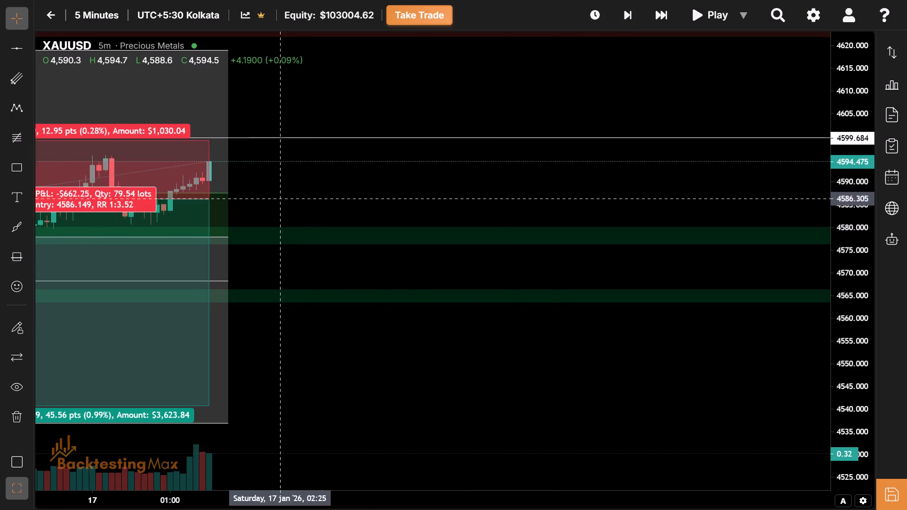
left_click_drag(297, 205, 408, 227)
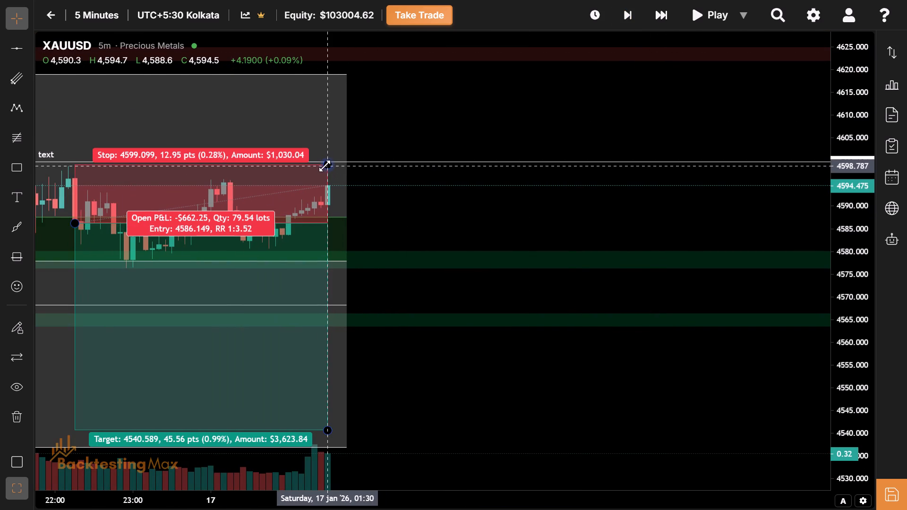
left_click_drag(324, 166, 544, 158)
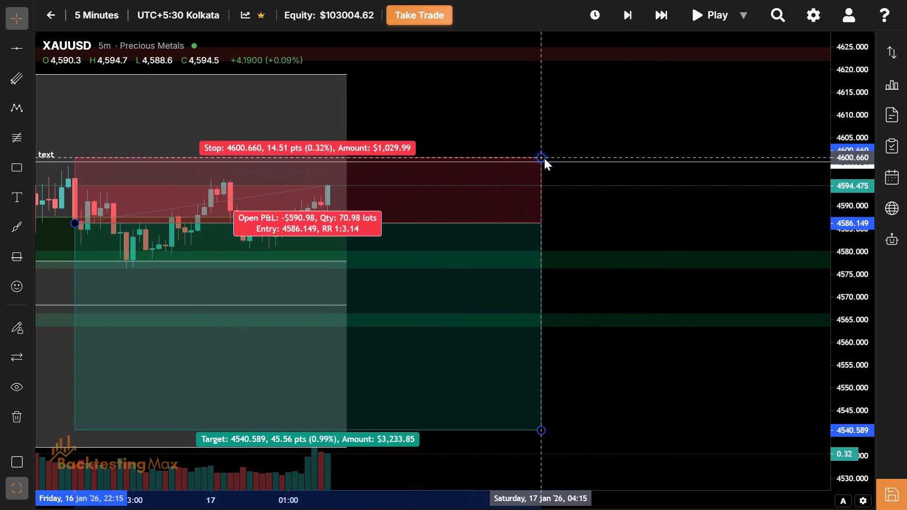
left_click_drag(544, 158, 721, 161)
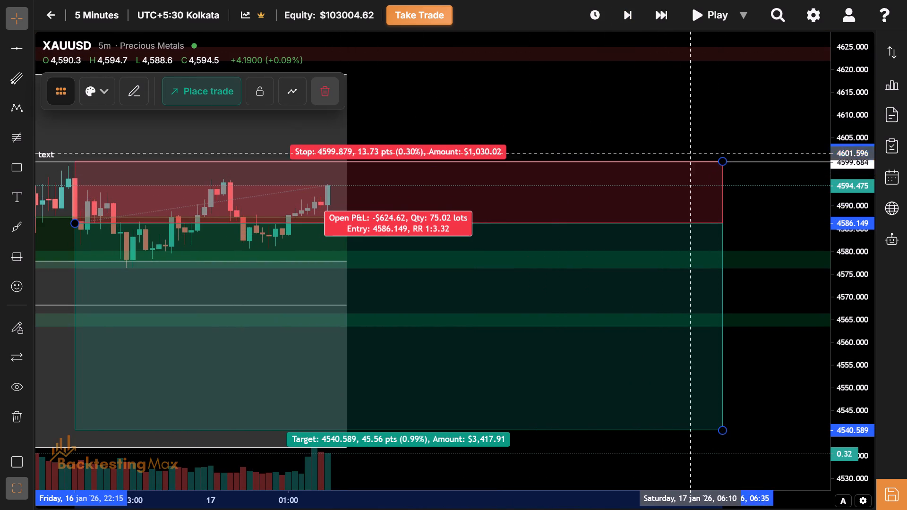
Advance the replay in five-bar skips to about 03:10 on 17 January.
left_click(661, 19)
left_click(661, 19)
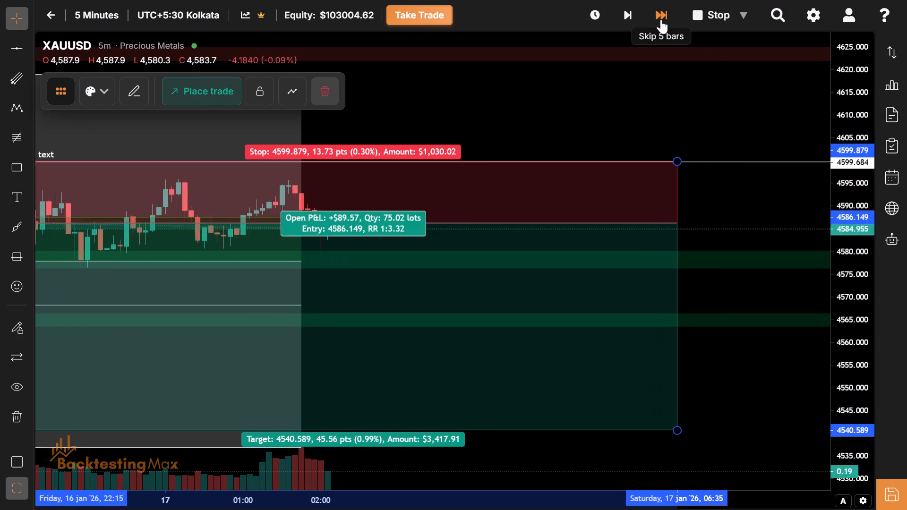
left_click(661, 19)
left_click(661, 19)
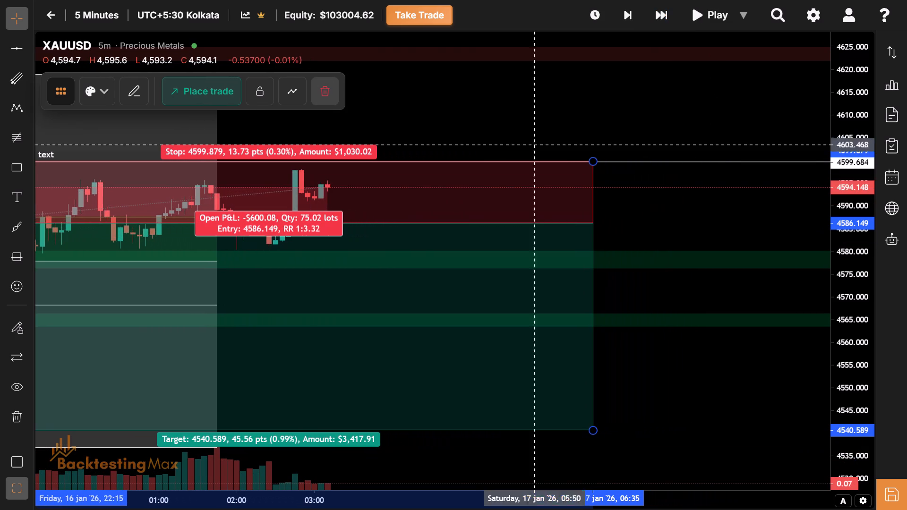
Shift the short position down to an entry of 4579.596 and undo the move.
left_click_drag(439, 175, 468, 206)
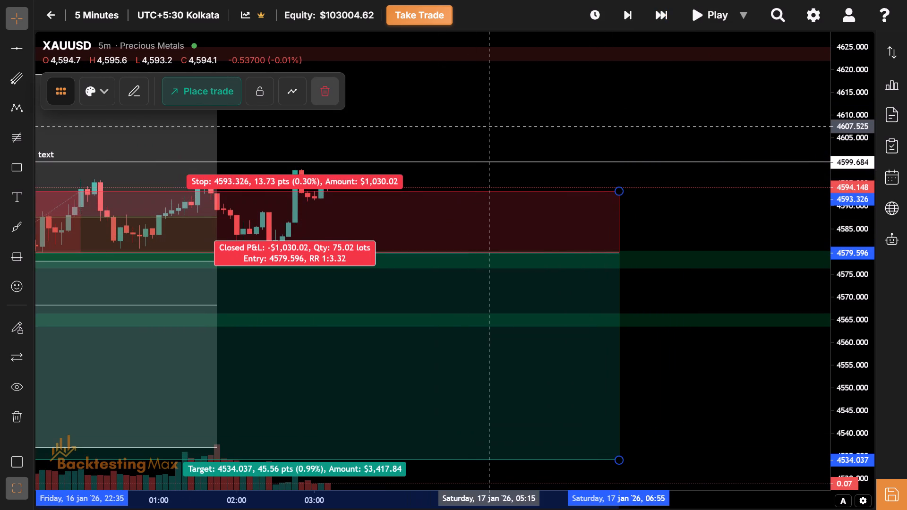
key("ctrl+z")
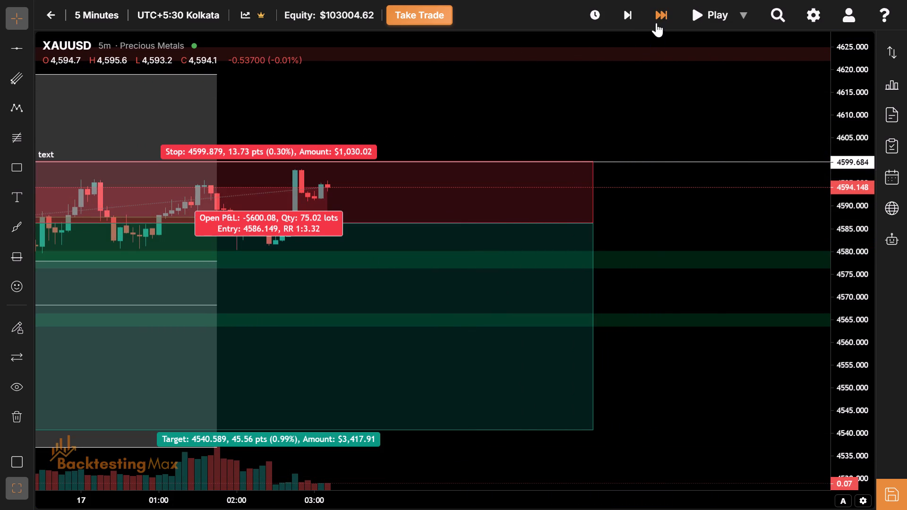
Skip the replay ahead five more bars, into the 19 January session.
left_click(656, 22)
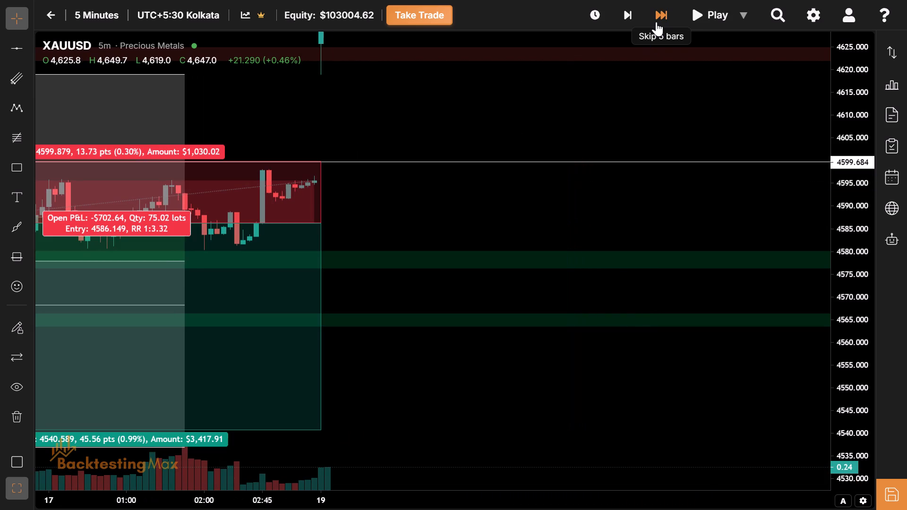
Delete the short position that has its entry at 4586.149.
left_click_drag(459, 105, 655, 198)
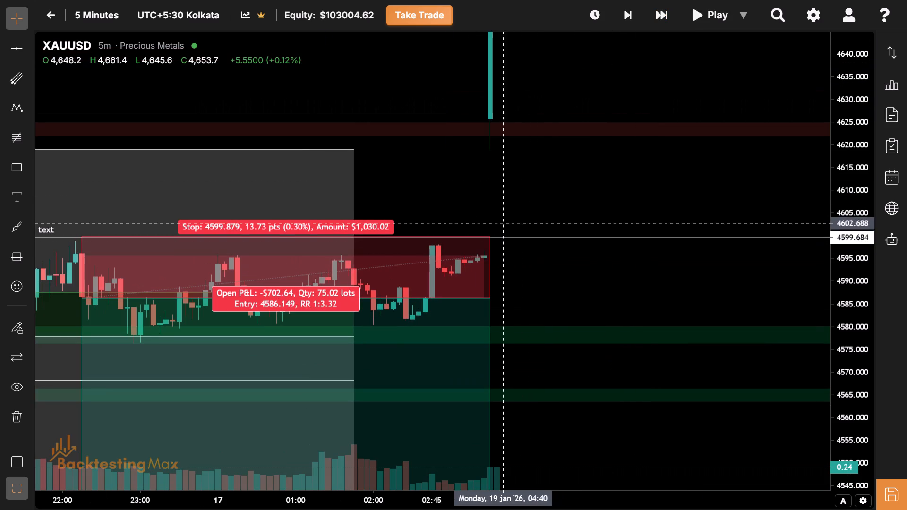
left_click(490, 238)
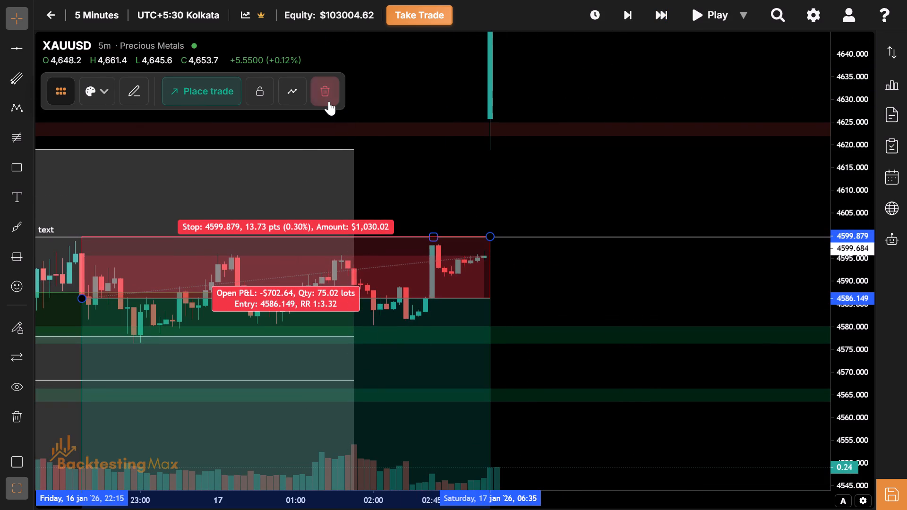
left_click(329, 101)
Delete the Fibonacci retracement drawn over the 16 January price drop.
left_click_drag(415, 289, 774, 252)
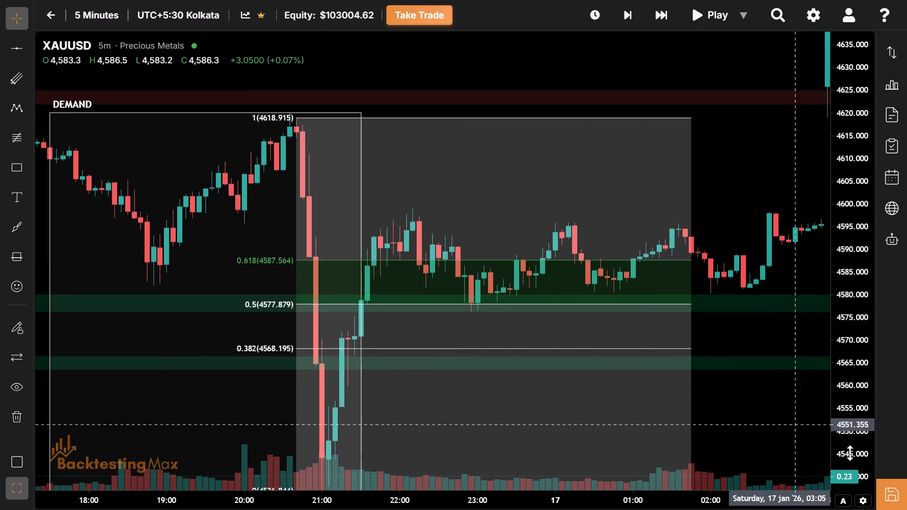
left_click_drag(851, 439, 833, 277)
left_click_drag(735, 172, 475, 203)
left_click(439, 189)
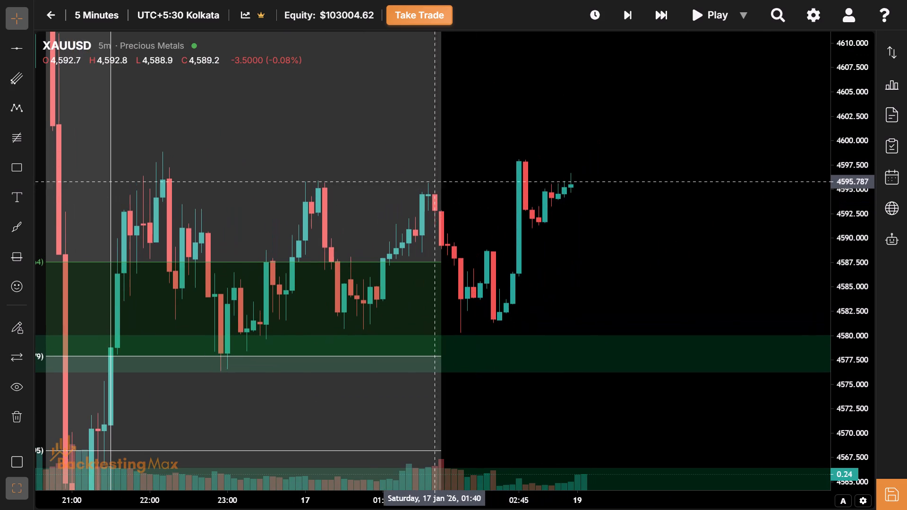
left_click(430, 357)
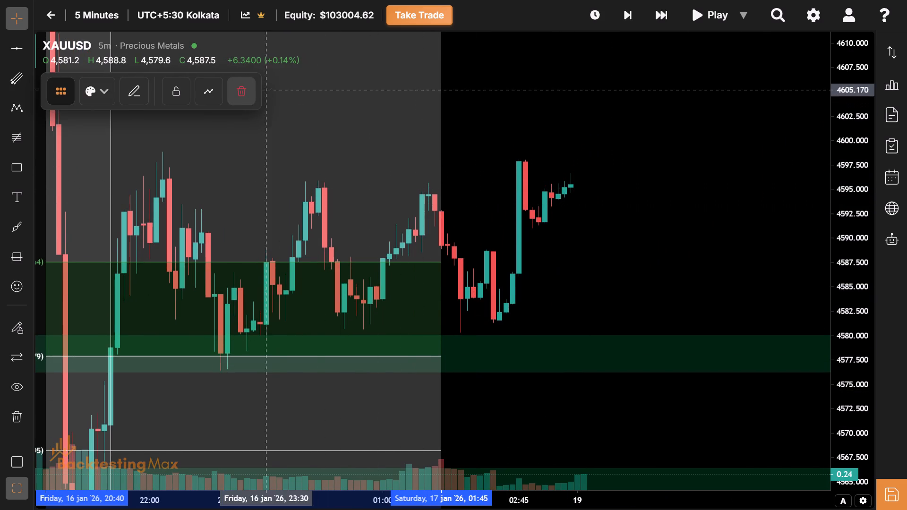
left_click(238, 89)
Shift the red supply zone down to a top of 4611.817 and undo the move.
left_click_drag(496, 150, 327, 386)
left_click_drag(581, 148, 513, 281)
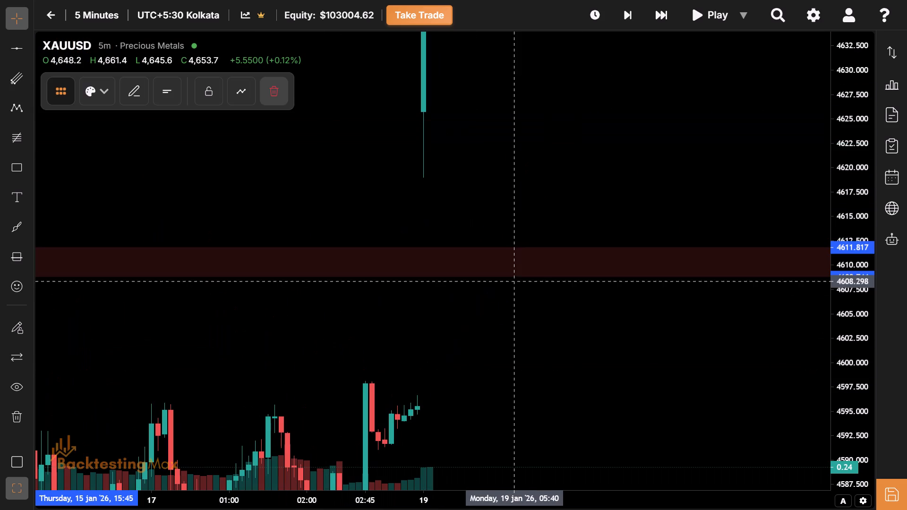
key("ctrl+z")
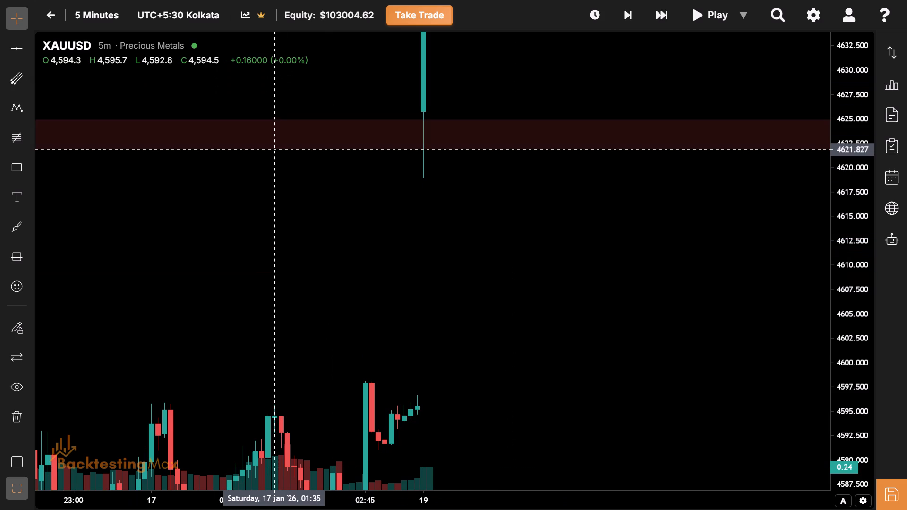
Apply the Support/Demand template to the red supply zone between 4621.837 and 4624.910.
left_click(317, 152)
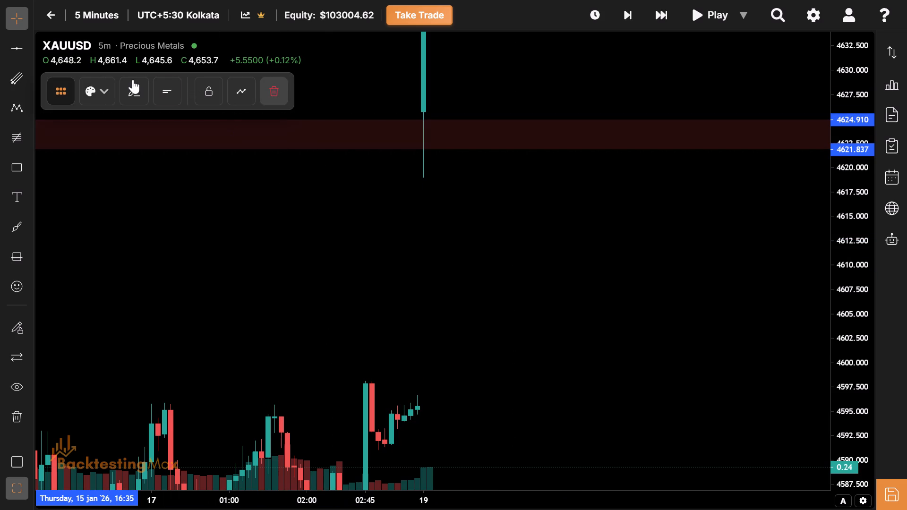
left_click(99, 92)
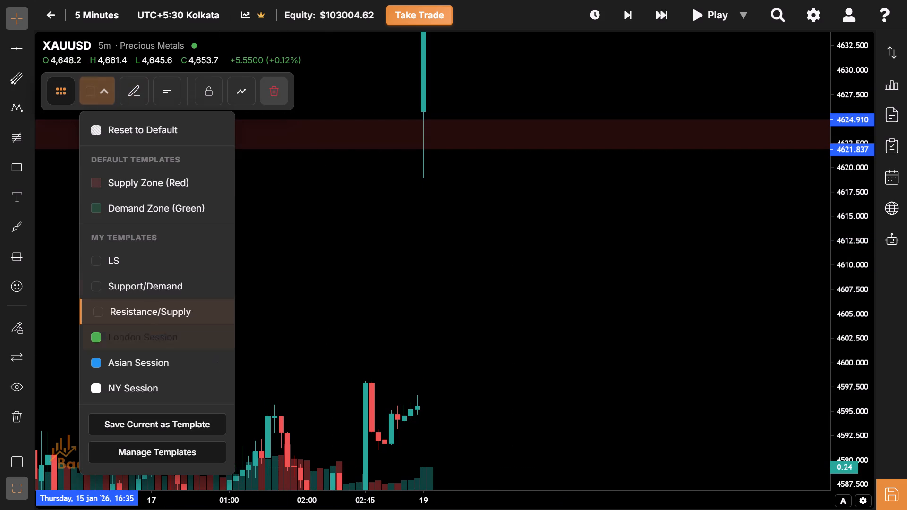
left_click(198, 291)
Advance the replay by two five-bar skips to about 05:25 on 19 January.
left_click_drag(409, 259, 200, 509)
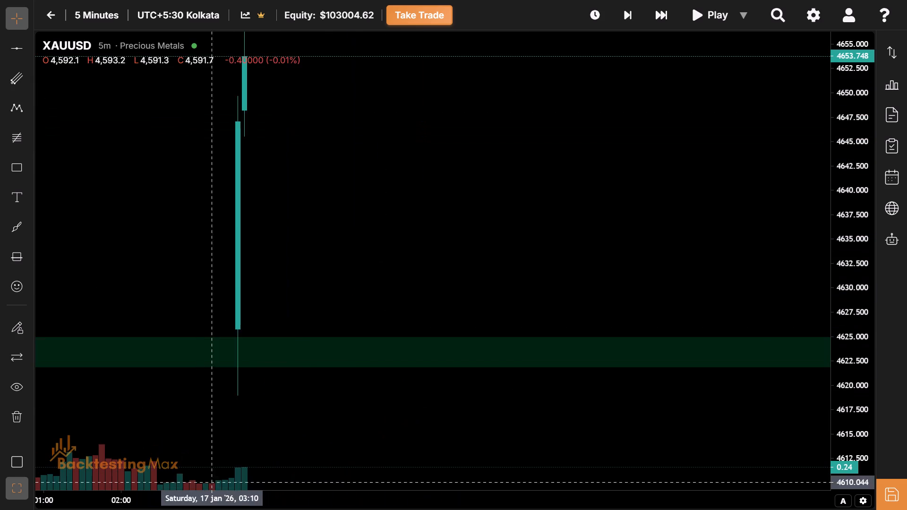
left_click_drag(356, 225, 320, 480)
left_click_drag(319, 379, 366, 233)
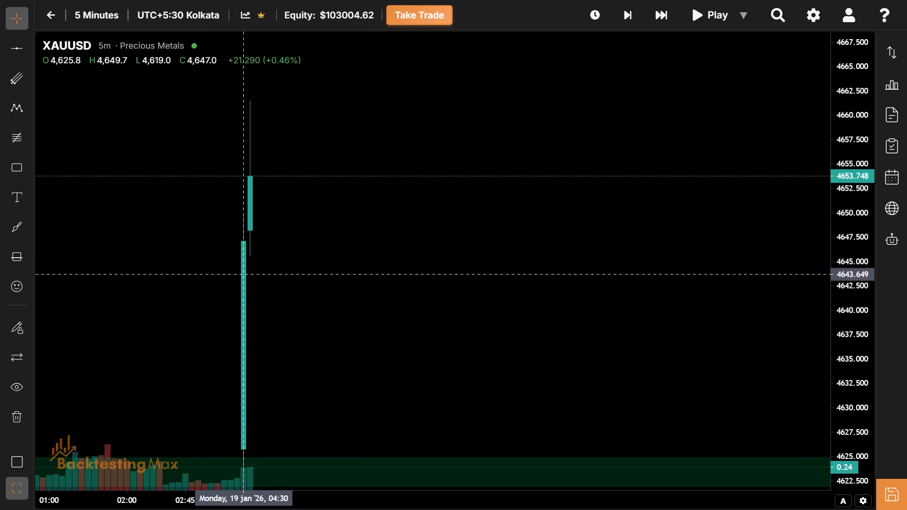
left_click_drag(308, 275, 293, 235)
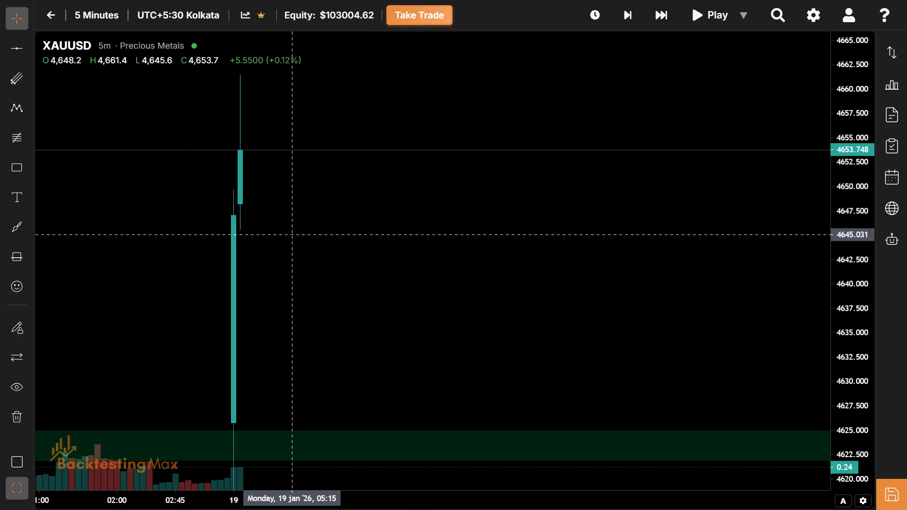
left_click_drag(293, 235, 283, 148)
left_click_drag(340, 193, 318, 209)
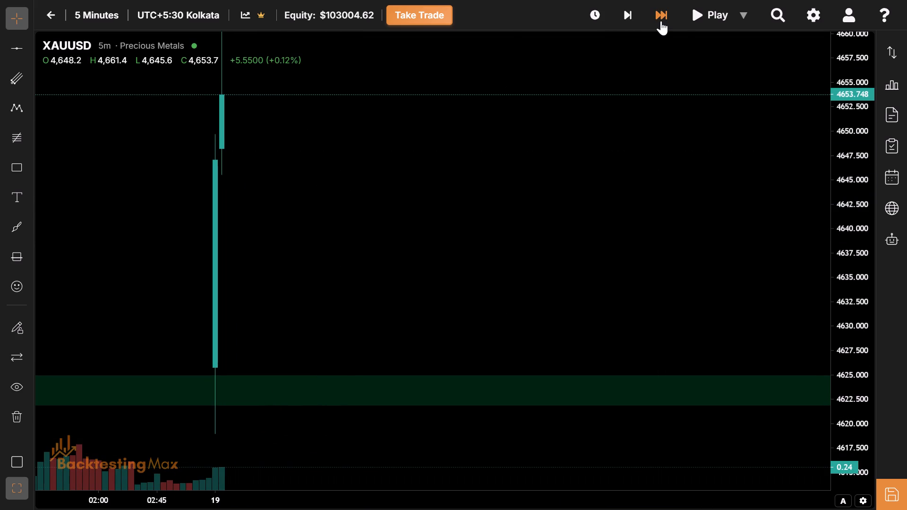
left_click(661, 21)
left_click(661, 21)
left_click_drag(433, 164, 467, 394)
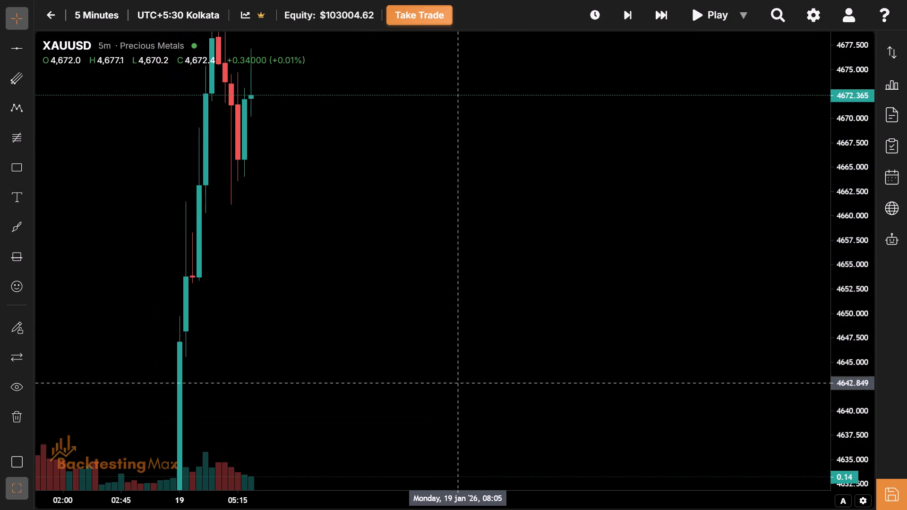
left_click_drag(434, 314, 280, 411)
left_click_drag(345, 341, 308, 334)
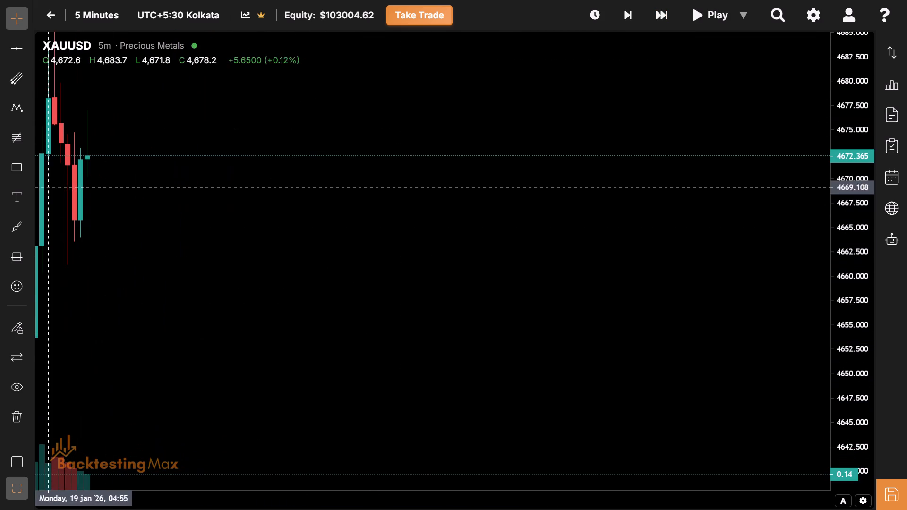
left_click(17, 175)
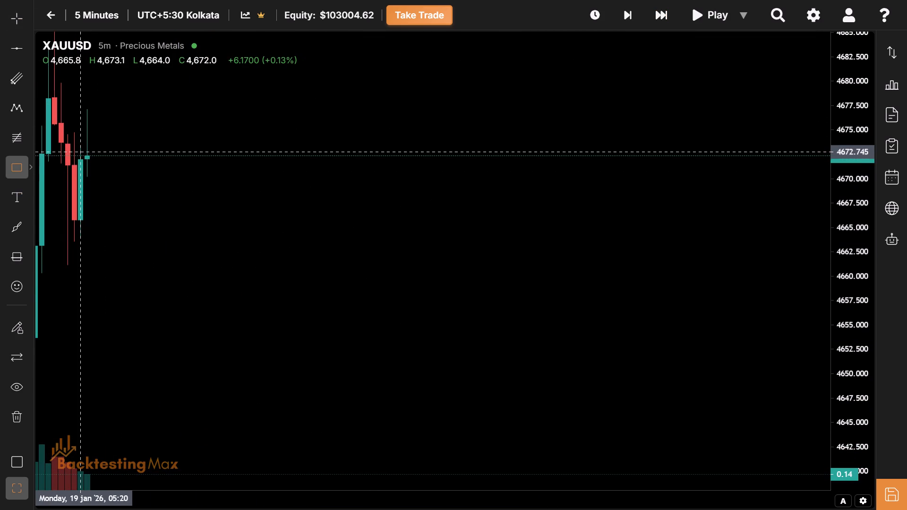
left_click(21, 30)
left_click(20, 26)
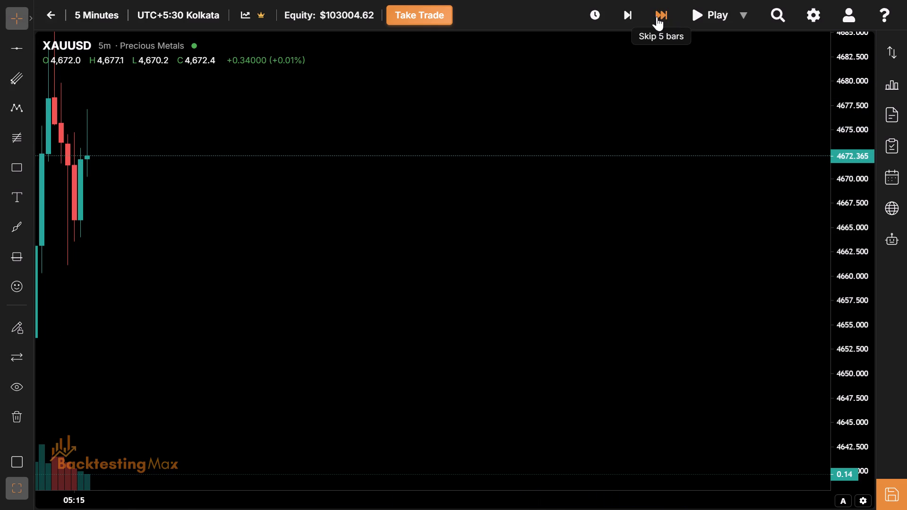
Skip the replay ahead five more bars to about 05:50 on 19 January.
left_click(656, 16)
left_click_drag(369, 139, 385, 175)
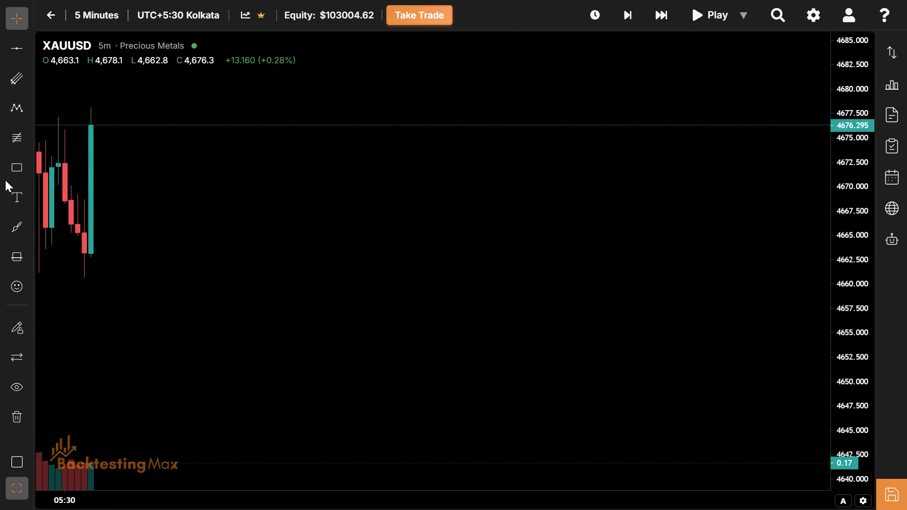
Draw a rectangle from 05:30 to 11:30 on 19 January, about 4675.800 to 4646.195, using the Asian Session template.
left_click(9, 160)
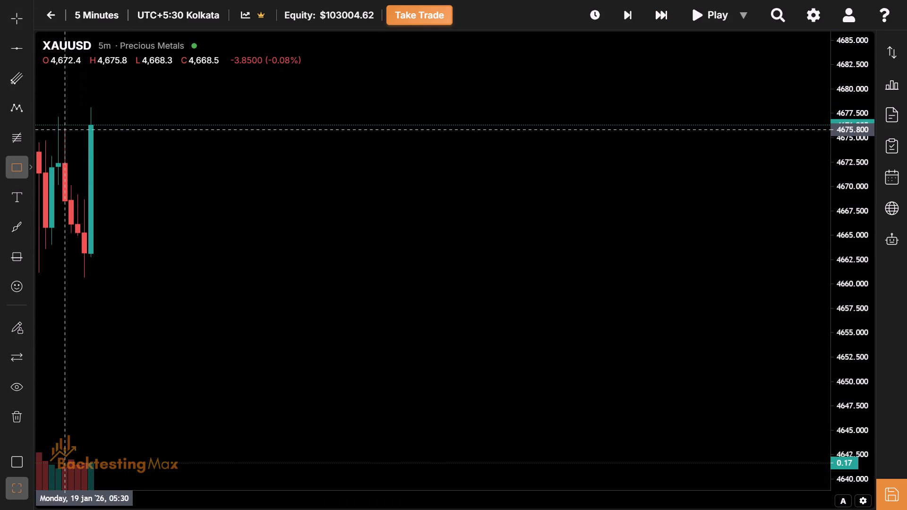
left_click(67, 130)
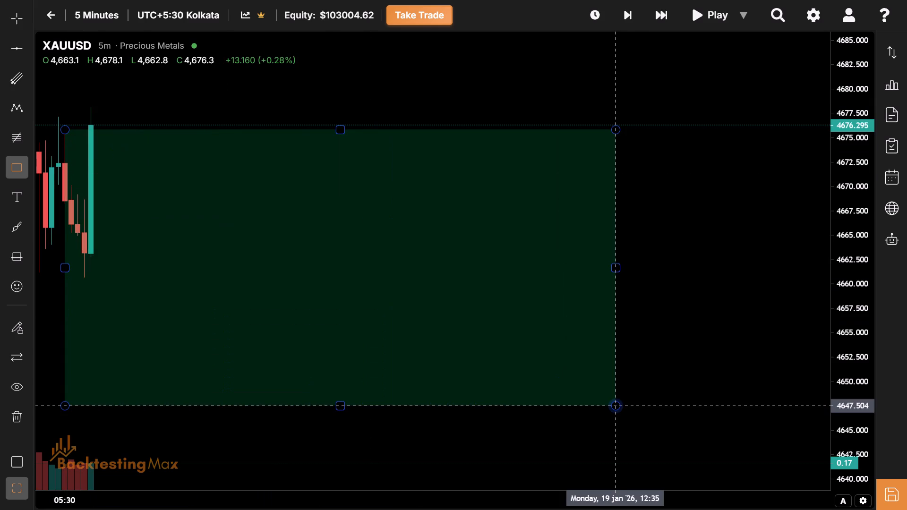
left_click(531, 418)
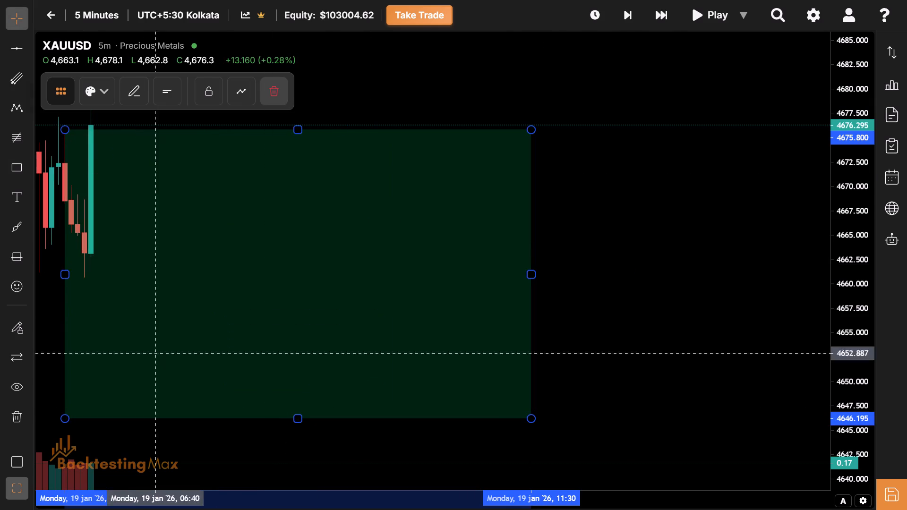
left_click(105, 102)
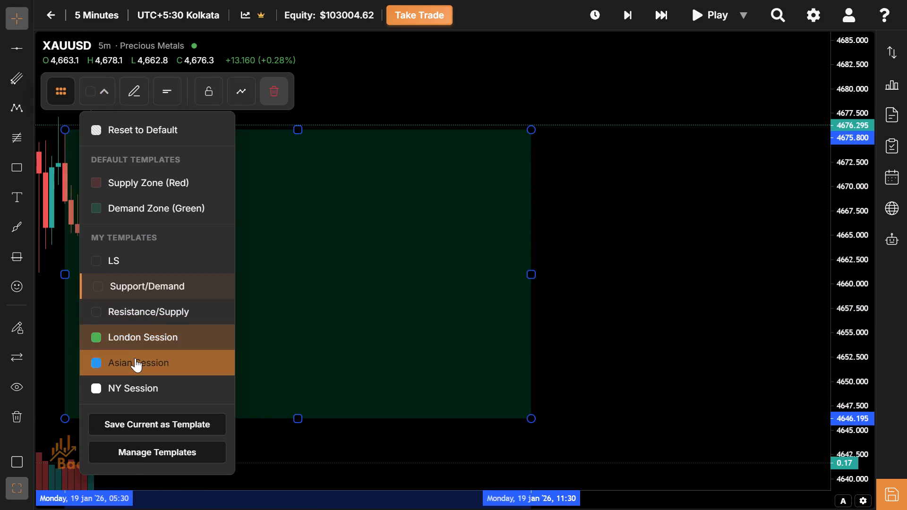
left_click(135, 359)
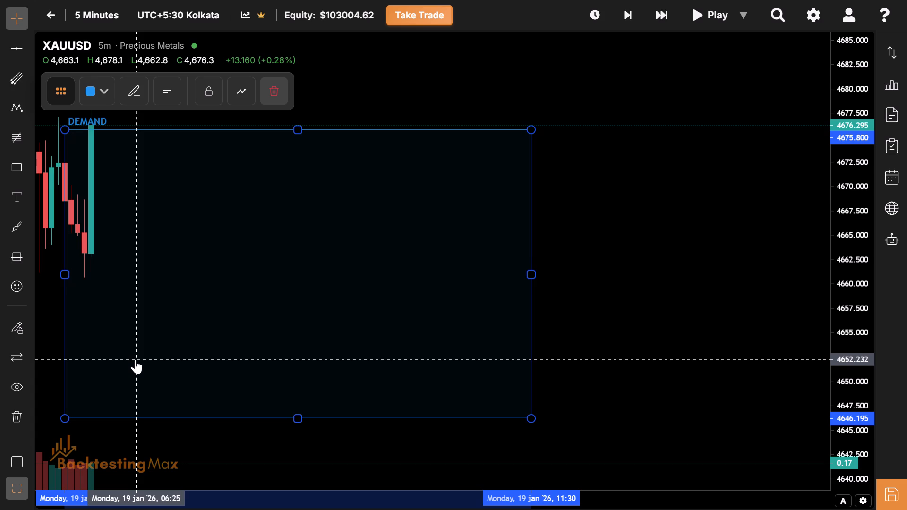
Advance the replay in five-bar skips to about 11:25 on 19 January.
left_click_drag(135, 359, 281, 402)
left_click_drag(340, 323, 325, 307)
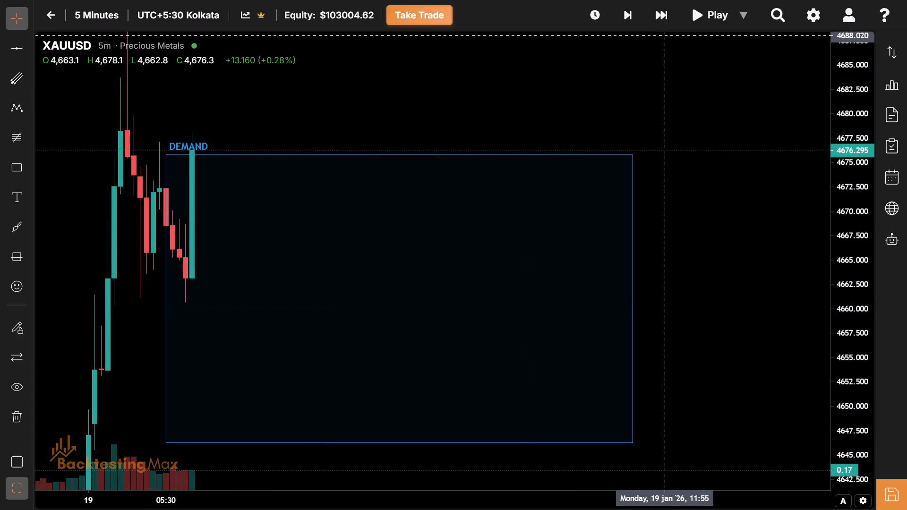
triple_click(662, 26)
left_click(662, 26)
left_click_drag(662, 26, 468, 90)
left_click_drag(468, 90, 470, 157)
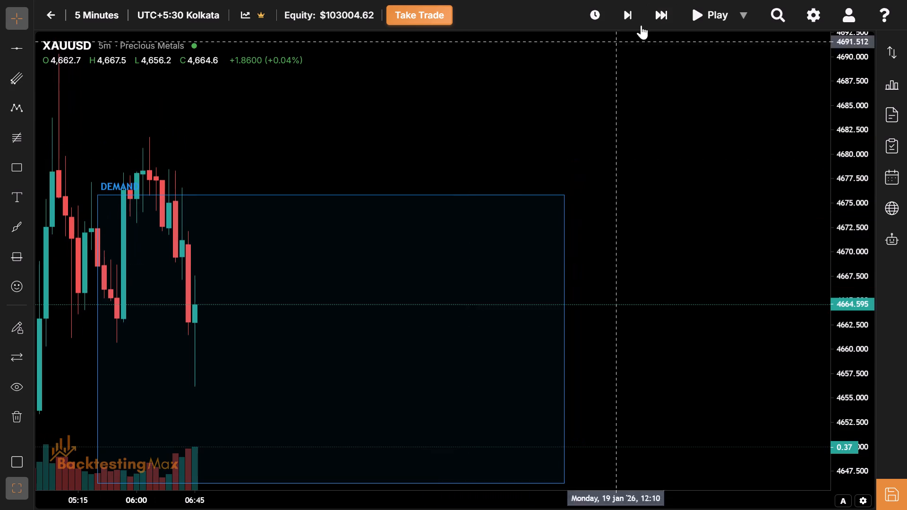
triple_click(651, 14)
triple_click(651, 14)
triple_click(651, 14)
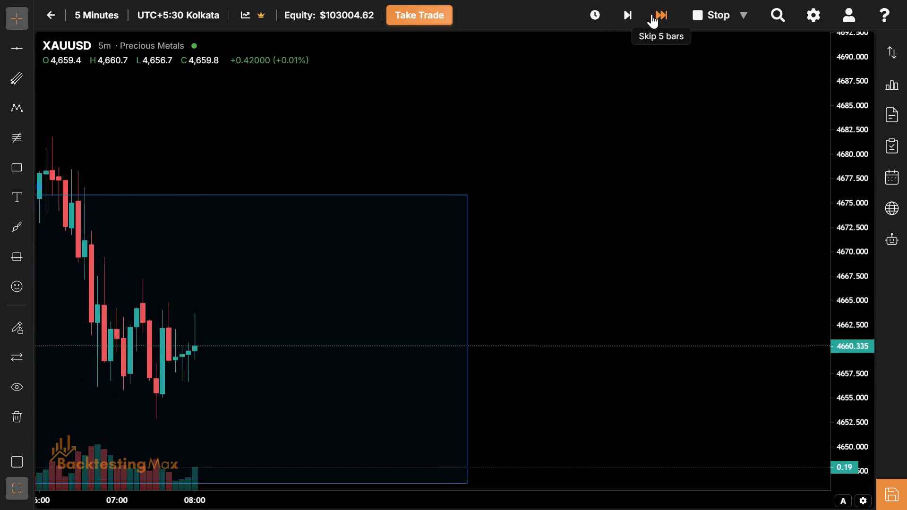
triple_click(651, 14)
triple_click(651, 14)
triple_click(651, 14)
triple_click(651, 14)
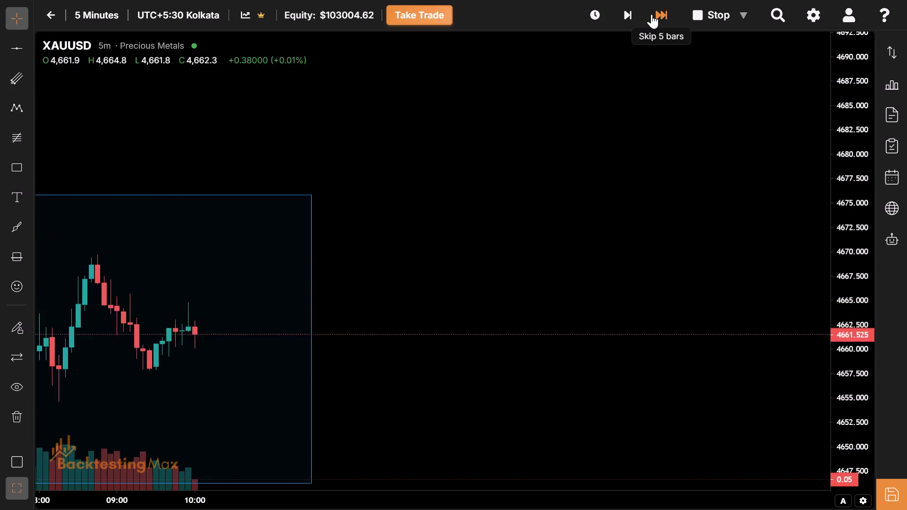
triple_click(651, 14)
left_click(651, 14)
Fit the Asian session box to the session's high and low, with its top at about 4681.765 and bottom at 4652.887.
left_click_drag(651, 14, 281, 373)
left_click_drag(281, 373, 599, 403)
left_click_drag(257, 344, 496, 283)
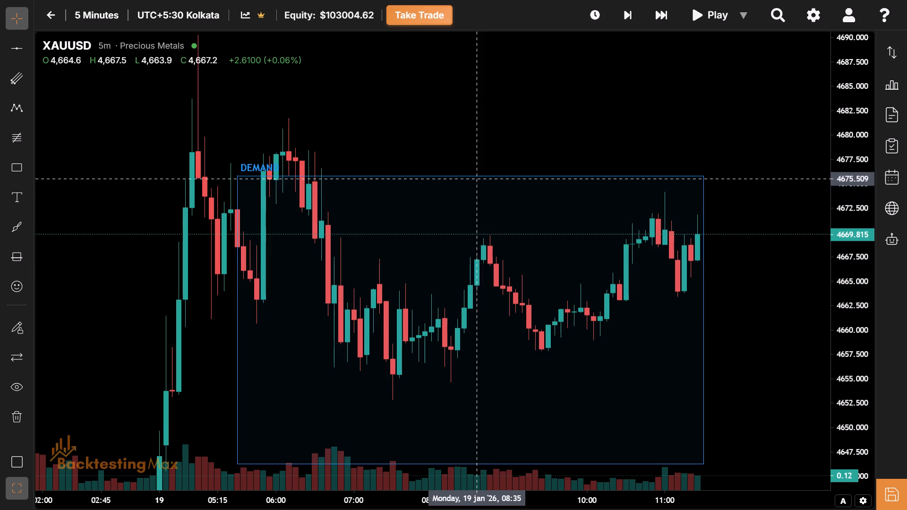
left_click_drag(465, 175, 462, 118)
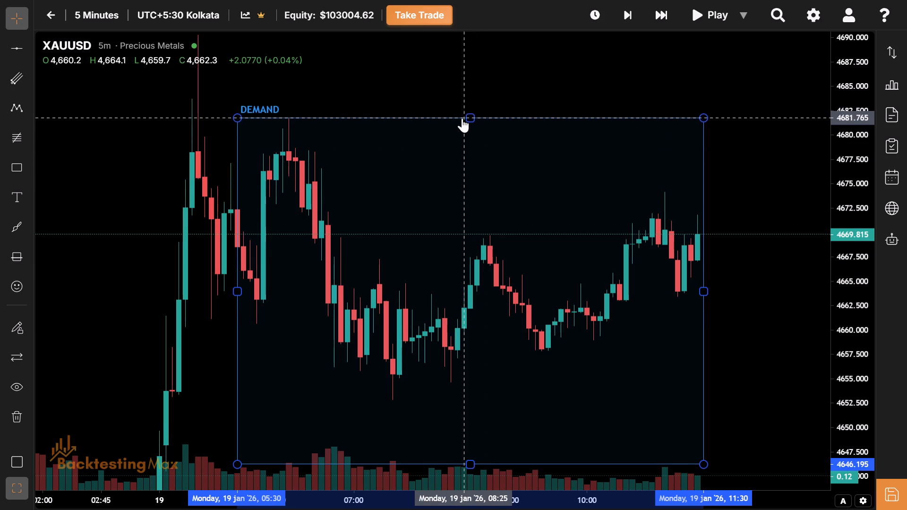
left_click_drag(449, 326, 335, 132)
left_click_drag(394, 221, 380, 280)
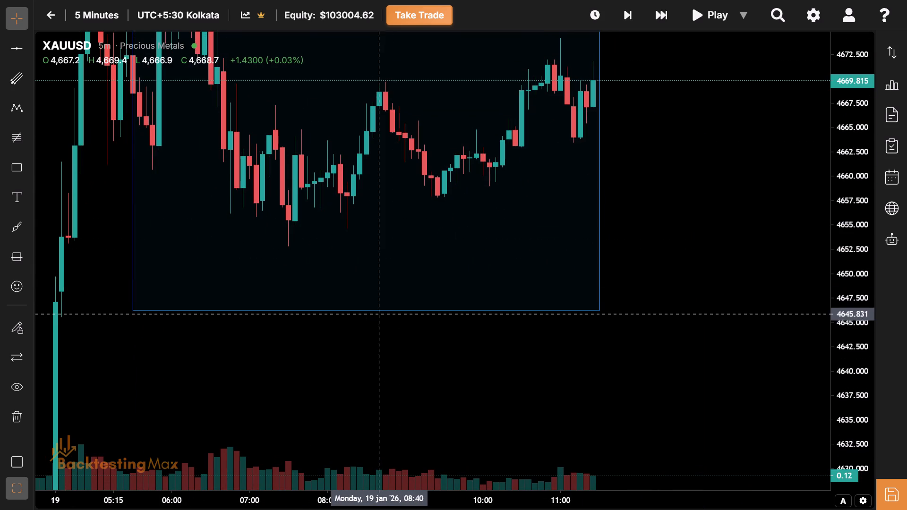
left_click_drag(365, 311, 376, 243)
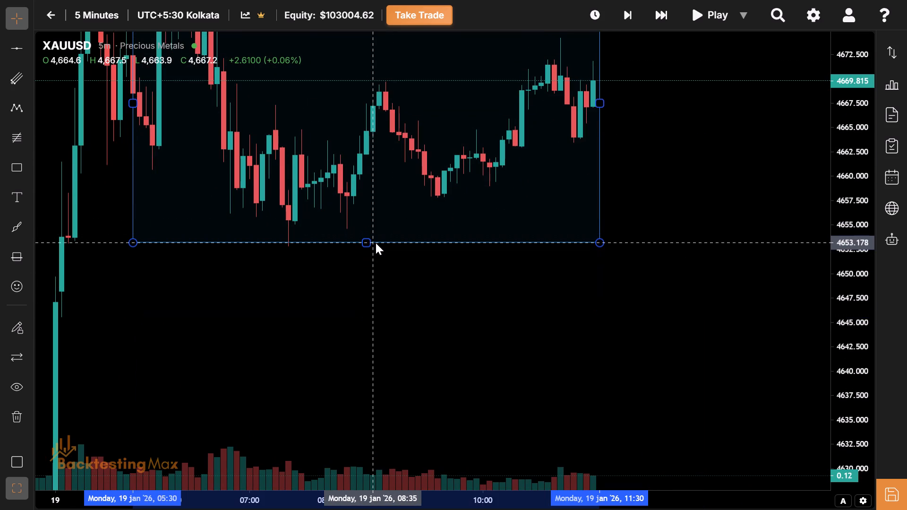
left_click_drag(376, 243, 376, 246)
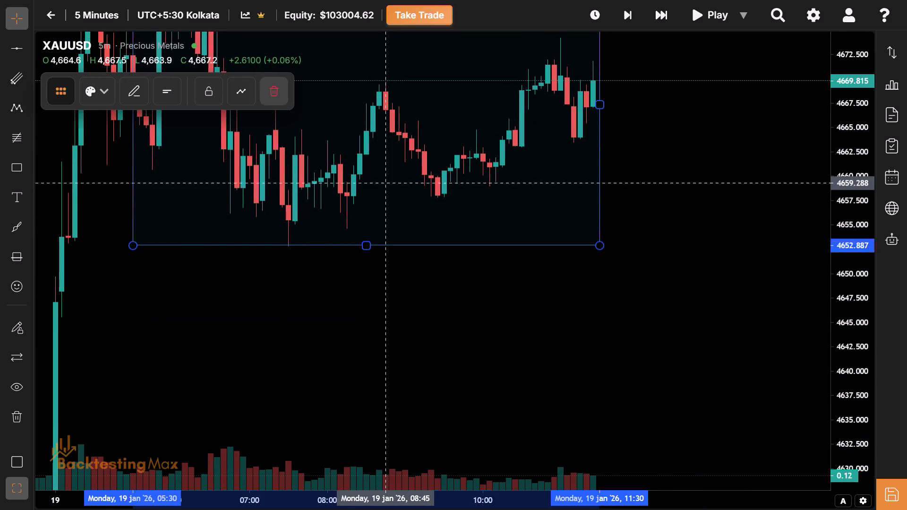
Advance the replay one bar at a time to about 11:40 on 19 January.
left_click_drag(387, 183, 374, 269)
left_click_drag(375, 217, 360, 294)
left_click_drag(621, 197, 596, 220)
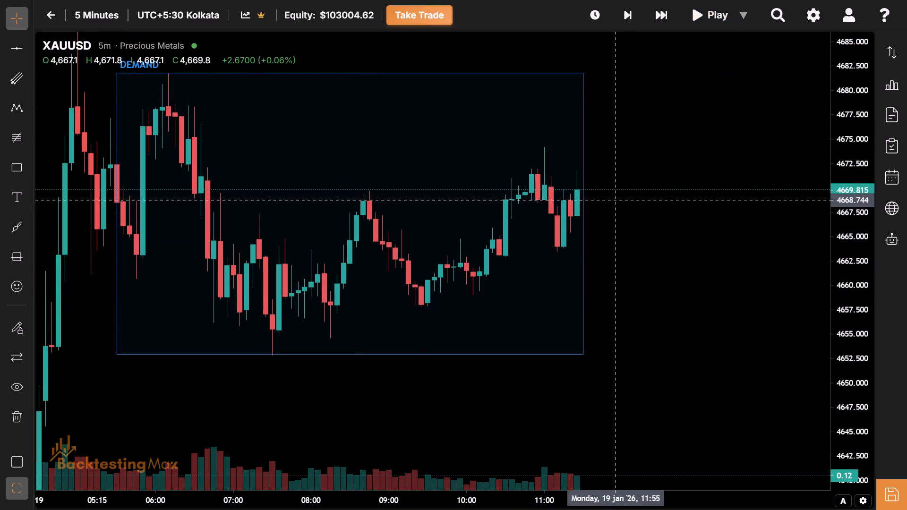
left_click_drag(596, 220, 556, 254)
left_click(630, 15)
left_click(630, 15)
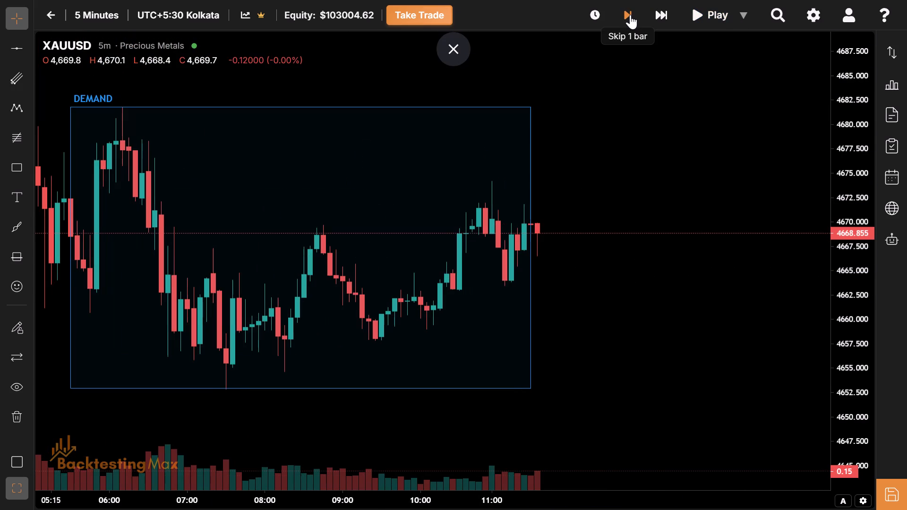
left_click_drag(587, 229, 562, 213)
left_click(615, 18)
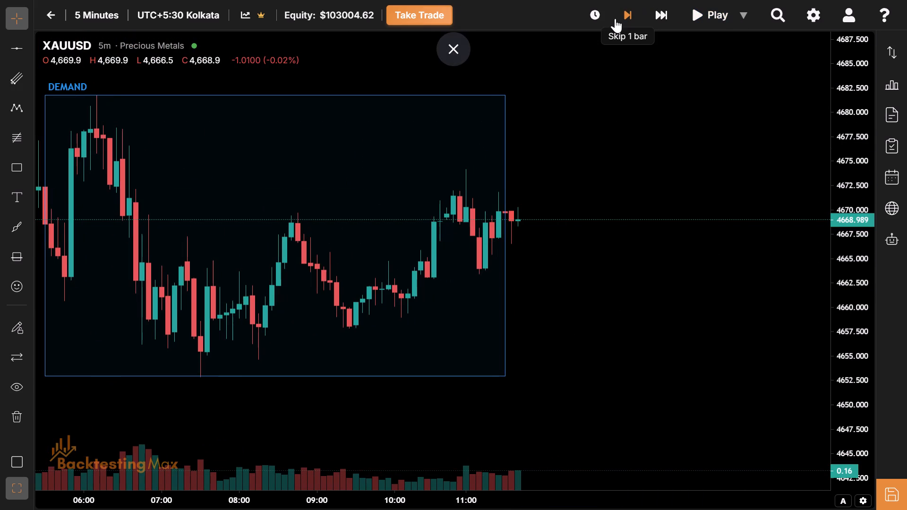
Advance the replay one bar at a time to about 12:30 on 19 January.
left_click(615, 18)
left_click(615, 18)
left_click(615, 18)
left_click(615, 18)
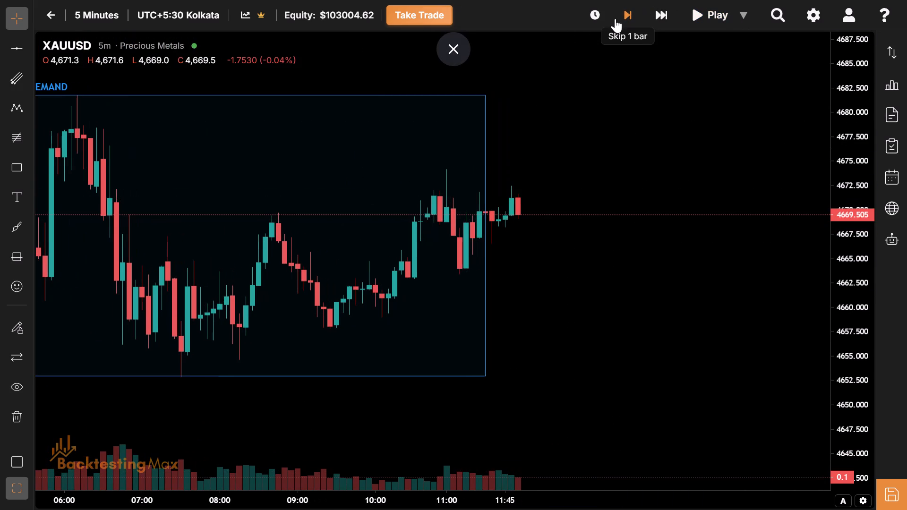
left_click(615, 18)
left_click(615, 18)
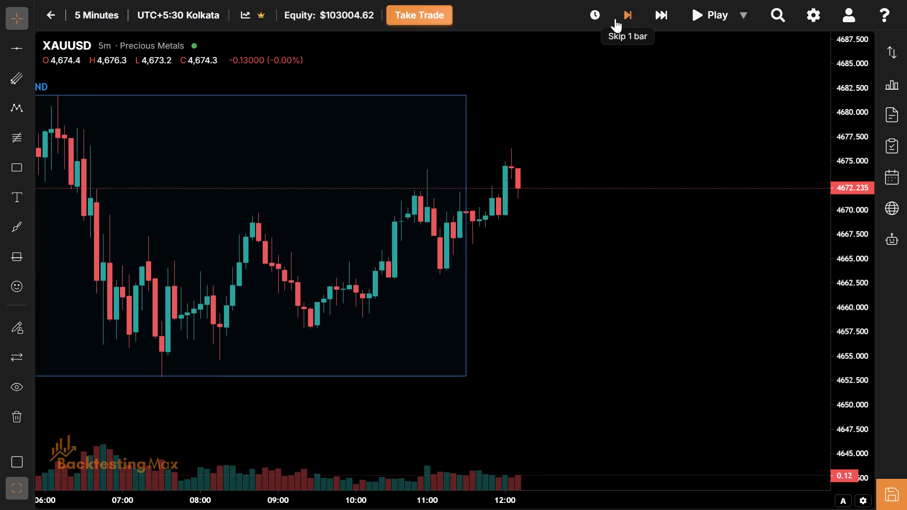
left_click(615, 18)
left_click_drag(624, 116, 755, 147)
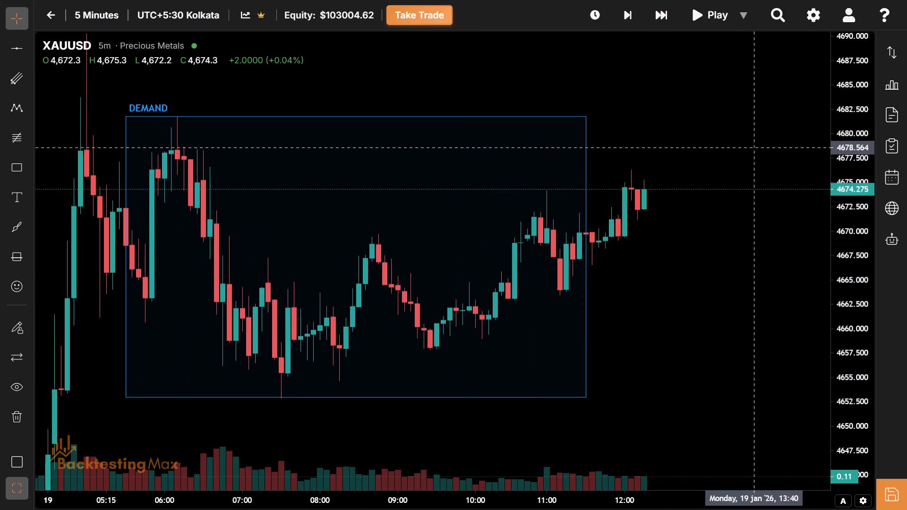
left_click_drag(399, 279, 479, 155)
left_click_drag(479, 155, 411, 215)
left_click_drag(463, 217, 350, 243)
left_click_drag(582, 149, 518, 176)
left_click(629, 11)
left_click(629, 11)
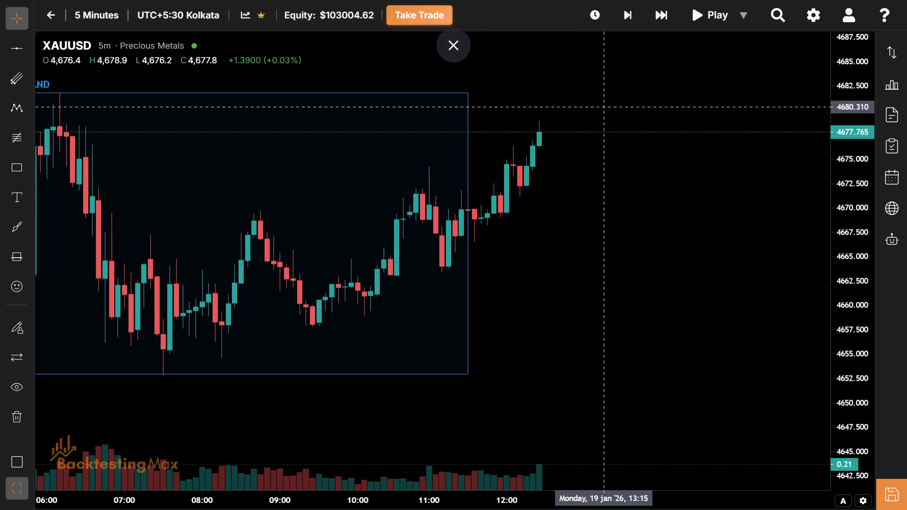
left_click_drag(591, 207, 376, 254)
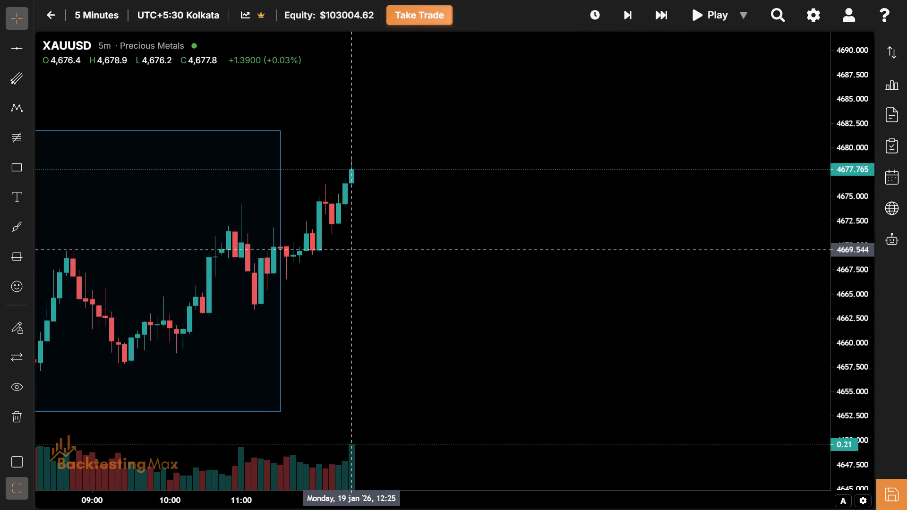
left_click_drag(351, 249, 272, 252)
left_click(623, 26)
Draw a rectangle from 12:30 to 16:30 on 19 January, about 4678.055 to 4660.088, using the London Session template.
left_click_drag(436, 170, 416, 323)
left_click(18, 173)
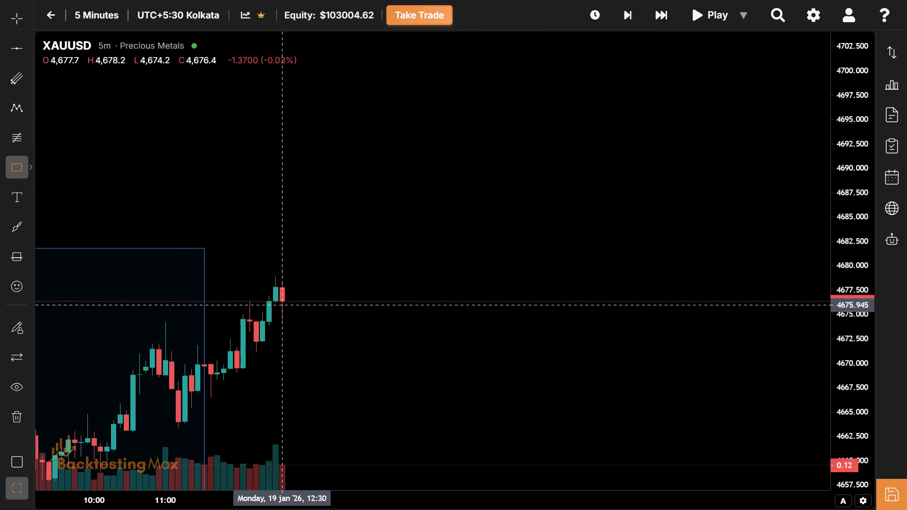
left_click(282, 284)
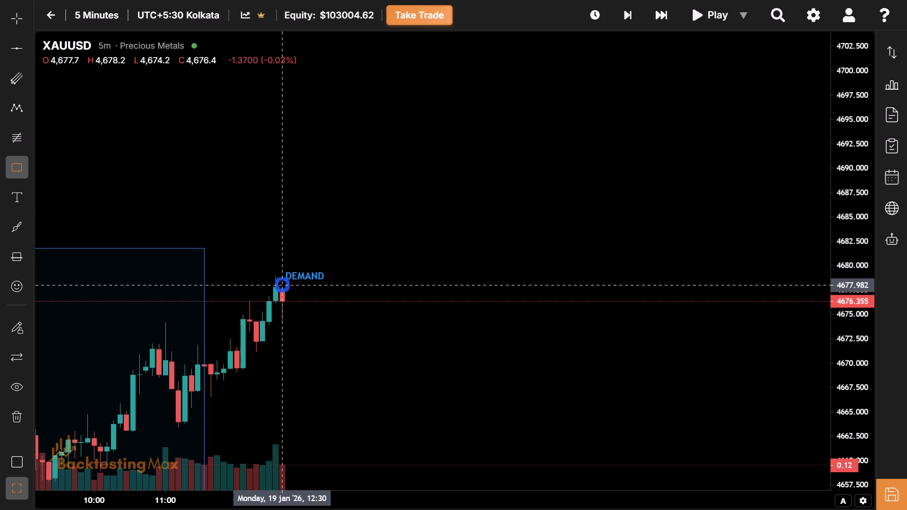
left_click(595, 459)
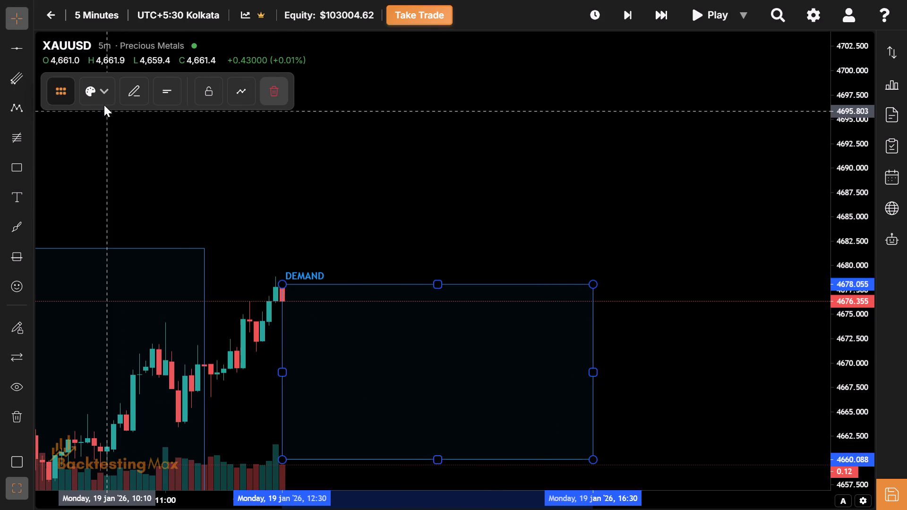
left_click(107, 87)
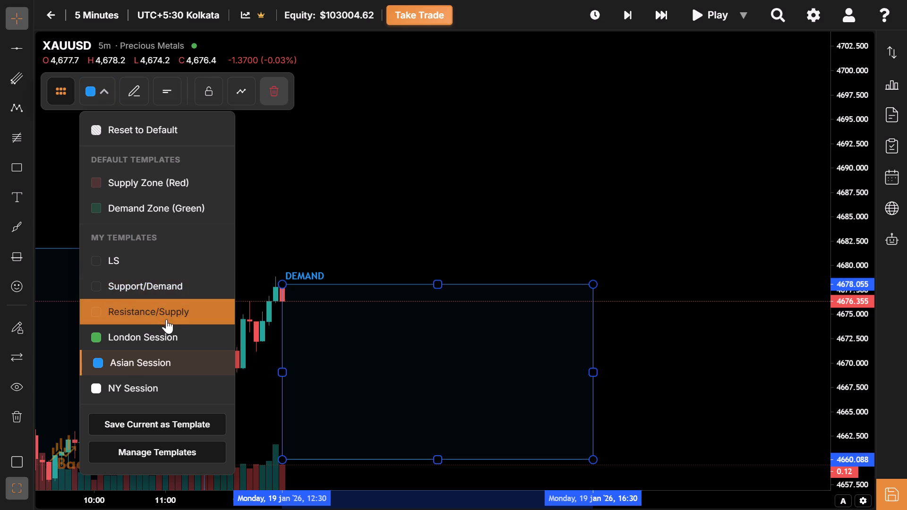
left_click(170, 330)
Advance the replay in five-bar skips to about 13:20 on 19 January.
left_click_drag(387, 351, 267, 255)
left_click_drag(327, 284, 387, 304)
left_click(669, 8)
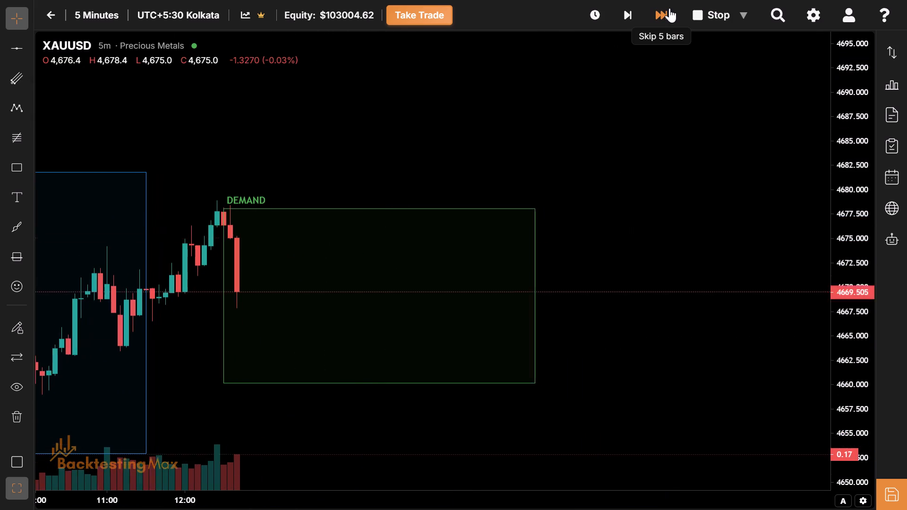
left_click(669, 8)
Advance the replay in five-bar skips to about 16:40 on 19 January.
left_click_drag(322, 257, 644, 257)
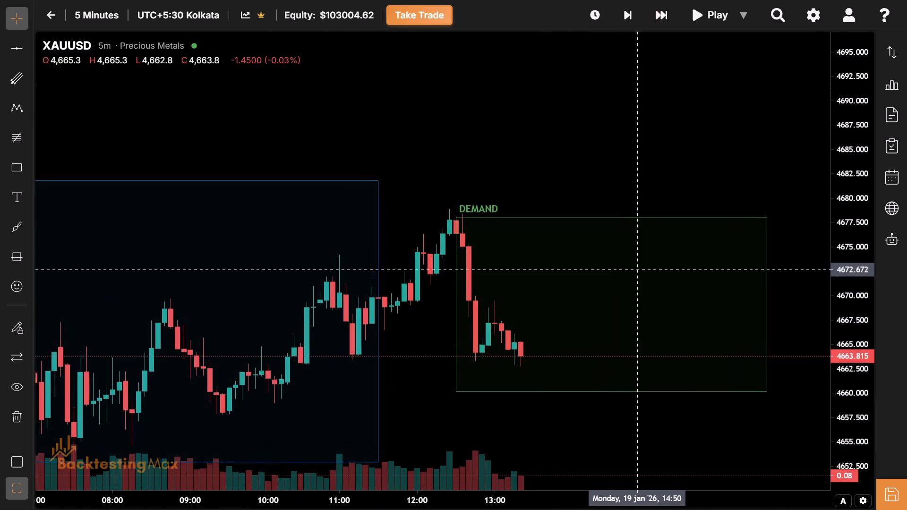
left_click_drag(644, 257, 633, 160)
left_click_drag(421, 371, 574, 394)
left_click_drag(233, 419, 403, 424)
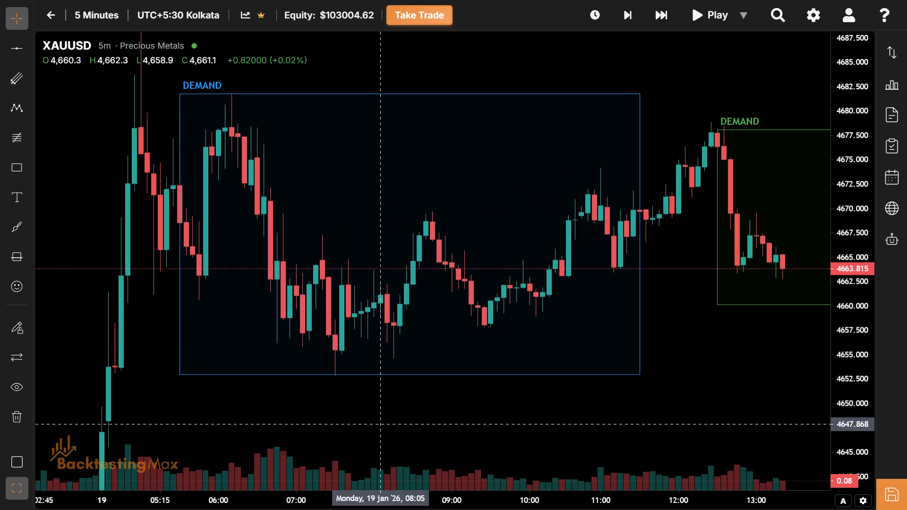
left_click_drag(403, 424, 408, 423)
left_click_drag(769, 405, 352, 364)
left_click_drag(427, 361, 353, 393)
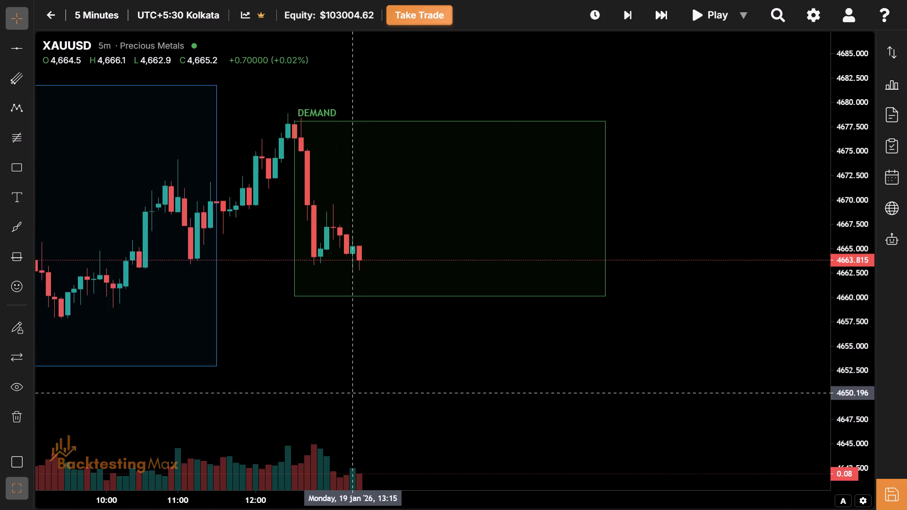
left_click(666, 15)
left_click(666, 15)
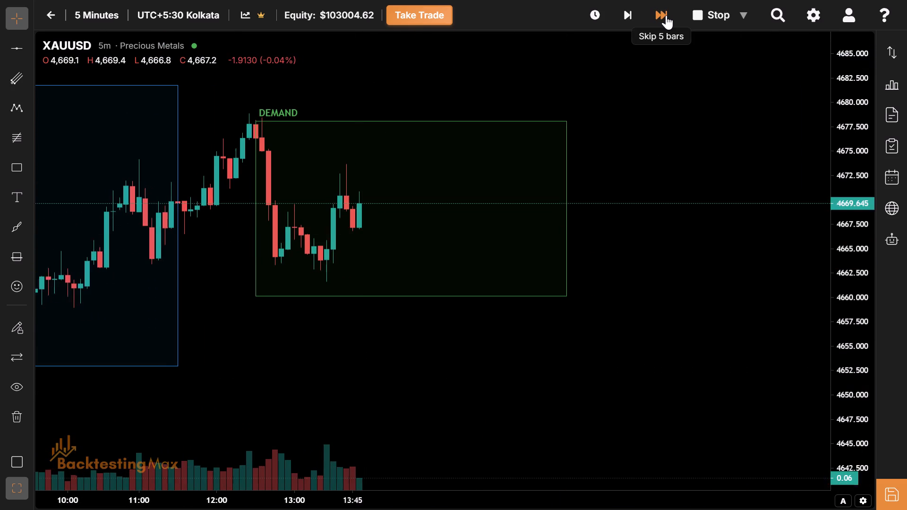
left_click(666, 15)
left_click(666, 15)
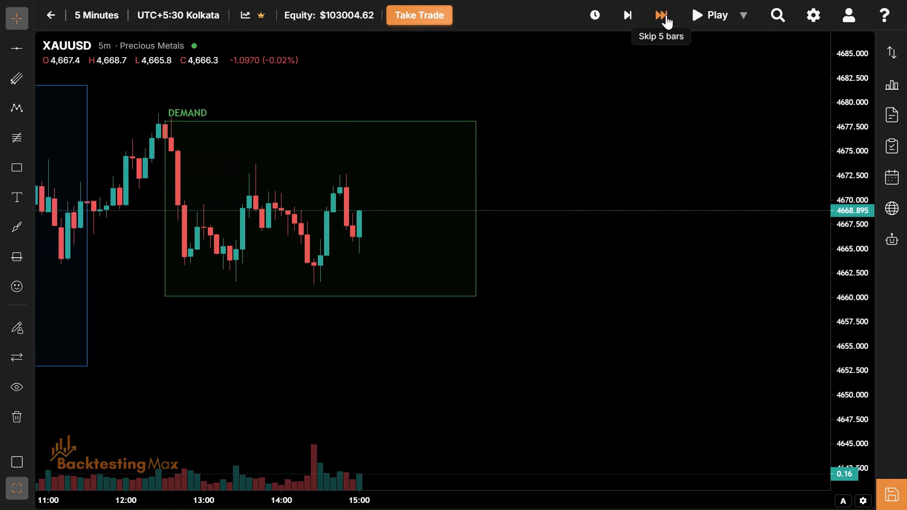
left_click(666, 15)
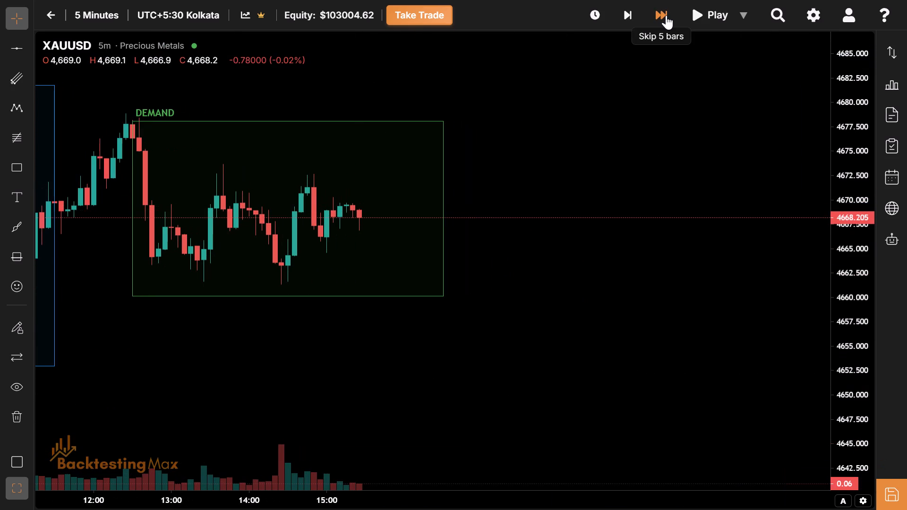
left_click(666, 15)
left_click(666, 15)
left_click(666, 15)
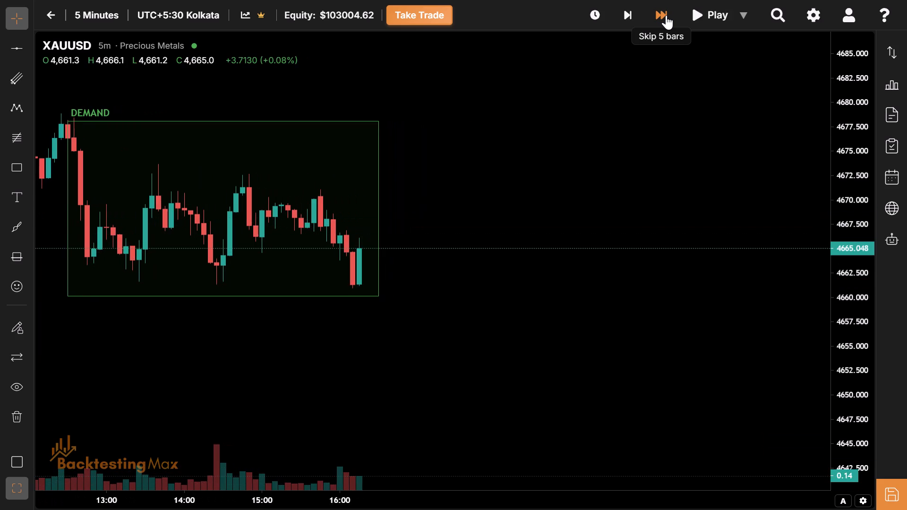
Draw a Support/Demand zone from 04:45 to 05:35 on 19 January, about 4660.743 to 4664.162, and extend it rightward in time.
left_click_drag(442, 366, 906, 347)
left_click_drag(583, 374, 646, 382)
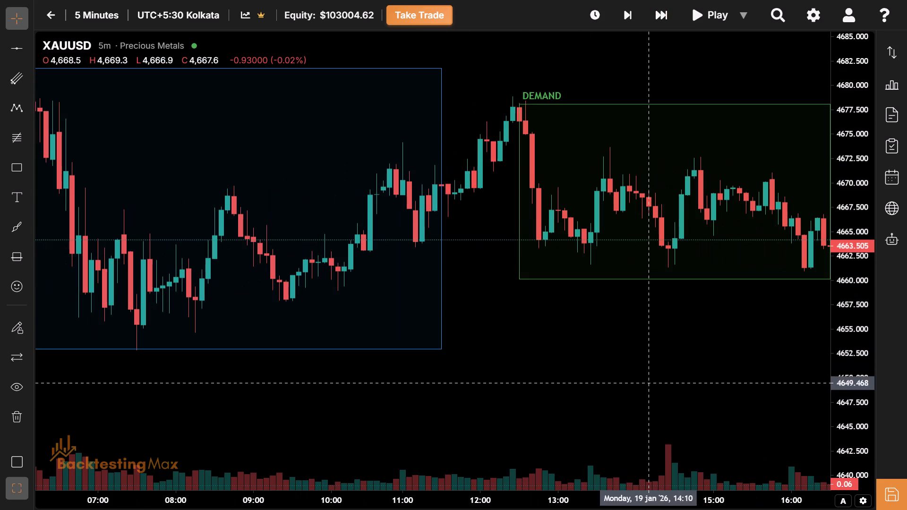
left_click_drag(382, 503, 519, 509)
left_click_drag(695, 326, 602, 370)
left_click_drag(602, 370, 604, 349)
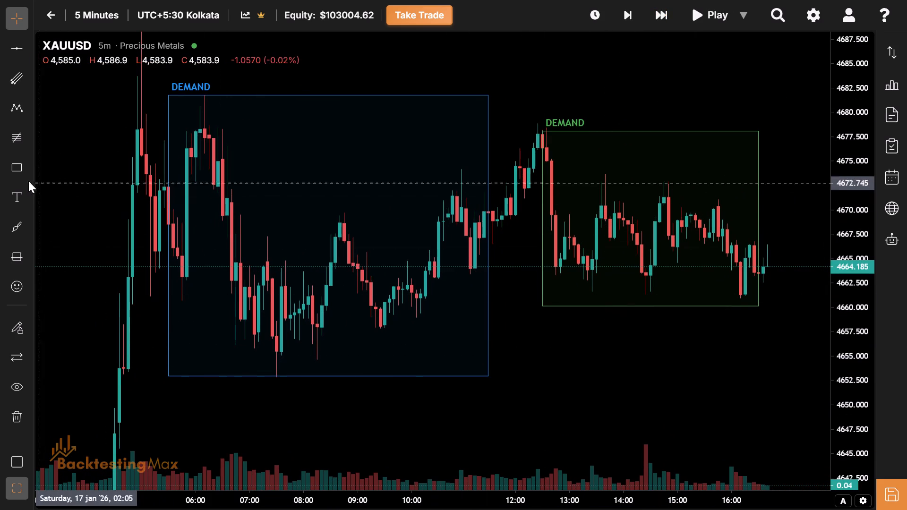
left_click(19, 171)
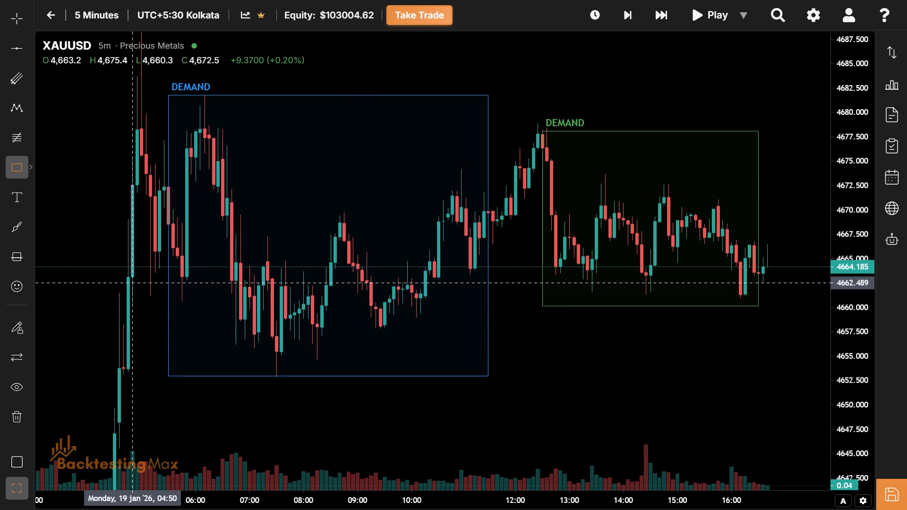
left_click(129, 300)
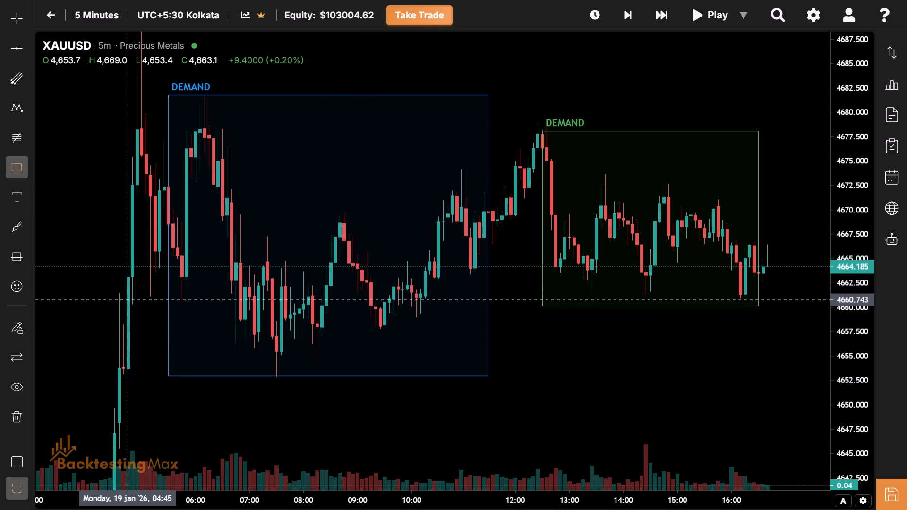
left_click(174, 267)
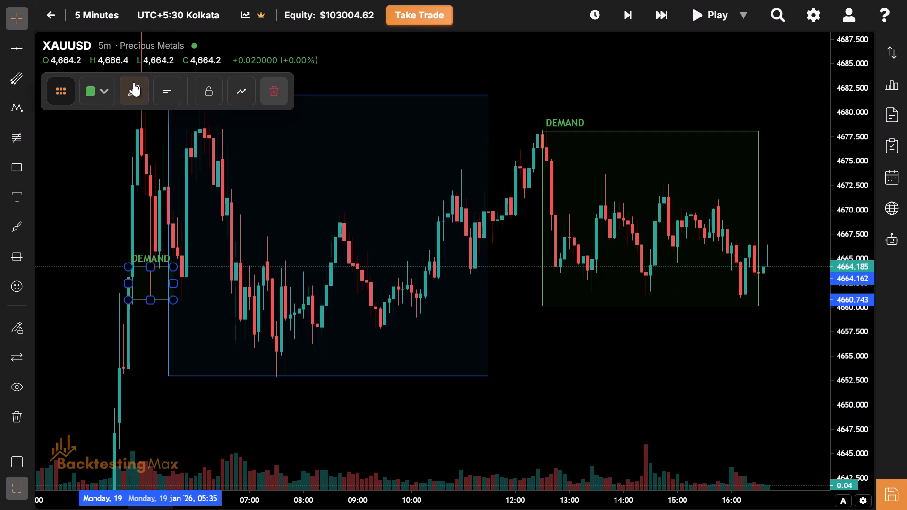
left_click(104, 92)
left_click(170, 285)
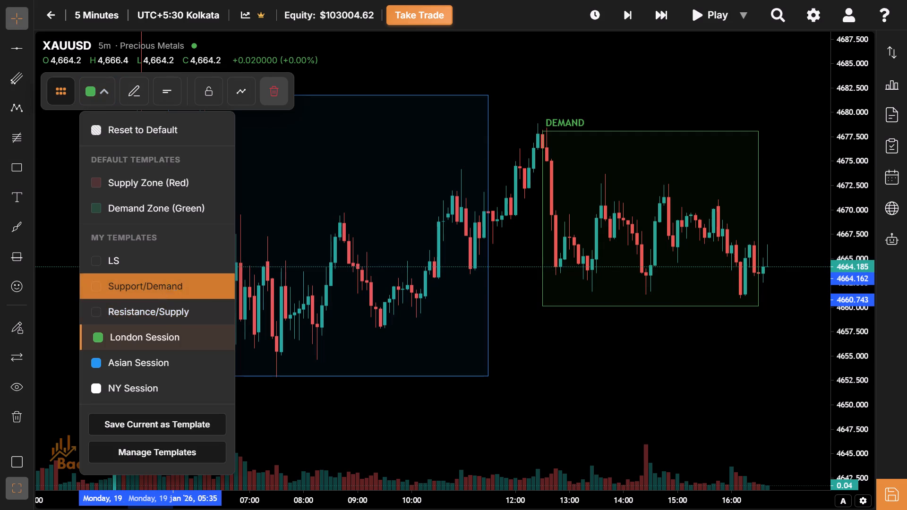
left_click(144, 101)
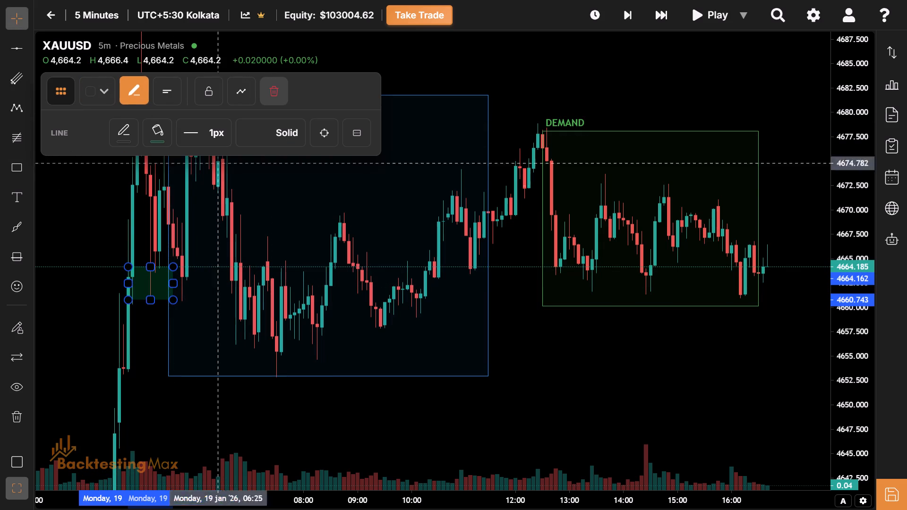
left_click(319, 133)
left_click(401, 165)
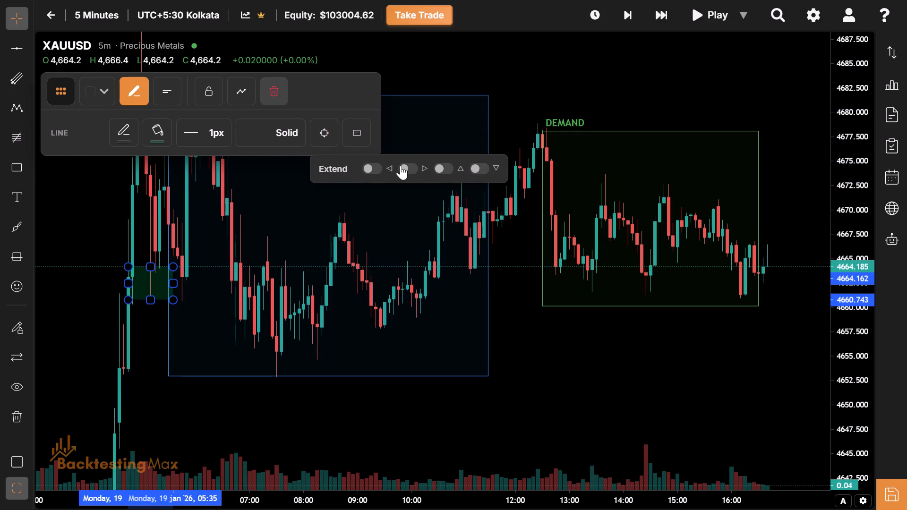
Draw a Resistance/Supply zone from about 04:55 to 05:20 on 19 January, about 4678.128 to 4681.037, and extend it rightward in time.
left_click_drag(572, 422, 541, 419)
left_click_drag(541, 419, 463, 411)
left_click_drag(564, 405, 447, 426)
left_click_drag(608, 391, 702, 466)
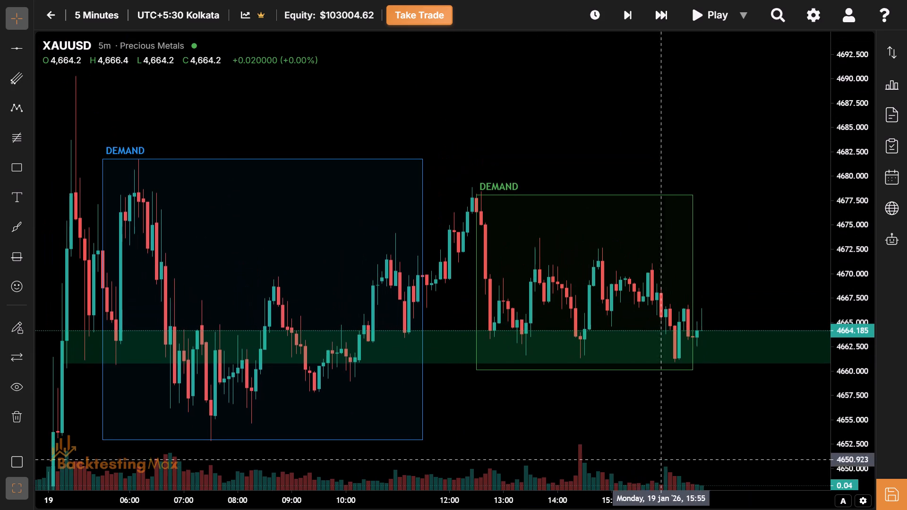
left_click_drag(120, 126, 183, 176)
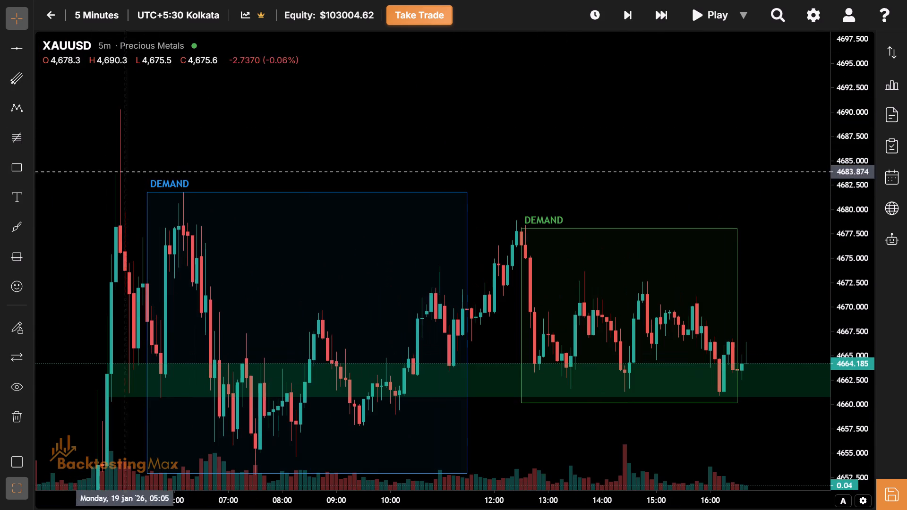
left_click_drag(190, 165, 171, 137)
left_click_drag(297, 256, 279, 244)
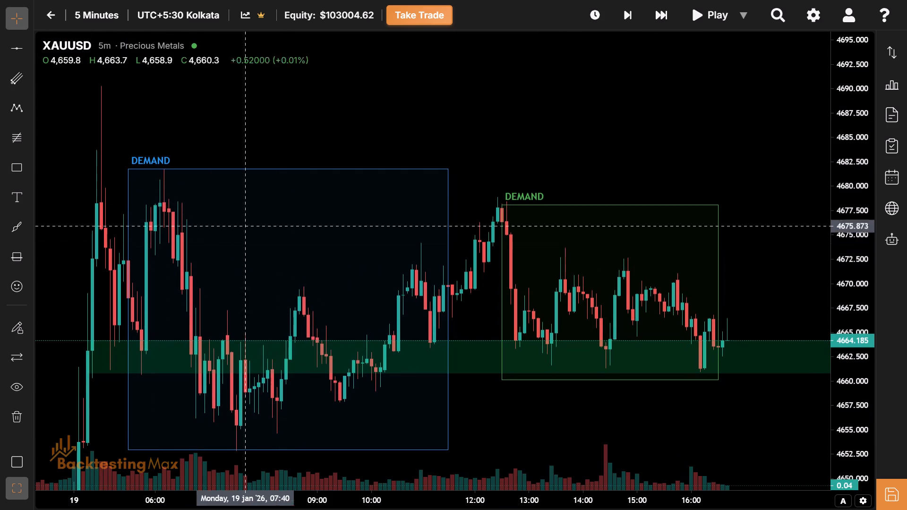
left_click(9, 171)
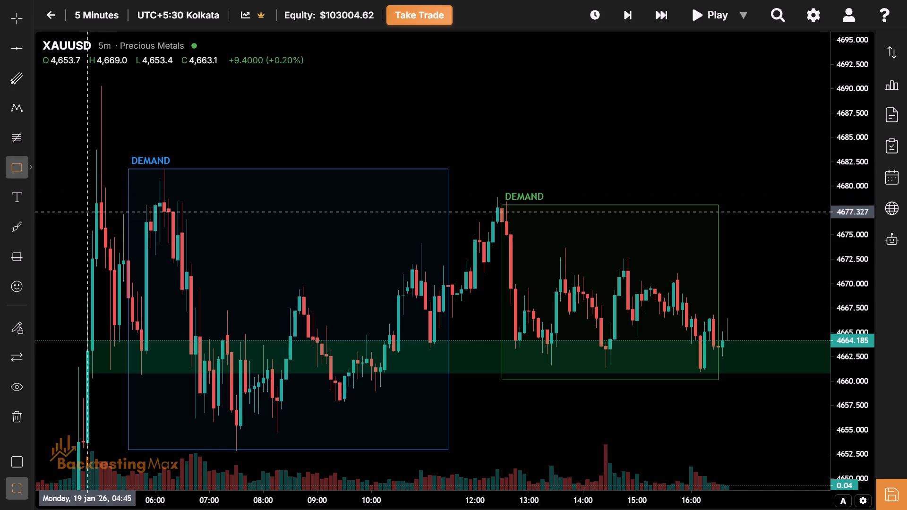
left_click(94, 204)
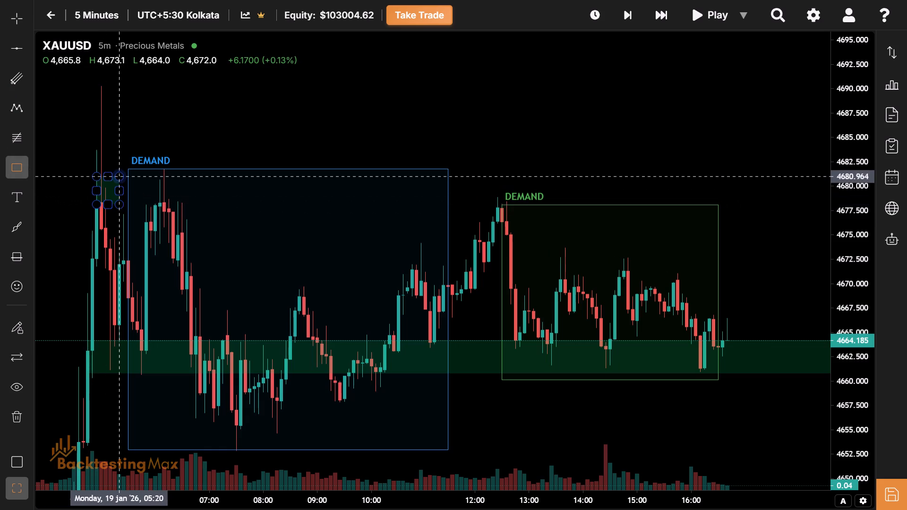
left_click(121, 176)
left_click(100, 95)
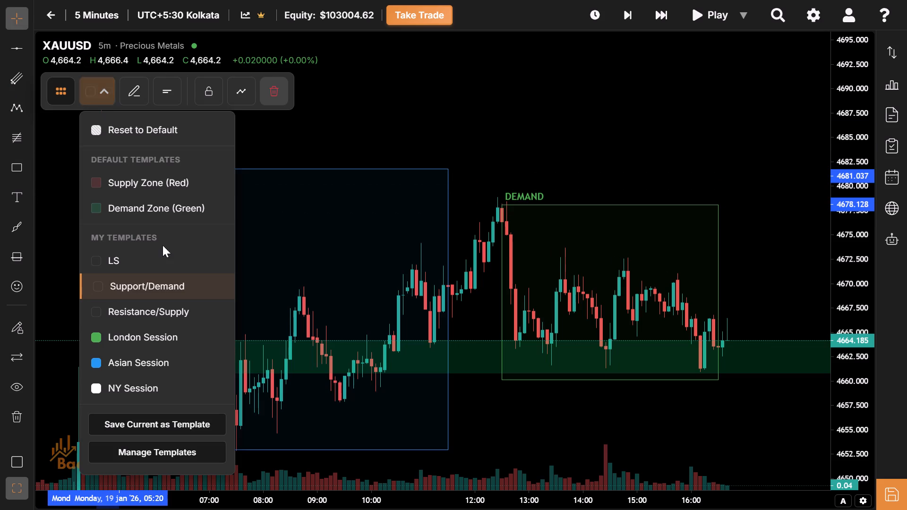
left_click(165, 306)
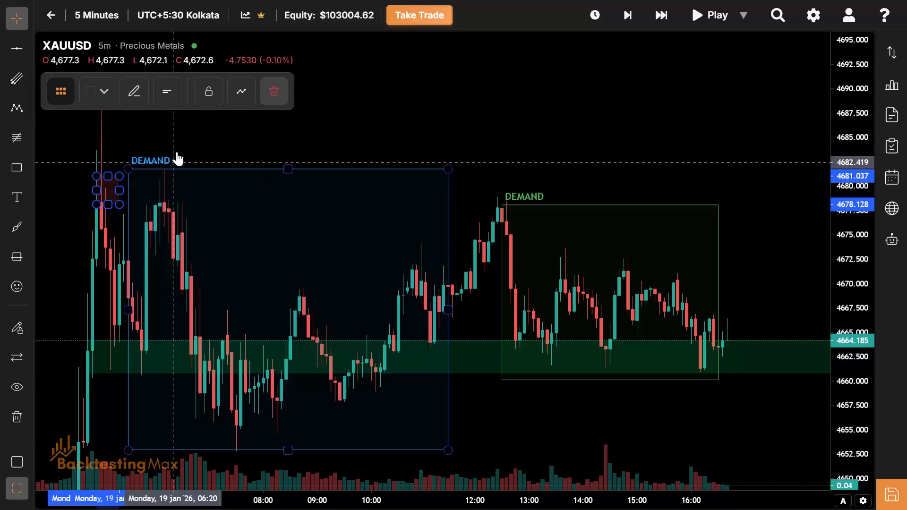
left_click_drag(153, 97, 147, 95)
left_click(147, 95)
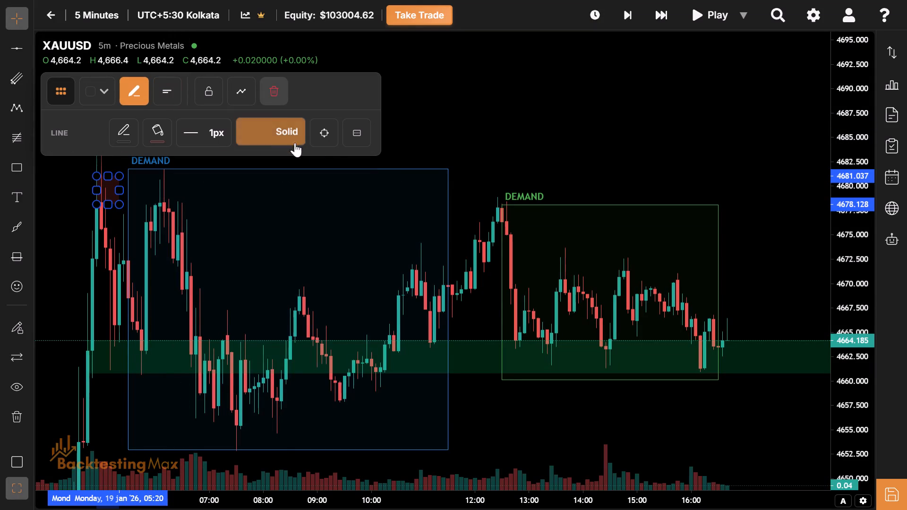
left_click(321, 128)
left_click(399, 168)
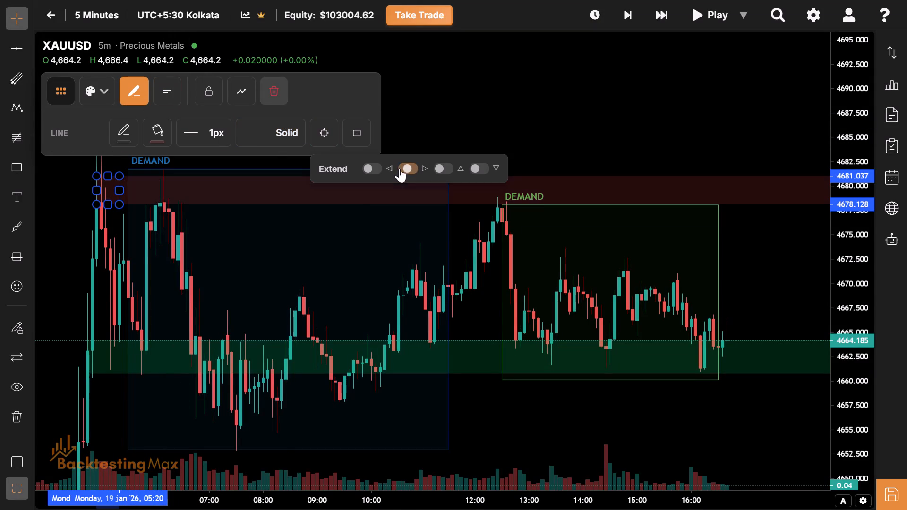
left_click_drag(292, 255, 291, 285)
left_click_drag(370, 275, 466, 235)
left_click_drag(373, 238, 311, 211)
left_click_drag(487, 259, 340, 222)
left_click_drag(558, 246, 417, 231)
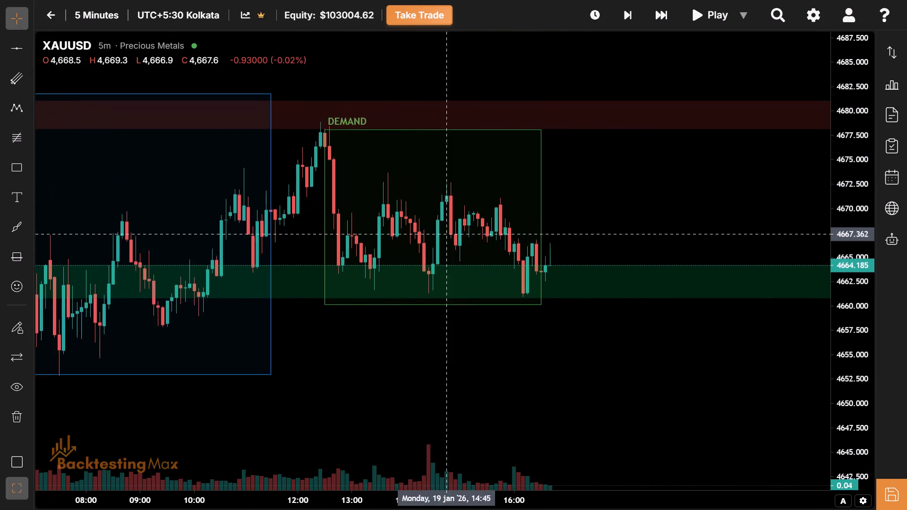
Examine the 19 January price action across the Asian and London session ranges and the supply and demand zones.
left_click_drag(582, 244, 472, 283)
left_click_drag(852, 438, 850, 393)
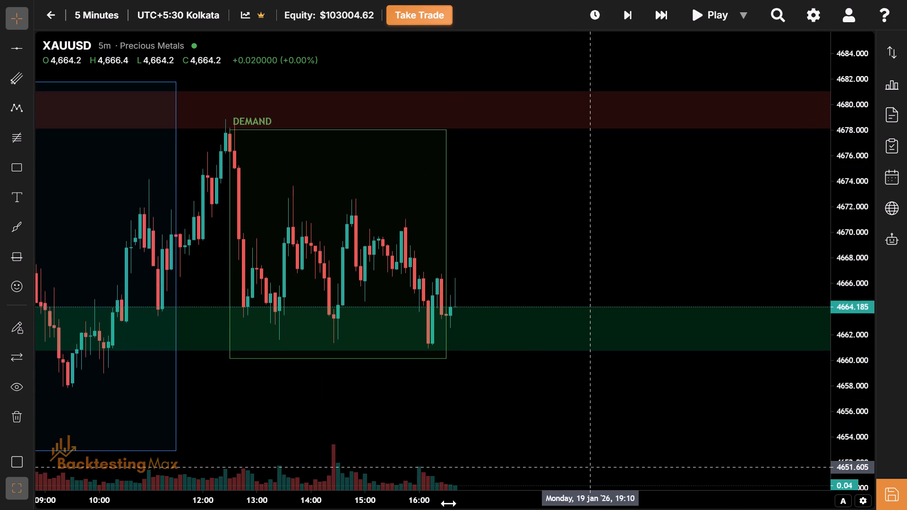
left_click_drag(401, 502, 282, 507)
left_click_drag(393, 274, 536, 302)
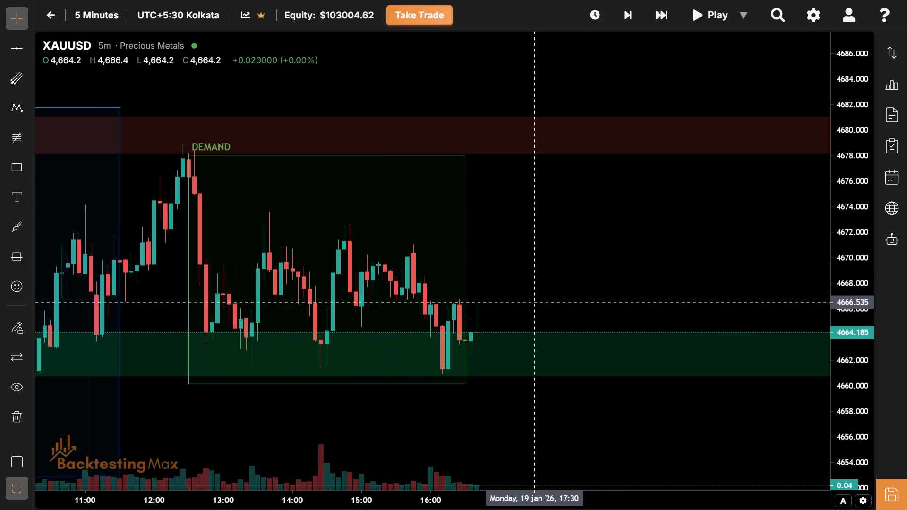
left_click_drag(860, 435, 861, 390)
left_click_drag(575, 302, 585, 265)
left_click_drag(482, 489, 482, 505)
left_click_drag(482, 505, 480, 505)
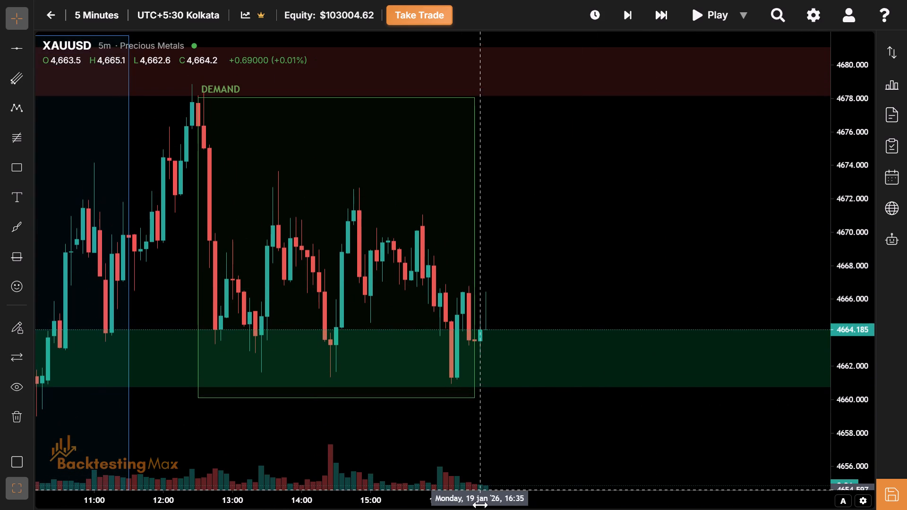
left_click_drag(480, 505, 435, 508)
left_click_drag(527, 238, 452, 235)
left_click_drag(520, 223, 473, 252)
left_click_drag(470, 252, 831, 290)
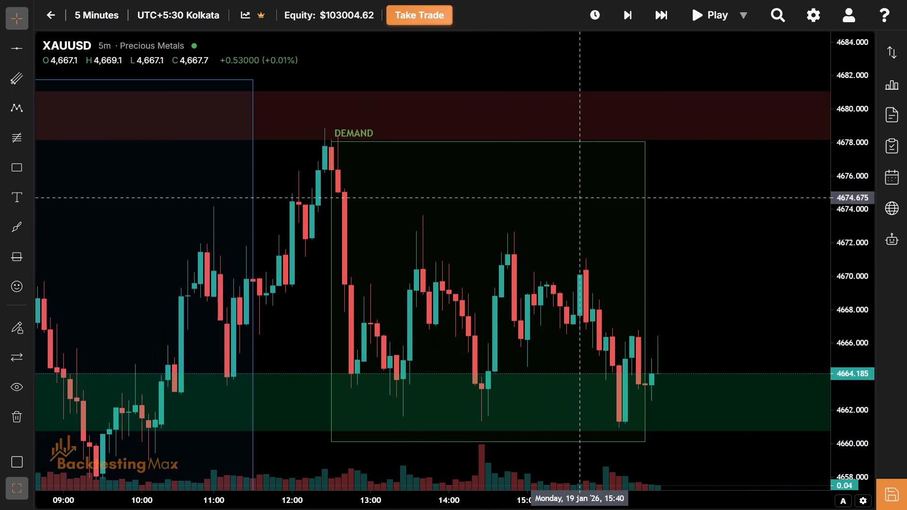
left_click_drag(500, 224, 696, 103)
left_click_drag(516, 390, 479, 281)
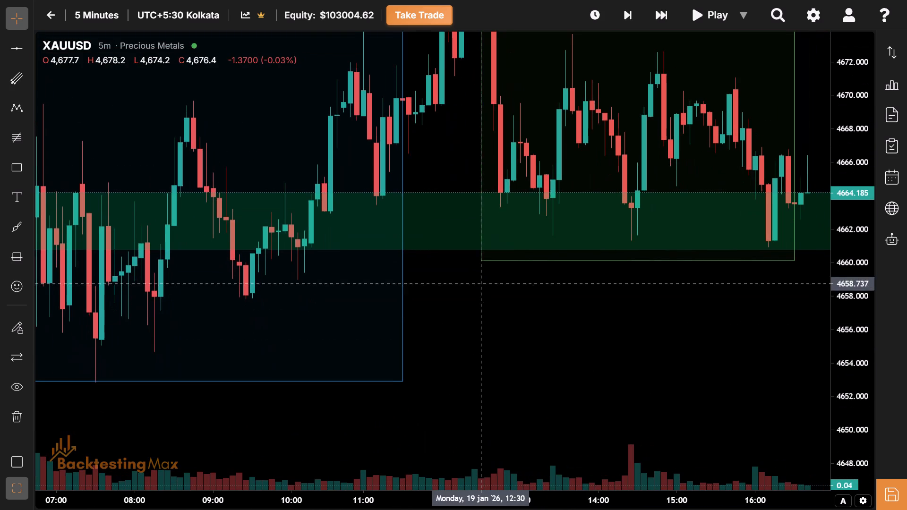
left_click_drag(502, 383, 630, 272)
left_click_drag(150, 403, 210, 408)
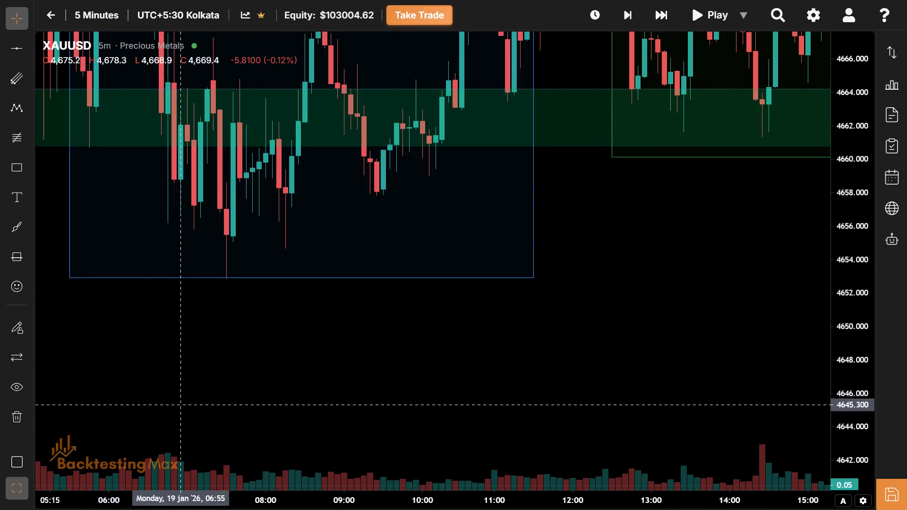
left_click_drag(210, 408, 549, 474)
left_click_drag(353, 435, 304, 332)
left_click_drag(457, 355, 249, 421)
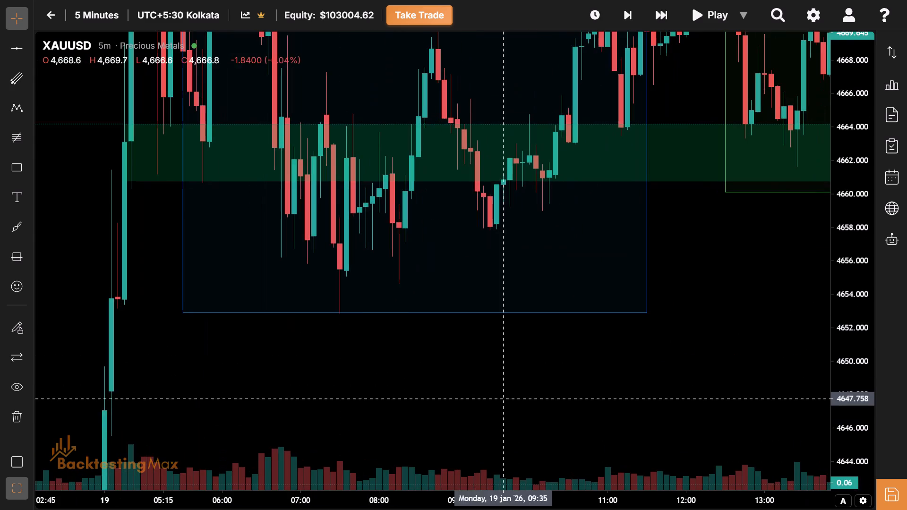
left_click_drag(526, 397, 405, 459)
left_click_drag(691, 317, 571, 402)
left_click_drag(588, 388, 452, 391)
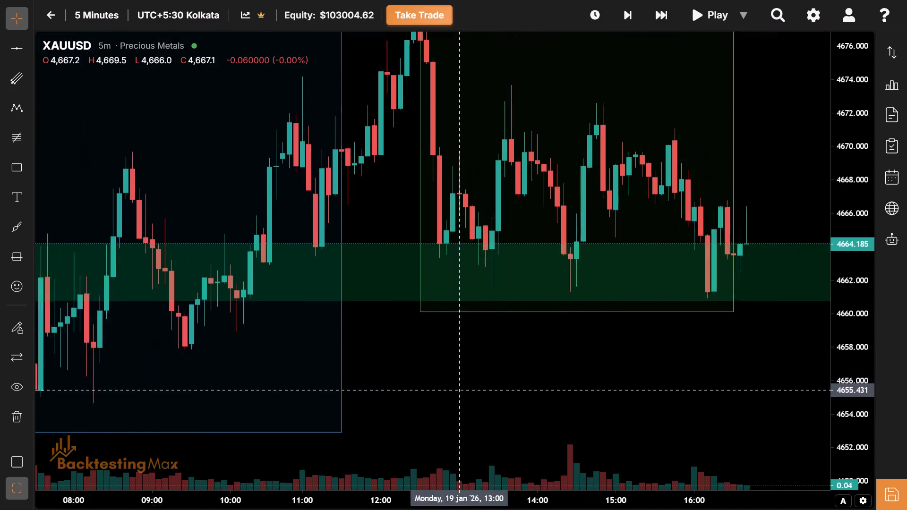
left_click_drag(452, 391, 445, 391)
left_click_drag(644, 365, 480, 422)
left_click_drag(686, 264, 465, 140)
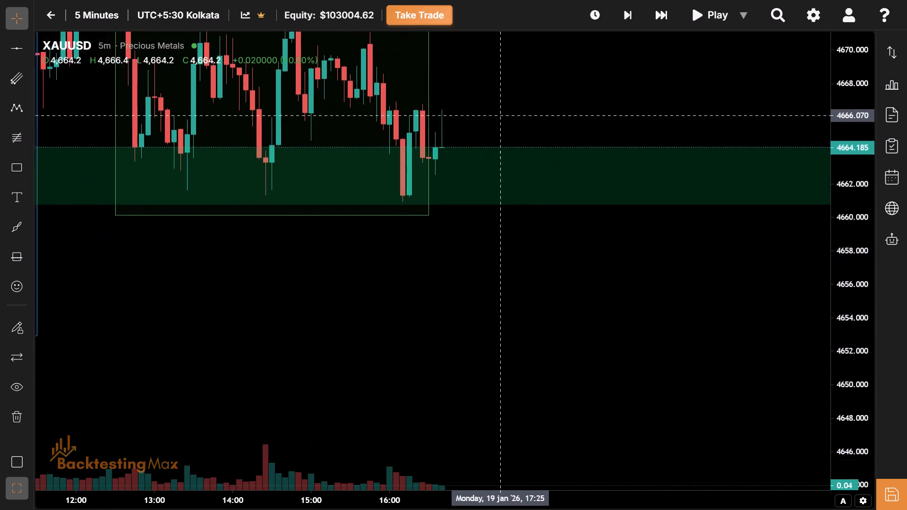
left_click_drag(465, 140, 463, 297)
Advance the replay one bar at a time from 16:40 to 17:30 on 19 January.
left_click(626, 25)
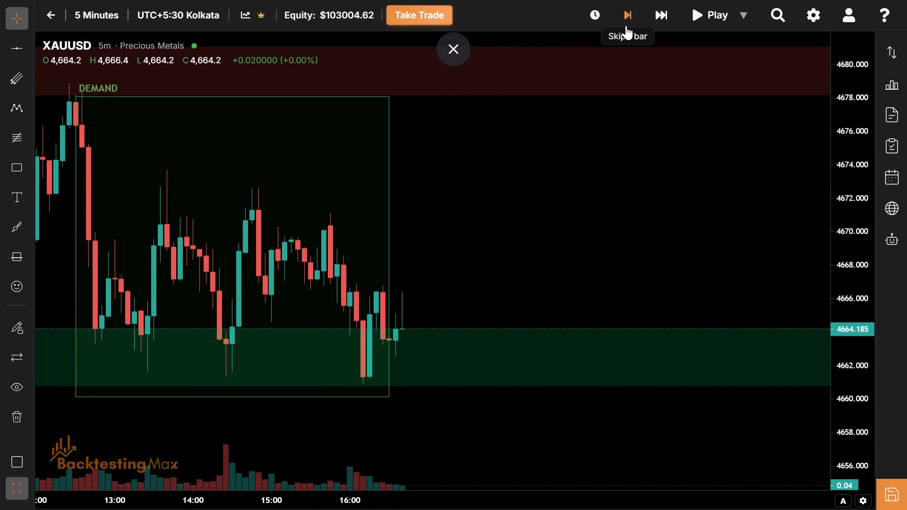
left_click(626, 25)
left_click(626, 25)
triple_click(626, 25)
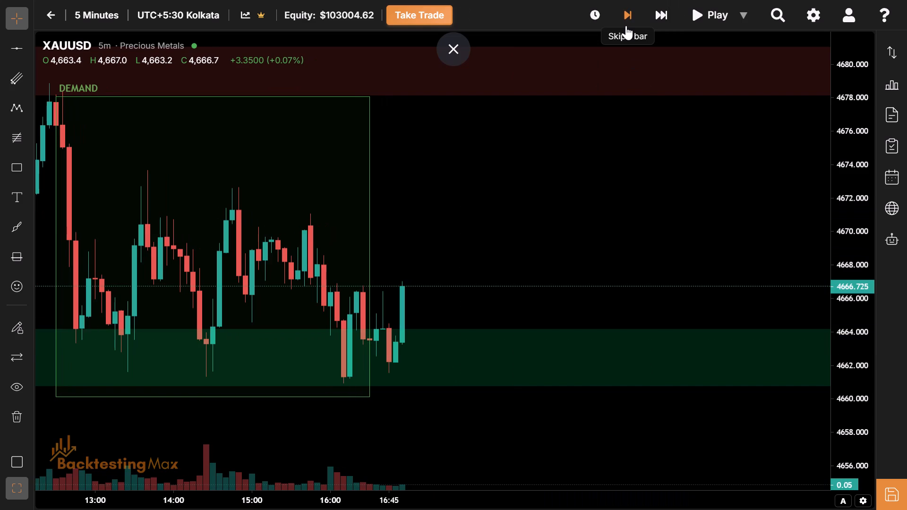
left_click(626, 25)
left_click_drag(444, 249, 333, 212)
left_click_drag(424, 208, 351, 204)
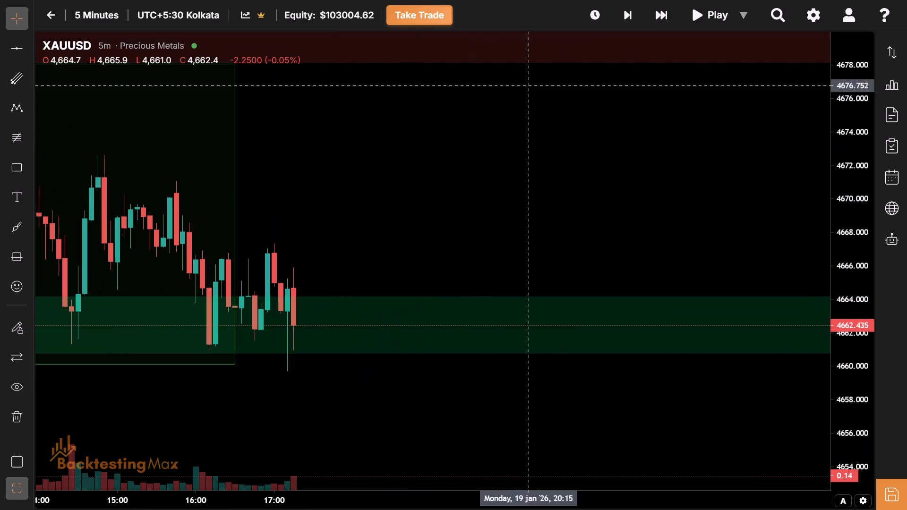
left_click(626, 24)
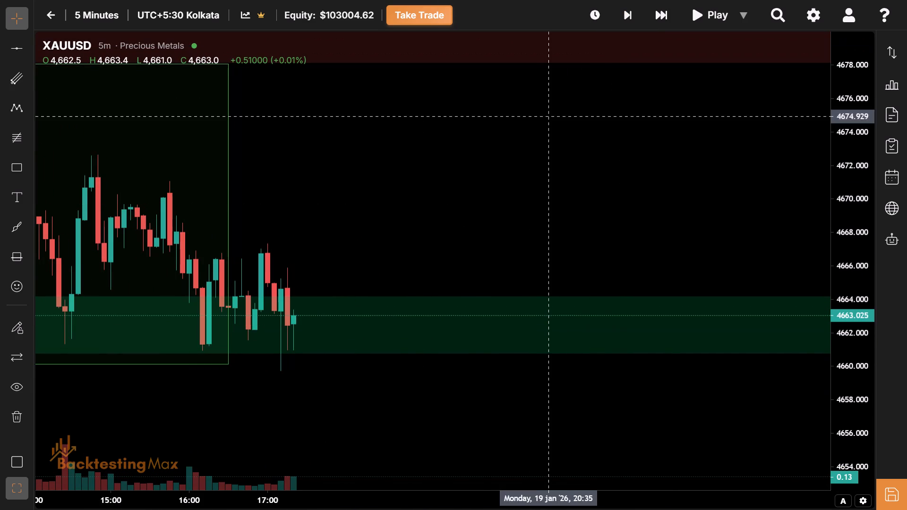
left_click_drag(535, 132, 533, 80)
left_click(626, 10)
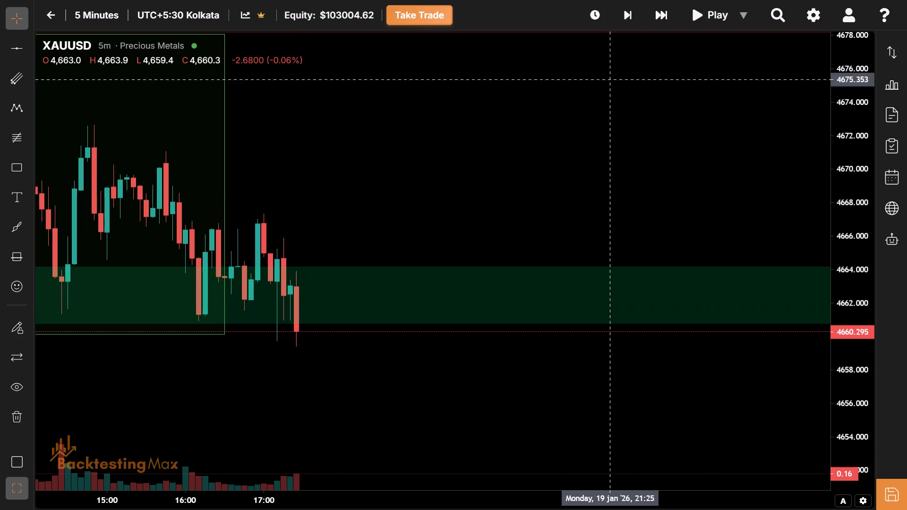
left_click(626, 25)
Draw a rectangle from 17:30 to 21:30 on 19 January, about 4663.357 to 4654.117, and apply the NY Session template.
left_click_drag(414, 221, 333, 127)
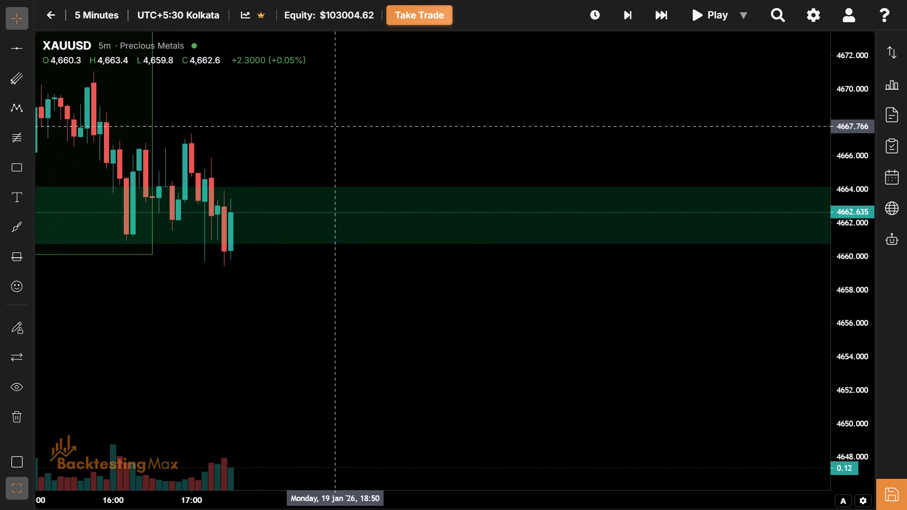
left_click(14, 161)
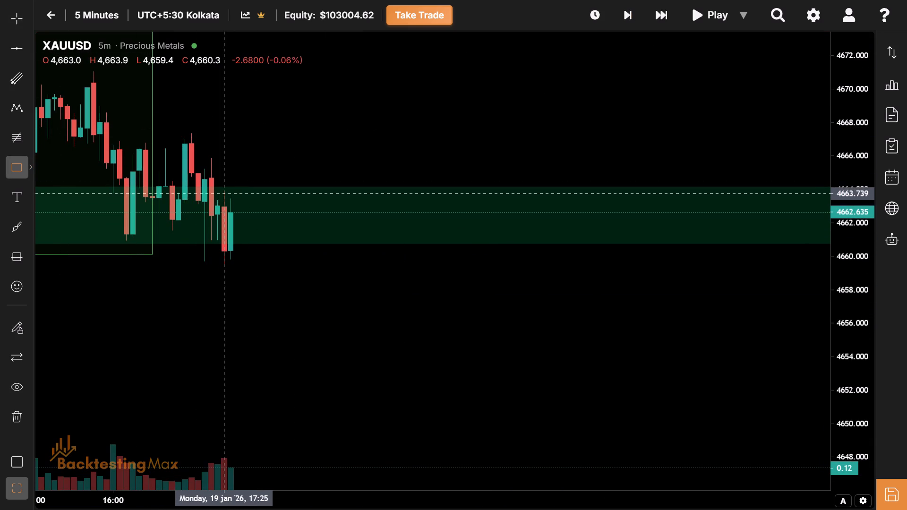
left_click(230, 200)
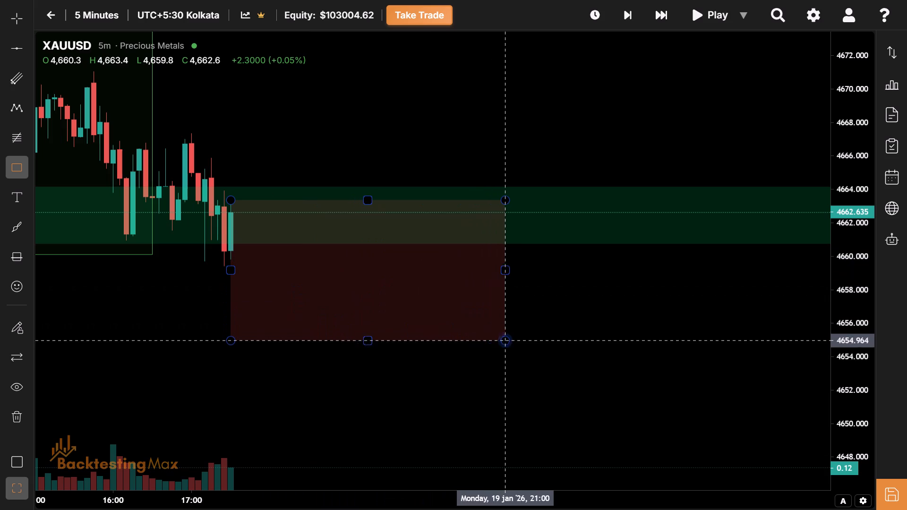
left_click(547, 355)
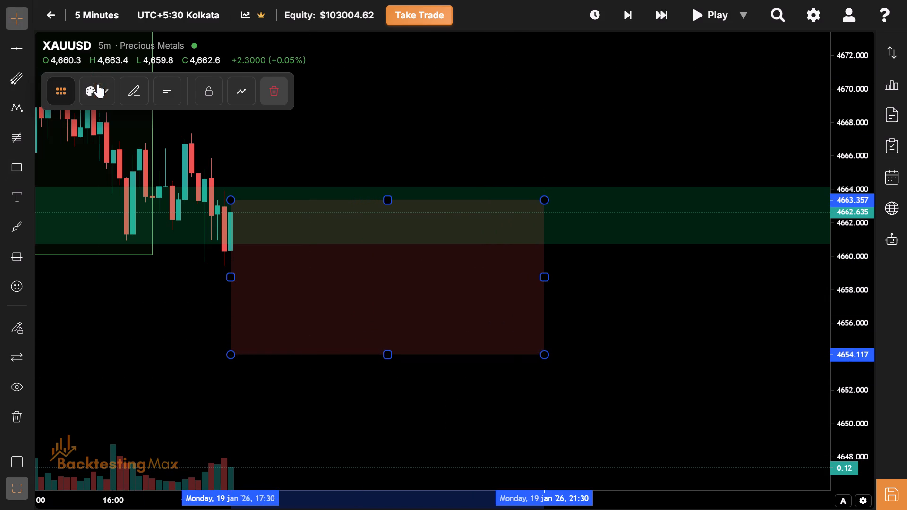
left_click(100, 89)
left_click(164, 382)
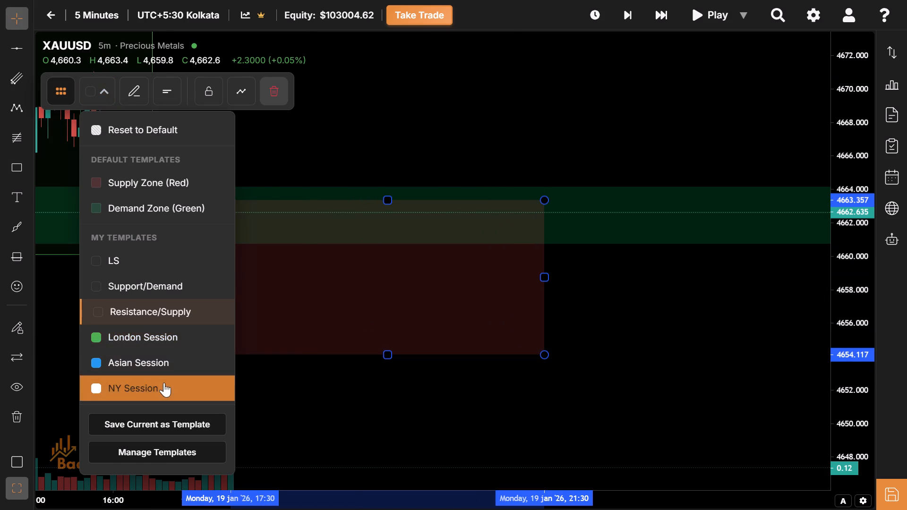
Advance the replay bar by bar to 17:40 on 19 January.
left_click_drag(361, 322, 321, 367)
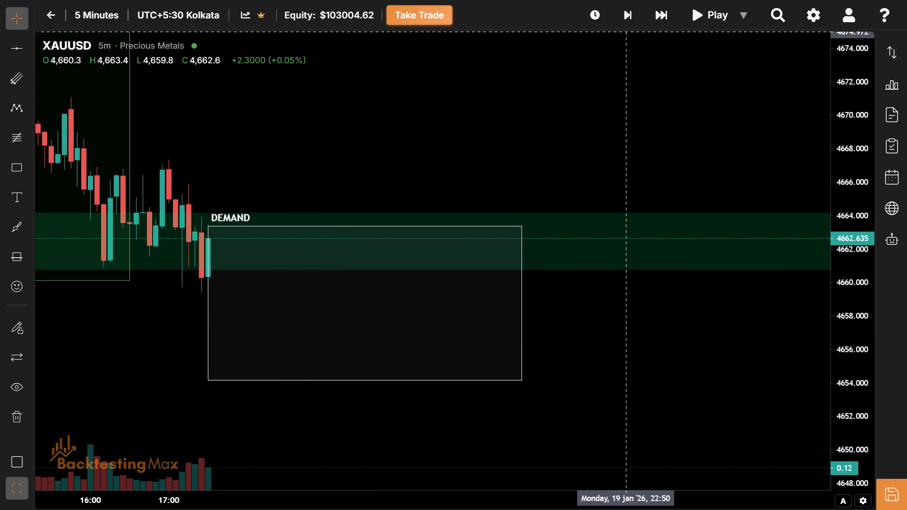
left_click(631, 12)
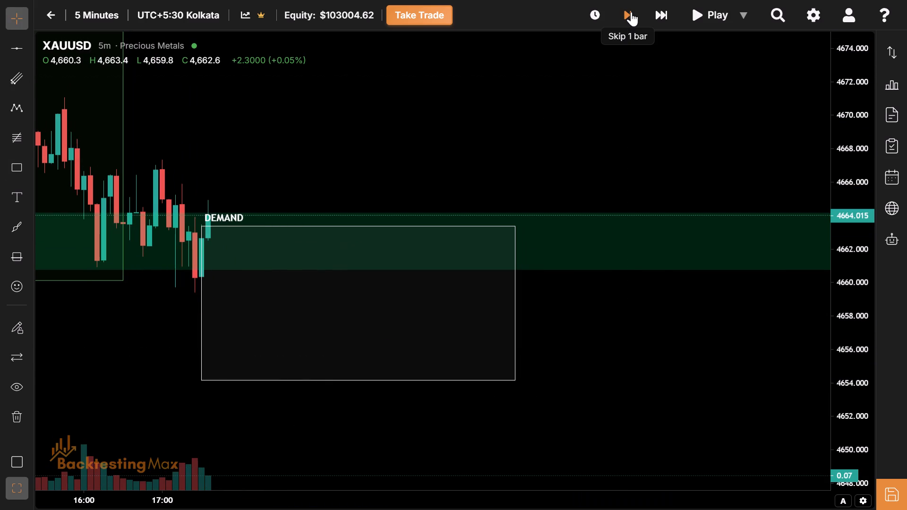
left_click(631, 12)
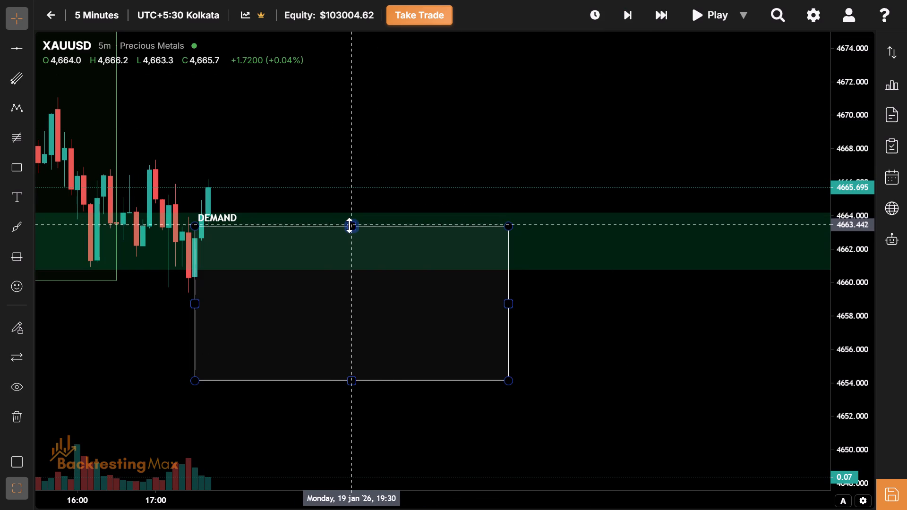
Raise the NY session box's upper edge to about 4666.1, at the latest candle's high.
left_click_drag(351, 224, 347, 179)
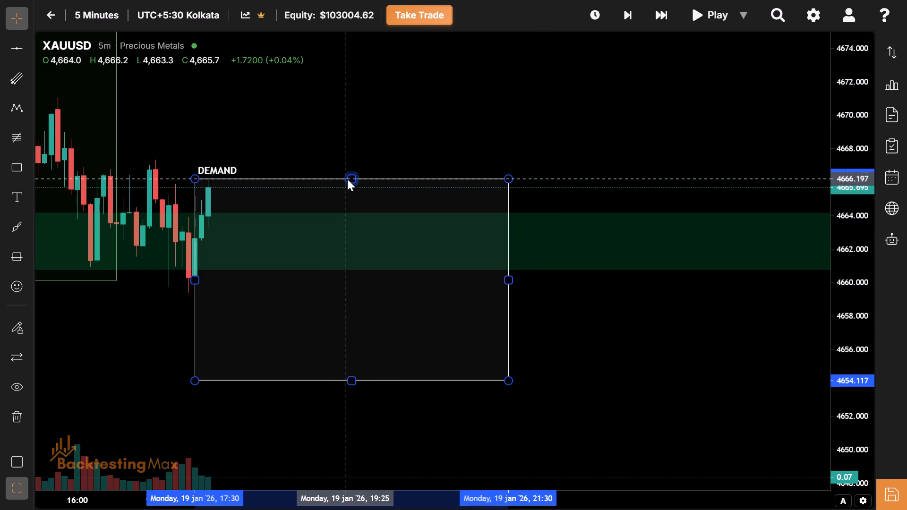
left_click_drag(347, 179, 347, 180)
Advance the replay one bar at a time to 18:10 on 19 January.
left_click_drag(311, 289, 546, 283)
left_click_drag(307, 304, 731, 334)
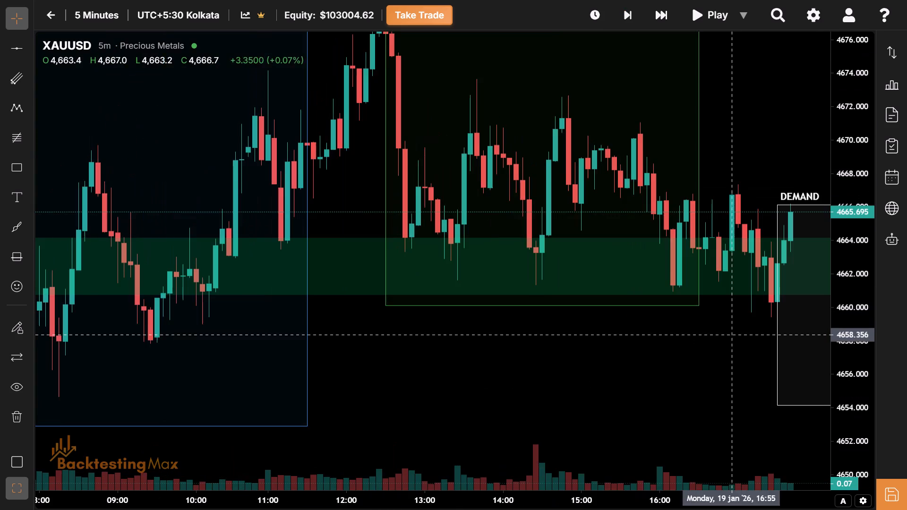
left_click_drag(391, 338, 419, 458)
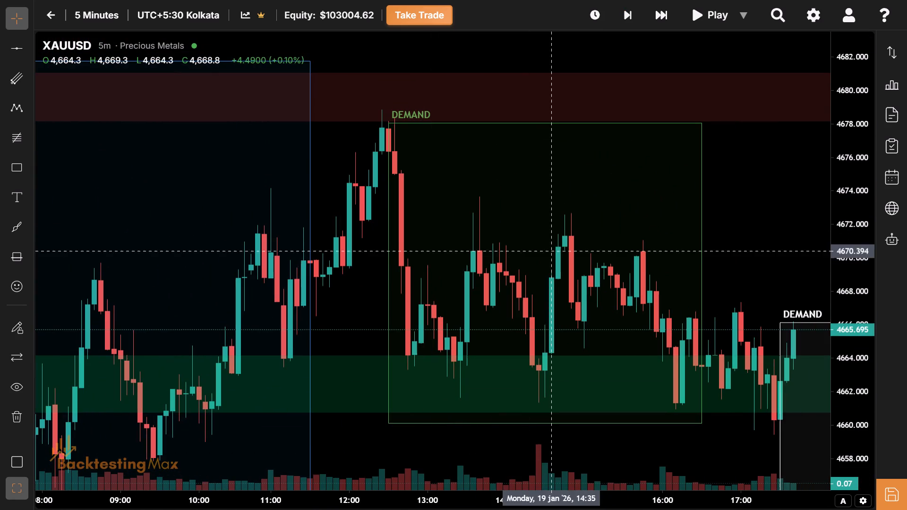
left_click_drag(429, 257, 317, 205)
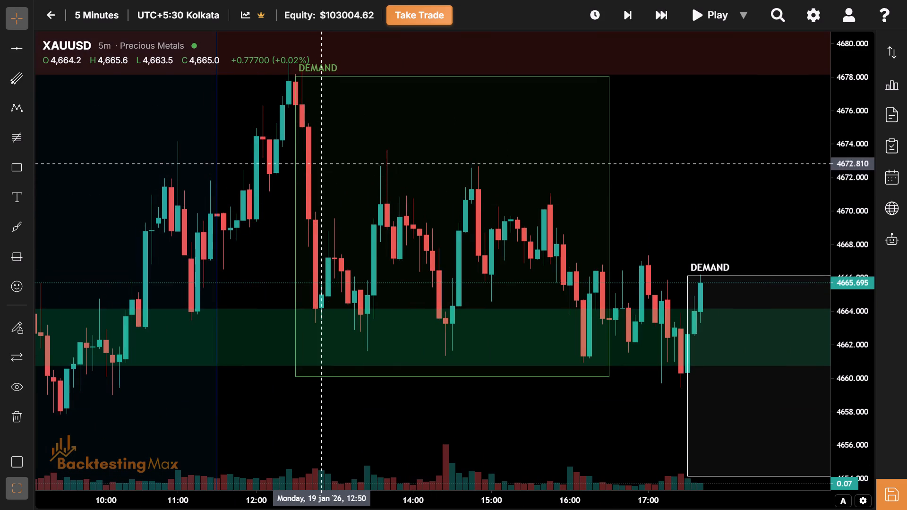
left_click_drag(318, 180, 263, 144)
left_click_drag(263, 147, 222, 114)
left_click_drag(620, 176, 479, 165)
left_click(629, 11)
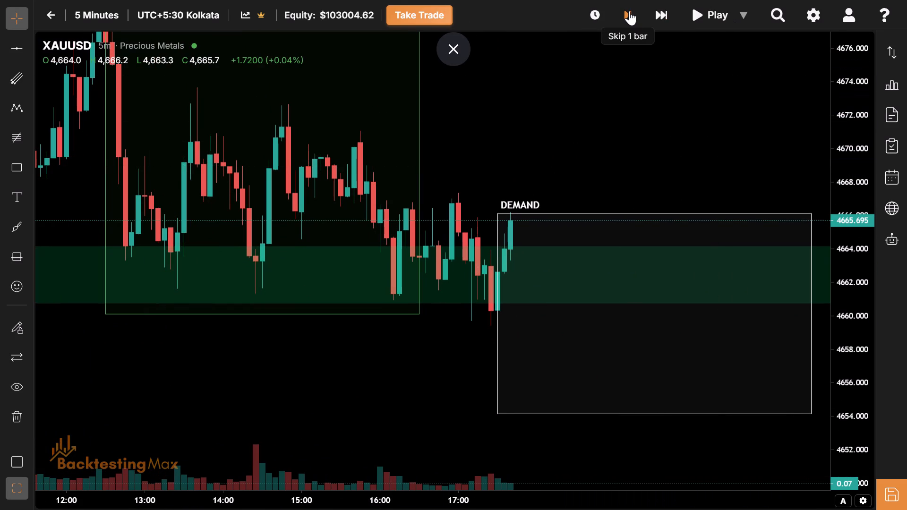
left_click(629, 11)
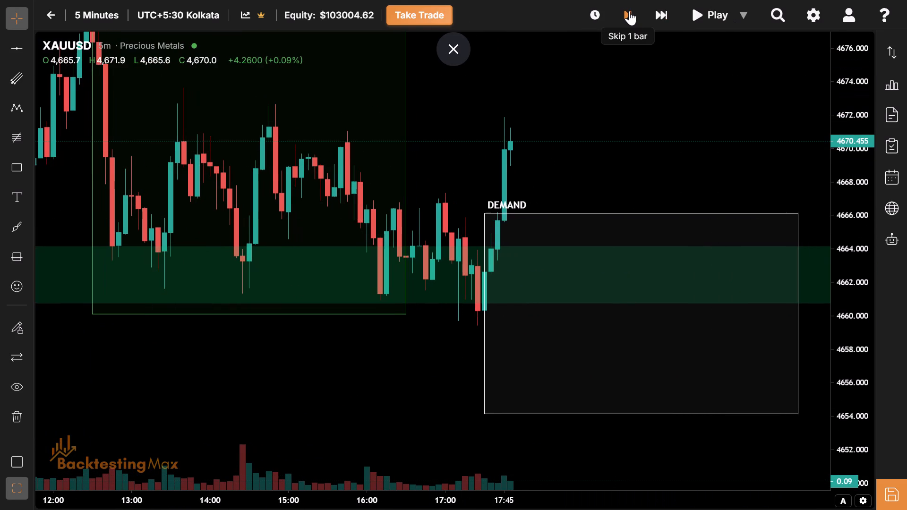
left_click(629, 11)
left_click(629, 11)
left_click(629, 11)
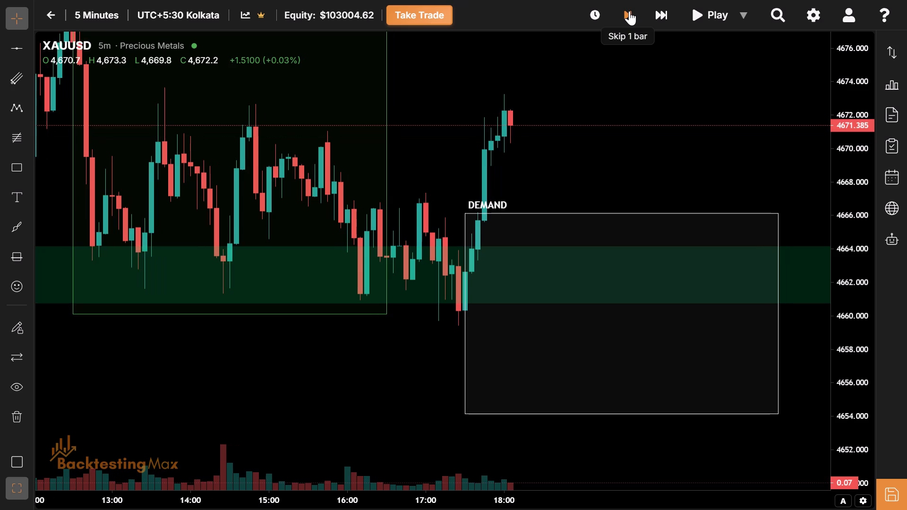
left_click(629, 11)
Raise the NY session box's upper edge to about 4673.5, at the session's highest wick.
left_click_drag(530, 112, 394, 166)
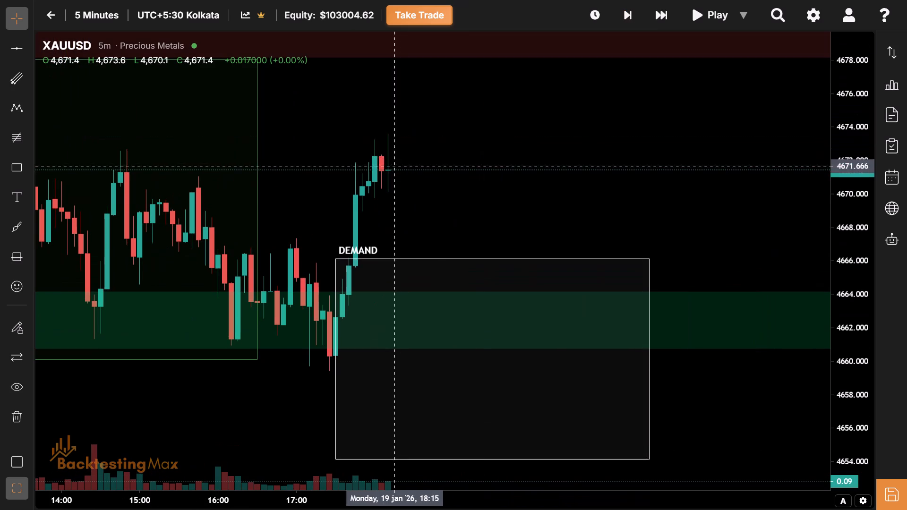
left_click_drag(494, 263, 483, 129)
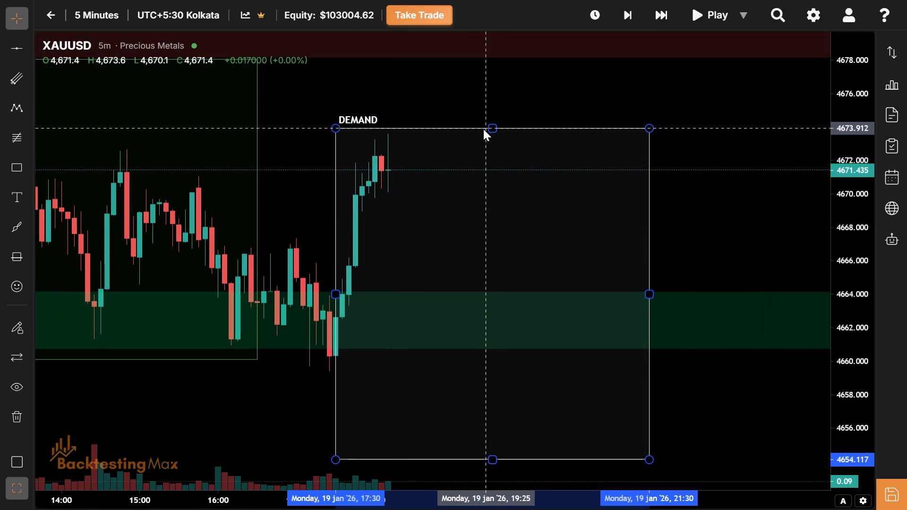
left_click_drag(483, 129, 485, 135)
Raise the NY session box's lower edge to about 4659.8, at the low of its opening candle.
left_click_drag(386, 214, 712, 272)
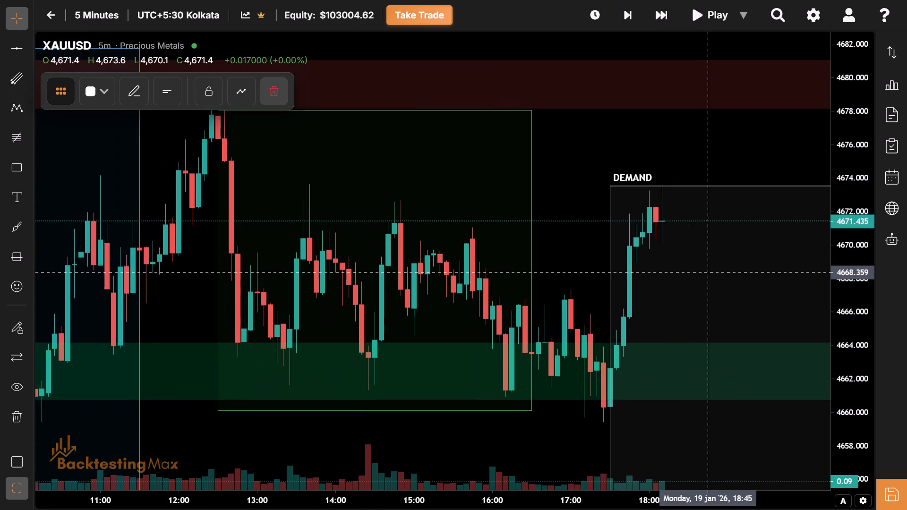
left_click_drag(712, 272, 714, 272)
left_click_drag(685, 302, 526, 172)
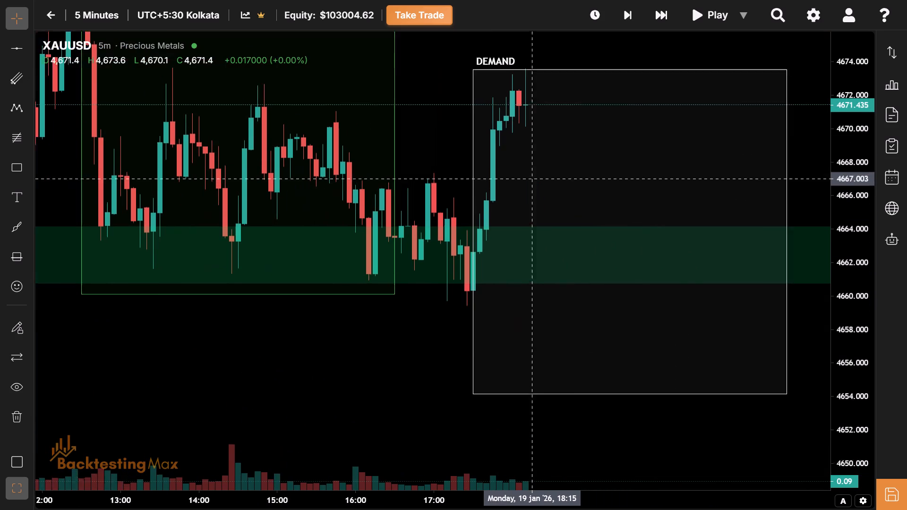
left_click_drag(526, 172, 508, 154)
left_click_drag(520, 288, 449, 257)
left_click_drag(567, 354, 602, 248)
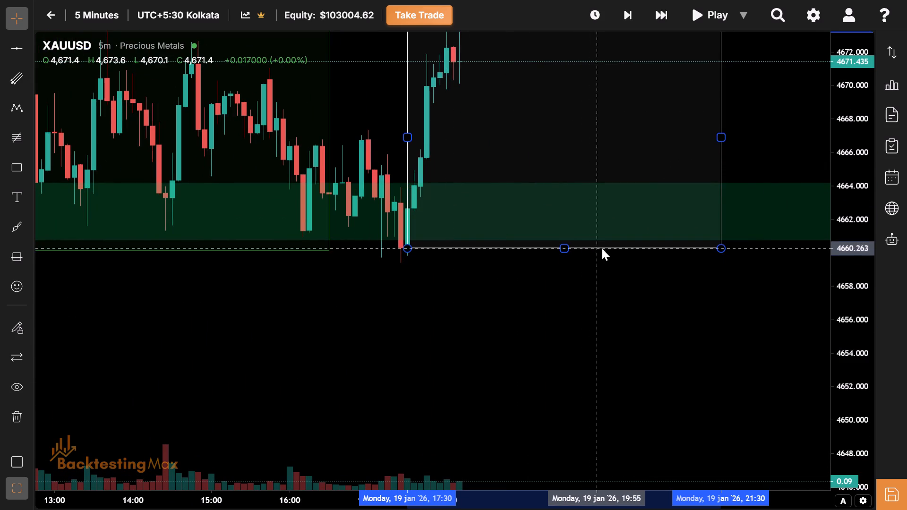
left_click_drag(602, 248, 618, 257)
Advance the replay one bar to 18:15 on 19 January.
left_click_drag(557, 322, 625, 399)
left_click_drag(601, 168, 558, 334)
left_click(630, 14)
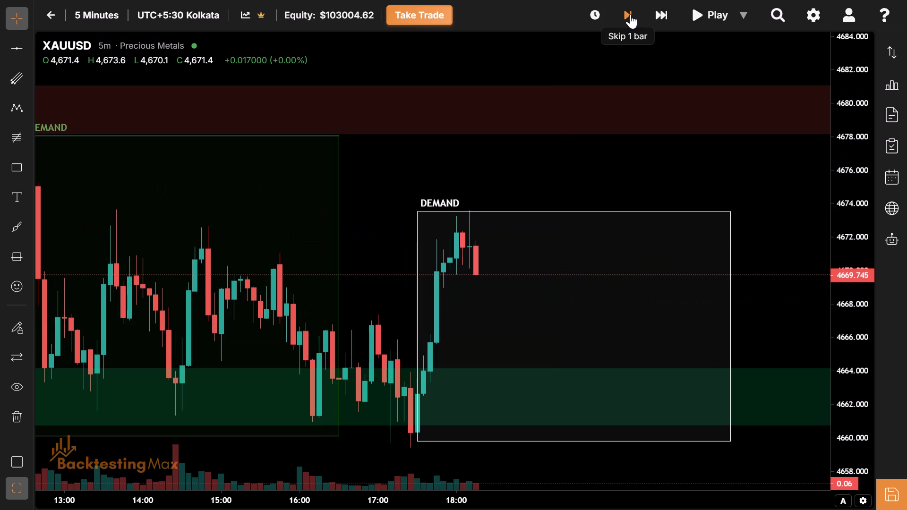
Advance the replay one bar at a time to 18:25 on 19 January, checking price against the session ranges.
left_click(630, 14)
left_click_drag(546, 202, 530, 182)
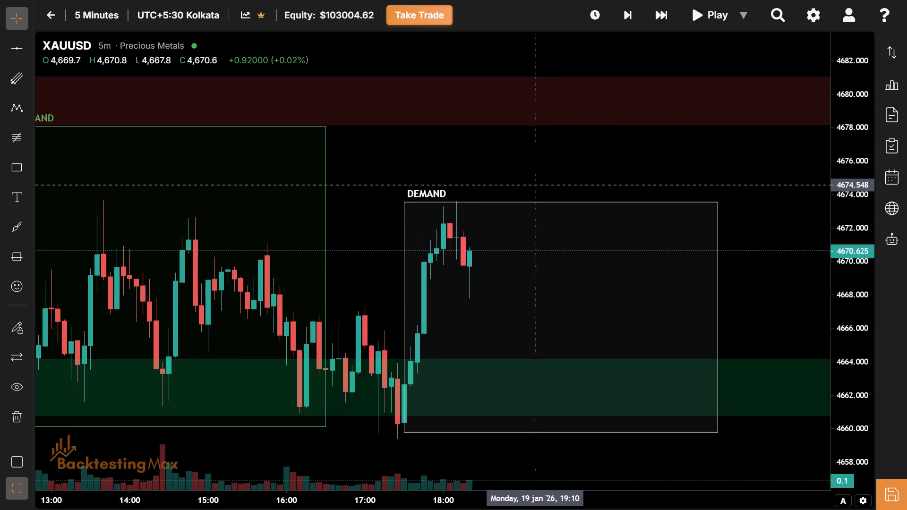
left_click_drag(530, 182, 764, 152)
left_click_drag(622, 454, 587, 418)
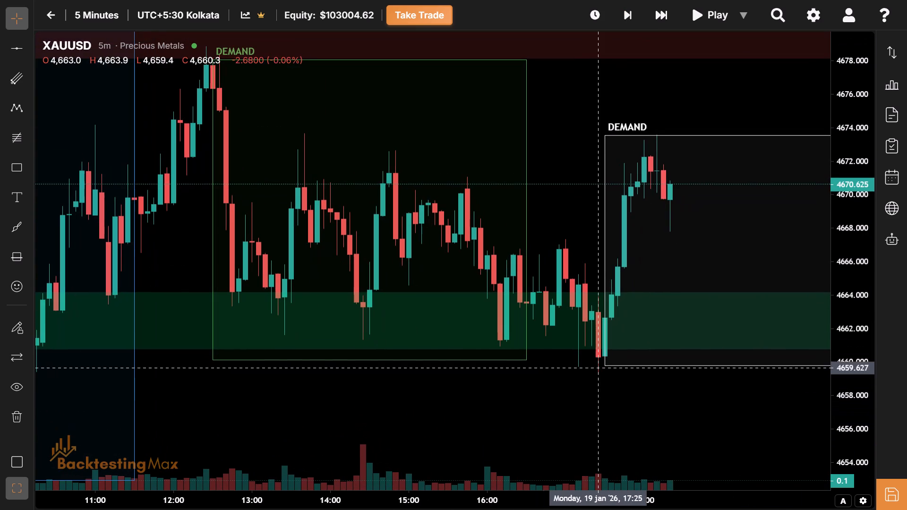
left_click_drag(650, 214, 570, 199)
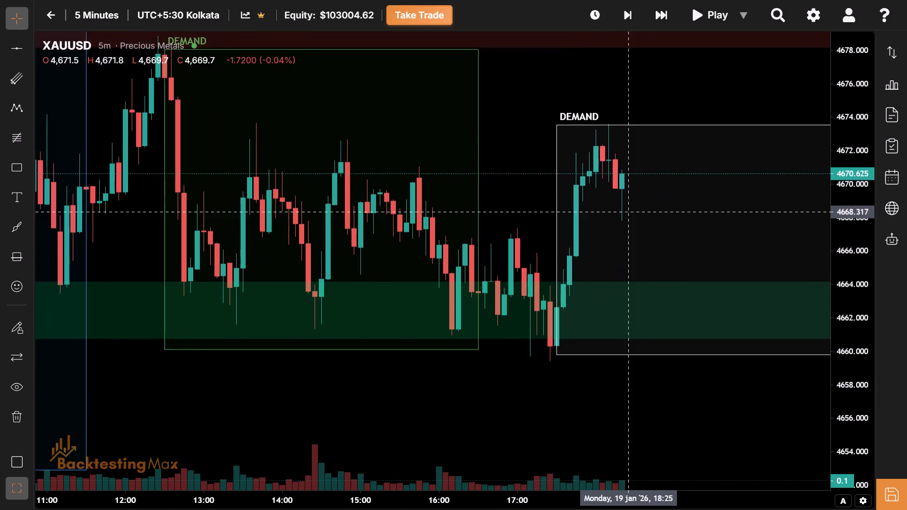
left_click_drag(629, 212, 516, 261)
left_click(631, 12)
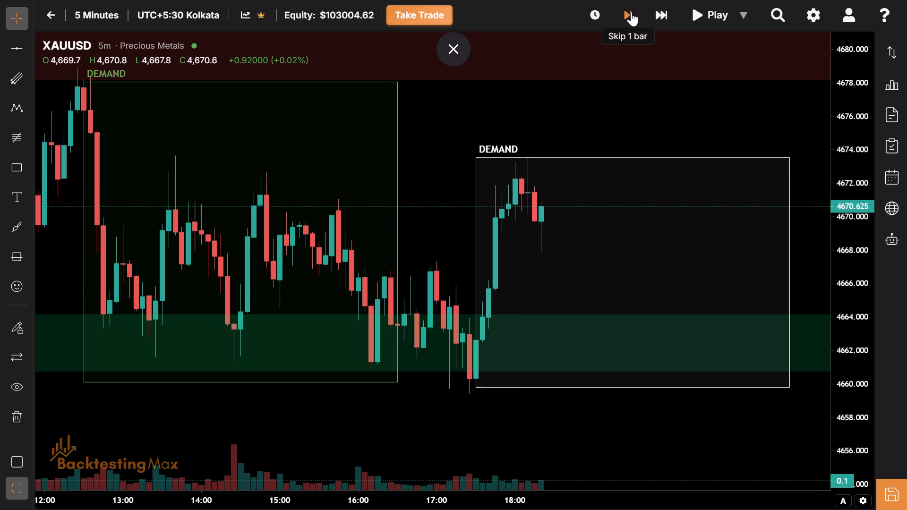
Advance the replay one bar at a time to 18:50 on 19 January.
left_click_drag(424, 428, 493, 420)
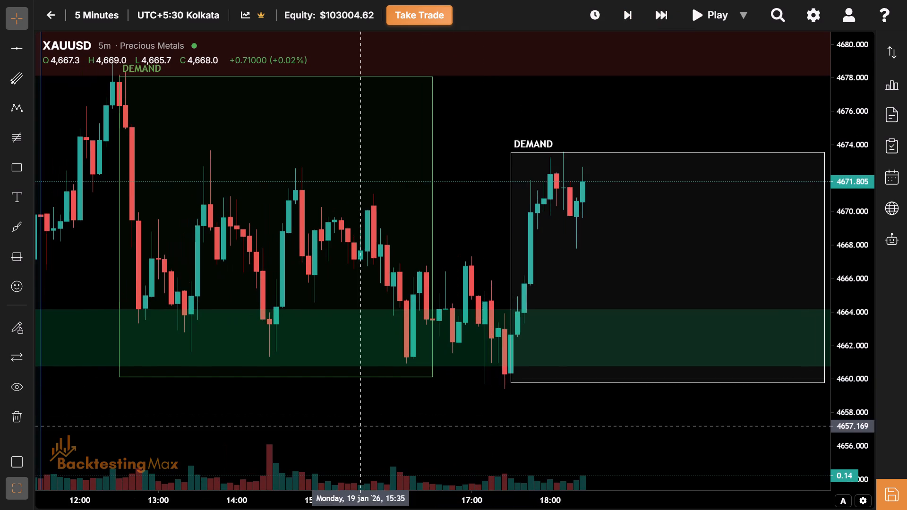
left_click_drag(364, 426, 256, 460)
left_click_drag(656, 188, 508, 253)
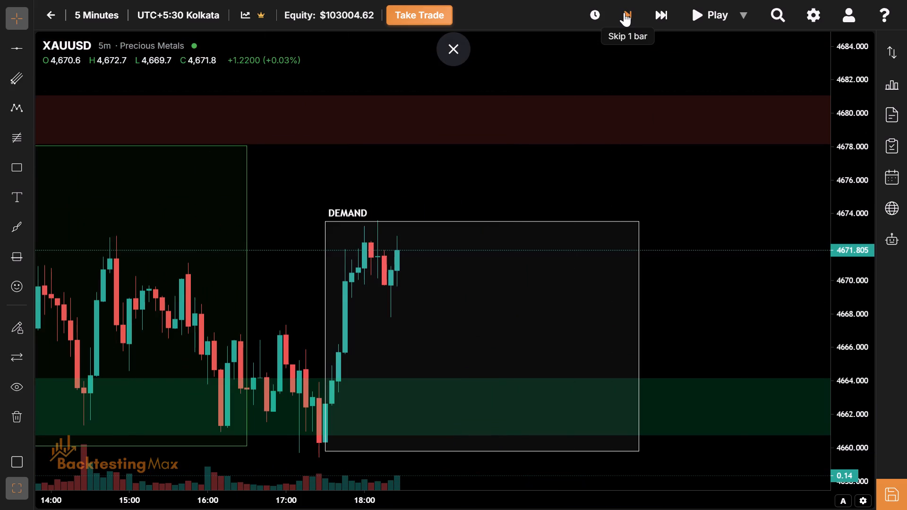
left_click(624, 12)
left_click(624, 12)
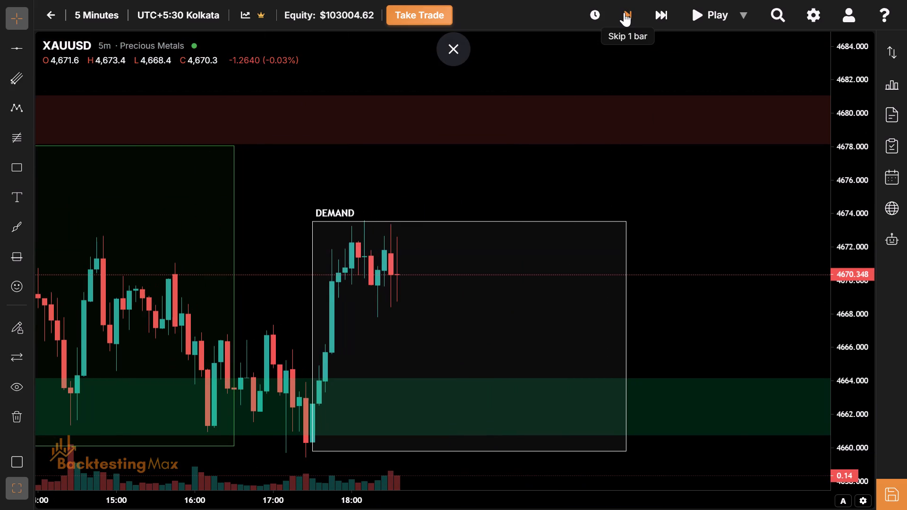
left_click(624, 12)
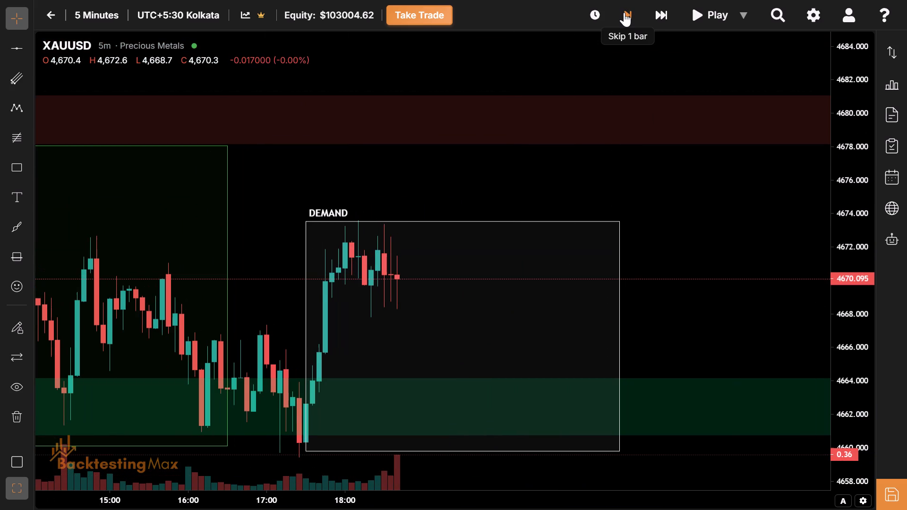
left_click(624, 12)
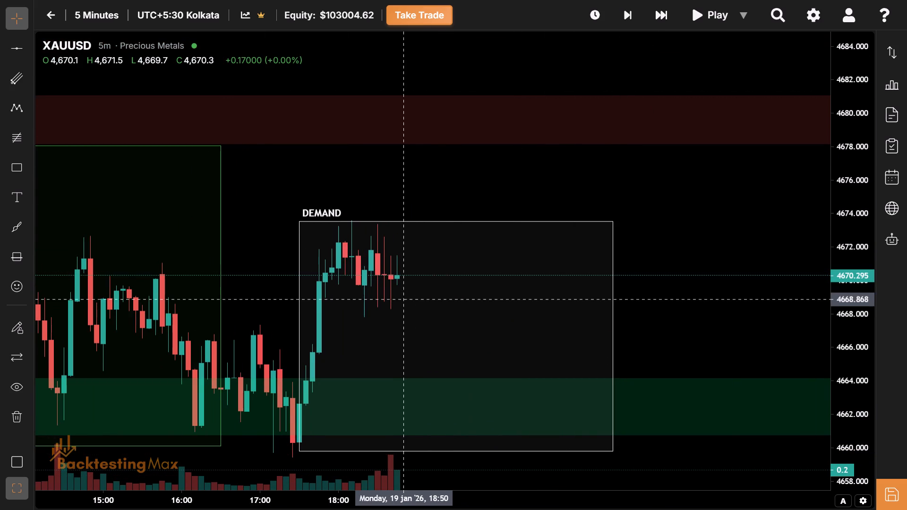
left_click_drag(398, 303, 324, 252)
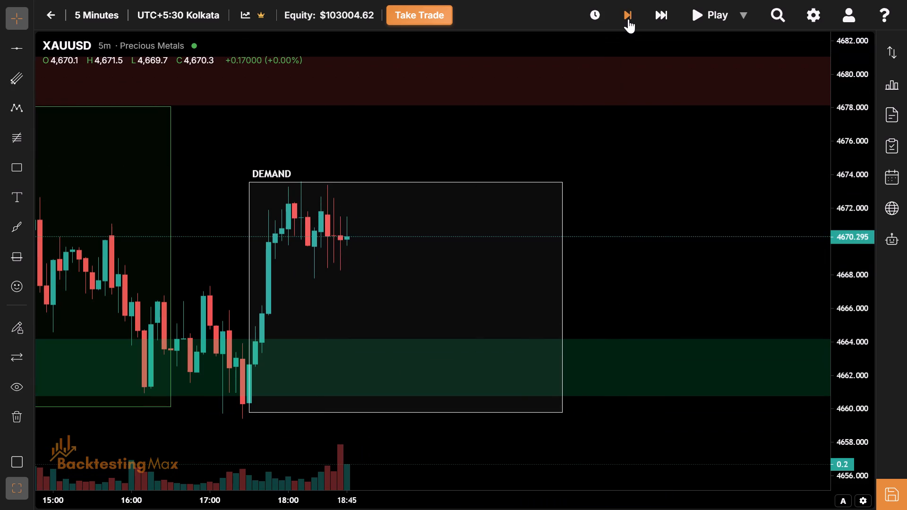
left_click(628, 19)
Examine the price action inside the NY session box relative to the surrounding supply and demand zones.
left_click_drag(378, 239, 386, 306)
left_click_drag(471, 263, 440, 230)
left_click_drag(440, 230, 469, 269)
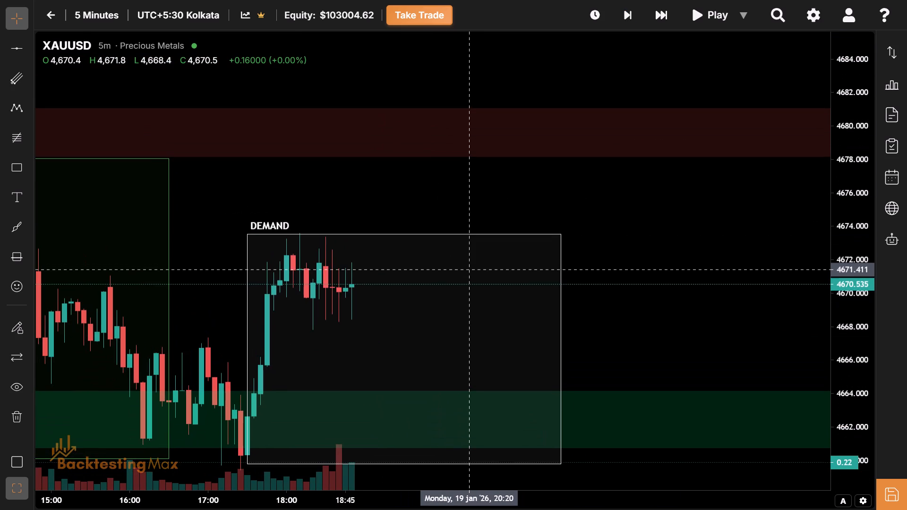
left_click_drag(407, 304, 437, 275)
left_click_drag(437, 275, 432, 274)
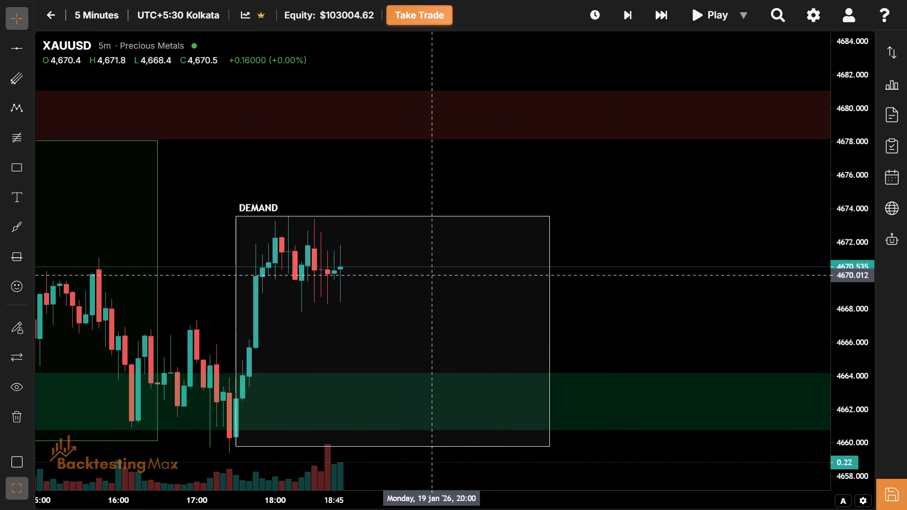
left_click_drag(432, 274, 459, 235)
left_click_drag(436, 288, 409, 273)
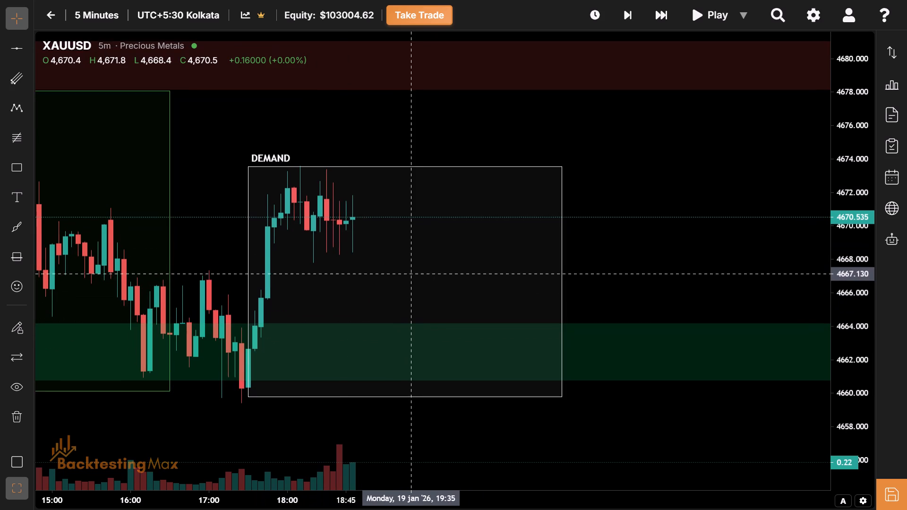
left_click_drag(350, 241, 331, 259)
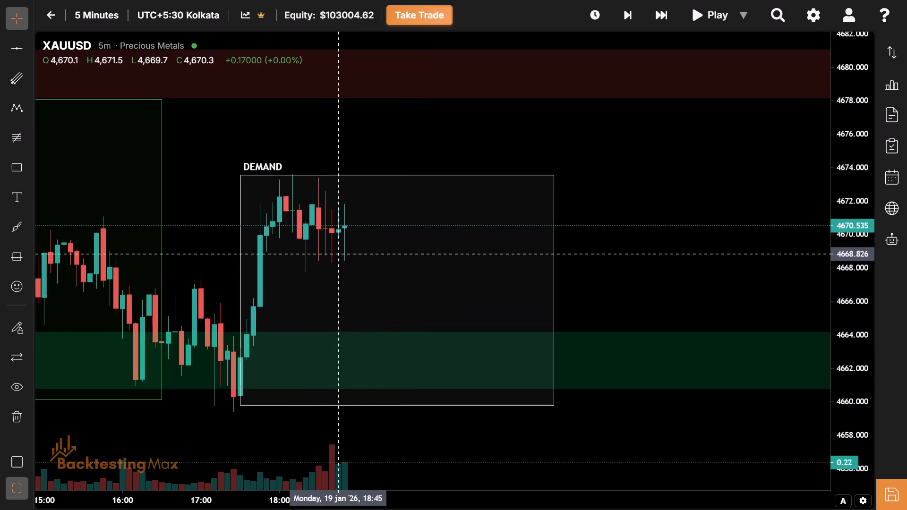
left_click_drag(331, 259, 276, 298)
left_click_drag(276, 298, 255, 278)
left_click_drag(378, 282, 381, 298)
left_click_drag(381, 298, 370, 324)
left_click_drag(577, 208, 578, 203)
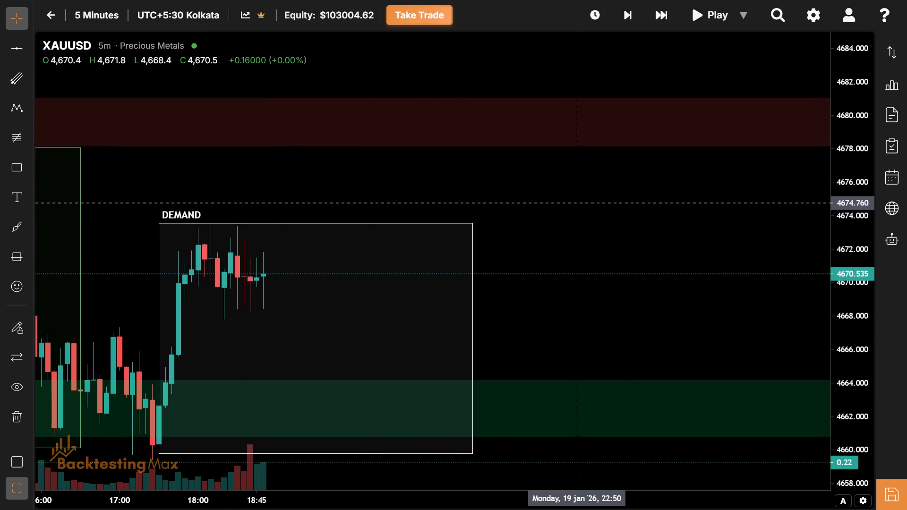
Save the backtest session as an update titled XAUUSD NY SESSION STRATEGY, without finishing it.
key("ctrl+s")
left_click(381, 355)
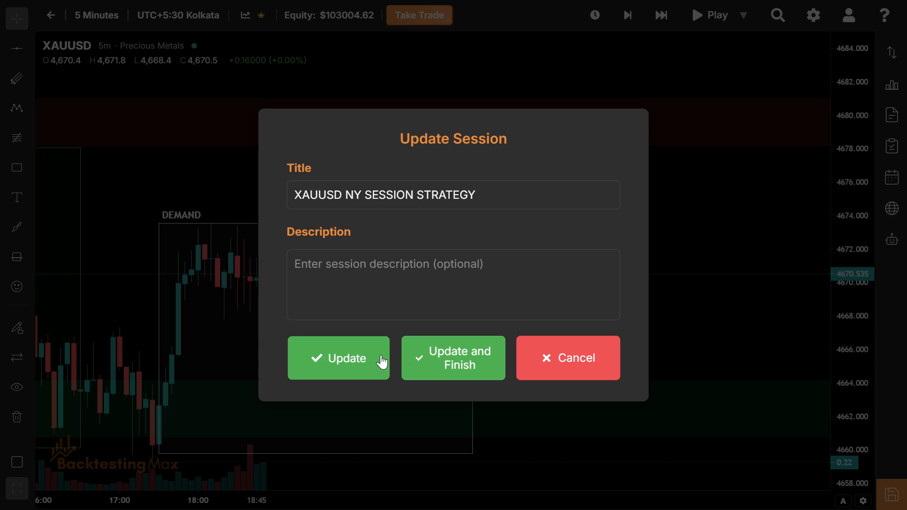
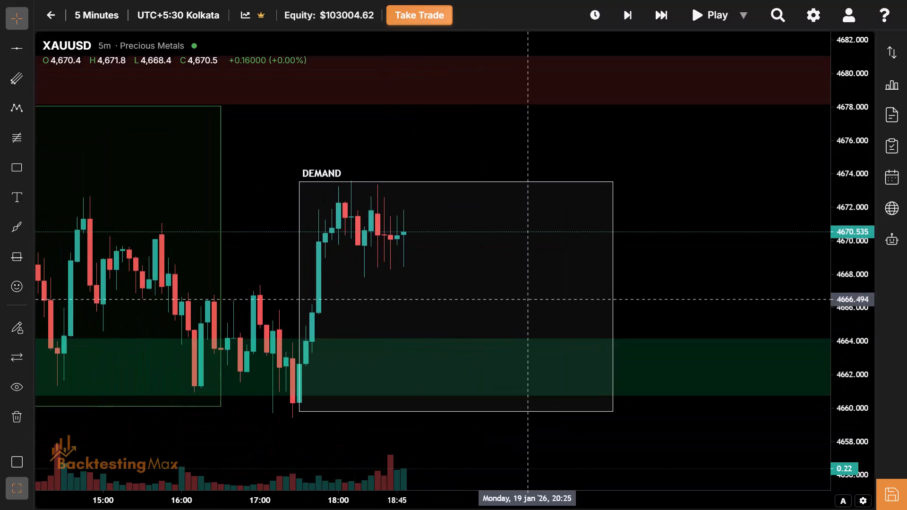
Advance the replay one bar at a time to 19:05 on 19 January.
left_click_drag(463, 273, 419, 305)
left_click(624, 12)
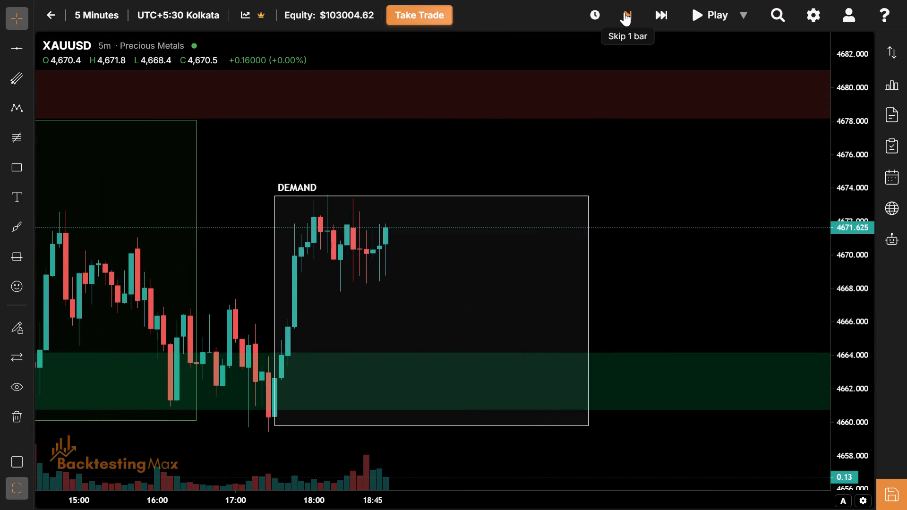
left_click_drag(480, 219, 466, 295)
left_click(625, 13)
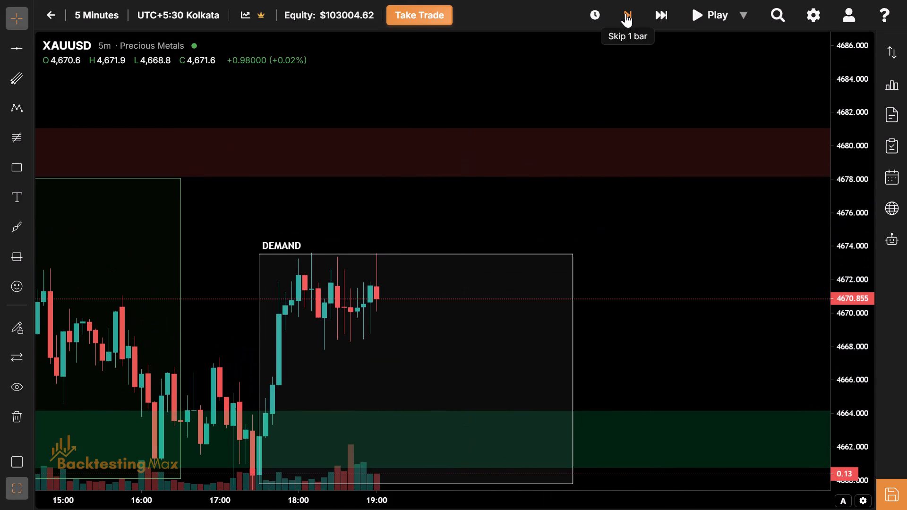
left_click(625, 13)
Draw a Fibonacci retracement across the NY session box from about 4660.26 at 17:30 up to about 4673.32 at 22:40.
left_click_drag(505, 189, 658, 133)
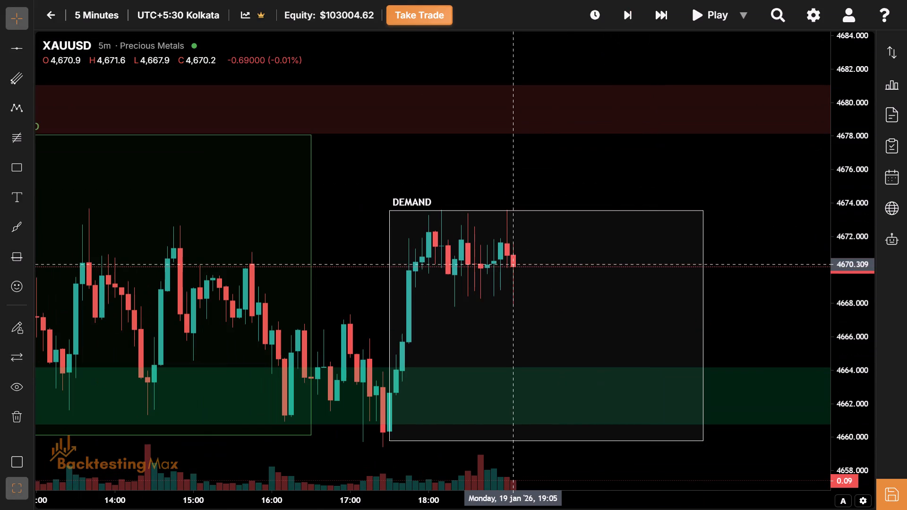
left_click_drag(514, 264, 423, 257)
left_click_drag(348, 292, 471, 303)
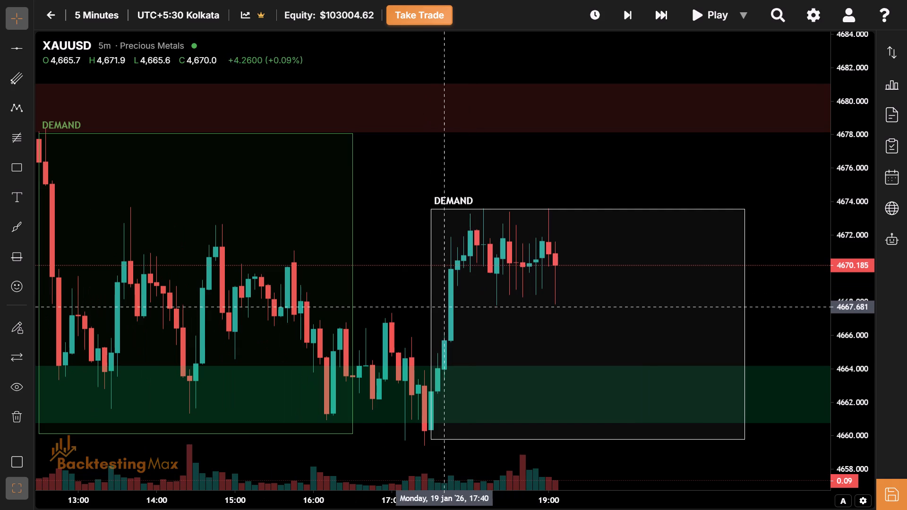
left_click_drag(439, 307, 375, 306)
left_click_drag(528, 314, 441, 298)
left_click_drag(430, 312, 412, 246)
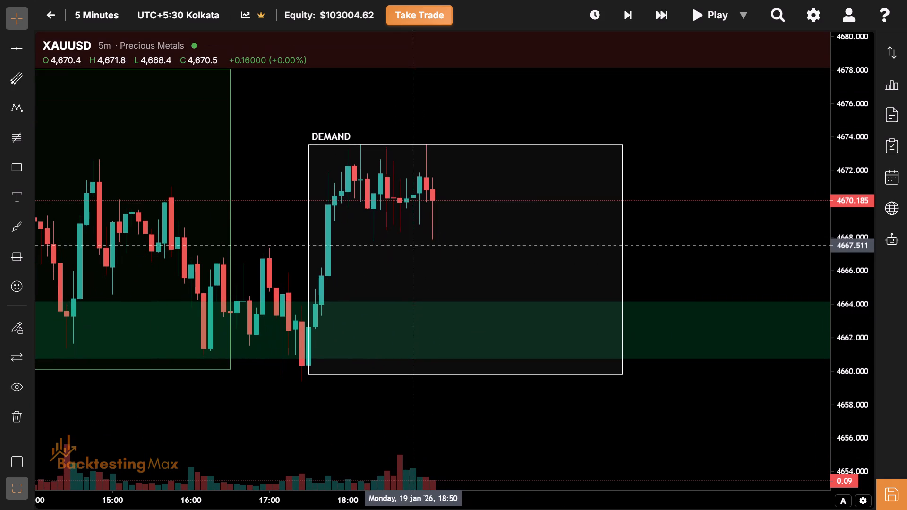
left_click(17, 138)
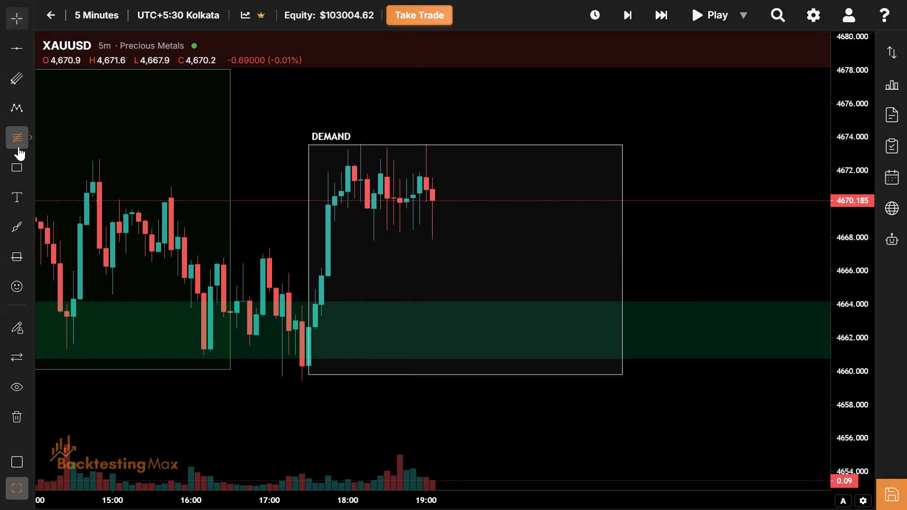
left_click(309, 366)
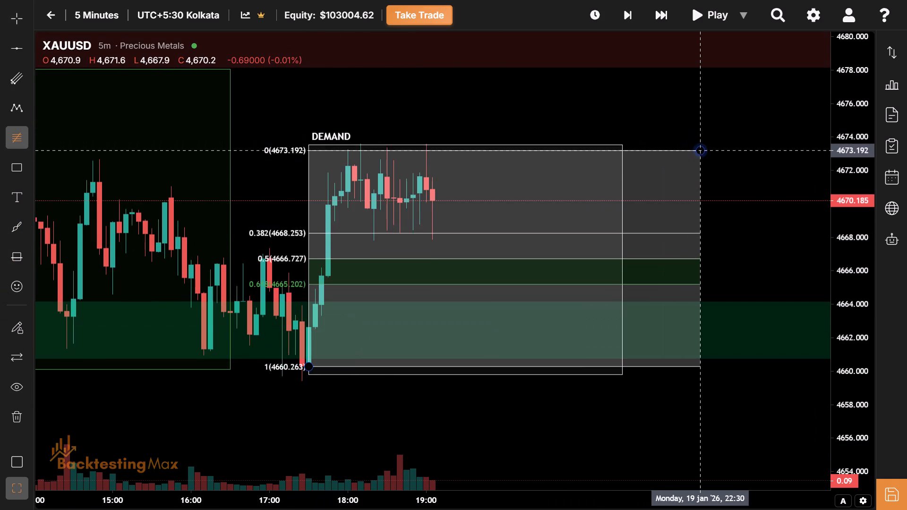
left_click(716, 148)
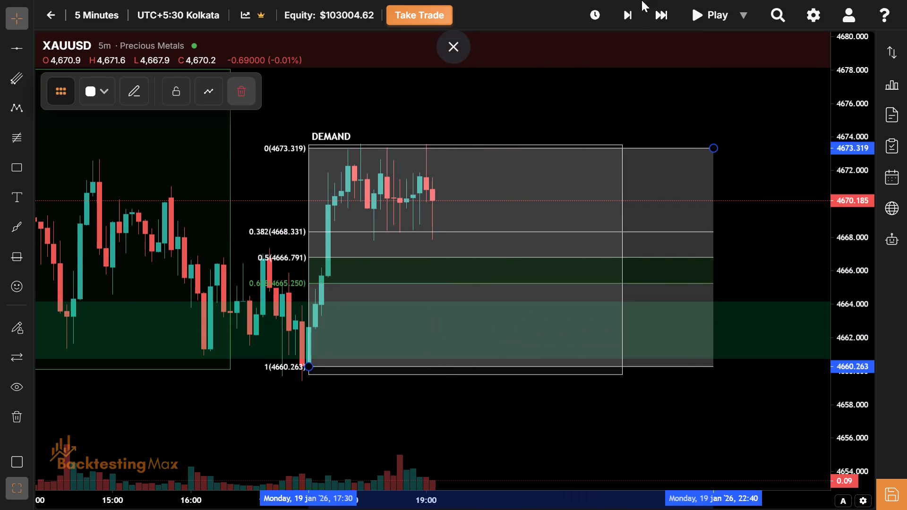
Advance the replay one bar at a time to 19:45 on 19 January, checking price against the retracement levels.
left_click(630, 14)
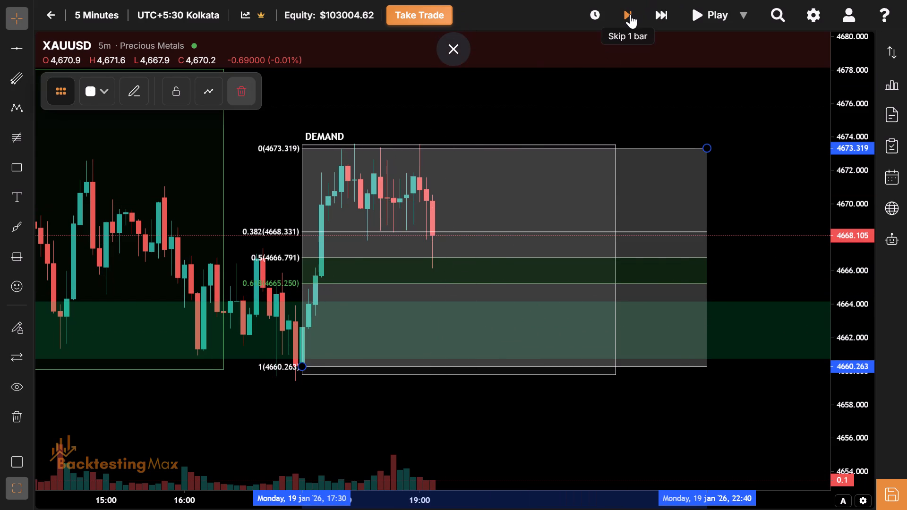
left_click(630, 14)
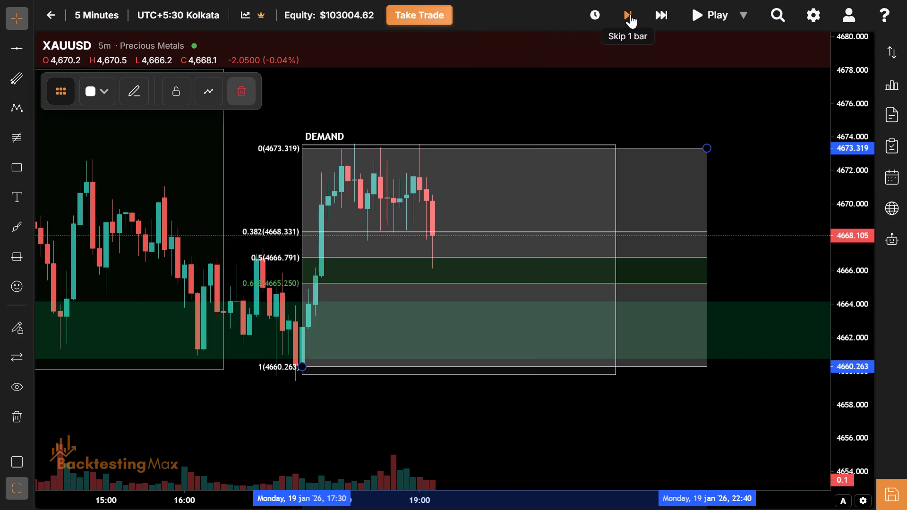
left_click(630, 14)
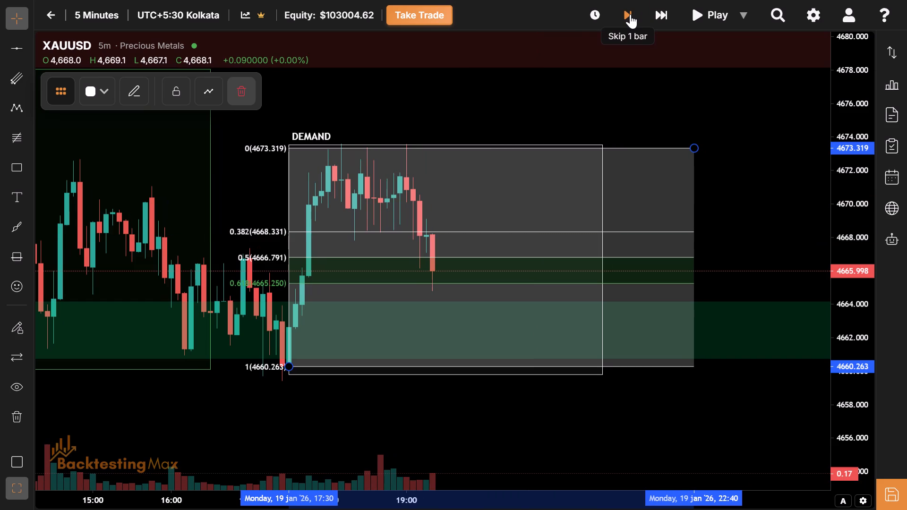
left_click(630, 14)
left_click(630, 14)
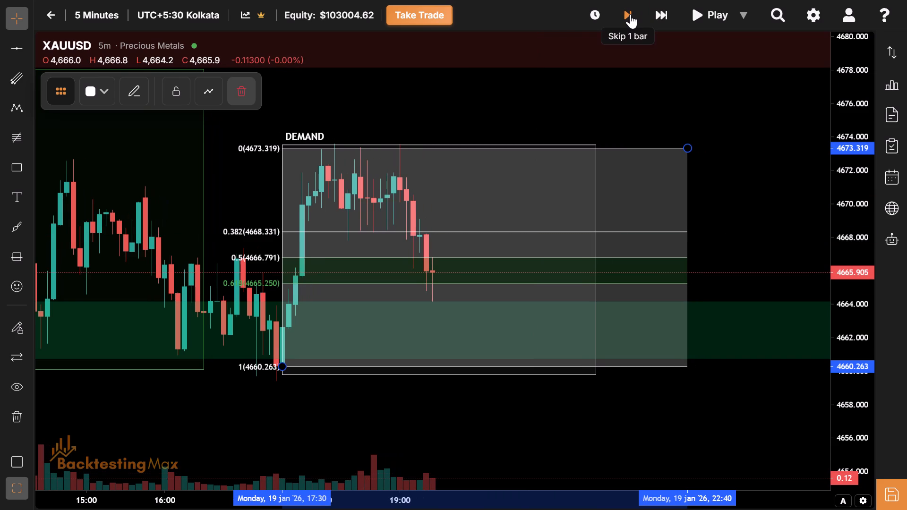
left_click(630, 14)
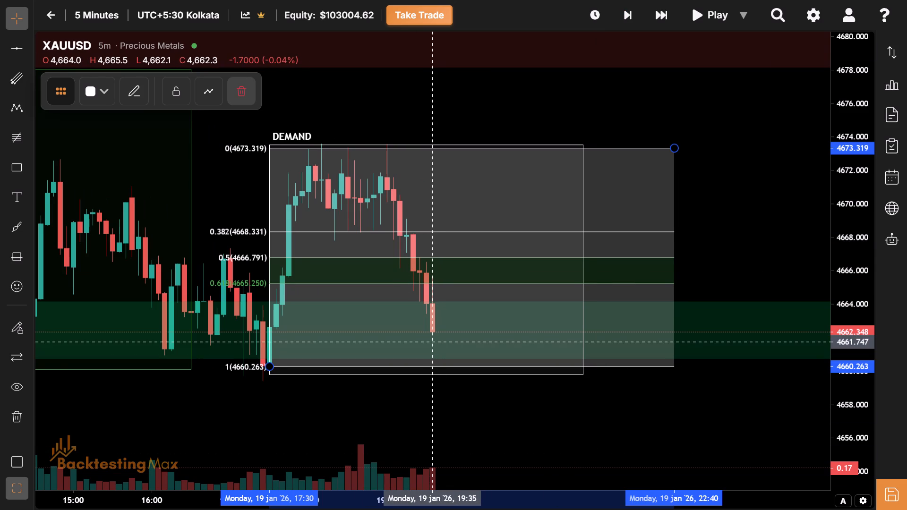
left_click_drag(431, 342, 420, 342)
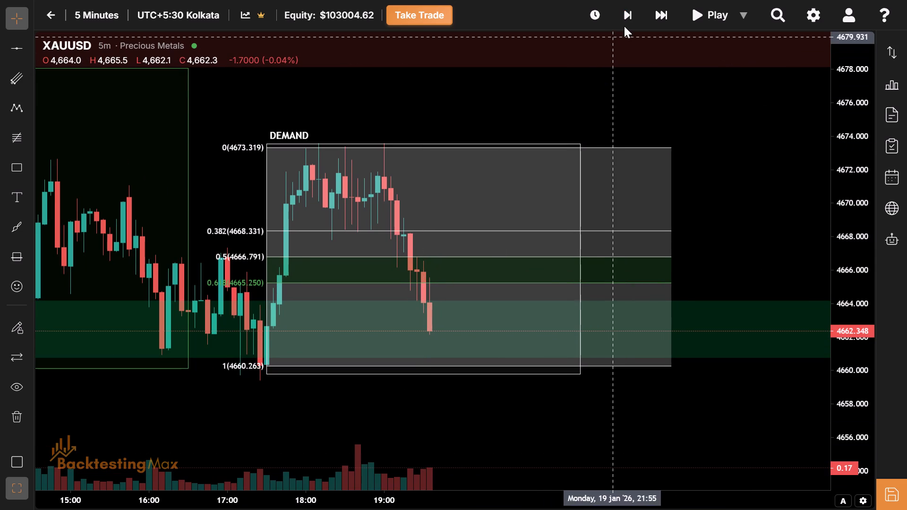
left_click(624, 22)
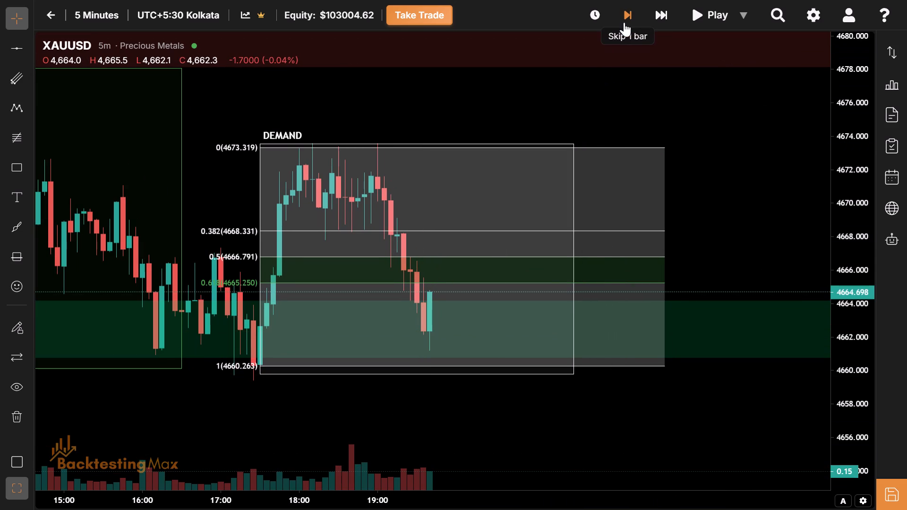
left_click(624, 22)
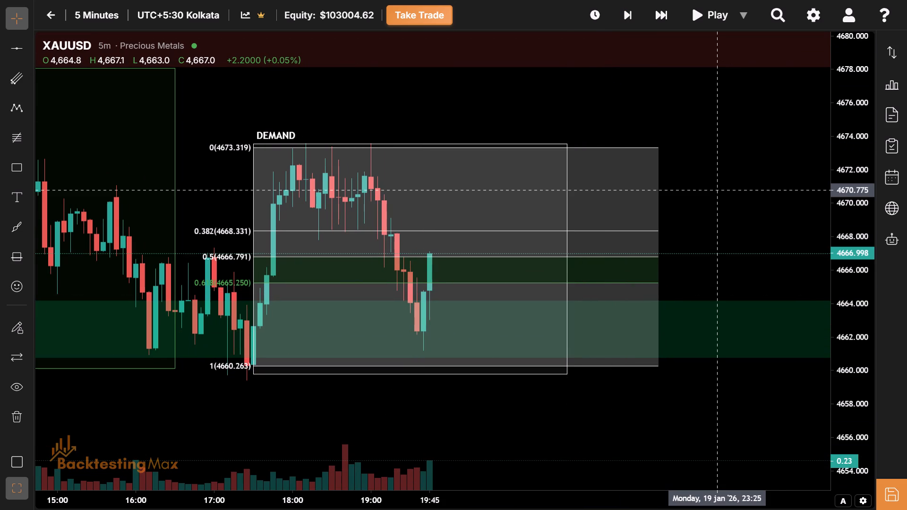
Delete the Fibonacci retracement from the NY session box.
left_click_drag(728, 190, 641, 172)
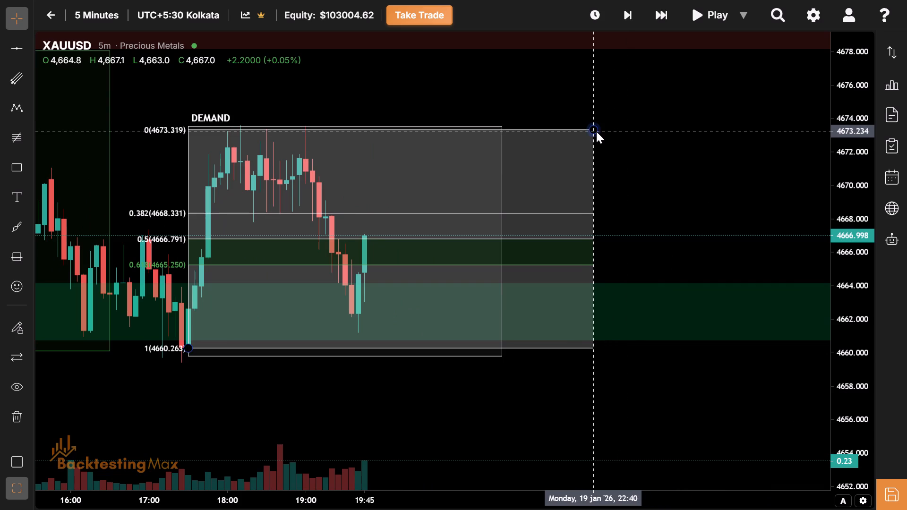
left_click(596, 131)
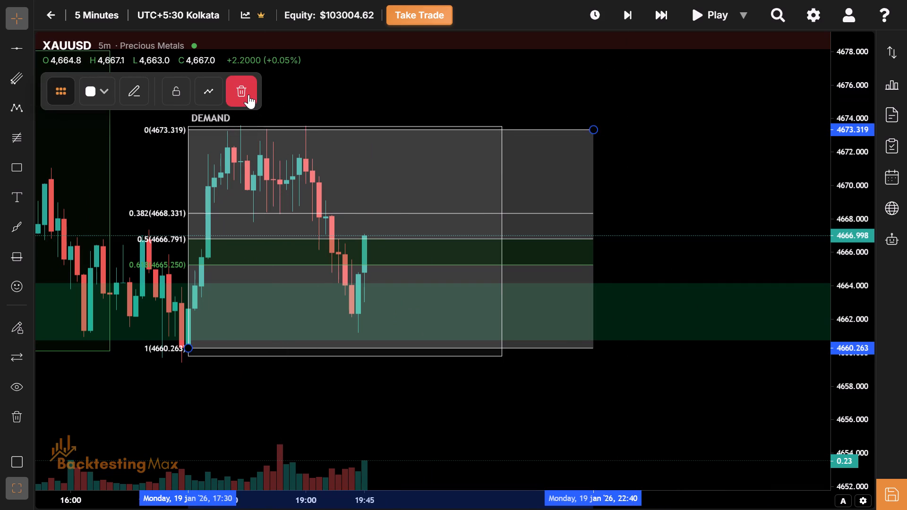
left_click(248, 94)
Mark a supply zone from about 4670.27 to 4672.30, spanning 13:35 to 20:35, styled with the Resistance/Supply template.
left_click_drag(352, 237, 377, 297)
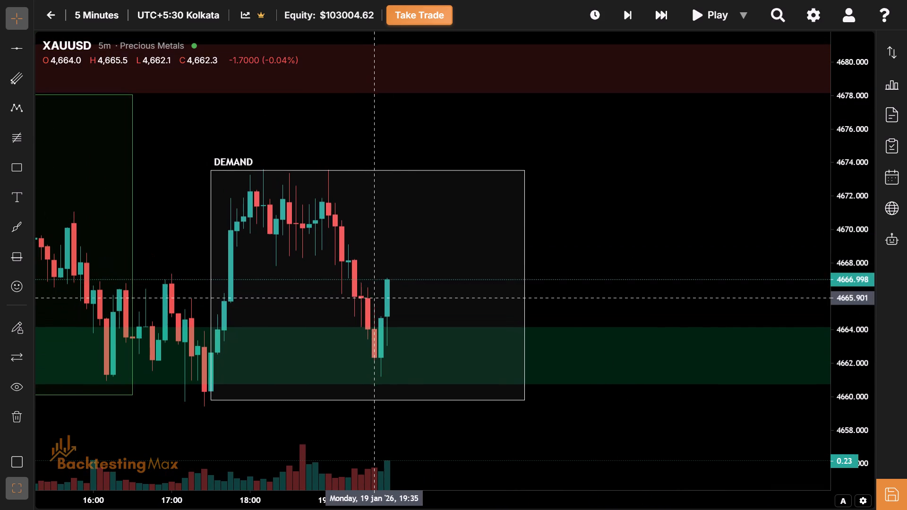
left_click_drag(405, 238, 542, 266)
left_click_drag(488, 265, 633, 258)
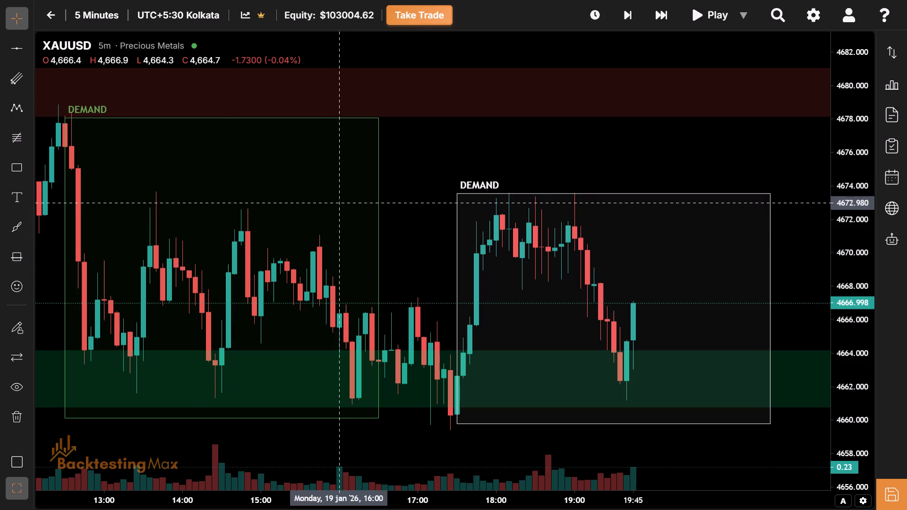
left_click(12, 174)
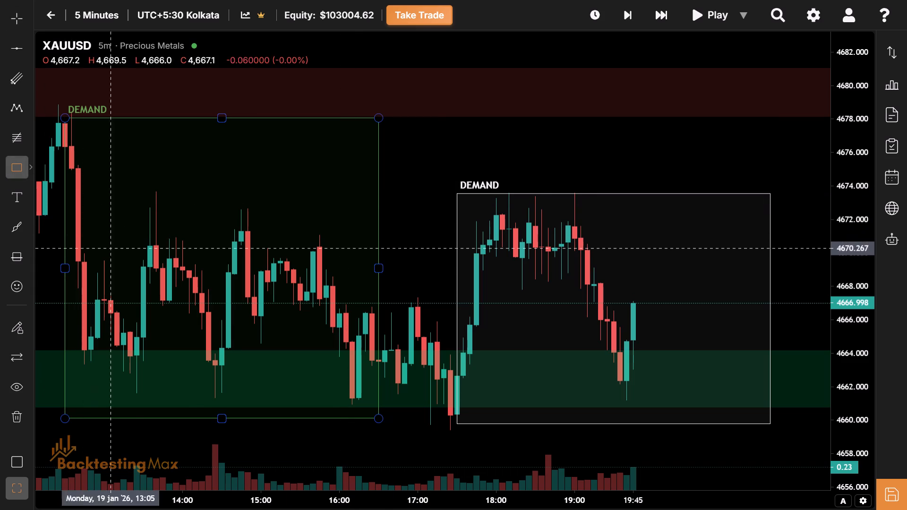
left_click(147, 248)
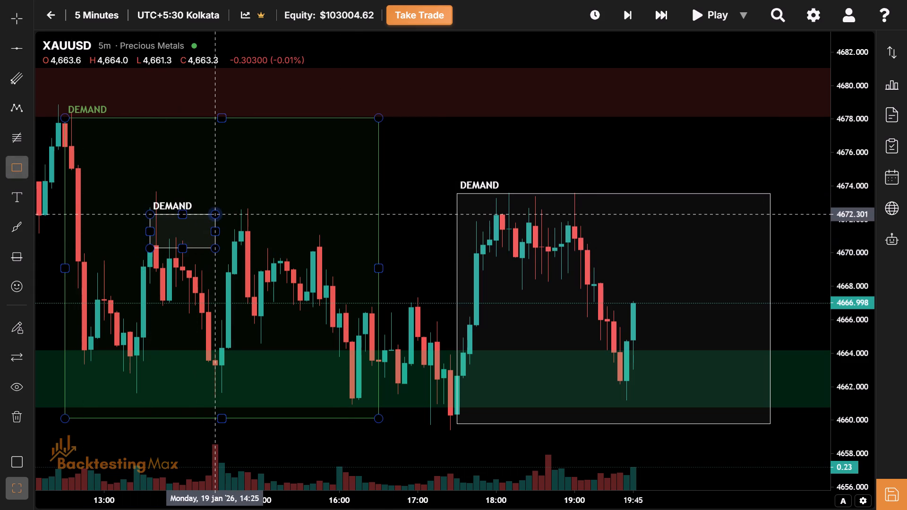
left_click(215, 214)
left_click(104, 89)
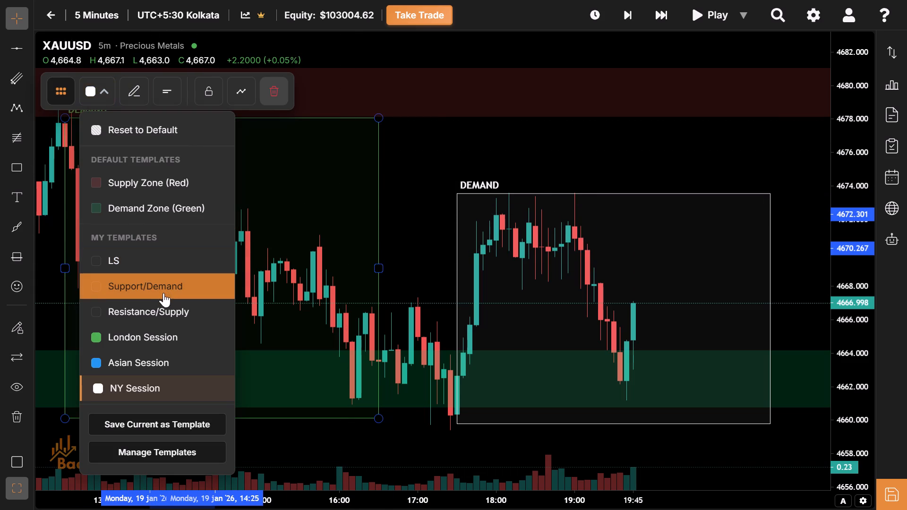
left_click(164, 304)
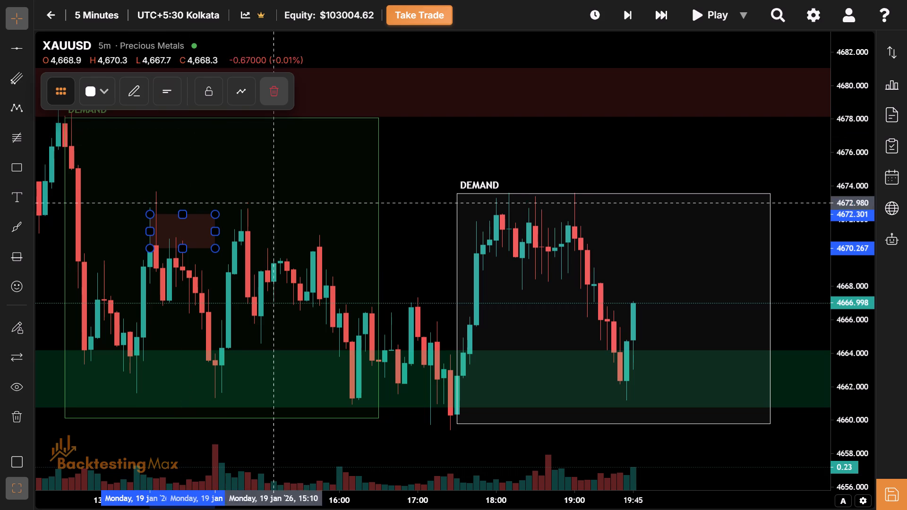
left_click_drag(220, 231, 700, 210)
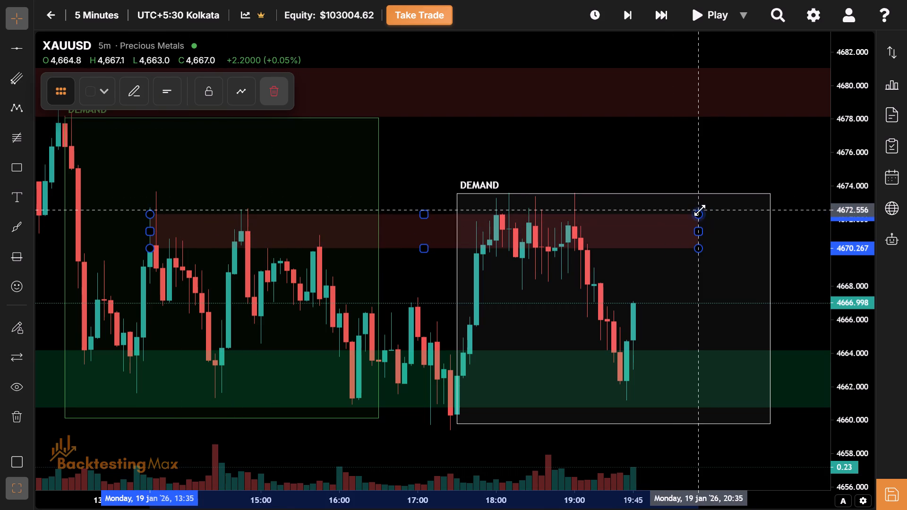
Advance the replay one bar at a time to 20:00 on 19 January.
left_click_drag(673, 305, 612, 137)
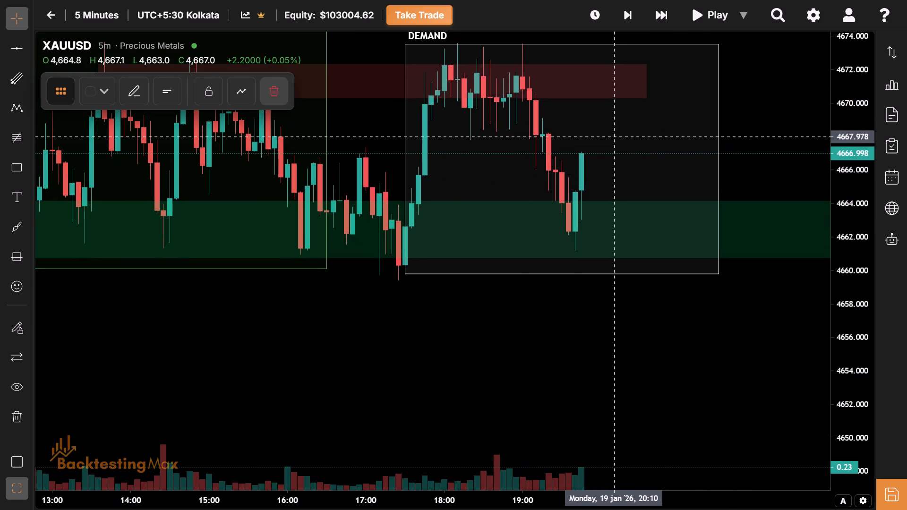
left_click_drag(495, 139, 506, 217)
left_click_drag(648, 233, 478, 229)
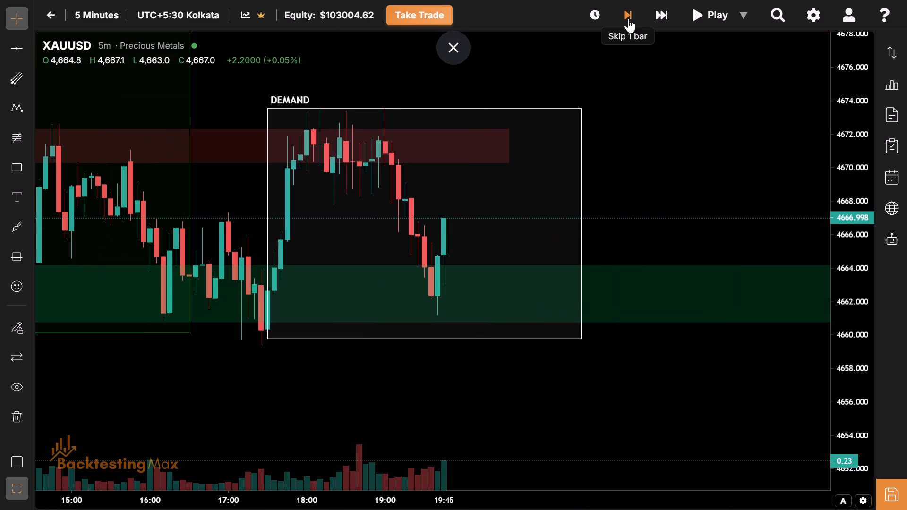
left_click(626, 24)
left_click(626, 24)
left_click(626, 24)
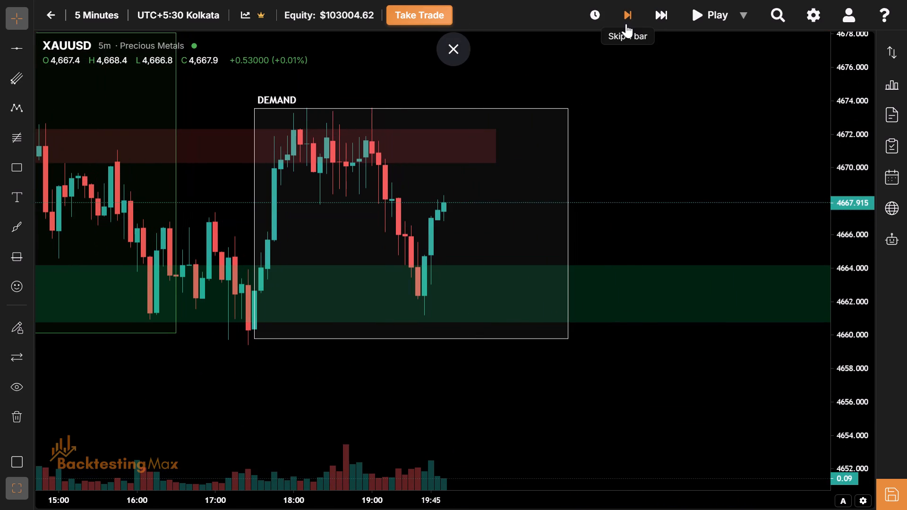
Advance the replay one bar at a time to 20:45 on 19 January, checking price against the new supply zone.
left_click_drag(630, 171, 634, 263)
left_click_drag(626, 183, 635, 269)
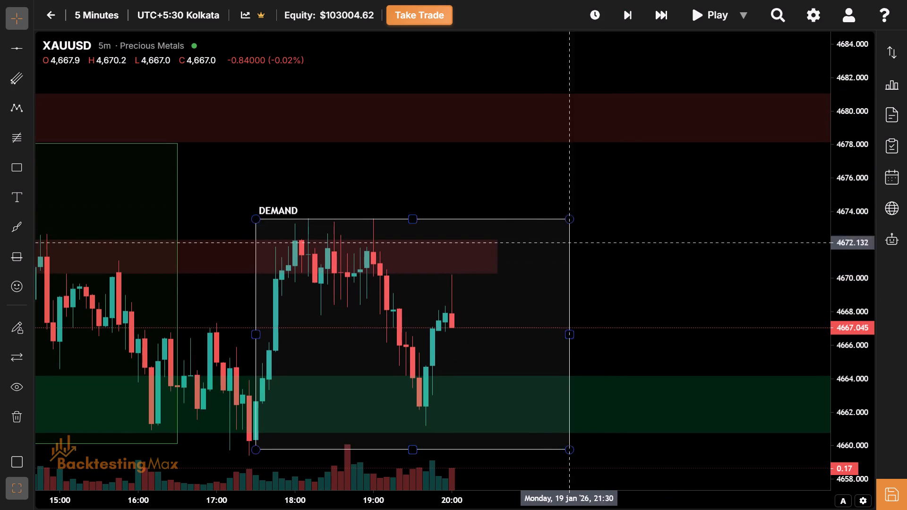
left_click_drag(473, 153, 505, 154)
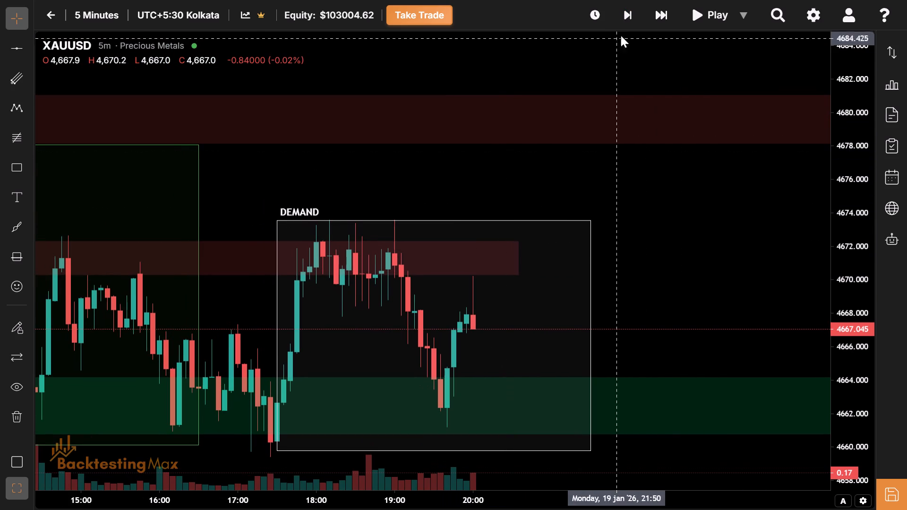
left_click(632, 24)
left_click(632, 24)
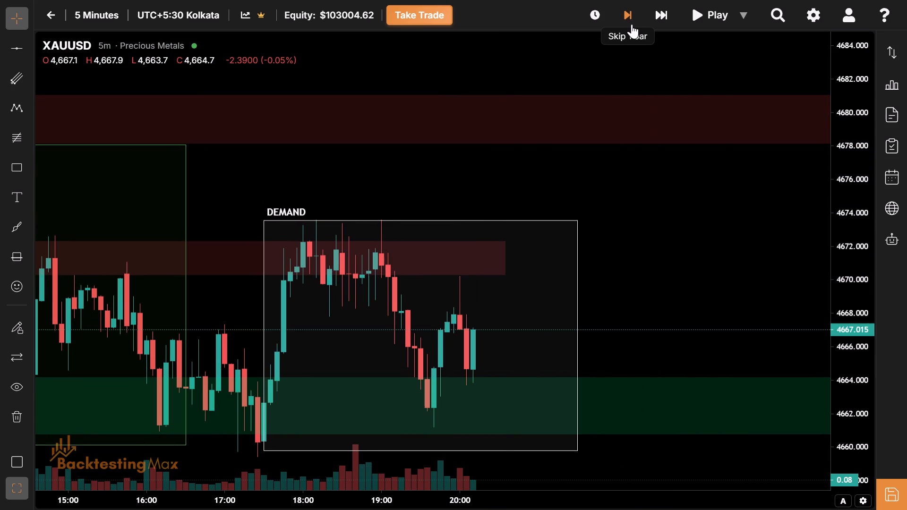
left_click(632, 24)
left_click(632, 24)
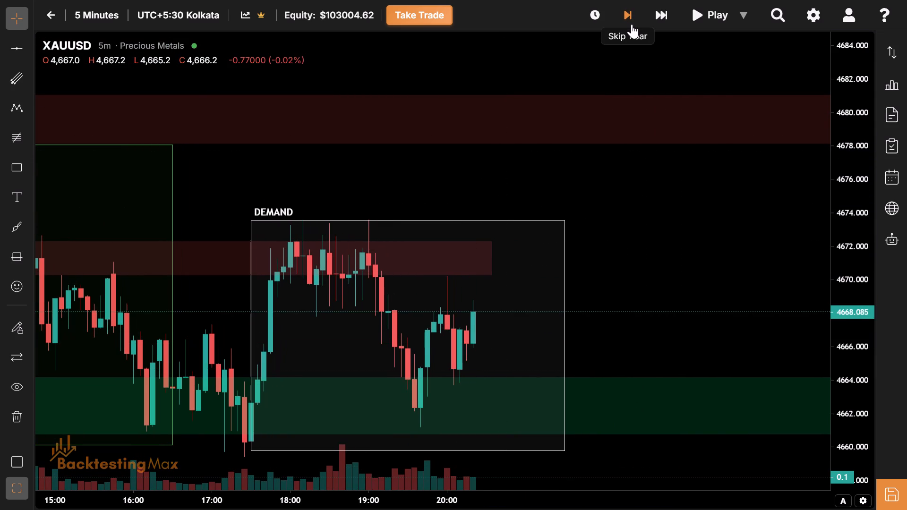
left_click(632, 24)
left_click(632, 24)
triple_click(632, 24)
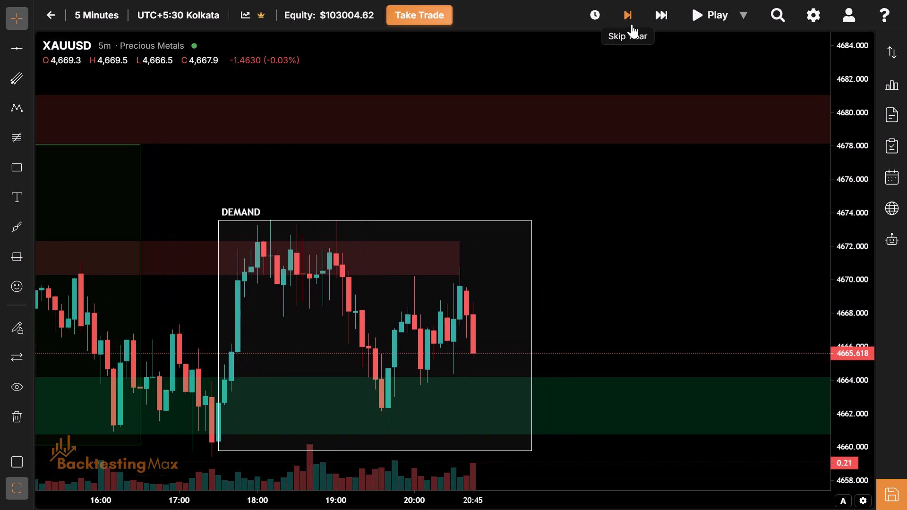
Advance the replay one bar at a time to 21:25 on 19 January.
left_click(632, 24)
left_click(632, 24)
left_click(632, 24)
triple_click(632, 24)
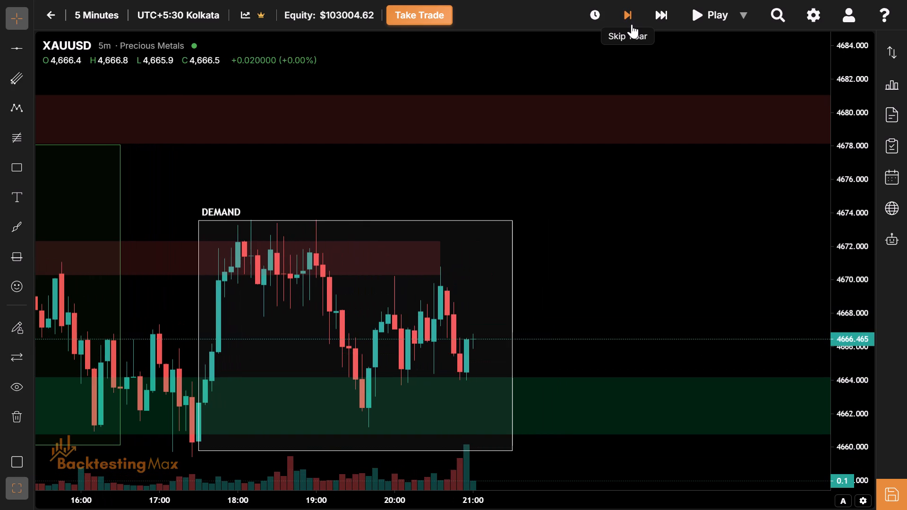
left_click(632, 24)
left_click(632, 24)
left_click(632, 24)
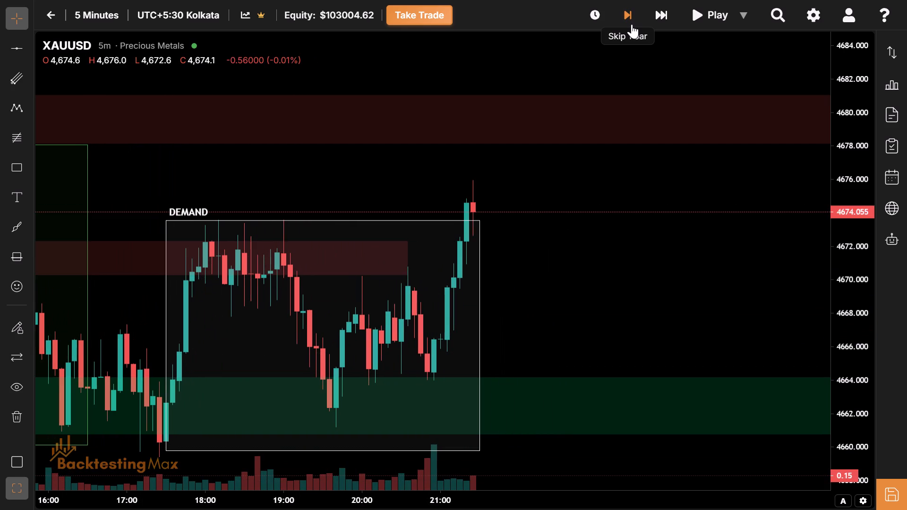
Advance the replay to 21:35 on 19 January and raise the white session box's top edge to about 4676.
left_click(632, 24)
left_click(559, 270)
left_click_drag(559, 270, 679, 291)
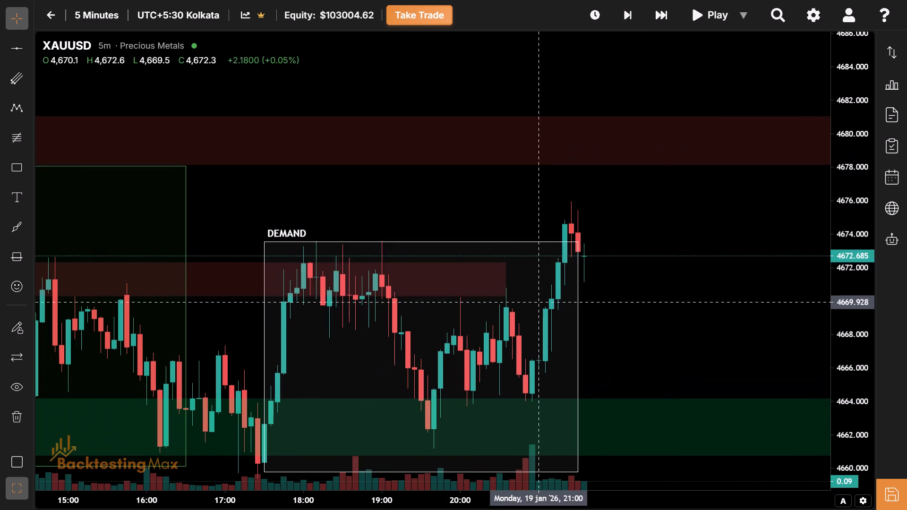
left_click_drag(423, 240, 417, 203)
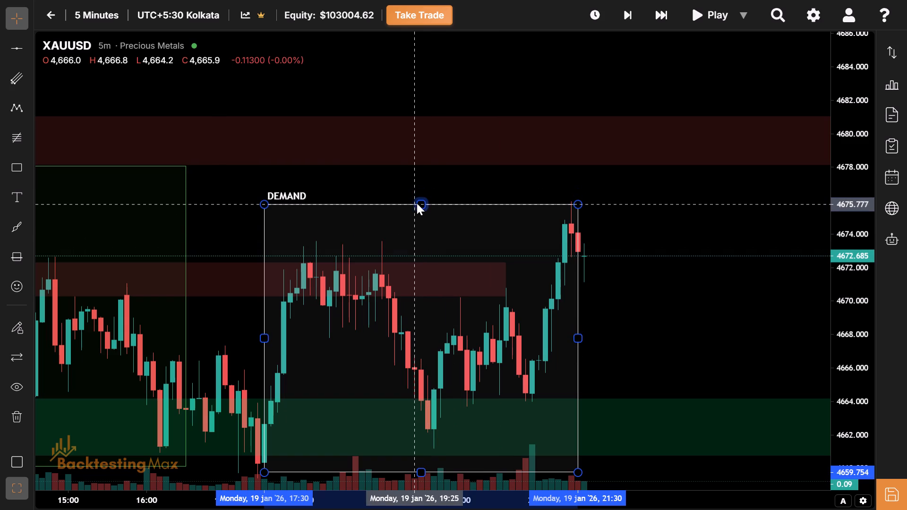
left_click_drag(417, 203, 417, 201)
Delete the supply zone between 4670.27 and 4672.30.
left_click(506, 269)
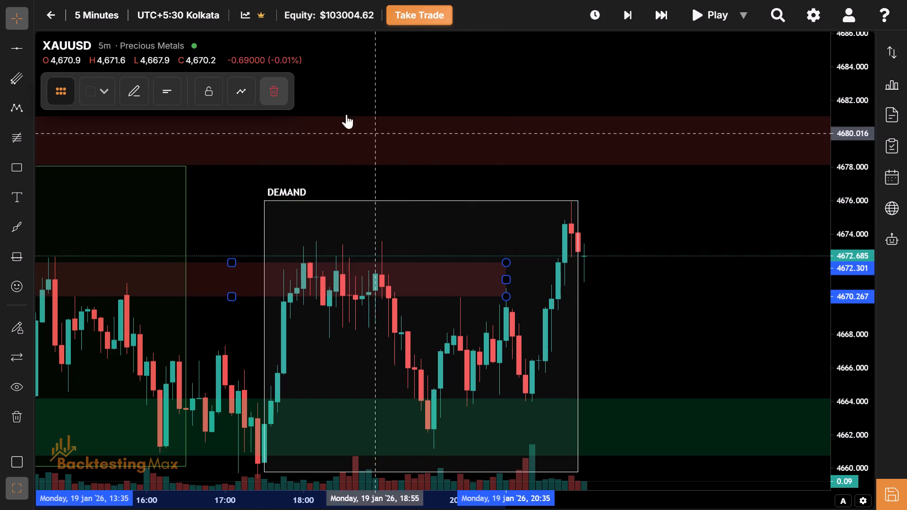
left_click(284, 98)
Examine the earlier 19 January price action across the blue, green and white session boxes on the 5-minute chart.
left_click_drag(469, 322, 463, 252)
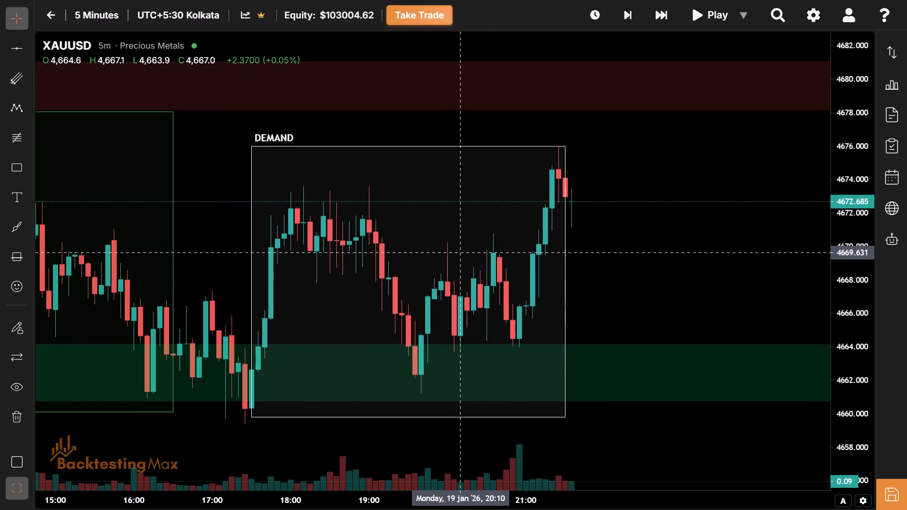
left_click_drag(436, 266, 634, 319)
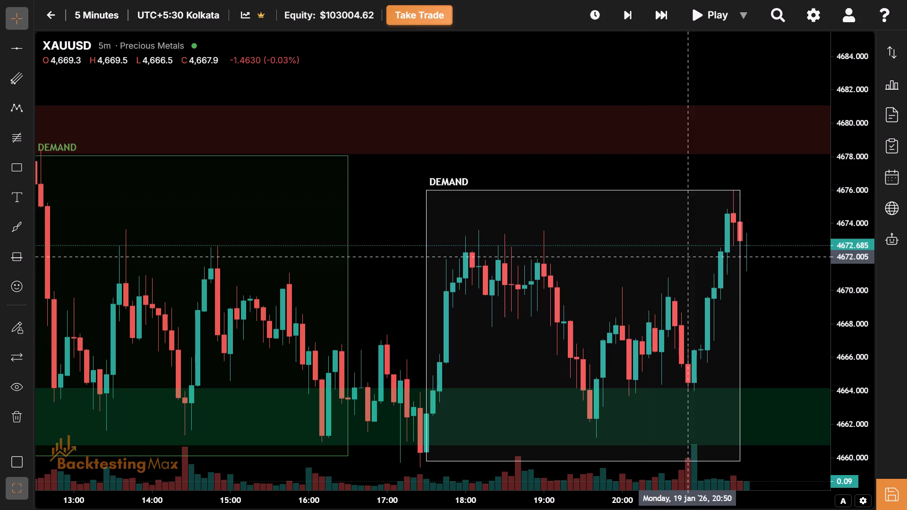
left_click_drag(701, 280, 592, 186)
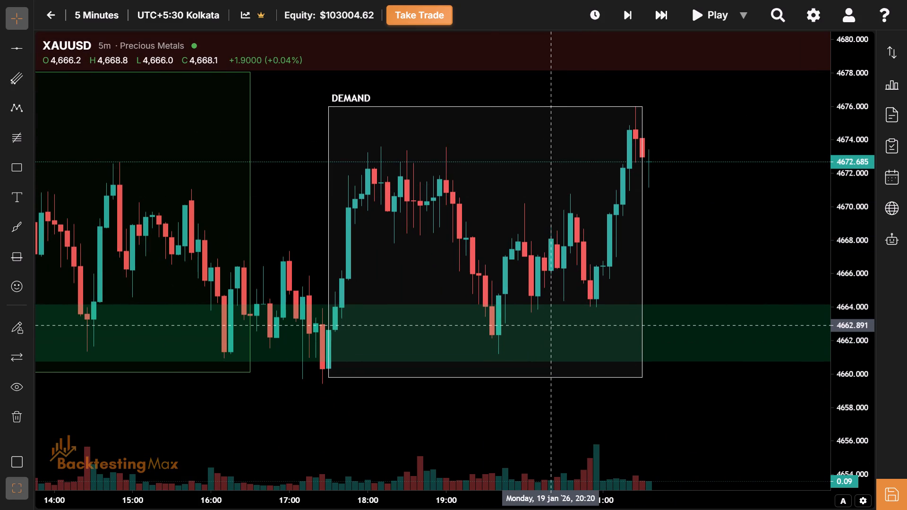
left_click_drag(478, 265, 691, 257)
left_click_drag(464, 251, 716, 303)
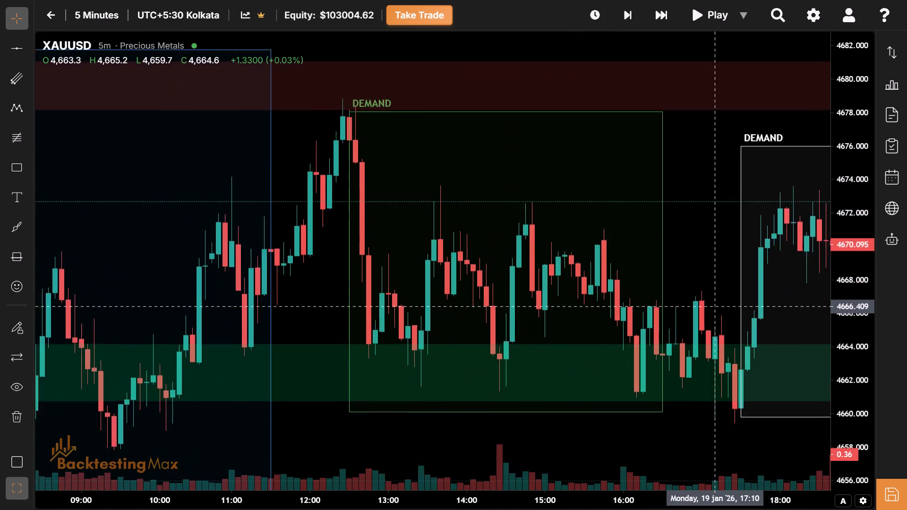
left_click_drag(716, 303, 791, 229)
left_click_drag(444, 447, 830, 509)
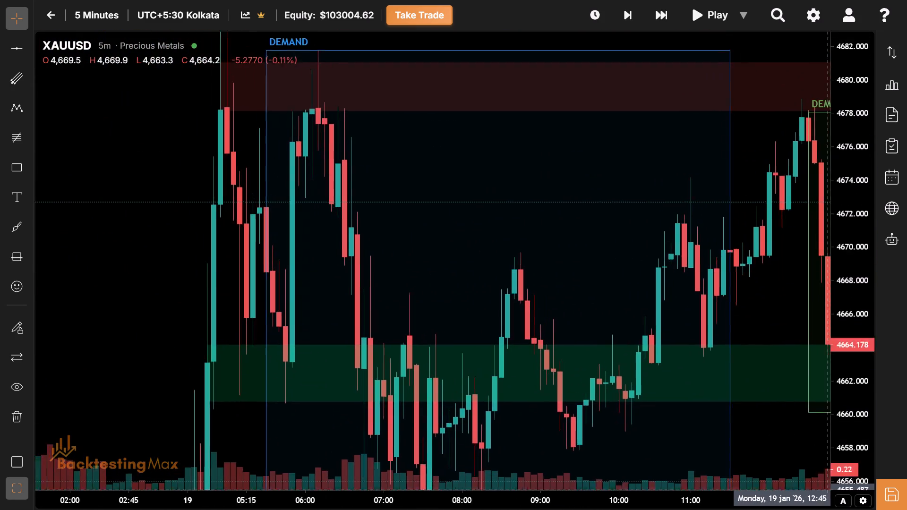
left_click_drag(830, 509, 406, 486)
left_click_drag(671, 475, 753, 401)
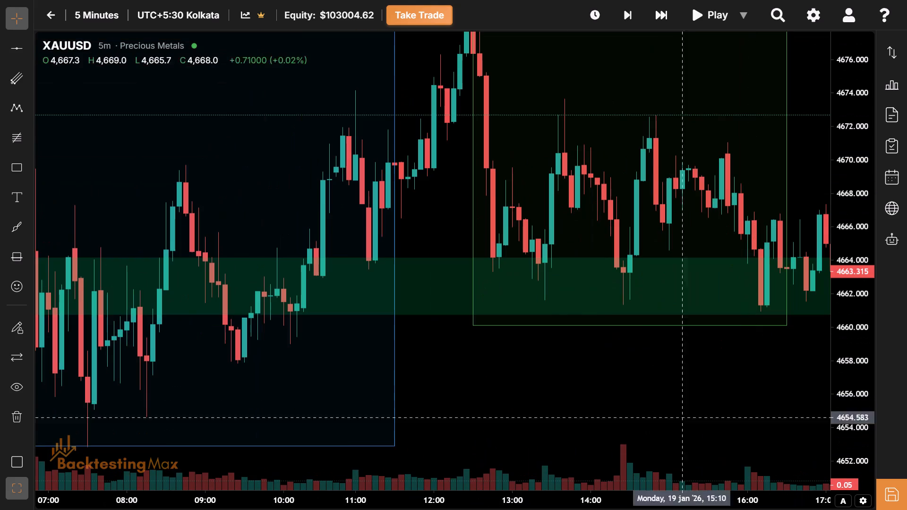
left_click_drag(458, 499, 568, 509)
left_click_drag(850, 97, 849, 272)
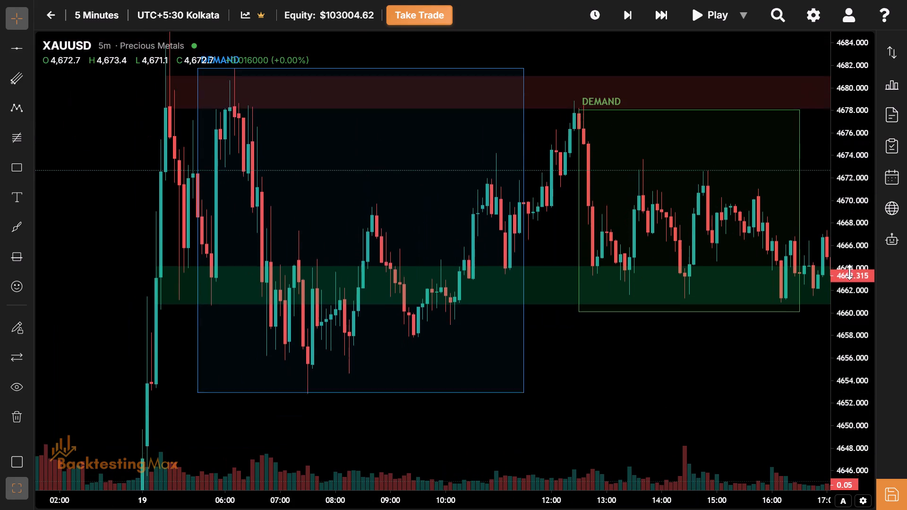
left_click_drag(849, 272, 848, 297)
Review the price structure and zones from 10 to 19 January on the 1-hour chart, and return to 5 minutes.
left_click(100, 22)
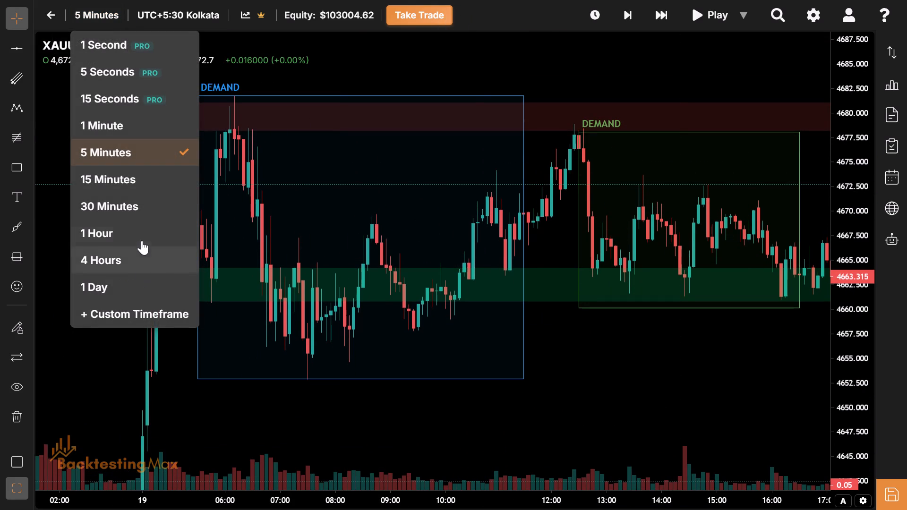
left_click(134, 236)
left_click_drag(451, 401, 778, 432)
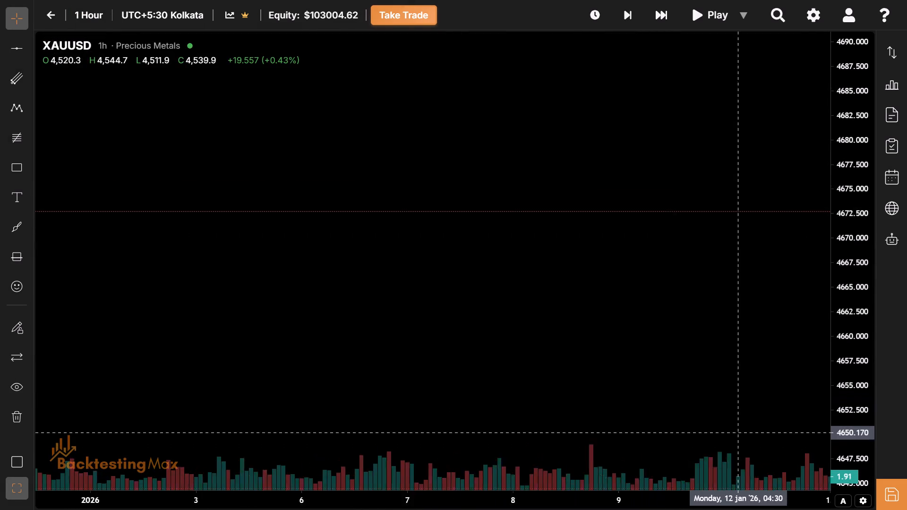
left_click_drag(778, 432, 802, 432)
left_click_drag(402, 282, 893, 349)
left_click_drag(469, 283, 463, 450)
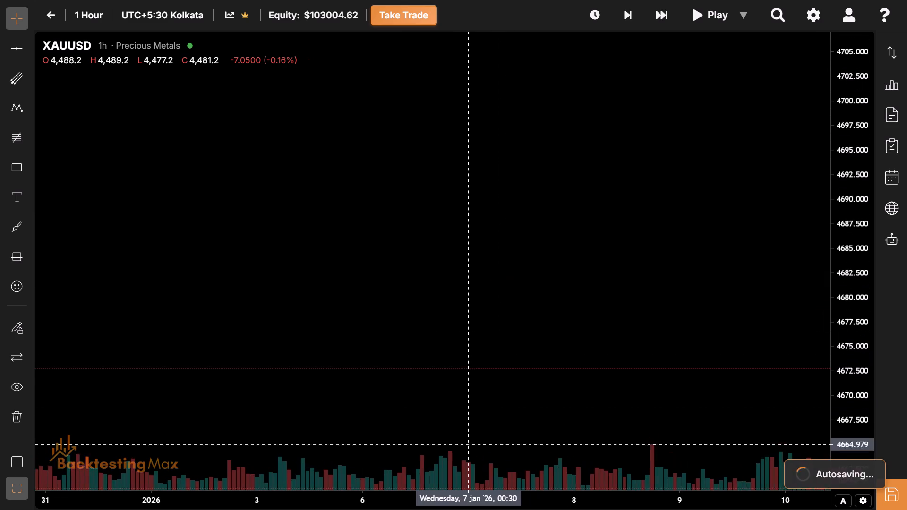
left_click_drag(463, 450, 445, 391)
left_click_drag(867, 171, 860, 509)
left_click_drag(749, 394, 529, 198)
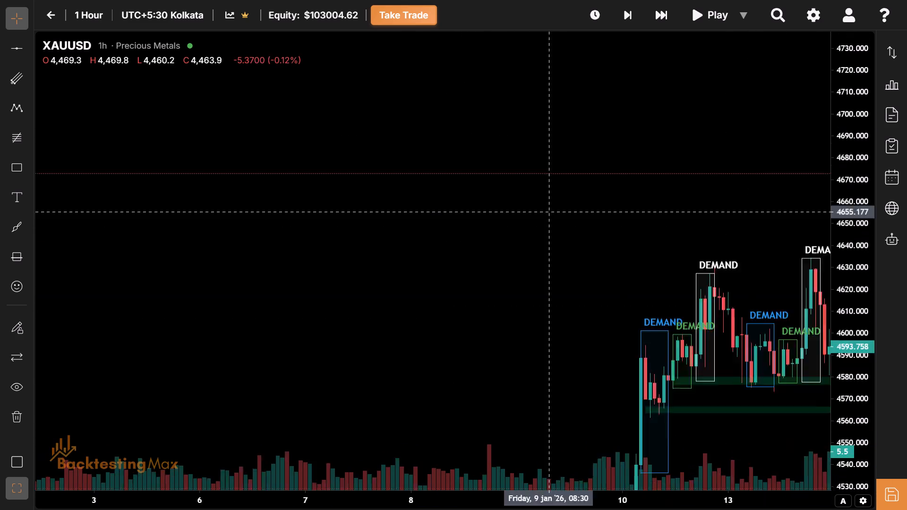
left_click_drag(529, 198, 478, 165)
left_click_drag(736, 402, 357, 386)
left_click_drag(505, 423, 286, 483)
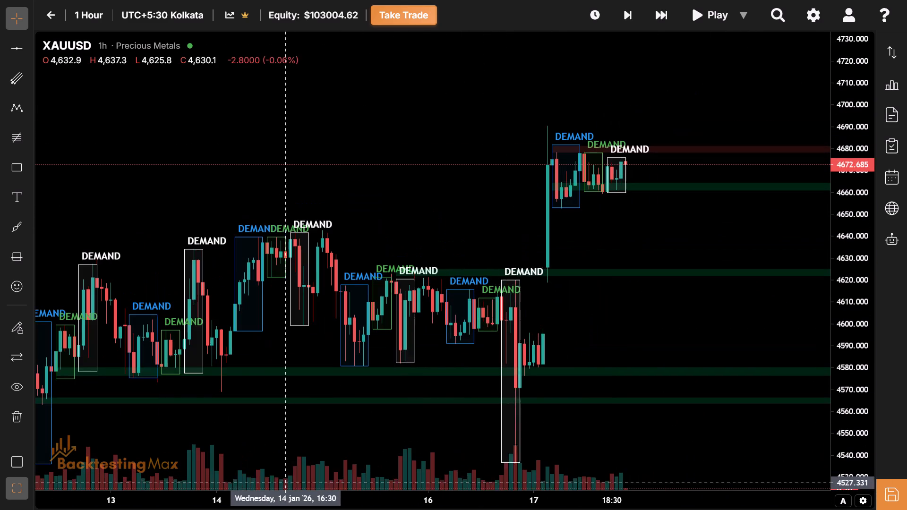
left_click_drag(637, 330, 397, 284)
left_click_drag(437, 279, 513, 380)
left_click_drag(850, 394, 850, 251)
left_click_drag(525, 213, 553, 349)
left_click_drag(469, 500, 341, 505)
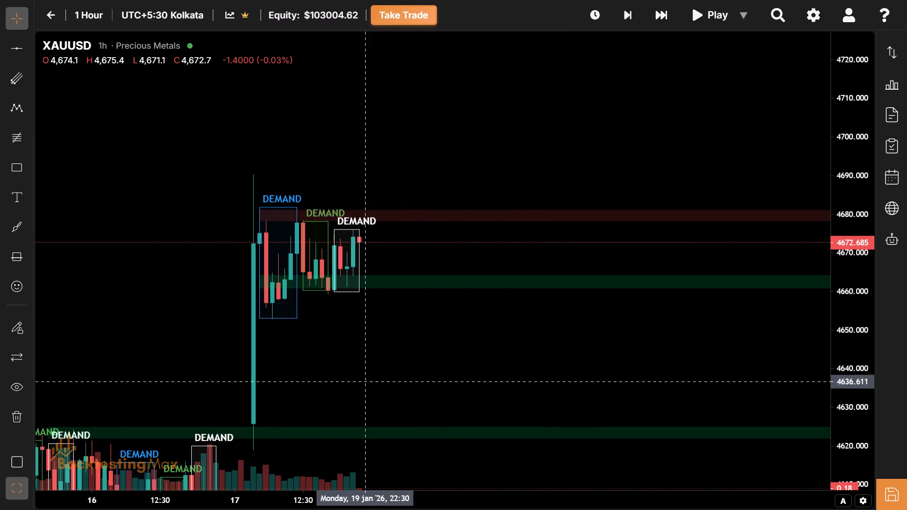
left_click_drag(366, 387, 491, 391)
left_click_drag(841, 393, 835, 351)
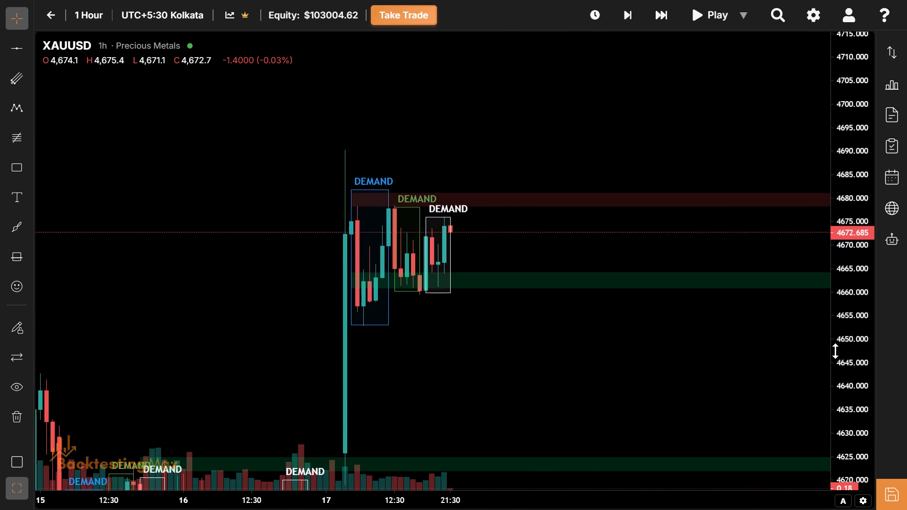
left_click_drag(835, 351, 836, 354)
left_click(98, 11)
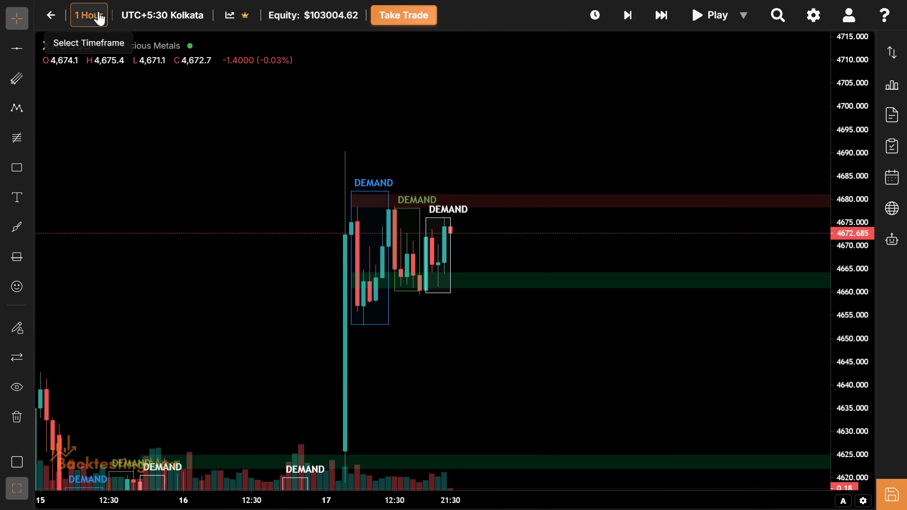
left_click(142, 145)
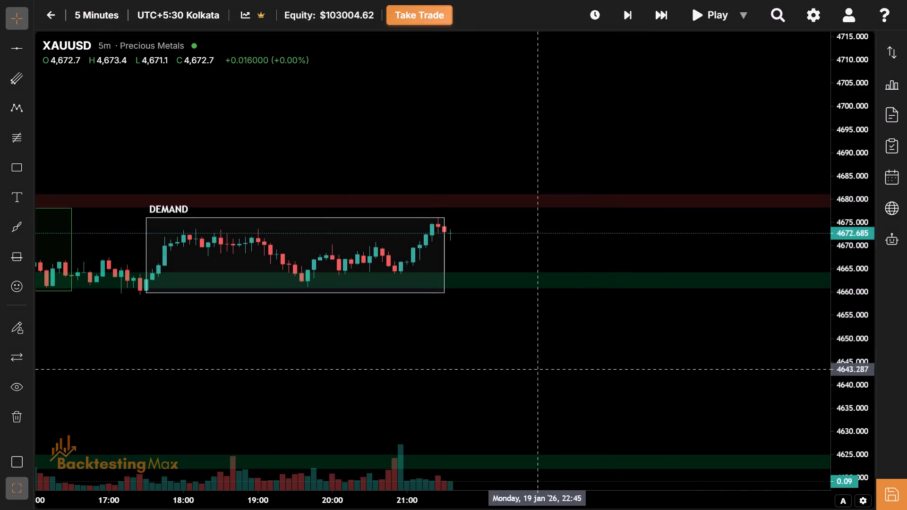
Advance the replay five bars at a time to 05:40 on 20 January.
left_click(445, 387)
left_click_drag(445, 387, 553, 387)
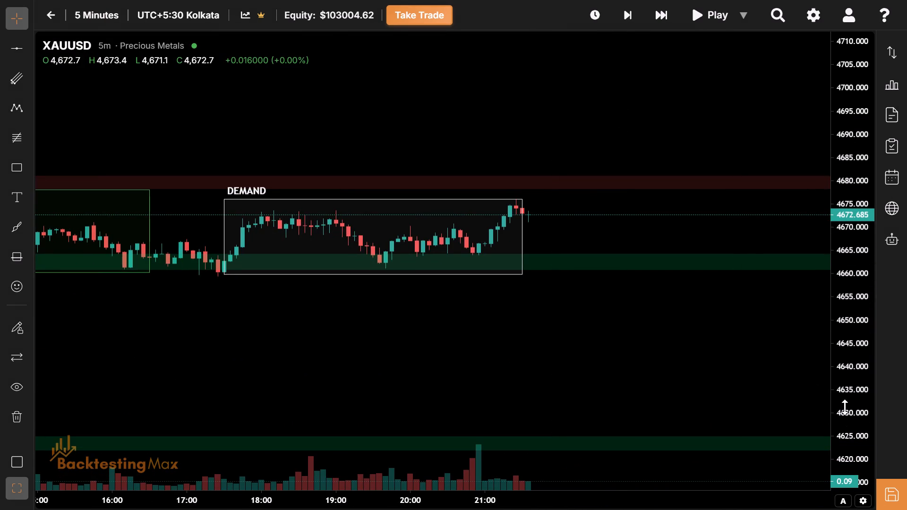
left_click_drag(845, 407, 847, 73)
left_click_drag(667, 100, 623, 275)
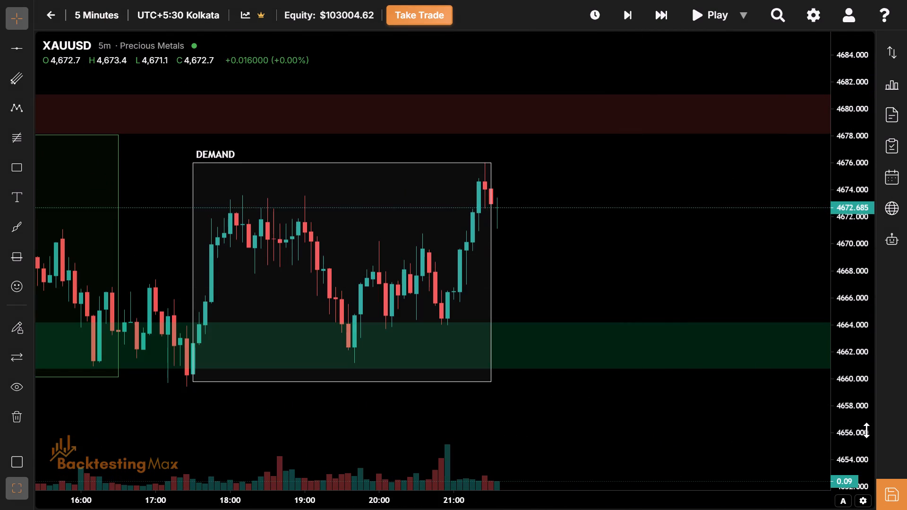
left_click_drag(866, 430, 863, 396)
left_click_drag(632, 265, 505, 329)
triple_click(666, 16)
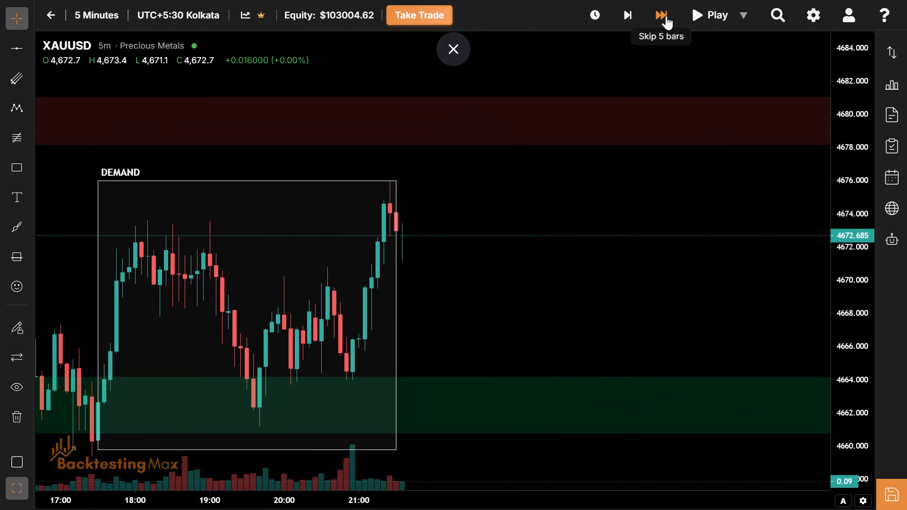
triple_click(666, 16)
triple_click(666, 16)
triple_click(666, 16)
triple_click(666, 16)
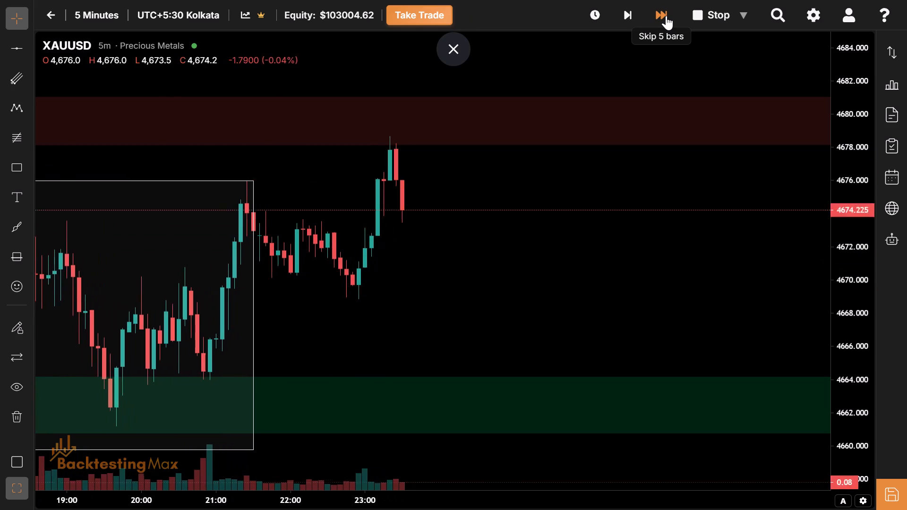
triple_click(666, 16)
triple_click(666, 16)
triple_click(666, 16)
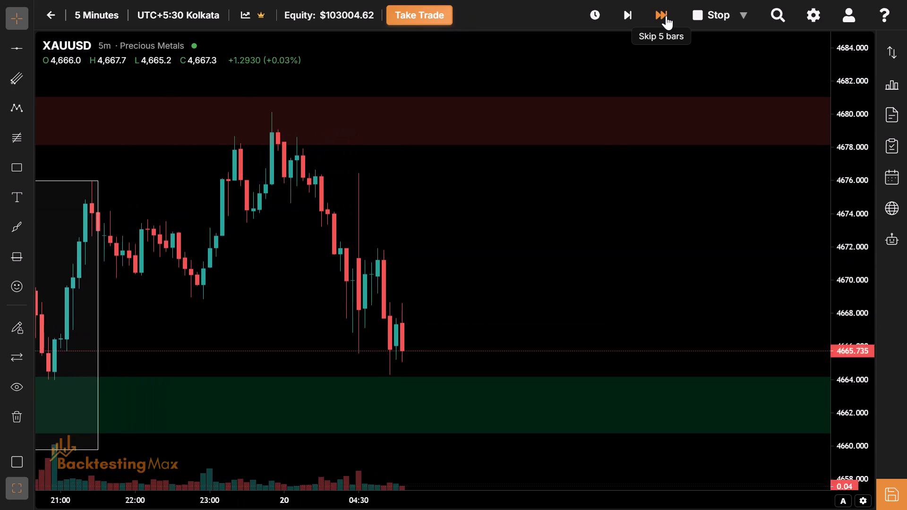
Draw a session box from 05:30 to 11:30 on 20 January, about 4659.6 to 4666.5, styled with the blue DEMAND template.
left_click_drag(499, 316, 206, 251)
left_click_drag(240, 276, 204, 278)
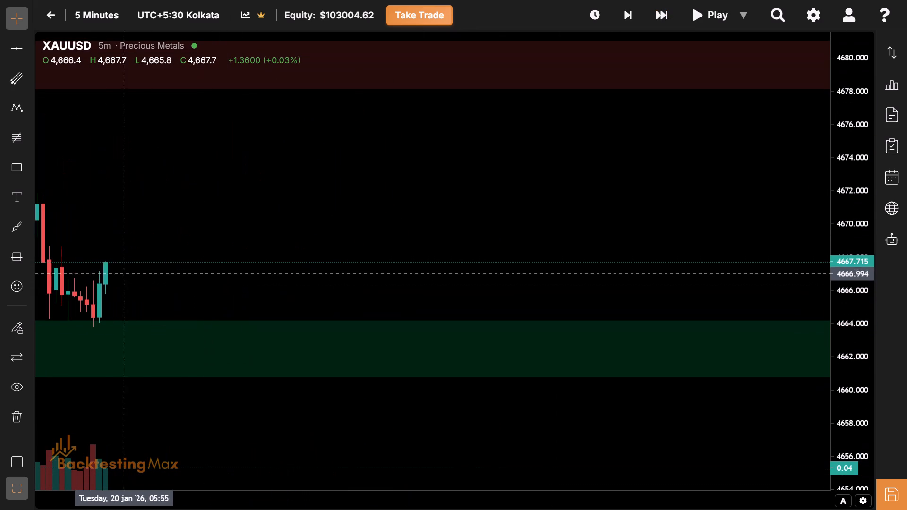
left_click(17, 171)
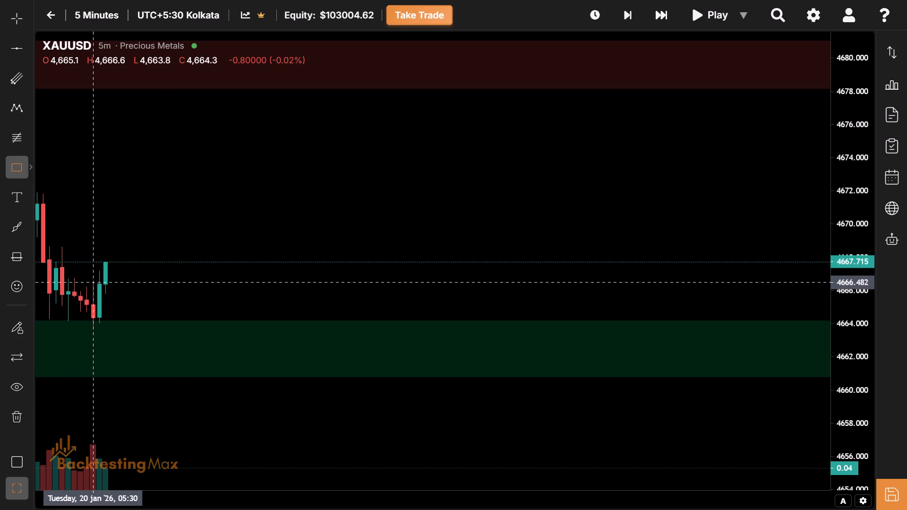
left_click(93, 282)
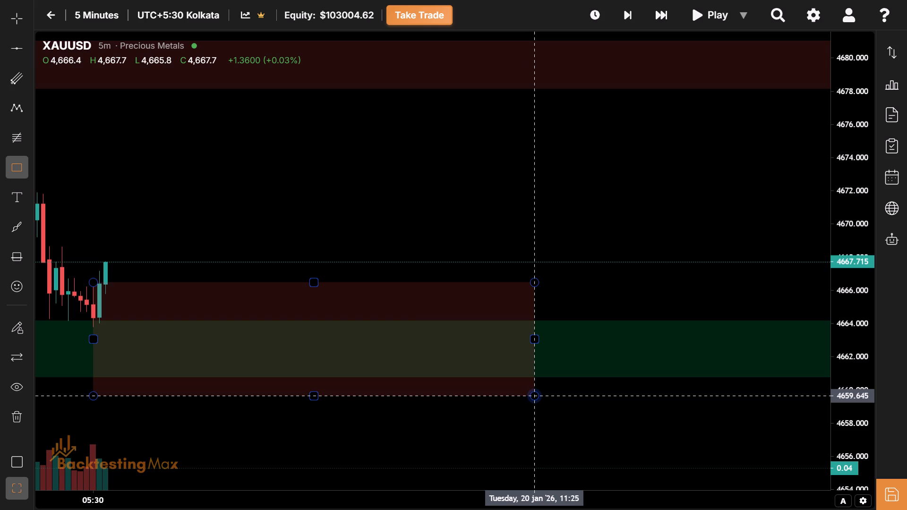
left_click(541, 396)
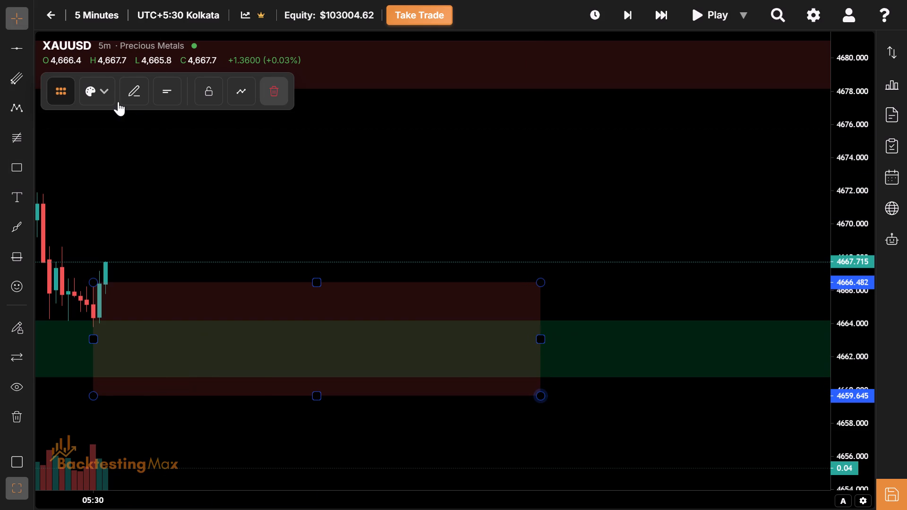
left_click(95, 96)
left_click(182, 365)
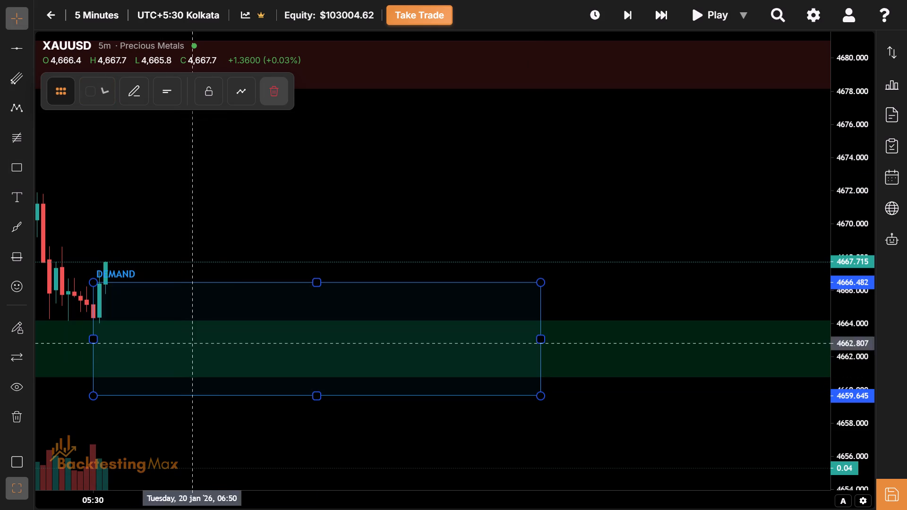
Raise the top edge of the new blue session box to about 4667.7.
left_click_drag(242, 240, 287, 219)
left_click_drag(350, 268, 348, 247)
Review the preceding 19 January price action and advance the replay five bars at a time to about 10:25 on 20 January.
left_click_drag(332, 274, 475, 271)
left_click_drag(285, 281, 603, 298)
left_click_drag(261, 254, 671, 279)
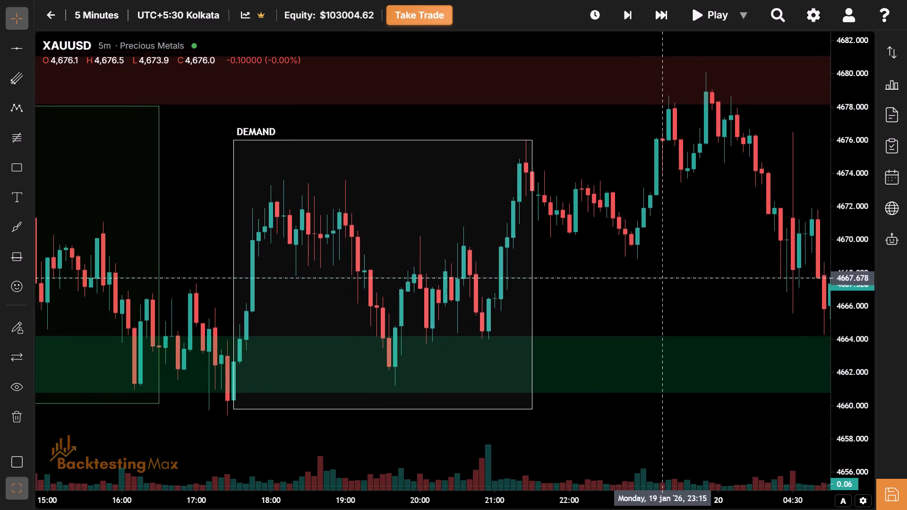
left_click_drag(671, 279, 368, 230)
left_click_drag(444, 248, 206, 300)
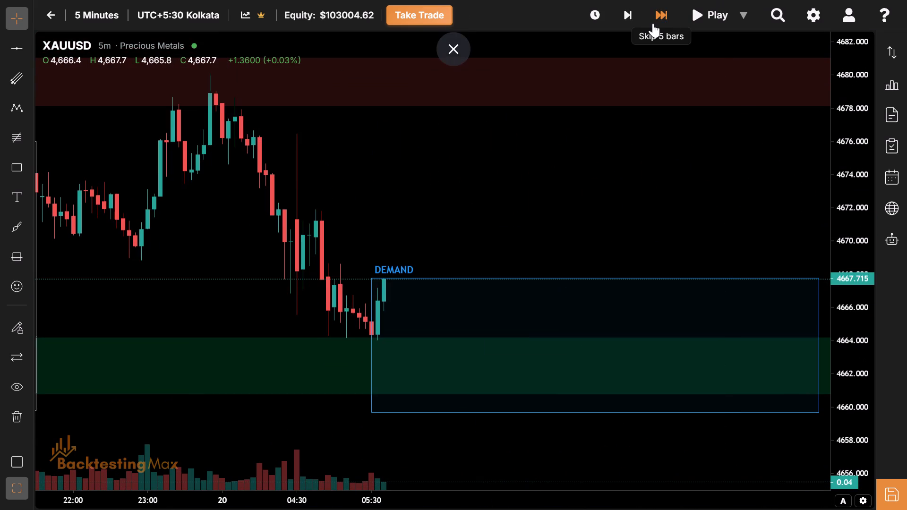
left_click(653, 23)
triple_click(653, 23)
triple_click(653, 23)
triple_click(653, 23)
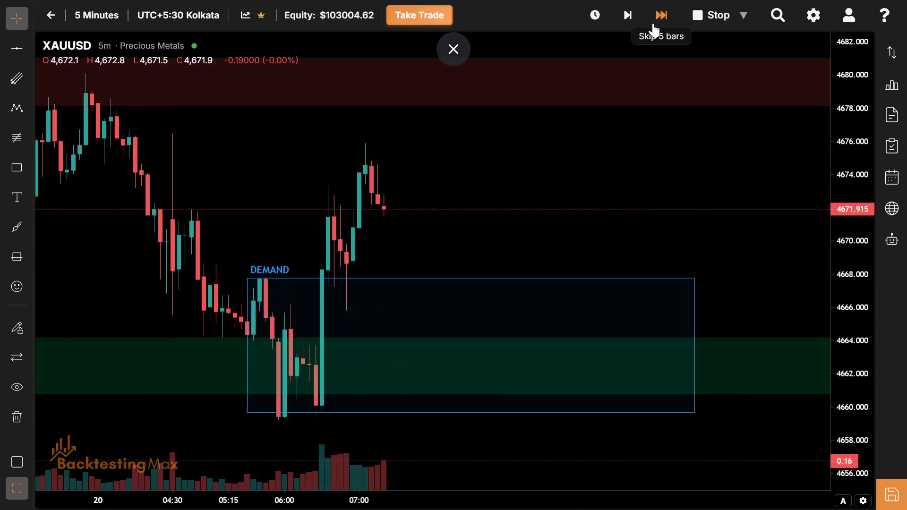
triple_click(653, 23)
triple_click(653, 23)
triple_click(653, 23)
triple_click(653, 23)
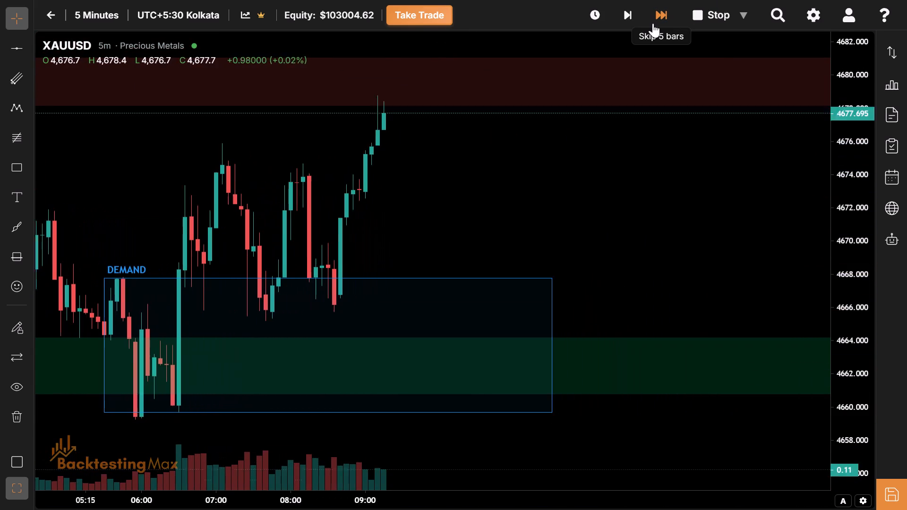
triple_click(653, 23)
left_click(653, 23)
Restyle the red supply zone at about 4678.1 to 4681.0 with the Support/Demand template.
left_click_drag(653, 23, 438, 158)
left_click_drag(438, 158, 447, 322)
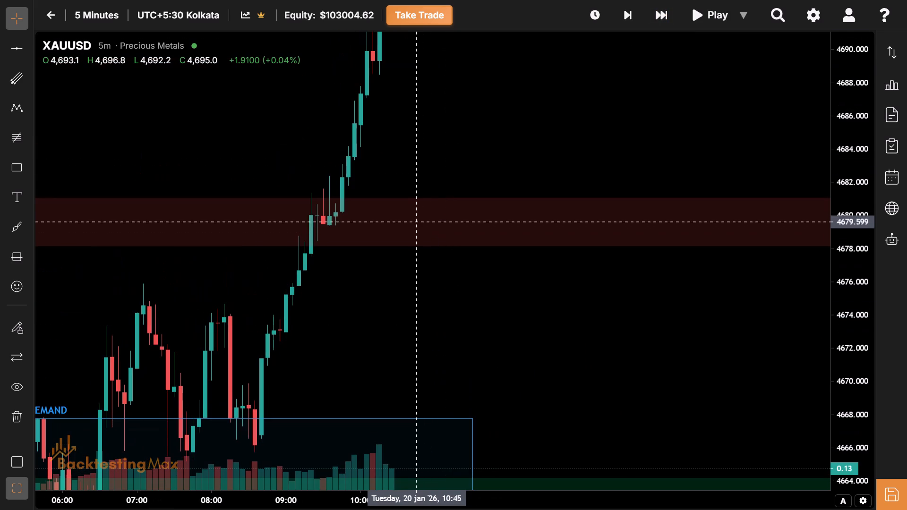
left_click(402, 196)
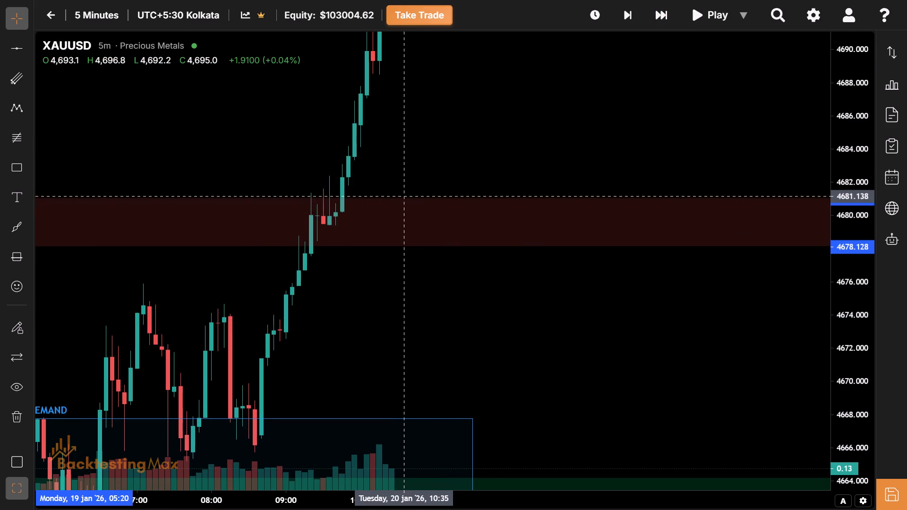
left_click(108, 85)
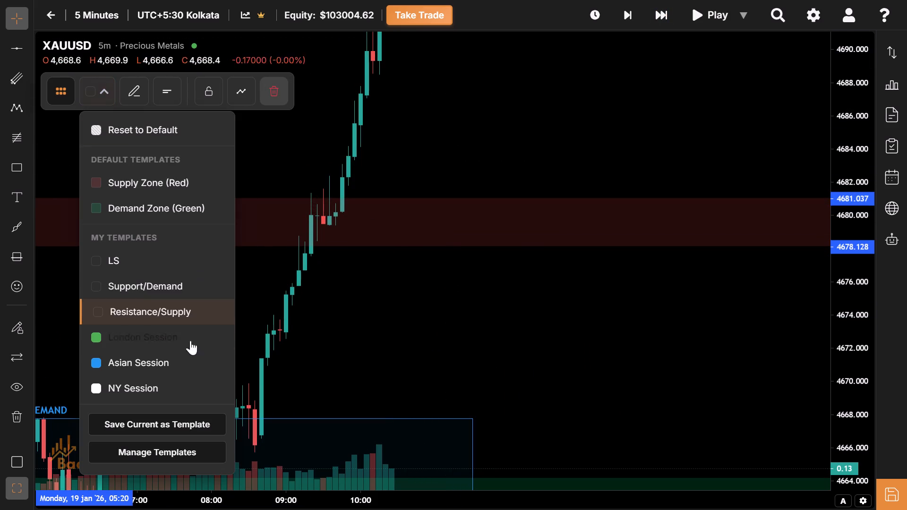
left_click(169, 296)
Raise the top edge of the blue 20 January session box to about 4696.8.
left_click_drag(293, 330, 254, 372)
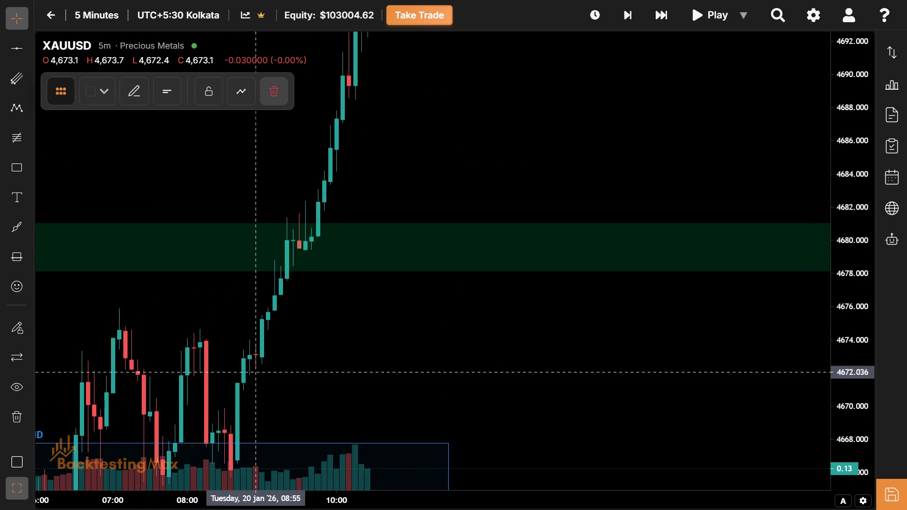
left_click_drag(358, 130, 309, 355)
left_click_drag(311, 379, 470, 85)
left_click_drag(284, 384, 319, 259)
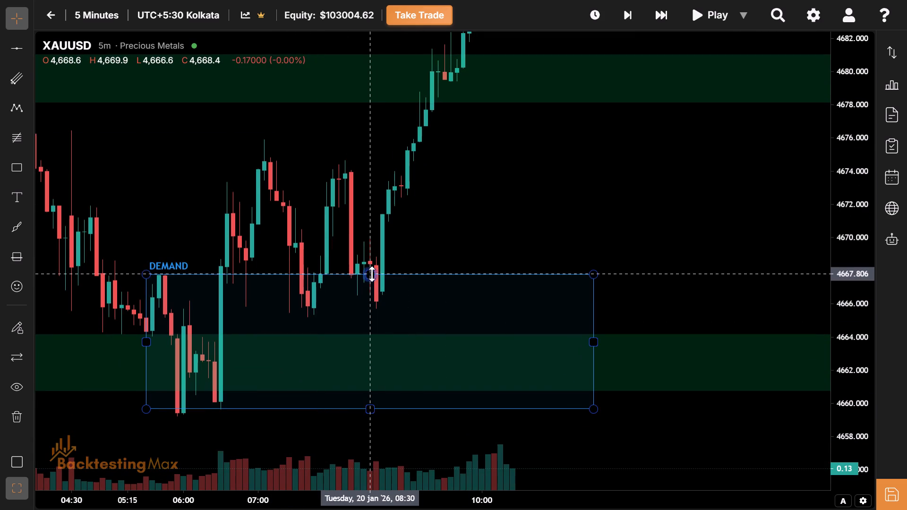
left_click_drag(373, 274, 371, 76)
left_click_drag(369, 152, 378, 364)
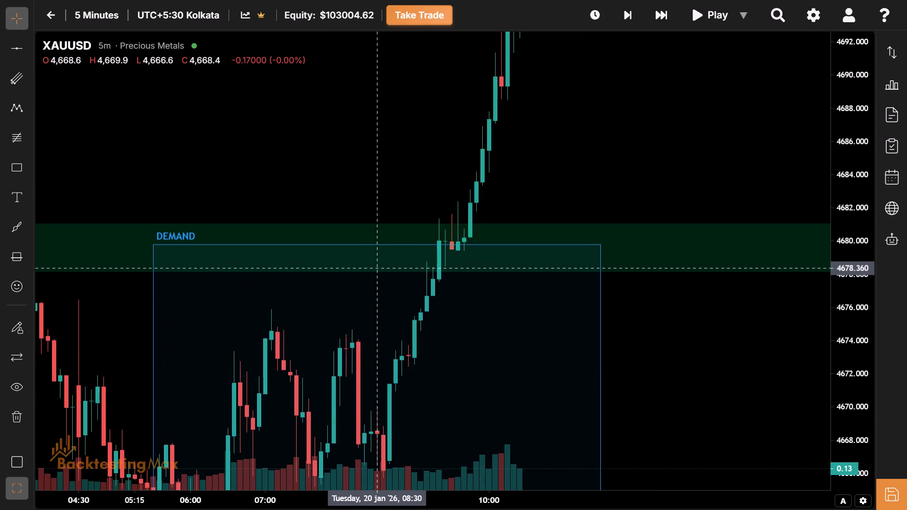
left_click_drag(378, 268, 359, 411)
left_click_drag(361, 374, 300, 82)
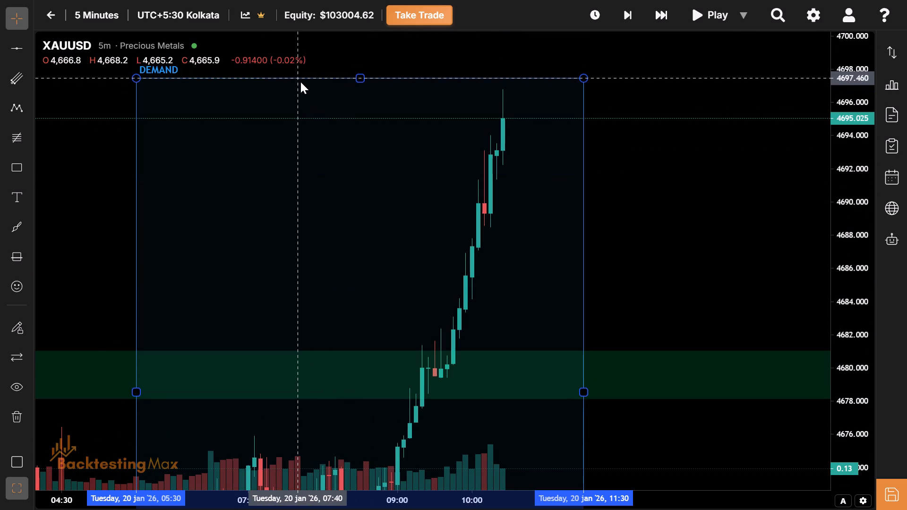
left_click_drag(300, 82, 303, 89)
Advance the replay one bar at a time to 11:30 on 20 January.
left_click_drag(303, 280, 303, 199)
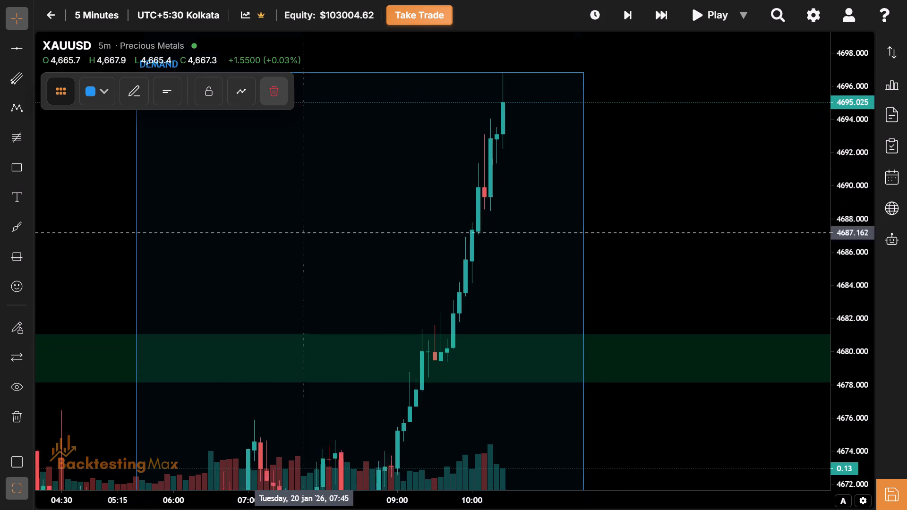
left_click_drag(303, 199, 307, 102)
left_click_drag(325, 346, 328, 197)
left_click_drag(304, 334, 313, 241)
left_click_drag(313, 241, 274, 368)
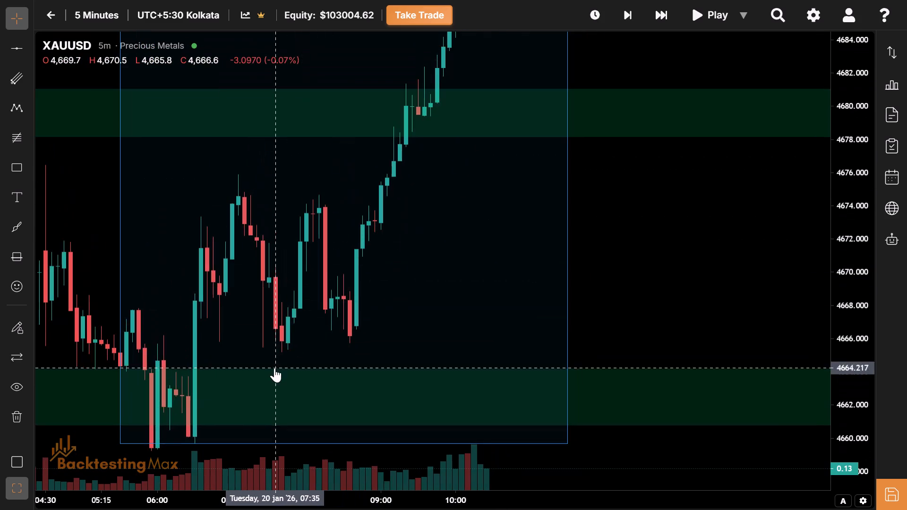
left_click_drag(320, 307, 225, 501)
left_click_drag(383, 216, 325, 369)
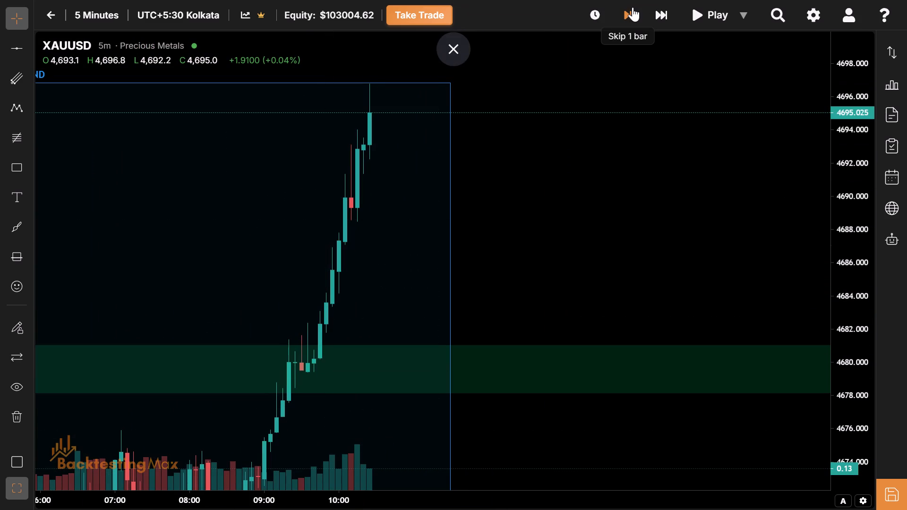
left_click(633, 7)
left_click(633, 7)
triple_click(633, 7)
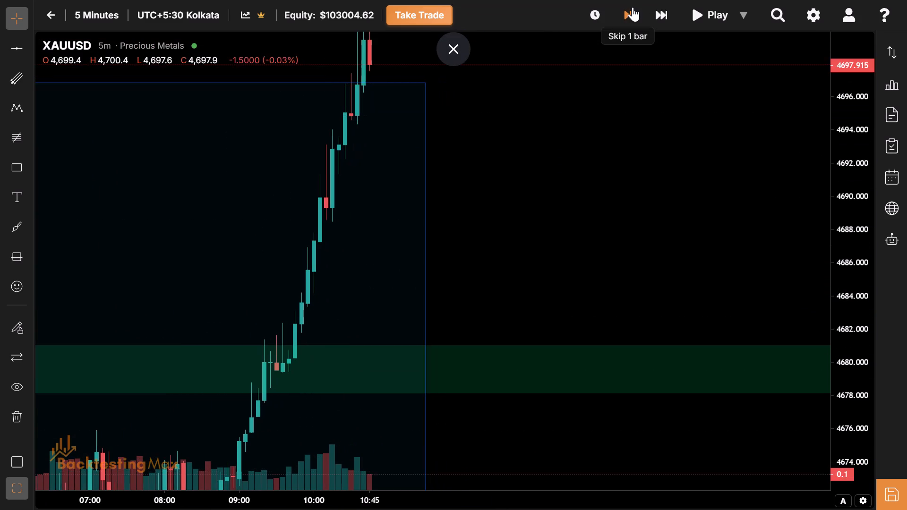
triple_click(633, 7)
left_click(633, 7)
left_click_drag(633, 7, 462, 153)
left_click_drag(462, 153, 598, 329)
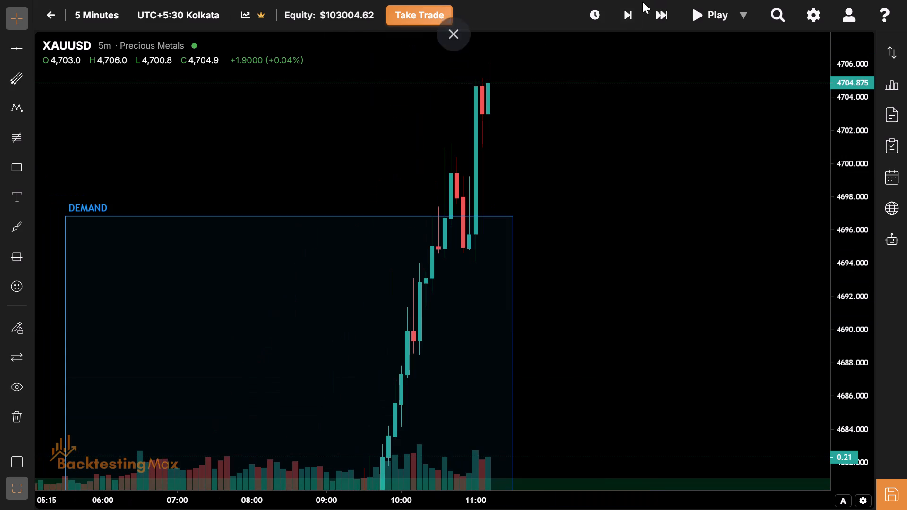
triple_click(618, 20)
left_click_drag(618, 20, 378, 229)
left_click_drag(378, 229, 454, 390)
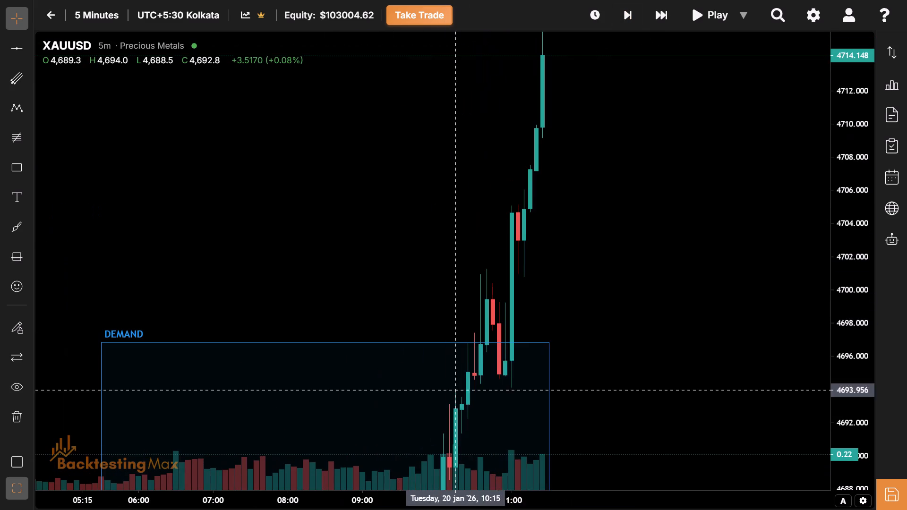
left_click(627, 24)
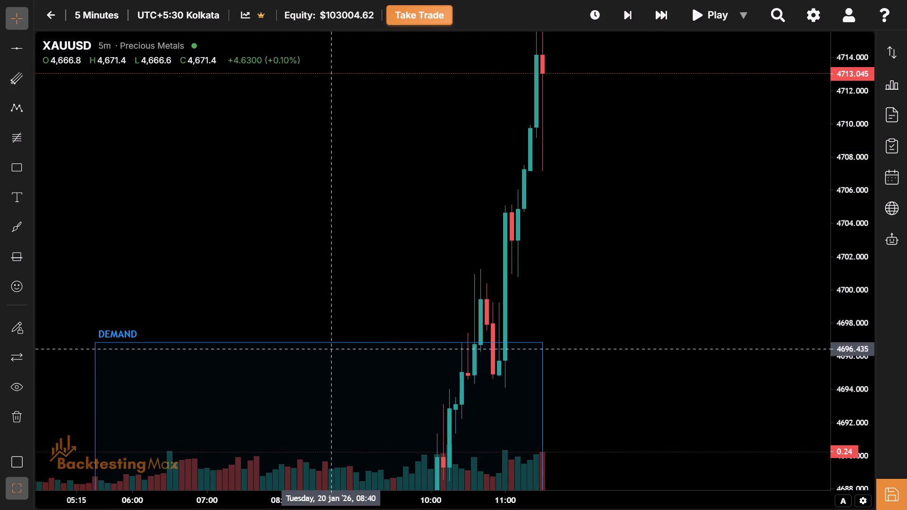
Raise the top edge of the blue 20 January session box to about 4716.4.
left_click_drag(323, 343, 307, 114)
left_click_drag(307, 136, 343, 394)
left_click_drag(353, 344, 353, 246)
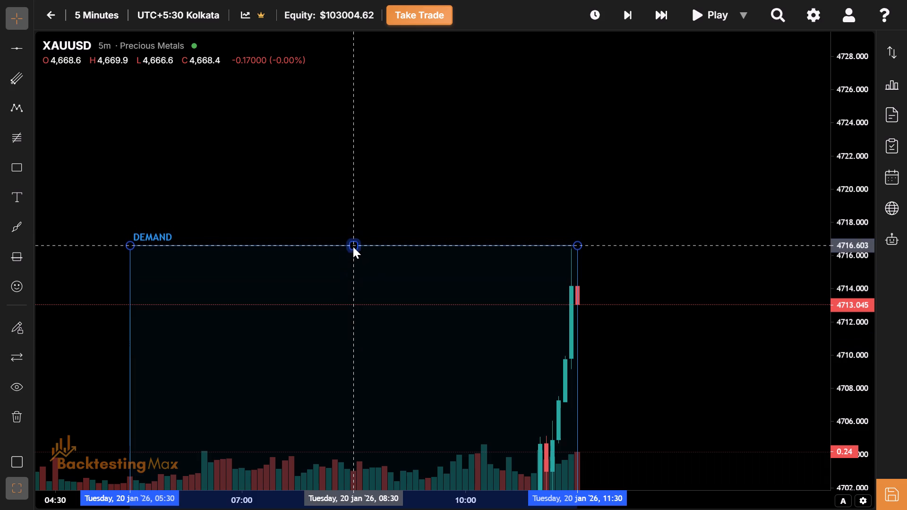
left_click_drag(353, 246, 353, 252)
left_click(352, 251)
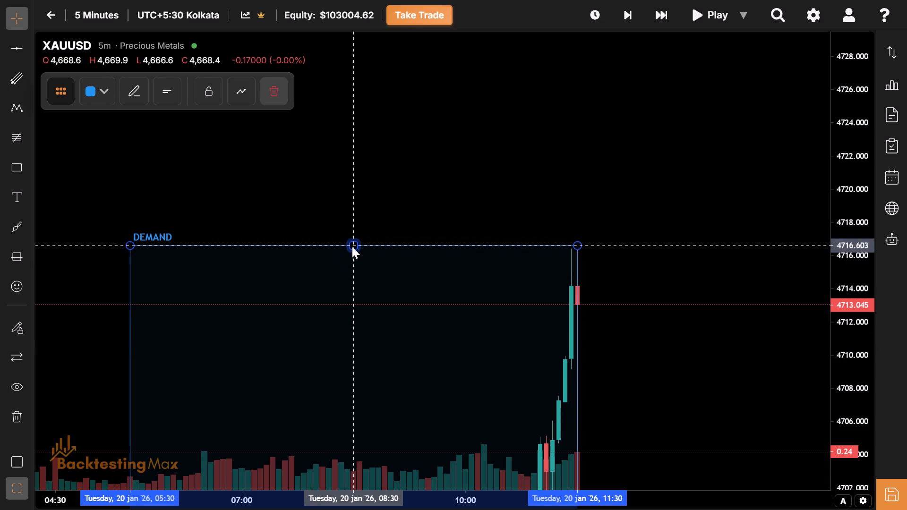
Review the 19 January session boxes against the demand zones and undo the accidental move of the green session box.
left_click_drag(366, 373, 402, 196)
left_click_drag(392, 396, 436, 126)
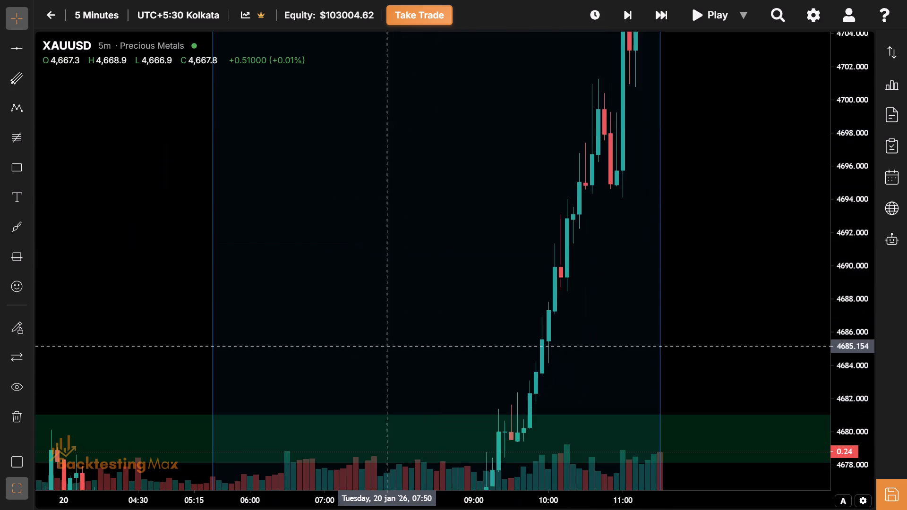
left_click_drag(390, 346, 463, 137)
left_click_drag(414, 358, 461, 148)
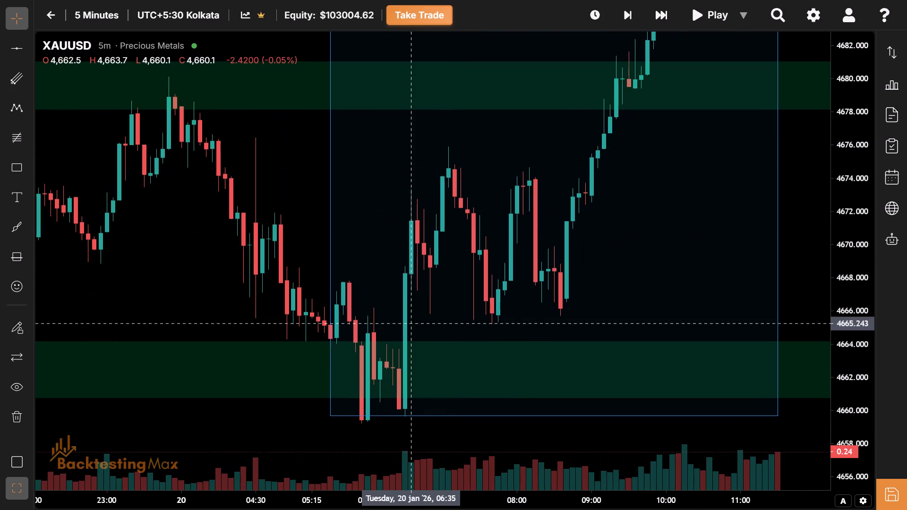
left_click_drag(337, 105, 764, 254)
left_click_drag(483, 339, 906, 314)
left_click_drag(354, 351, 781, 354)
left_click_drag(260, 342, 387, 354)
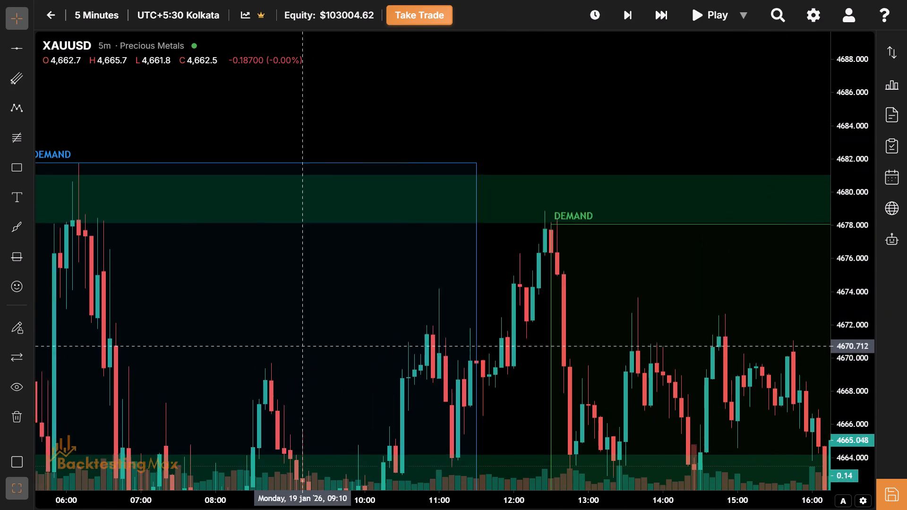
left_click_drag(387, 354, 200, 327)
left_click_drag(460, 325, 139, 318)
left_click_drag(445, 336, 285, 310)
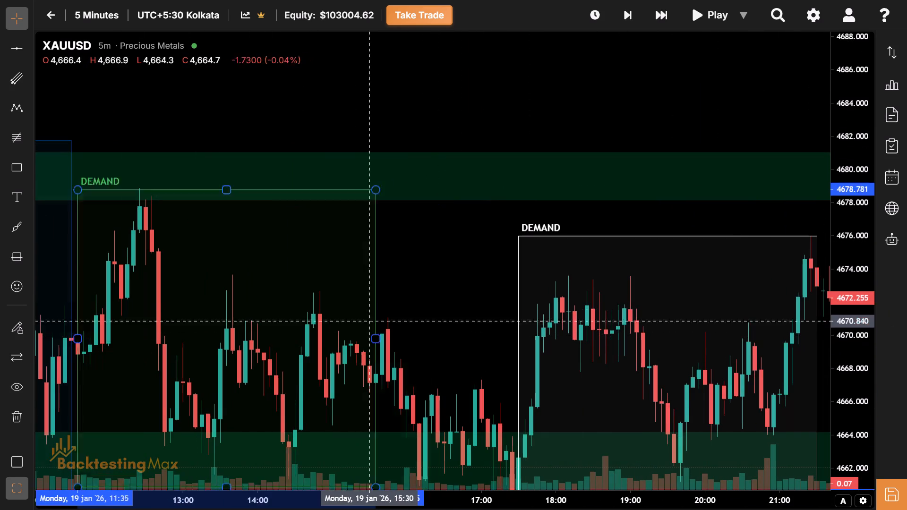
left_click_drag(285, 310, 214, 306)
key("ctrl+z")
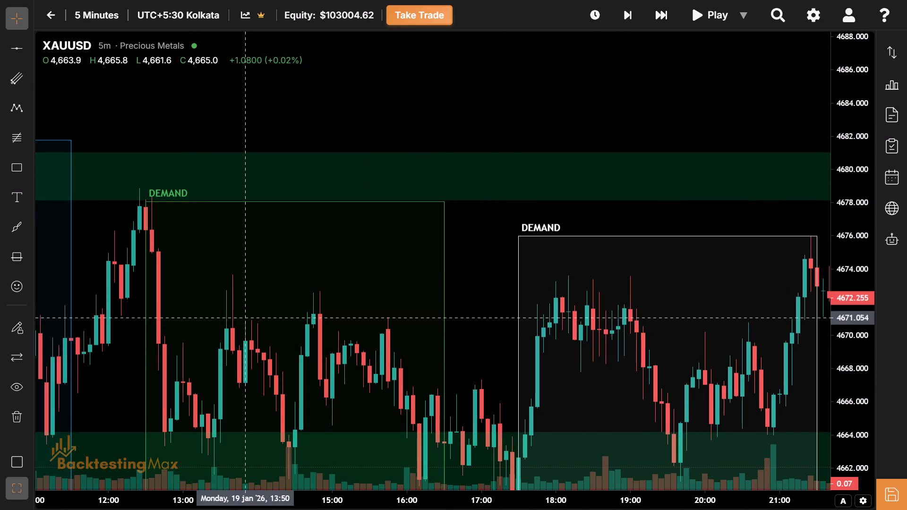
Return to the latest price action and advance the replay five bars at a time to 12:45 on 20 January.
left_click_drag(587, 359, 134, 319)
left_click_drag(484, 320, 159, 338)
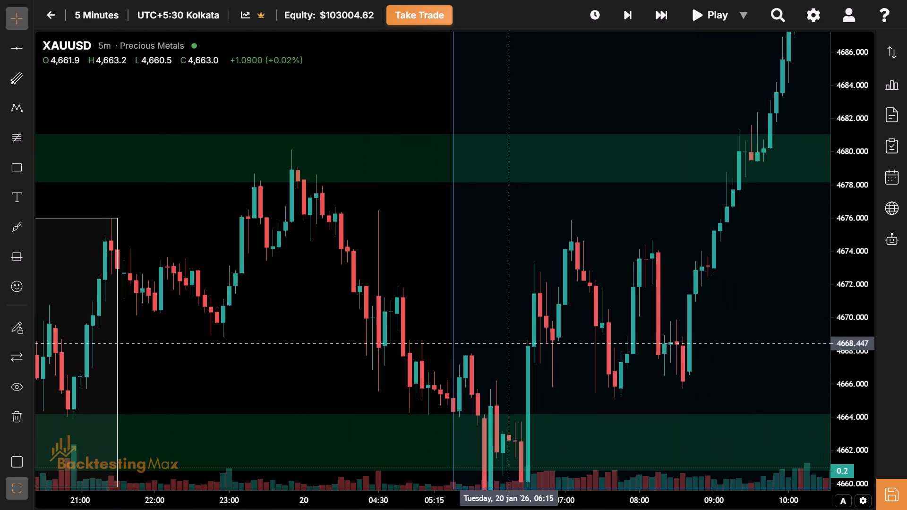
left_click_drag(529, 336, 290, 476)
left_click_drag(565, 378, 329, 495)
left_click_drag(601, 216, 439, 394)
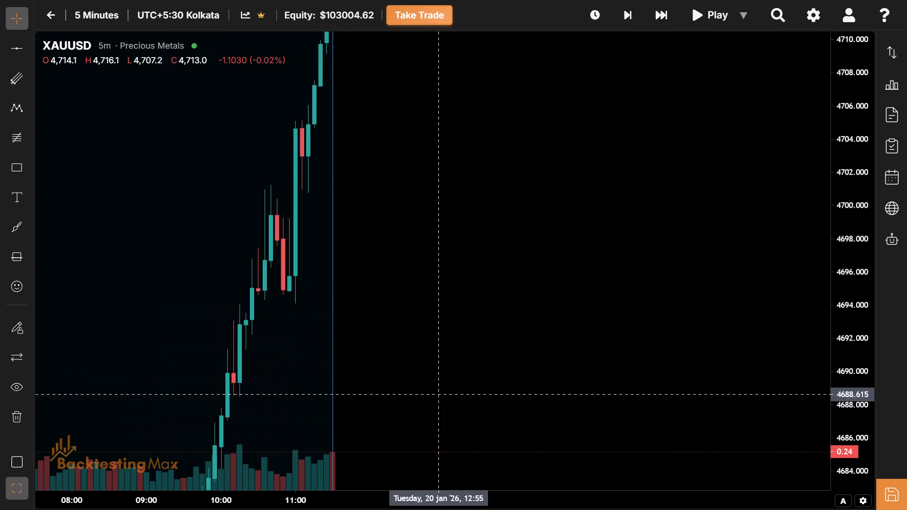
left_click_drag(489, 326, 442, 460)
left_click_drag(460, 421, 429, 480)
left_click_drag(462, 375, 453, 385)
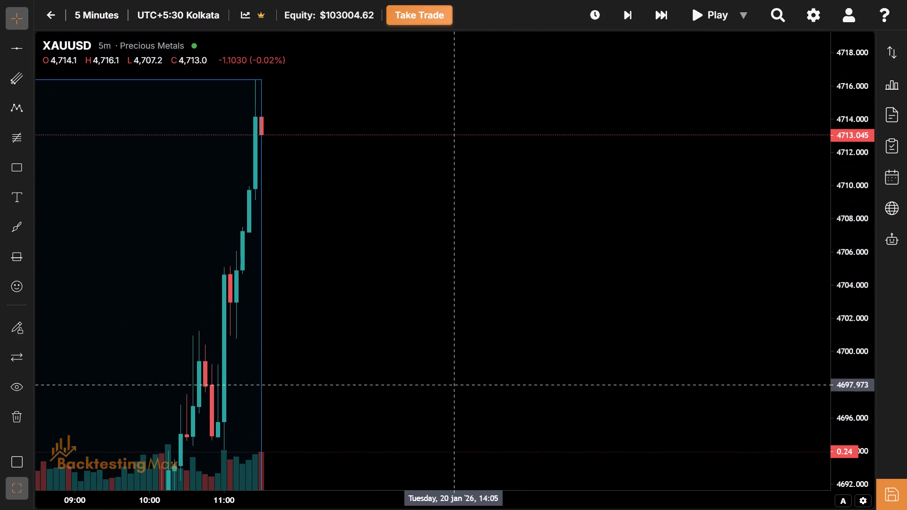
left_click(667, 16)
left_click_drag(534, 170, 522, 200)
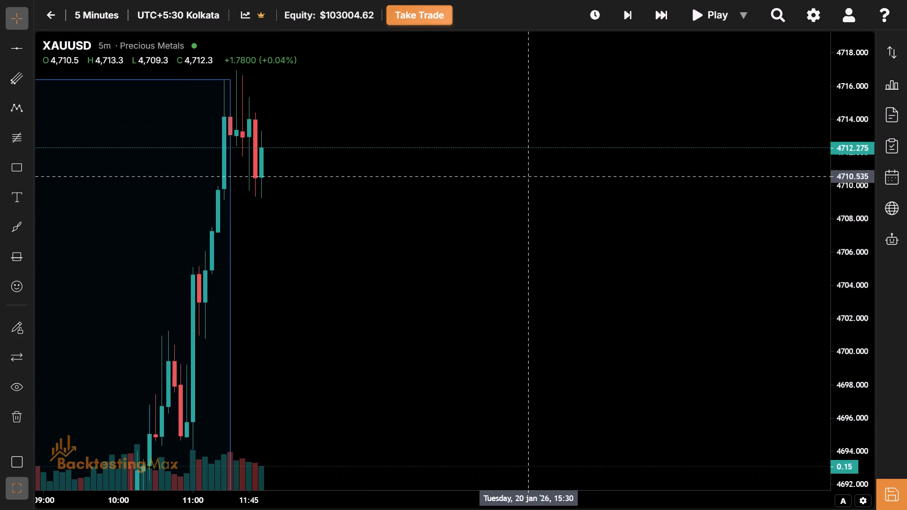
left_click_drag(522, 200, 514, 219)
left_click_drag(607, 48, 593, 135)
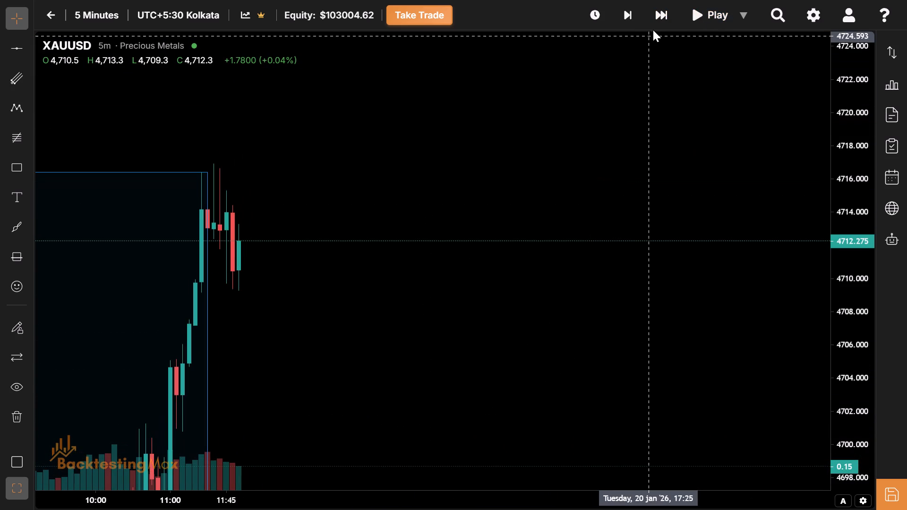
left_click(659, 20)
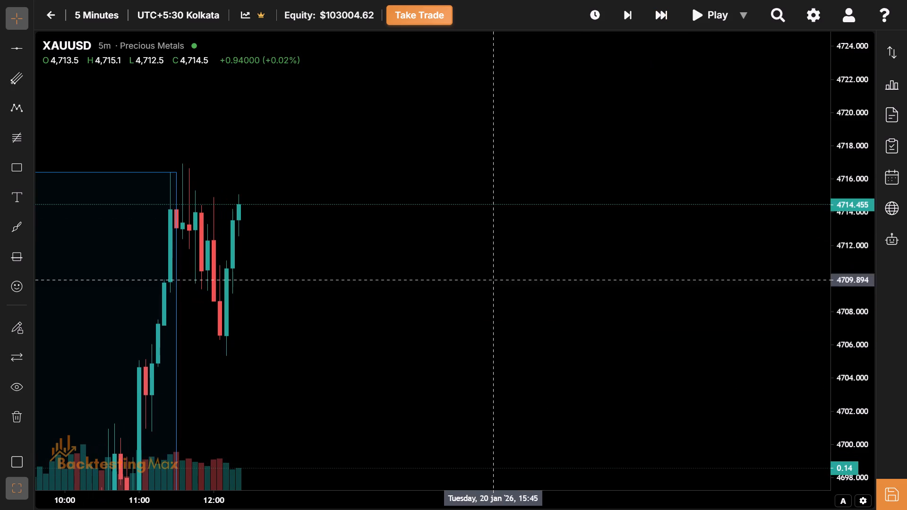
left_click_drag(446, 322, 454, 299)
left_click_drag(454, 299, 443, 265)
left_click(443, 265)
left_click_drag(443, 265, 407, 208)
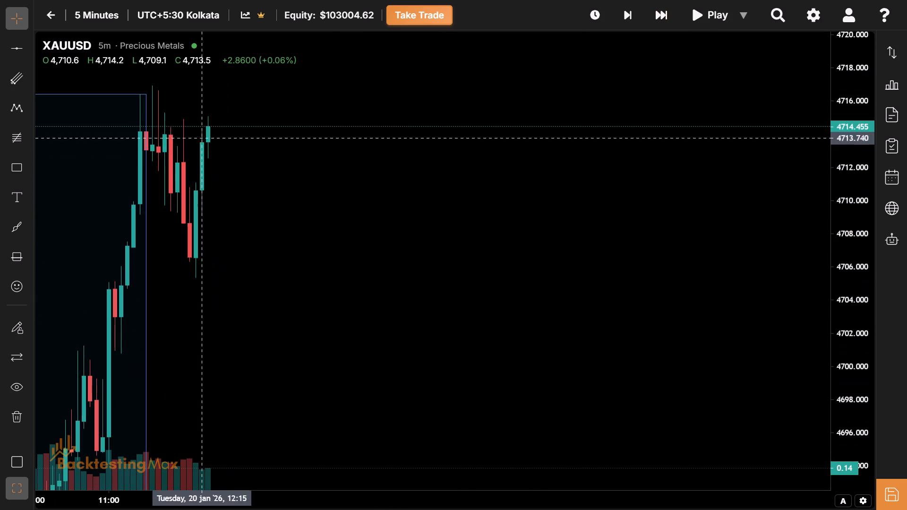
left_click_drag(207, 153, 173, 178)
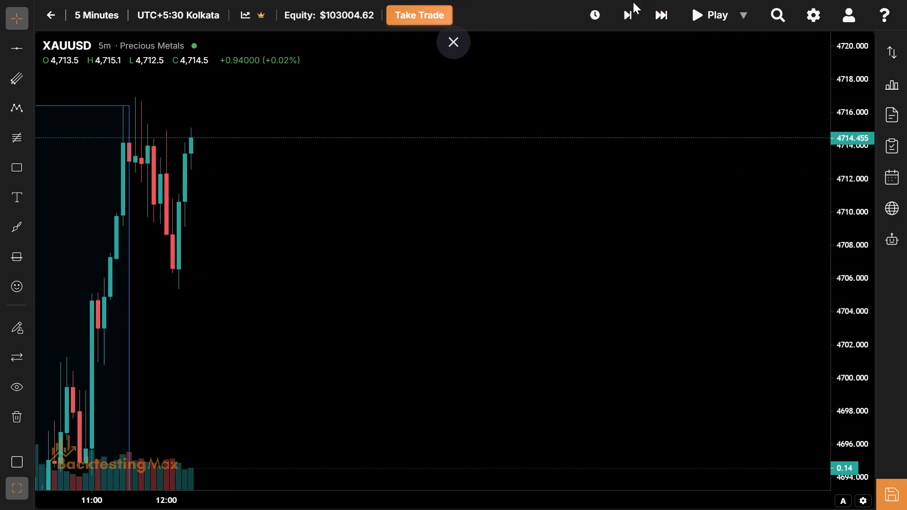
left_click(650, 16)
left_click_drag(435, 149, 393, 219)
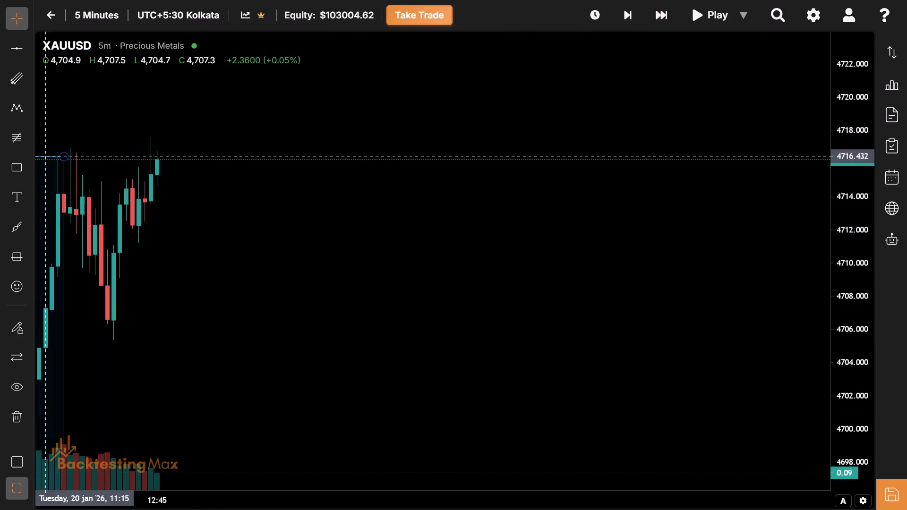
Draw a session box from 12:30 to 16:30 on 20 January, about 4702.8 to 4715.6, styled with the London Session template.
left_click(26, 164)
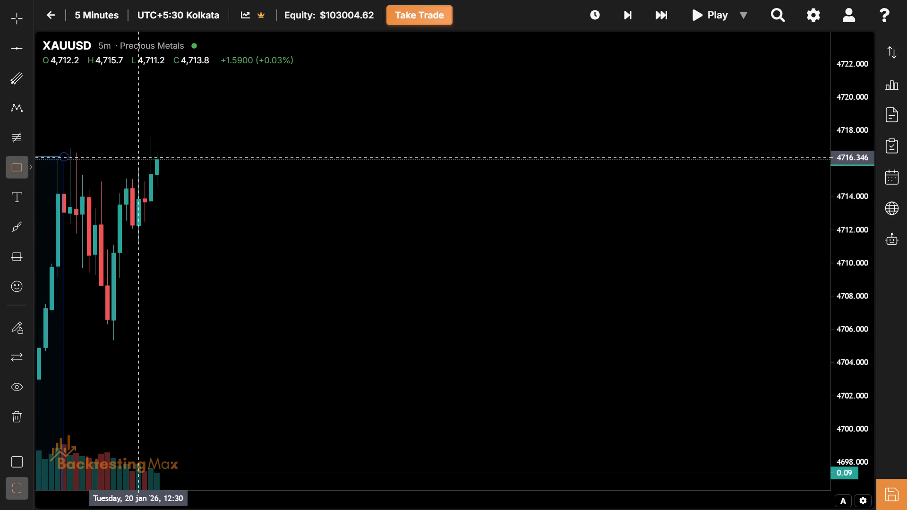
left_click(138, 170)
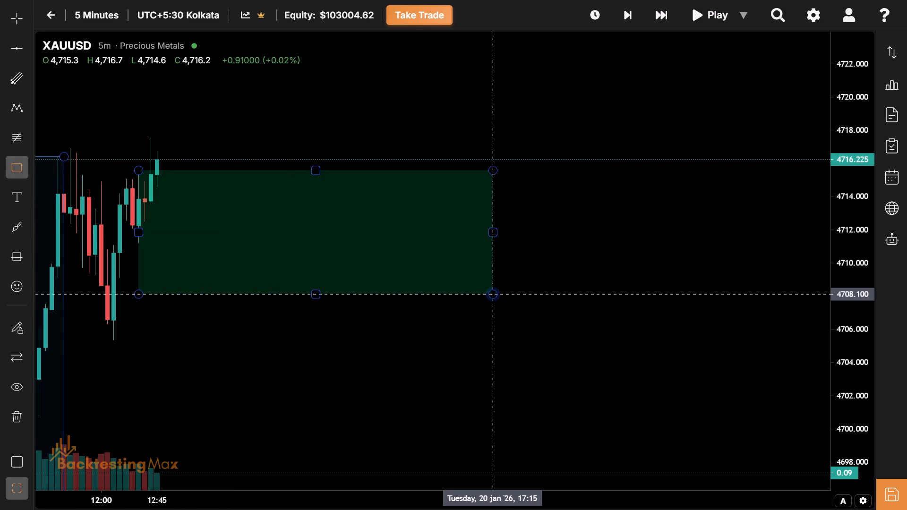
left_click(438, 382)
left_click(105, 99)
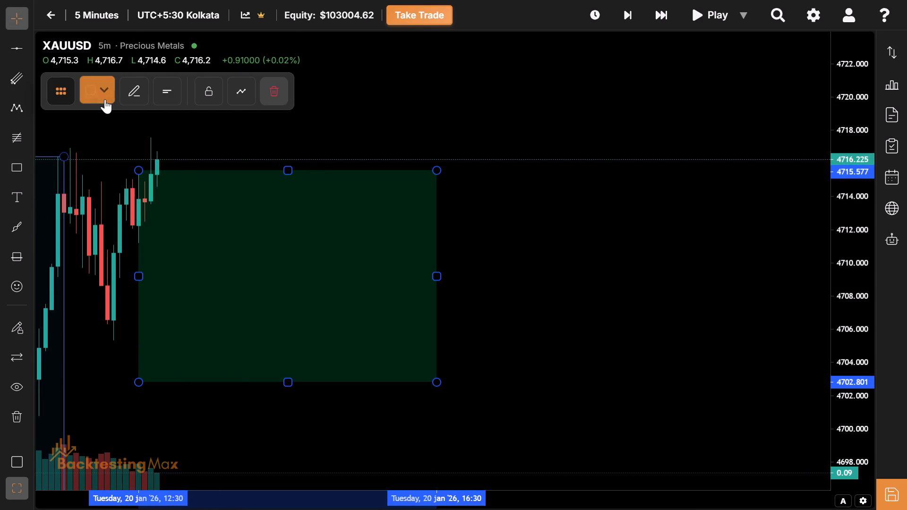
left_click(170, 345)
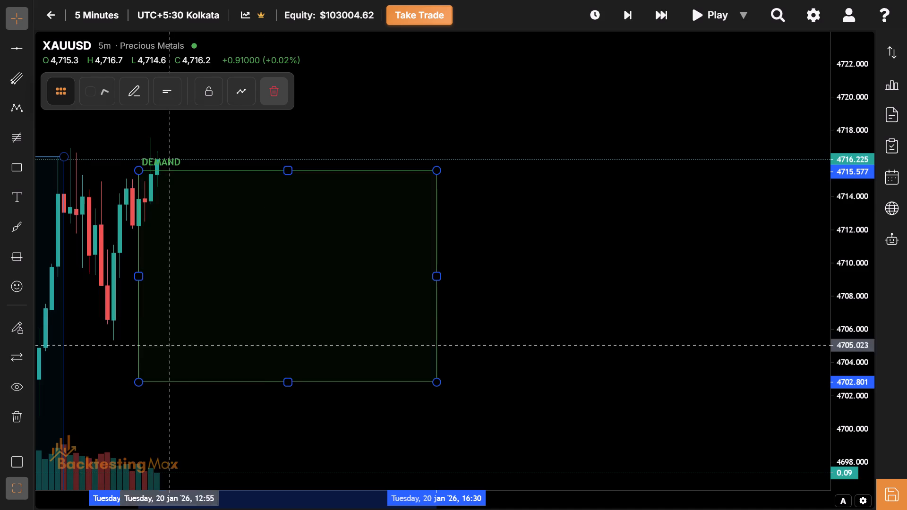
Raise the top edge of the new green session box to about 4717.5.
left_click_drag(274, 308, 290, 375)
left_click_drag(299, 214, 299, 183)
left_click_drag(291, 277, 290, 218)
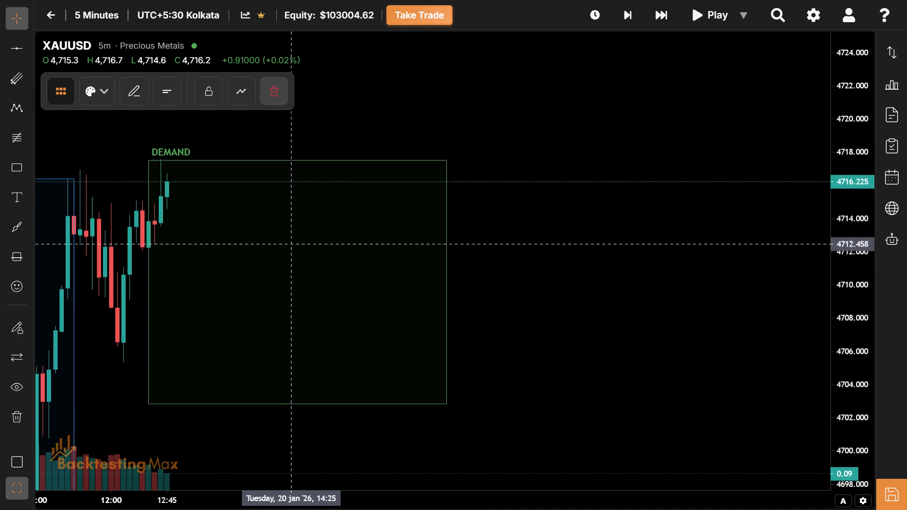
Raise the bottom edge of the green 20 January session box to about 4711.3.
left_click_drag(290, 218, 291, 198)
double_click(304, 362)
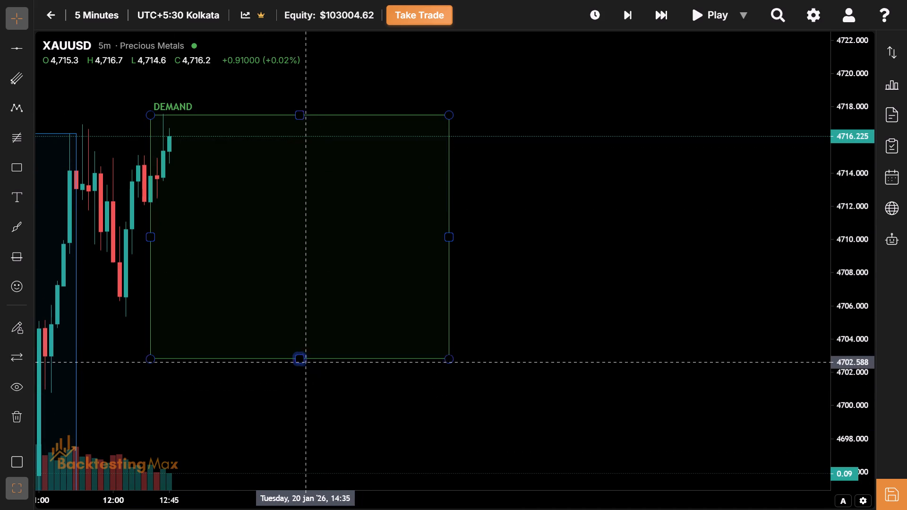
left_click_drag(302, 361, 472, 216)
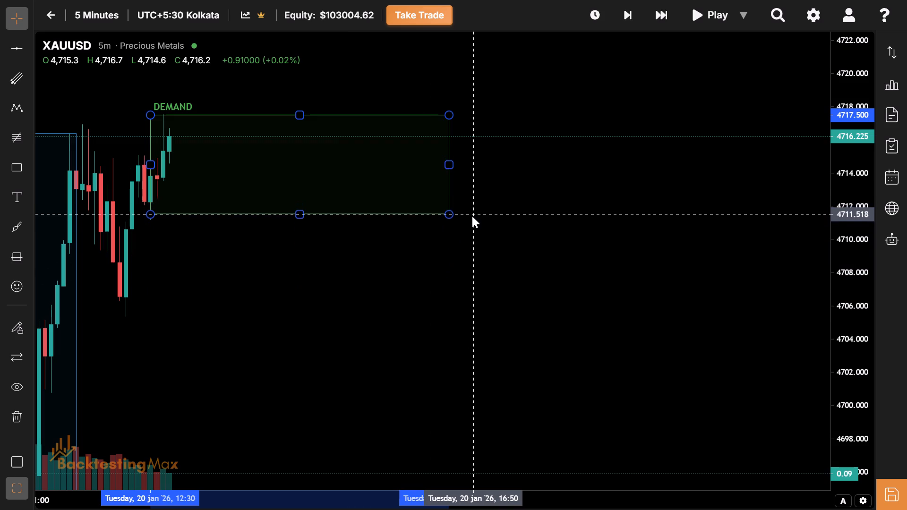
left_click_drag(472, 216, 472, 219)
Advance the replay five bars at a time to about 16:35 on 20 January.
left_click_drag(383, 293, 453, 364)
left_click_drag(393, 217, 410, 302)
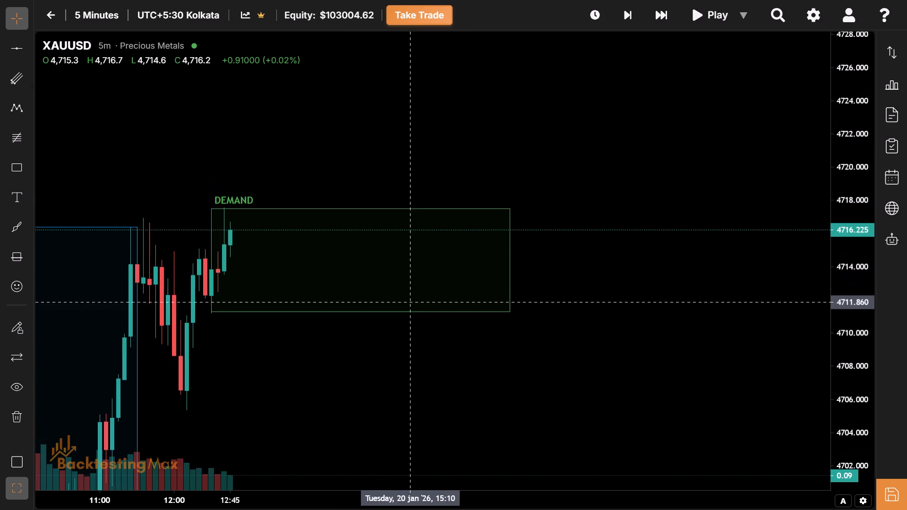
left_click(662, 17)
triple_click(662, 17)
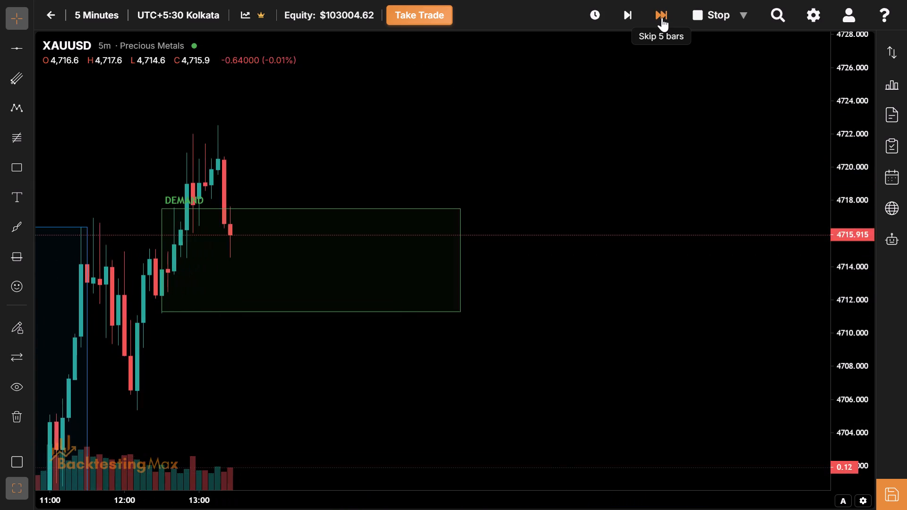
triple_click(662, 17)
triple_click(662, 17)
triple_click(662, 17)
triple_click(662, 17)
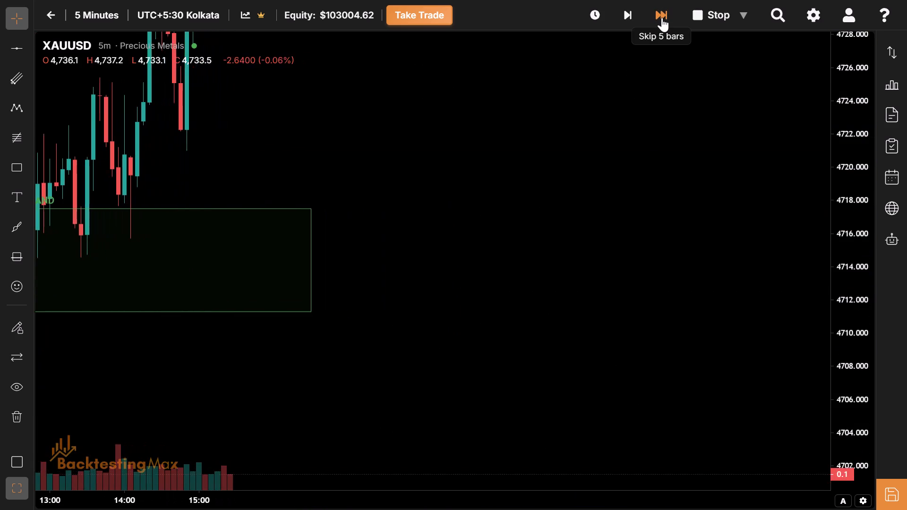
triple_click(662, 17)
Raise the top edge of the green 20 January session box to the session high, about 4737.3.
left_click_drag(662, 17, 457, 170)
left_click_drag(457, 170, 683, 263)
left_click_drag(385, 181, 479, 314)
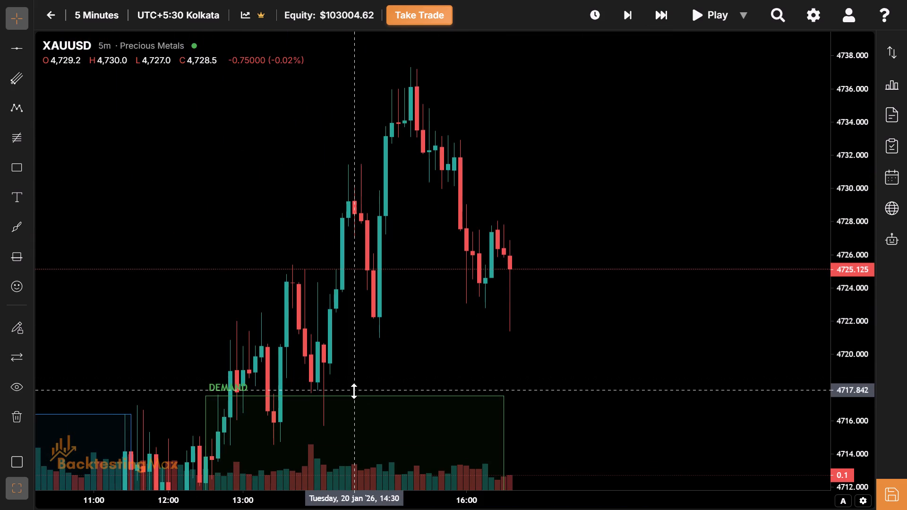
left_click_drag(352, 393, 334, 127)
left_click_drag(331, 200, 336, 266)
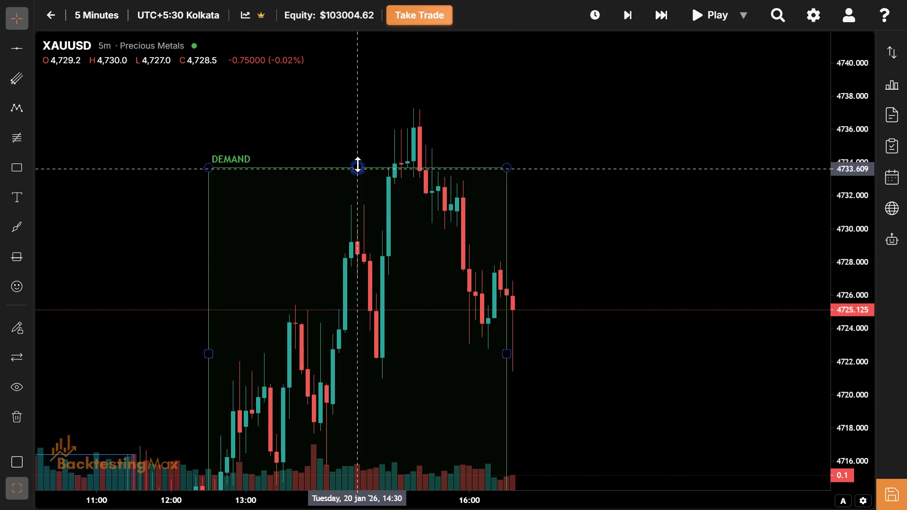
left_click_drag(361, 166, 351, 110)
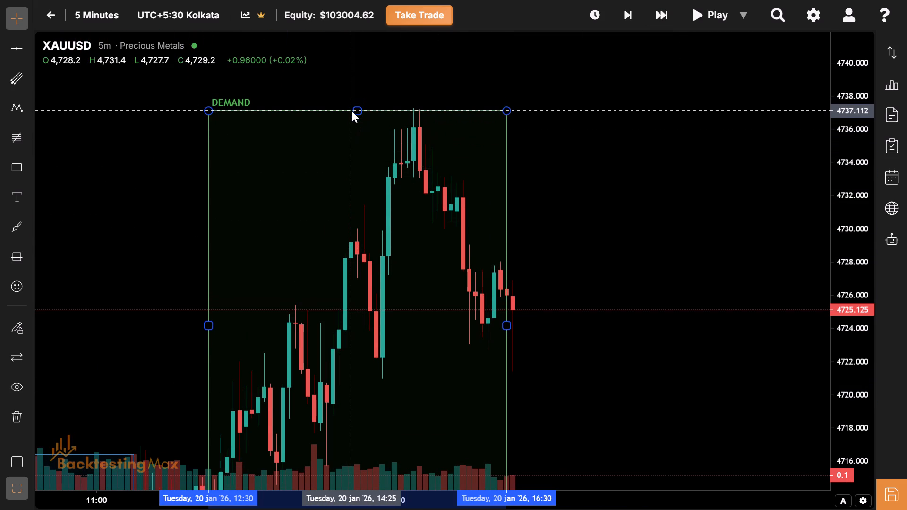
left_click_drag(351, 110, 349, 107)
Examine the 20 January price action around the blue and green session boxes up to the latest bar.
left_click_drag(360, 351, 581, 53)
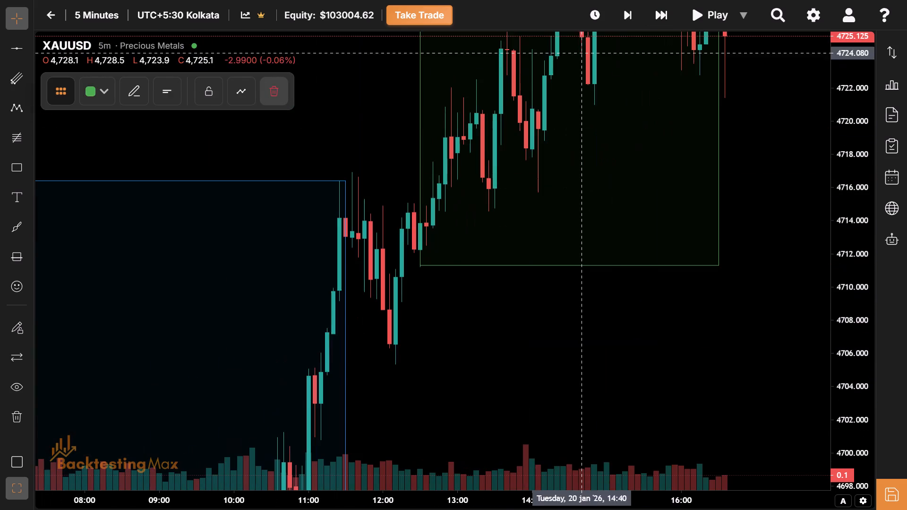
left_click_drag(508, 227, 544, 161)
left_click_drag(419, 469, 500, 301)
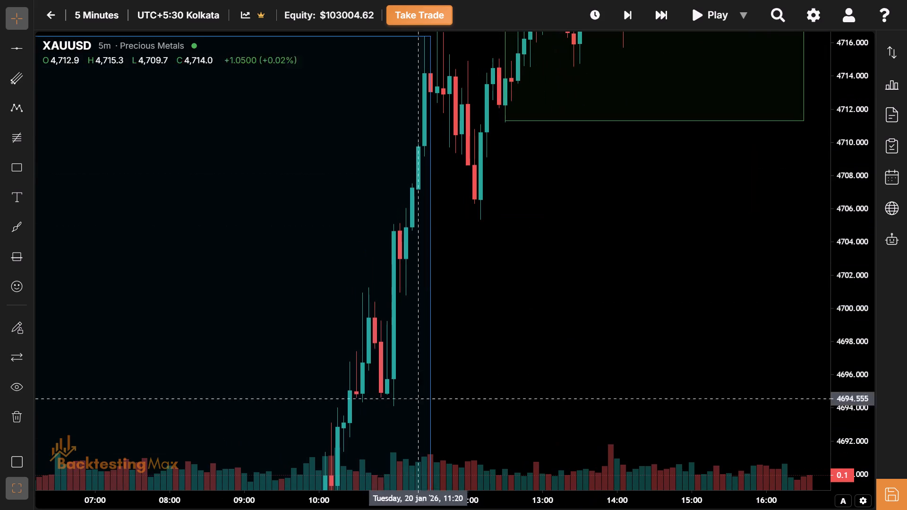
left_click_drag(510, 266, 395, 486)
left_click_drag(535, 204, 508, 197)
left_click_drag(508, 197, 523, 168)
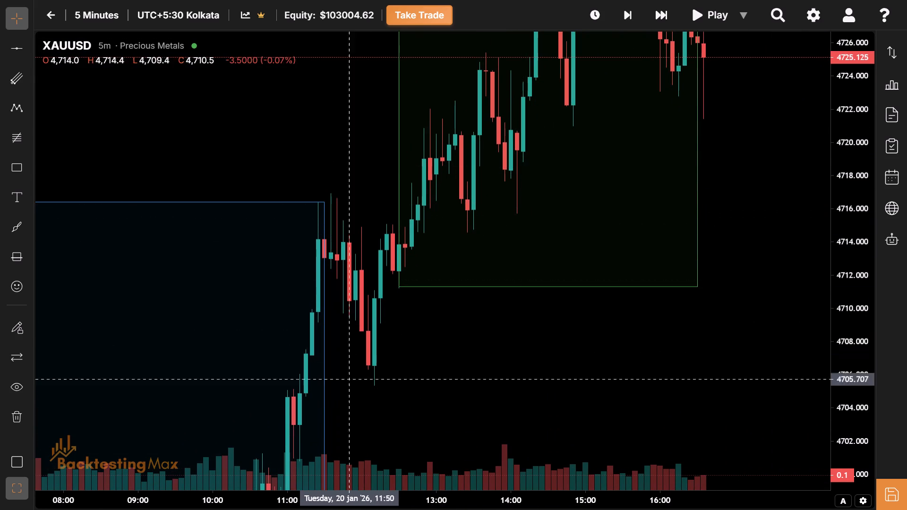
left_click_drag(427, 407, 411, 391)
left_click_drag(411, 391, 402, 425)
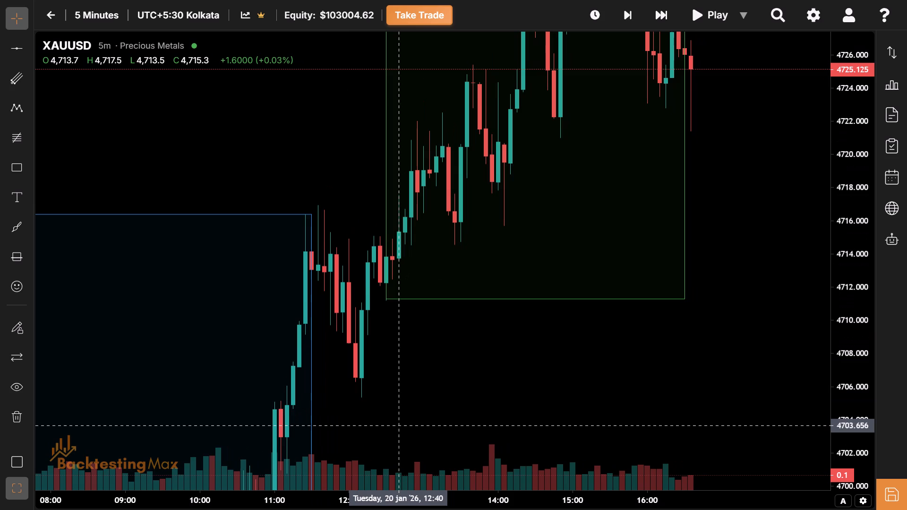
left_click_drag(483, 194, 431, 314)
left_click_drag(555, 204, 463, 375)
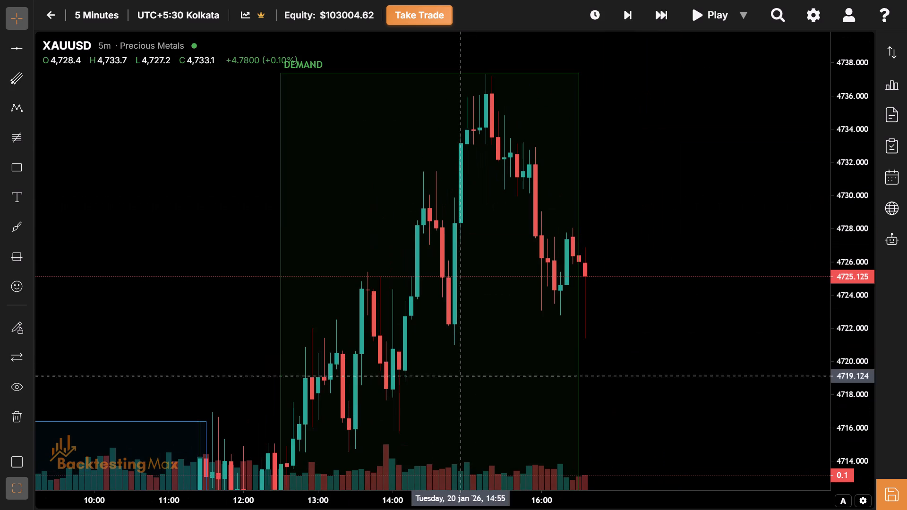
left_click_drag(725, 222, 587, 232)
left_click_drag(587, 232, 560, 252)
left_click_drag(560, 252, 562, 313)
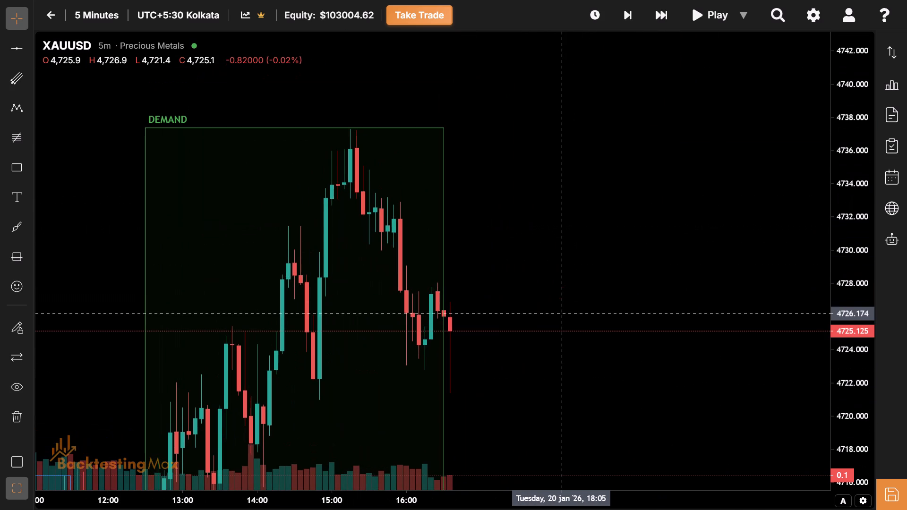
left_click_drag(608, 395, 587, 260)
left_click_drag(562, 339, 609, 180)
left_click_drag(587, 253, 531, 274)
left_click_drag(531, 274, 456, 382)
left_click_drag(537, 191, 527, 351)
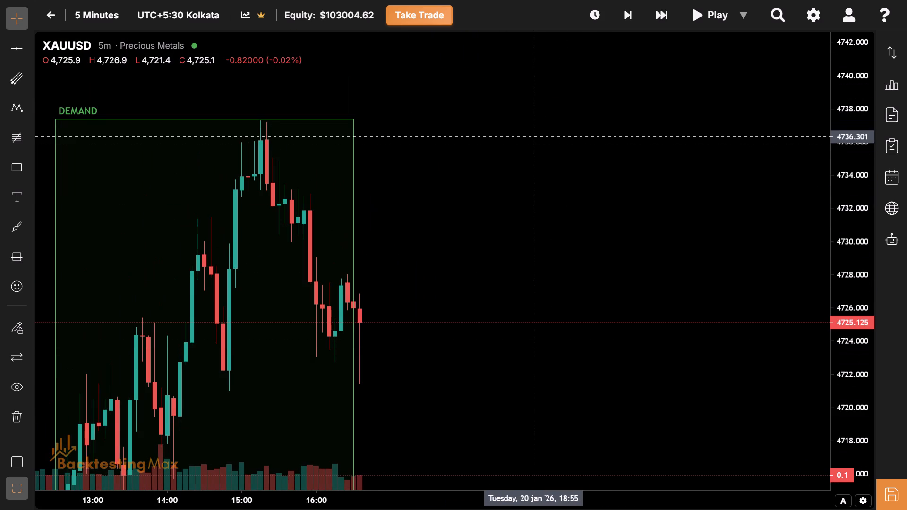
left_click_drag(533, 138, 506, 248)
left_click_drag(462, 509, 475, 326)
left_click_drag(461, 396, 487, 264)
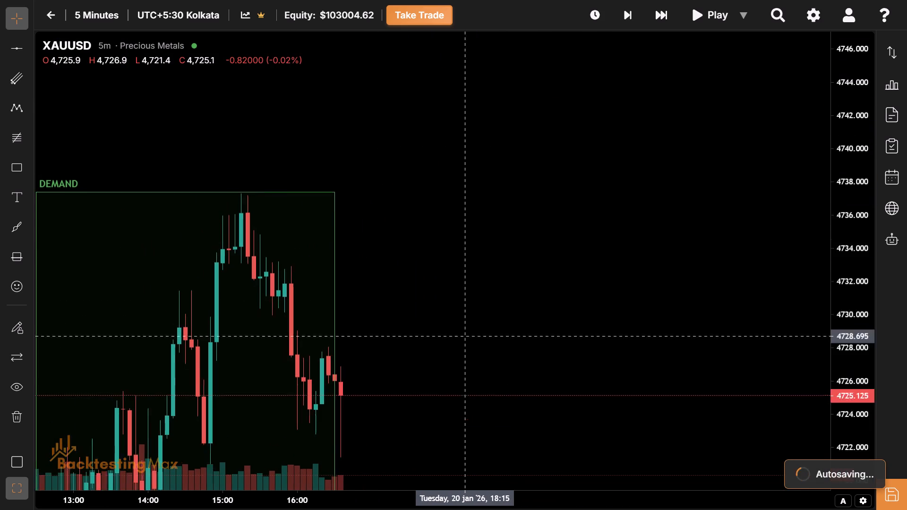
left_click_drag(487, 264, 661, 59)
left_click_drag(538, 347, 659, 306)
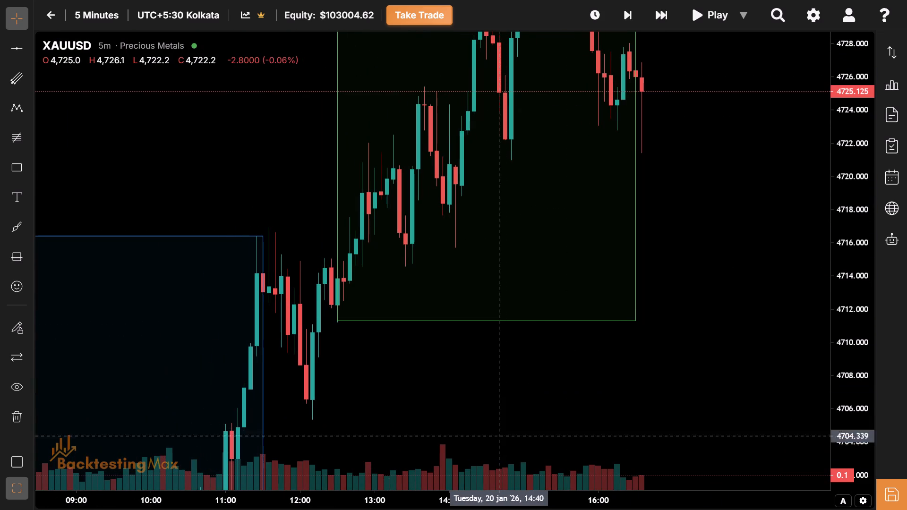
left_click_drag(498, 400, 401, 414)
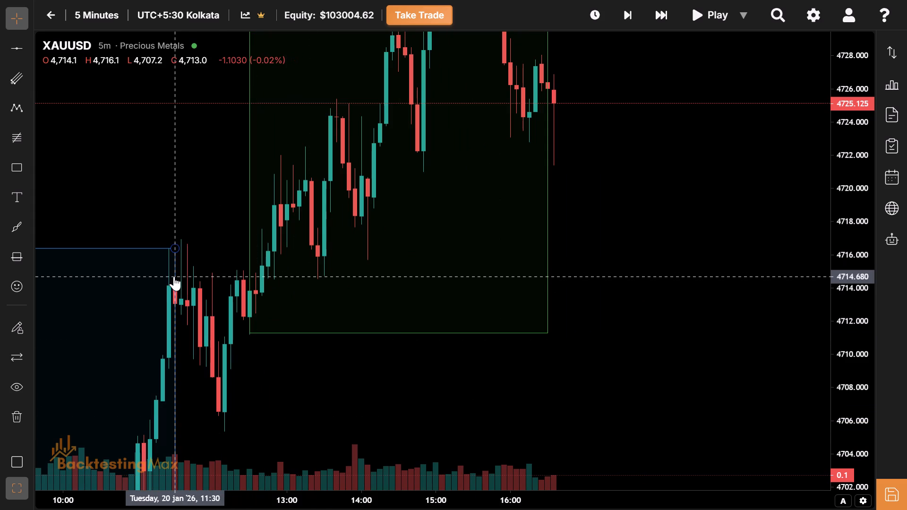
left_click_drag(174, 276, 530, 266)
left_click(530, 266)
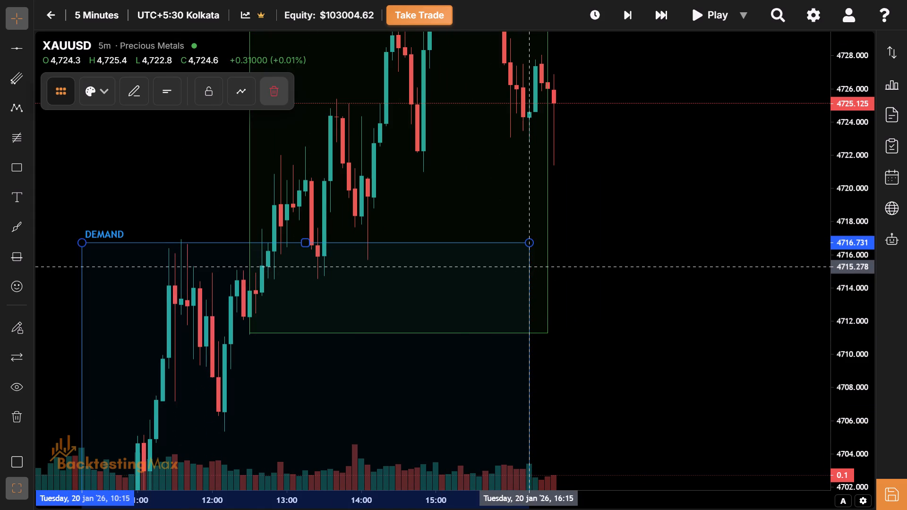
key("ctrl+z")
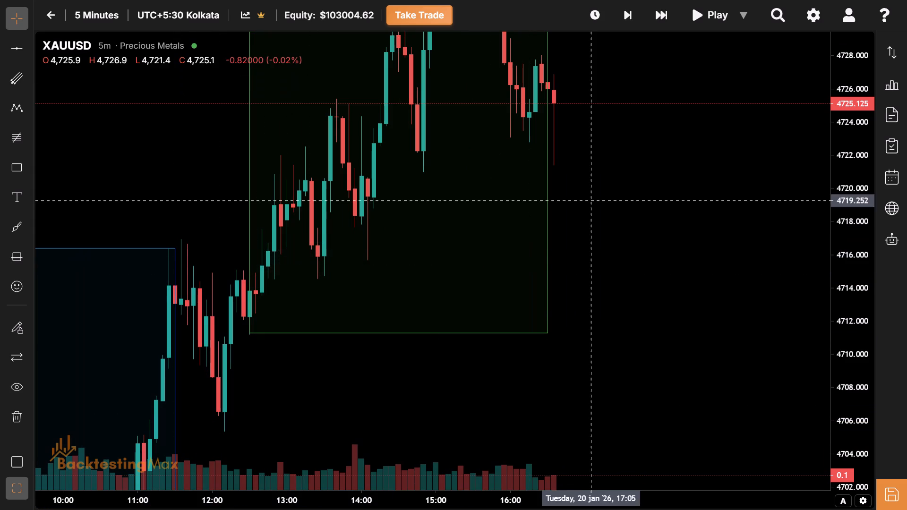
Advance the replay one bar at a time to 17:35 on 20 January.
left_click_drag(603, 193, 423, 419)
triple_click(623, 8)
triple_click(623, 8)
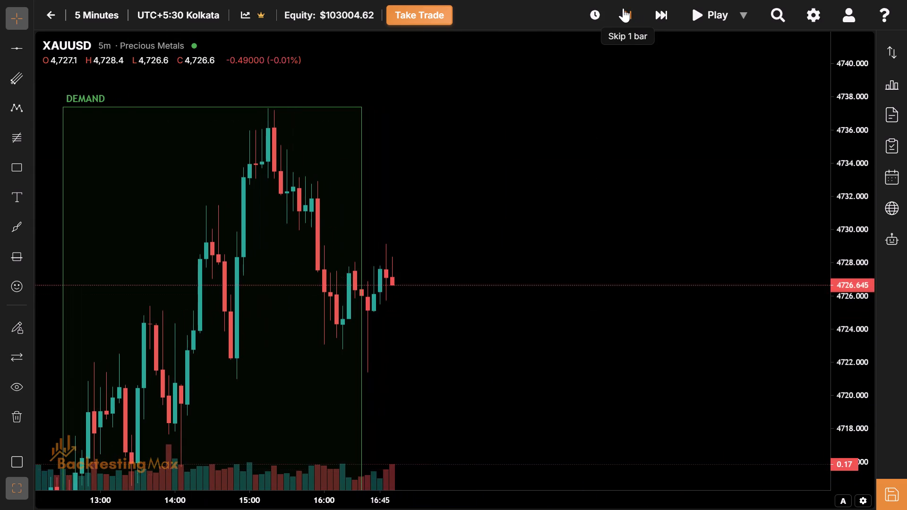
triple_click(623, 8)
triple_click(623, 8)
Draw a session box from 17:30 to 21:30 on 20 January, about 4721.9 to 4732.7, styled with the NY Session template.
left_click_drag(513, 223, 369, 230)
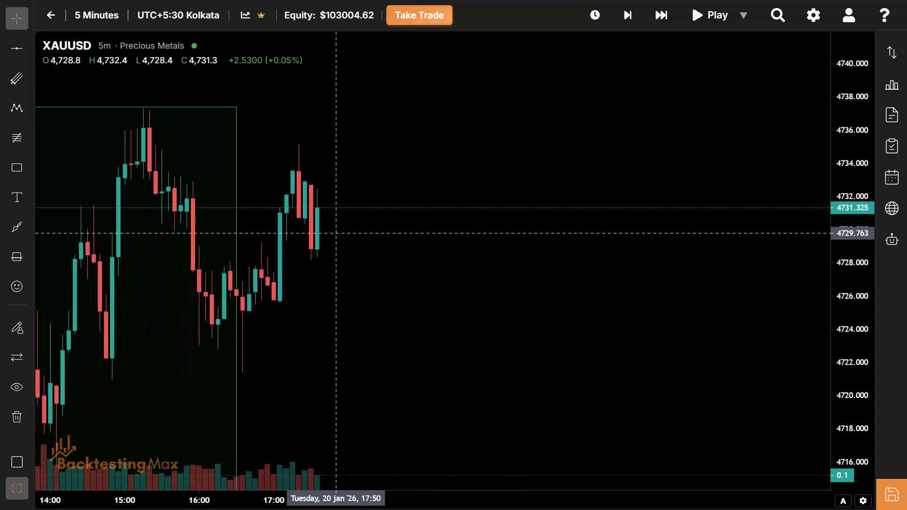
left_click(16, 166)
left_click(309, 184)
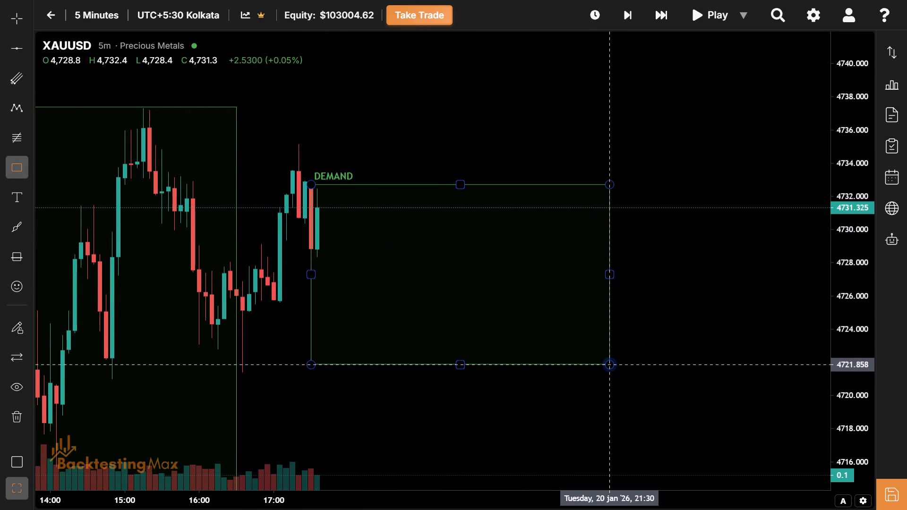
left_click(608, 364)
left_click(111, 91)
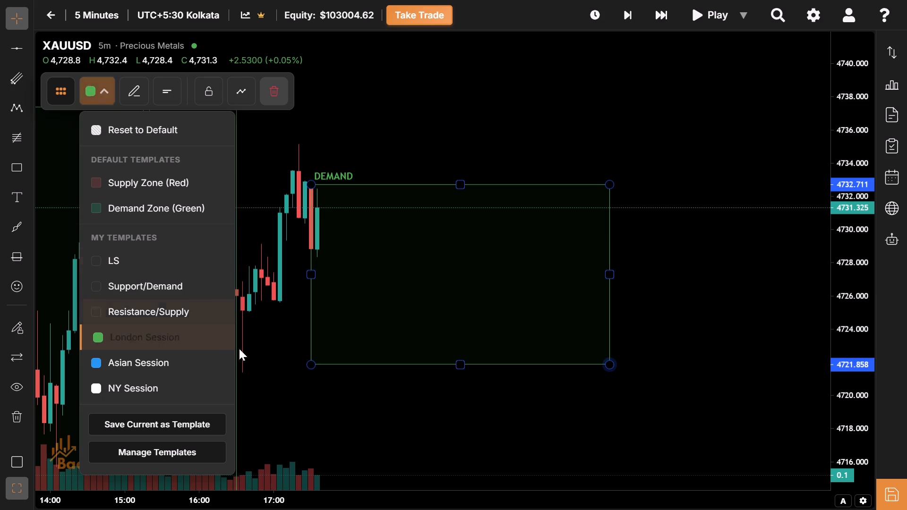
left_click(218, 382)
Advance the replay by one bar to 17:40 on 20 January.
left_click_drag(482, 286, 414, 387)
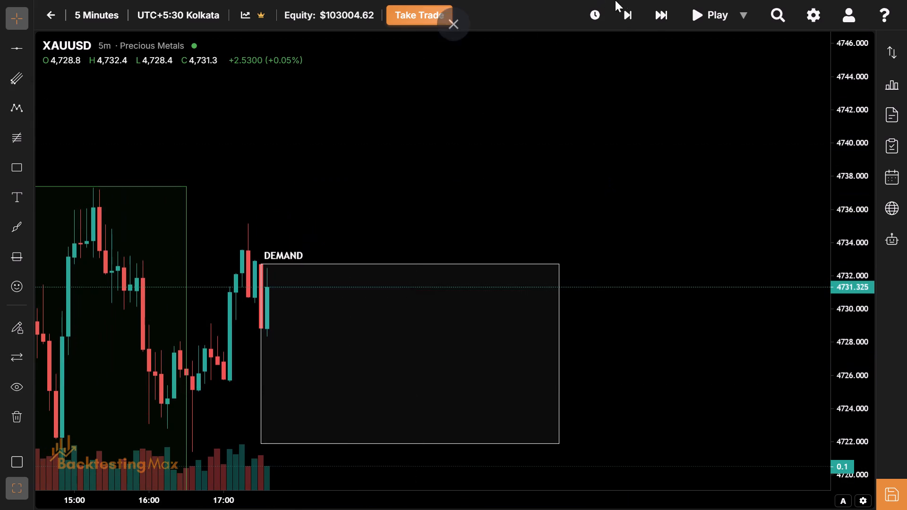
left_click(622, 11)
Draw a short position from 11:50 to 13:30 on 20 January with entry at 4709.552 and stop at about 4715.1.
left_click_drag(385, 328, 593, 244)
left_click_drag(474, 366, 513, 268)
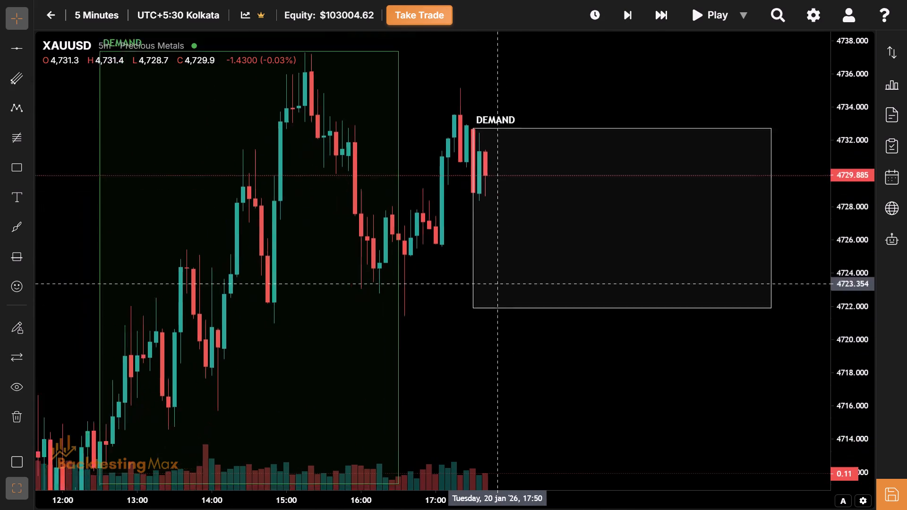
left_click_drag(513, 268, 557, 180)
left_click_drag(537, 336, 646, 187)
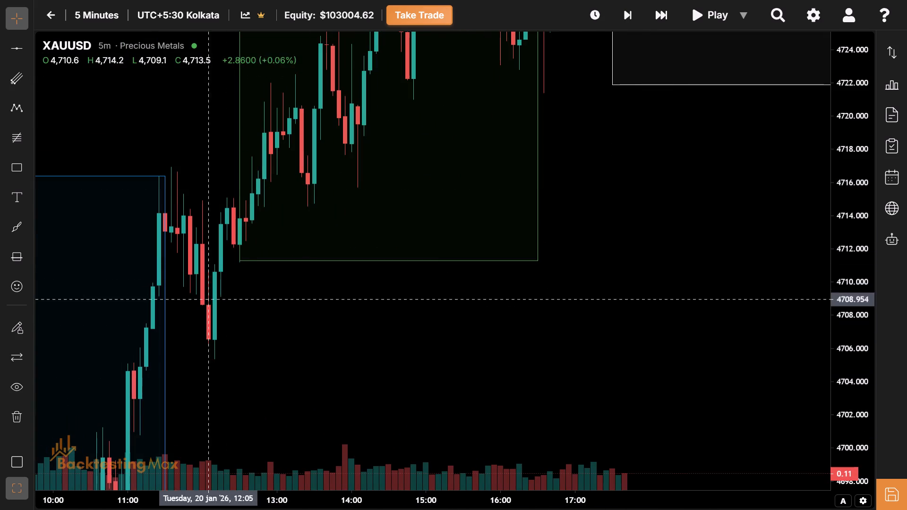
left_click_drag(344, 423, 417, 291)
left_click_drag(378, 294, 340, 509)
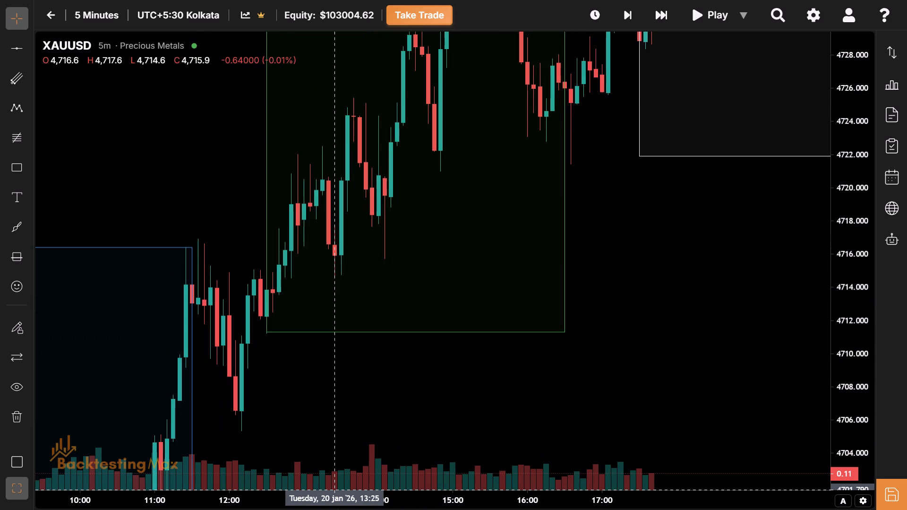
left_click_drag(308, 466, 322, 370)
left_click_drag(322, 370, 296, 363)
left_click(15, 257)
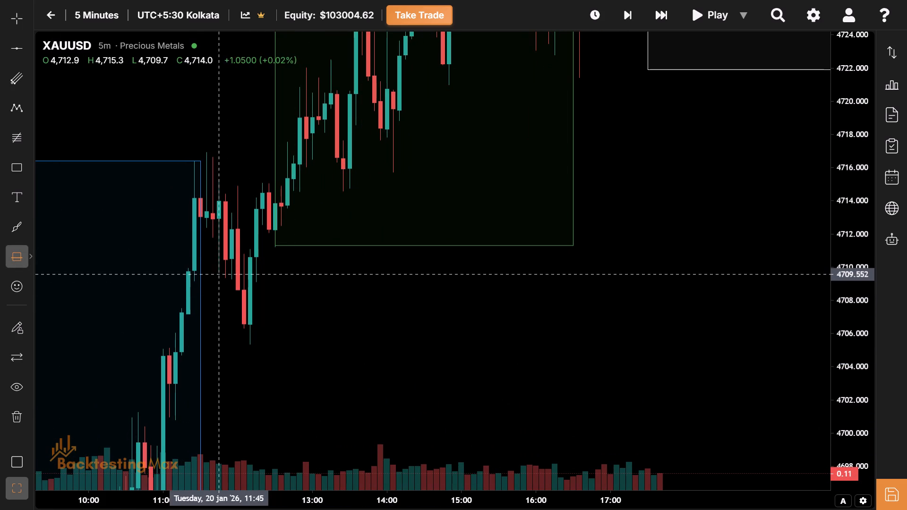
left_click(225, 274)
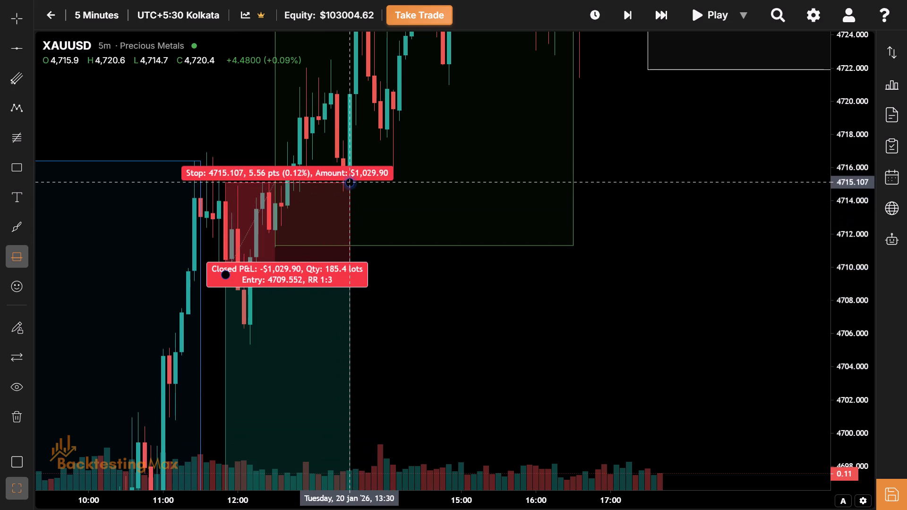
left_click(347, 181)
Lower the short position's target to about 4682.5, for a risk-reward ratio of 1:4.82.
left_click_drag(416, 395, 494, 98)
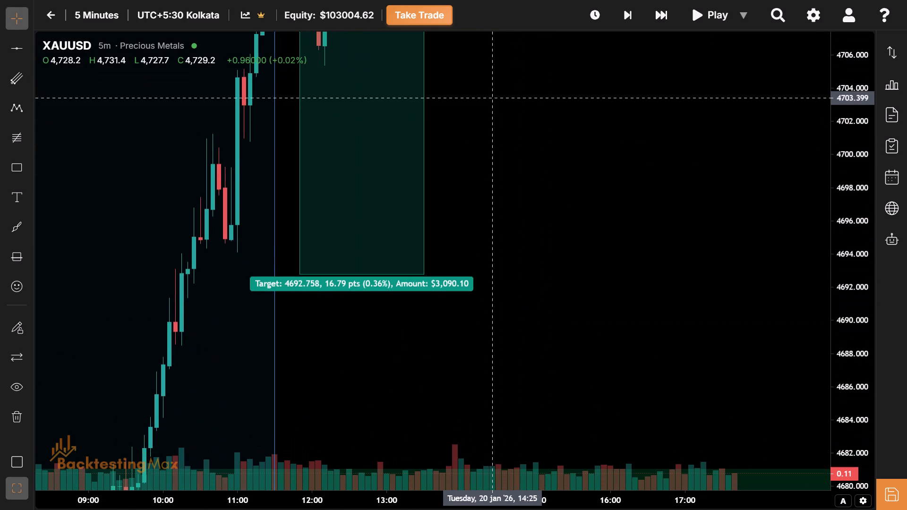
left_click_drag(494, 98, 454, 78)
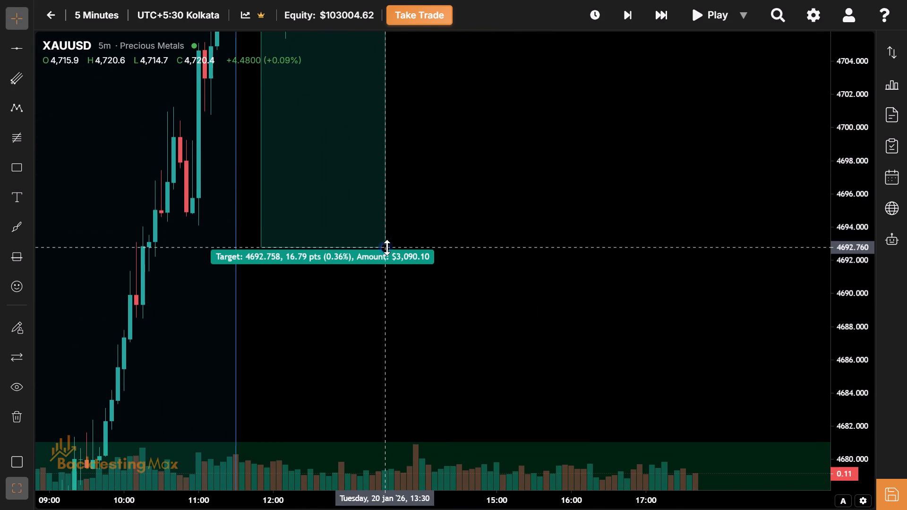
left_click_drag(387, 247, 400, 417)
Delete the short position spanning 11:50 to 13:30 on 20 January.
left_click_drag(493, 204, 496, 465)
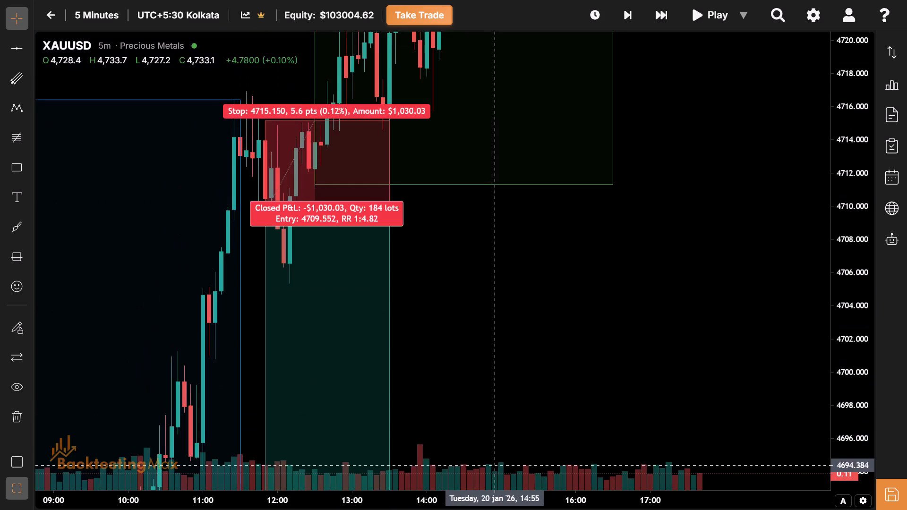
left_click_drag(482, 288, 485, 348)
left_click_drag(476, 355, 476, 345)
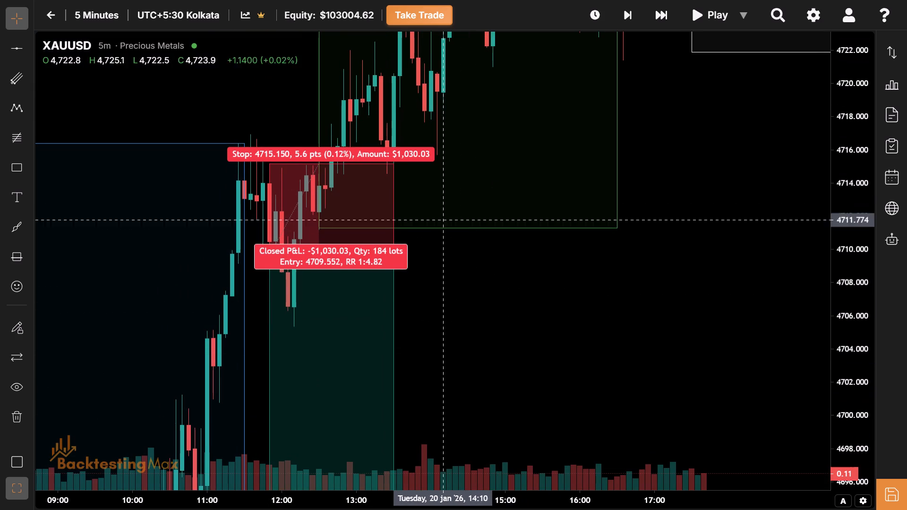
left_click(393, 179)
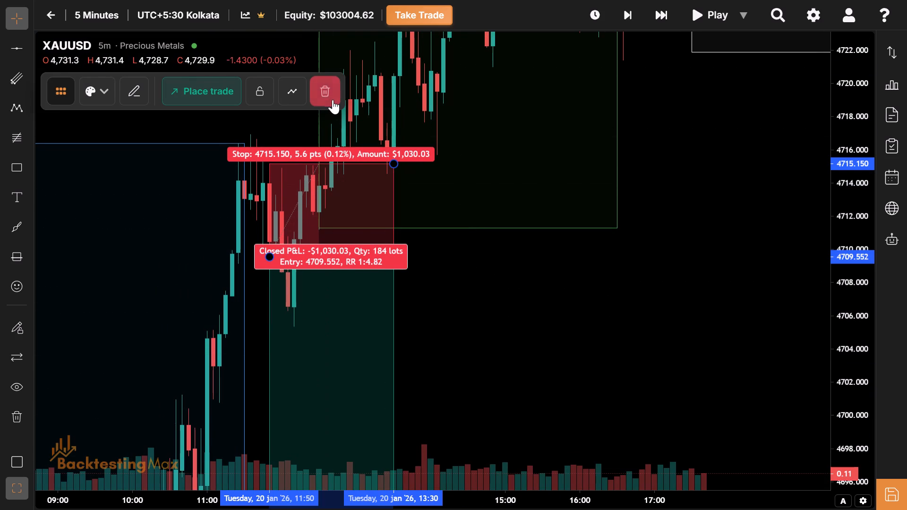
left_click(333, 100)
Advance the replay bar by bar from 17:40 to 18:50 on 20 January.
left_click_drag(433, 325, 414, 385)
left_click_drag(480, 359, 394, 393)
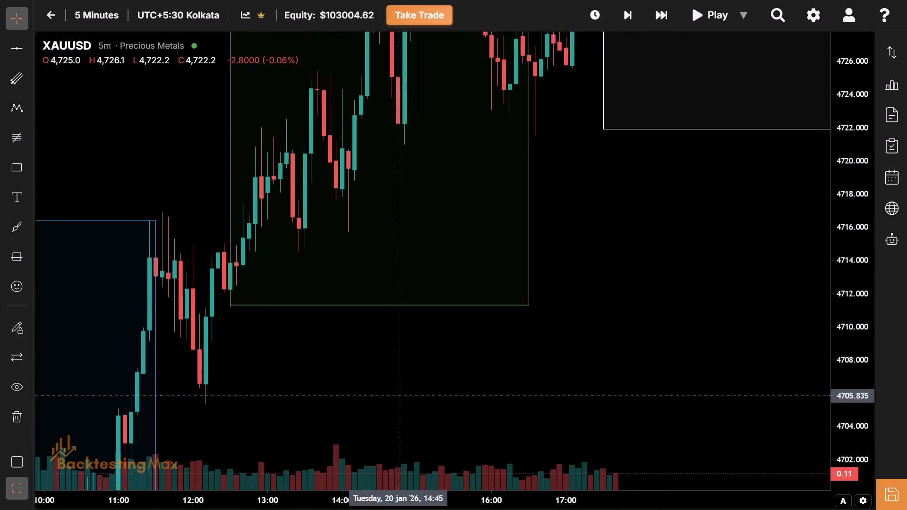
left_click_drag(394, 393, 386, 370)
left_click_drag(585, 211, 502, 319)
left_click_drag(601, 242, 505, 376)
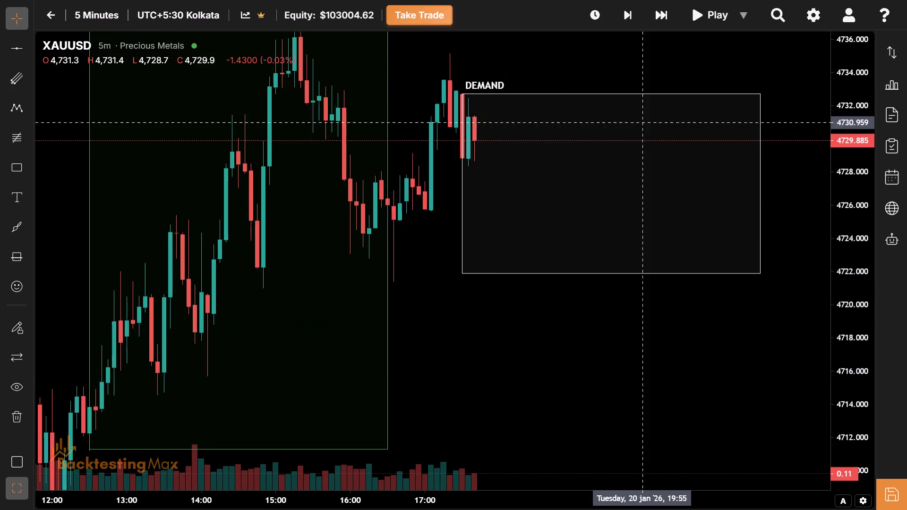
left_click_drag(641, 123, 527, 235)
left_click(624, 20)
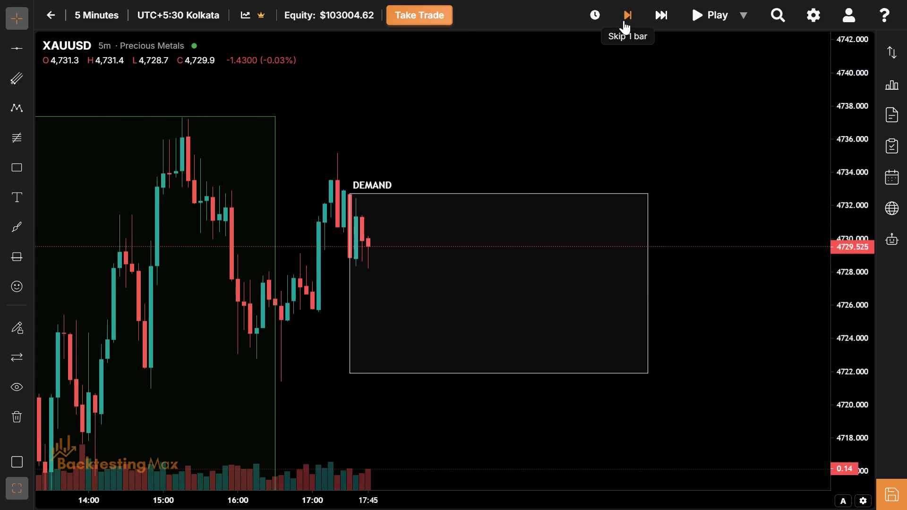
left_click(624, 20)
left_click(624, 20)
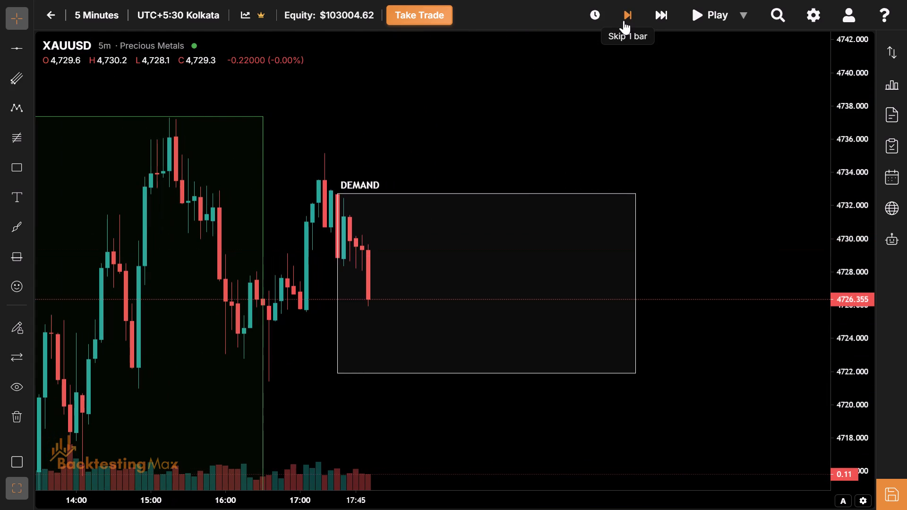
left_click(624, 20)
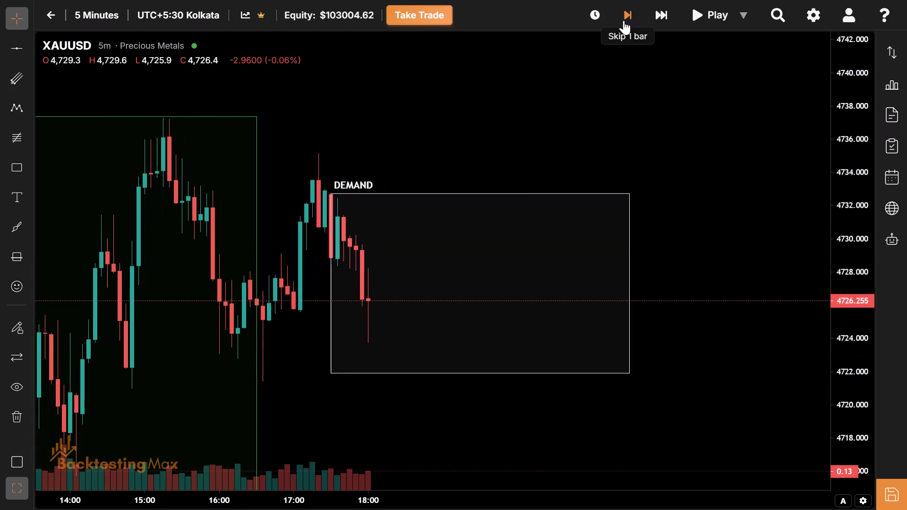
left_click(624, 20)
left_click_drag(434, 251, 442, 270)
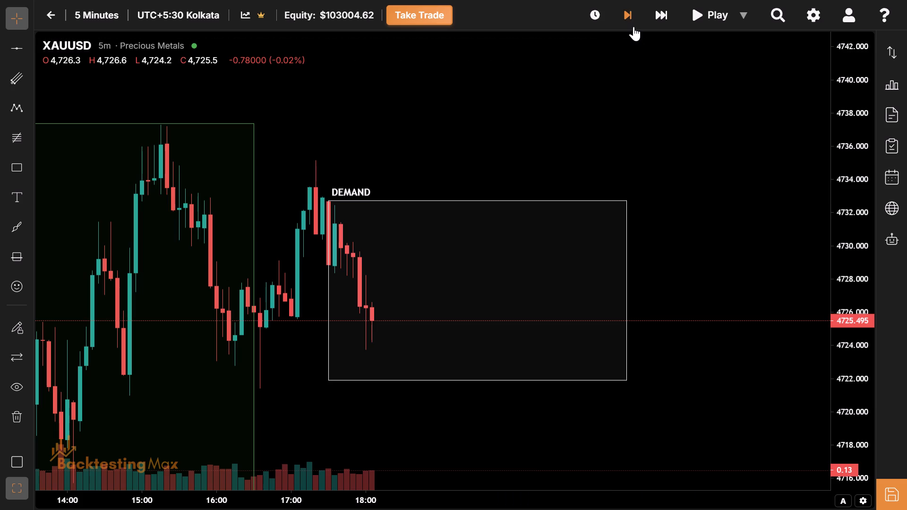
left_click(633, 26)
left_click_drag(493, 280, 508, 175)
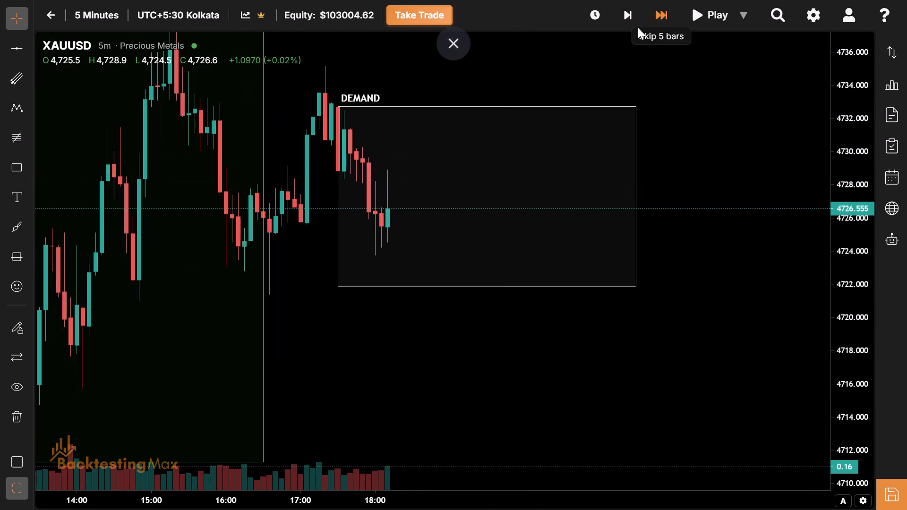
left_click(625, 14)
left_click(625, 14)
left_click_drag(462, 342, 481, 409)
triple_click(625, 19)
left_click(625, 19)
left_click(625, 19)
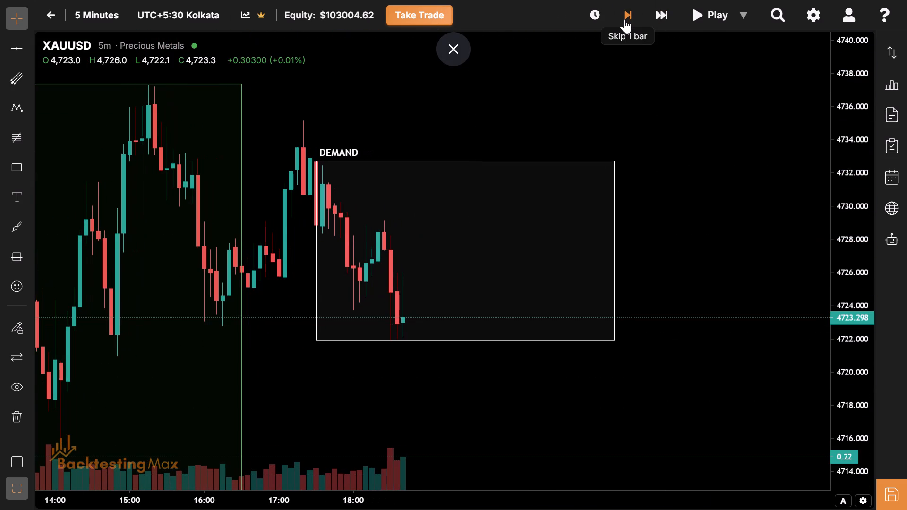
left_click(625, 19)
Extend the bottom edge of the 20 January NY session box down to the new low at about 4715.7.
left_click_drag(468, 316, 421, 220)
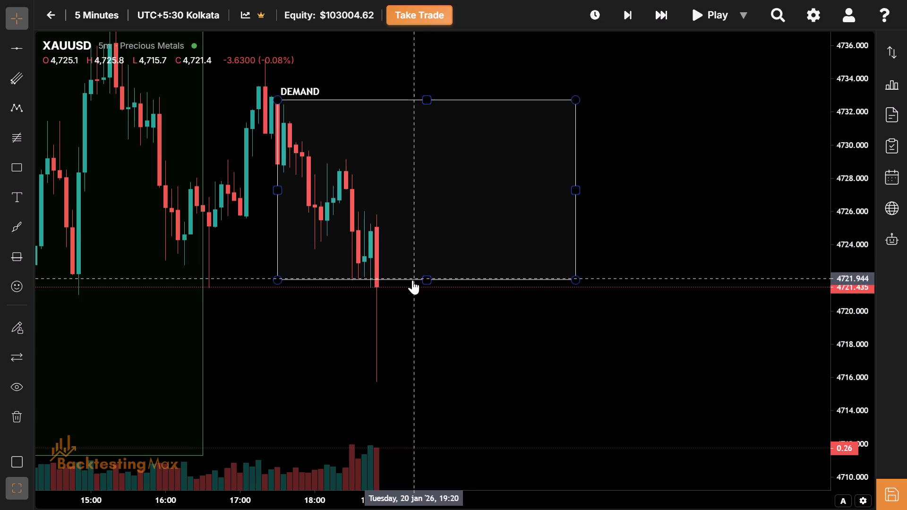
left_click_drag(423, 283, 477, 390)
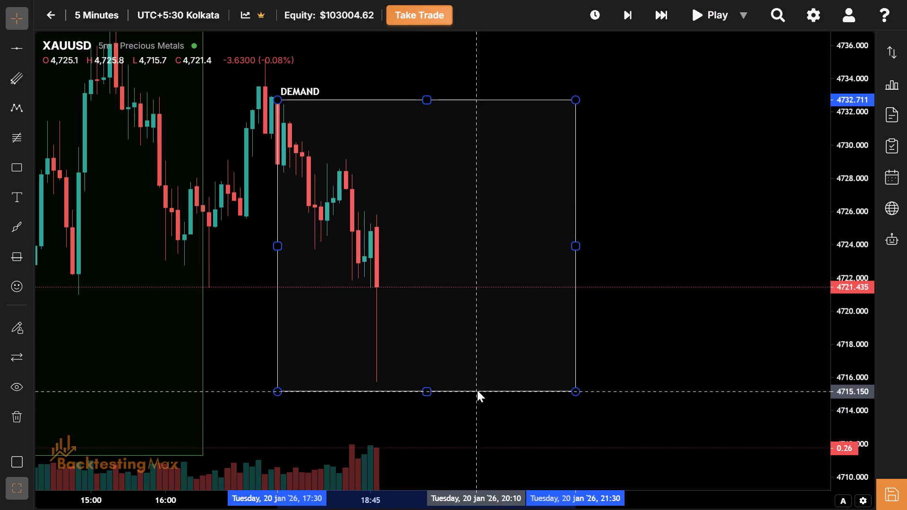
left_click_drag(477, 390, 477, 382)
Advance the replay by two bars to 19:00 on 20 January.
left_click_drag(401, 329, 708, 258)
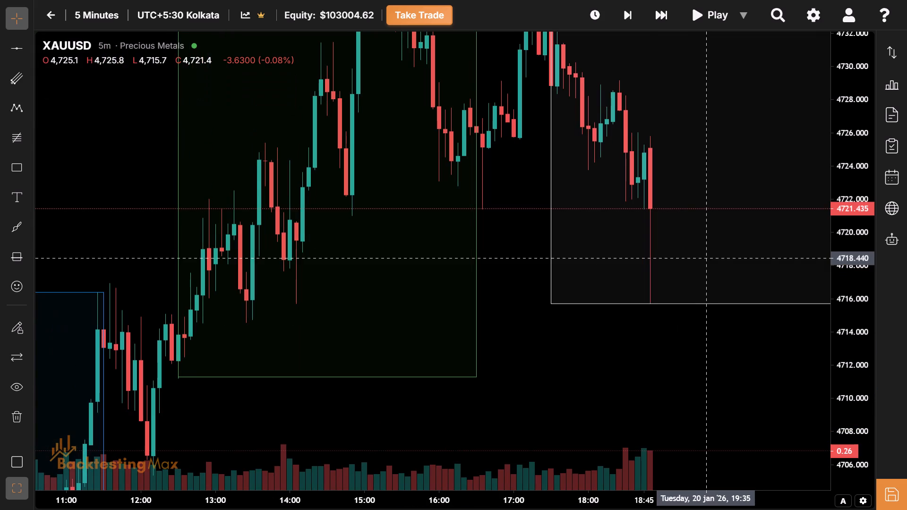
left_click_drag(627, 251, 428, 334)
left_click_drag(523, 300, 312, 365)
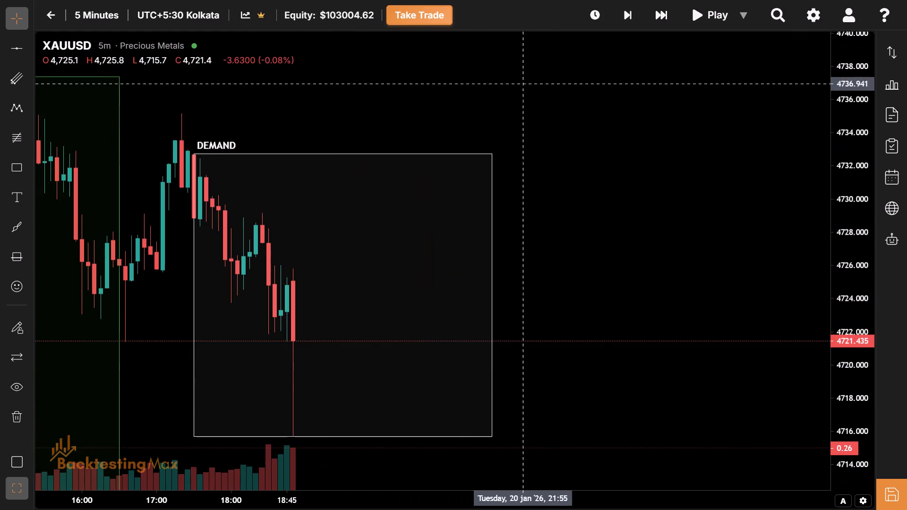
left_click(628, 22)
left_click(628, 22)
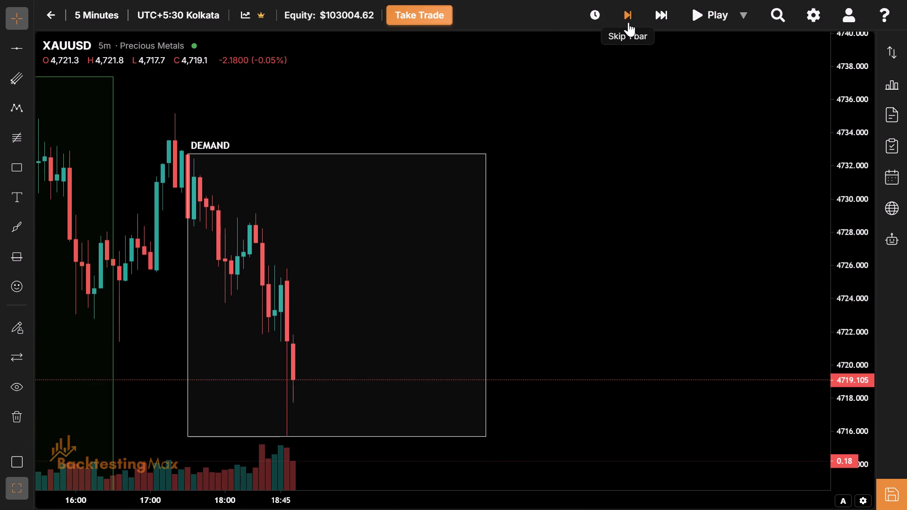
Lower the NY session box's bottom edge to the 19:00 candle's low at about 4715.1.
left_click_drag(301, 361, 419, 179)
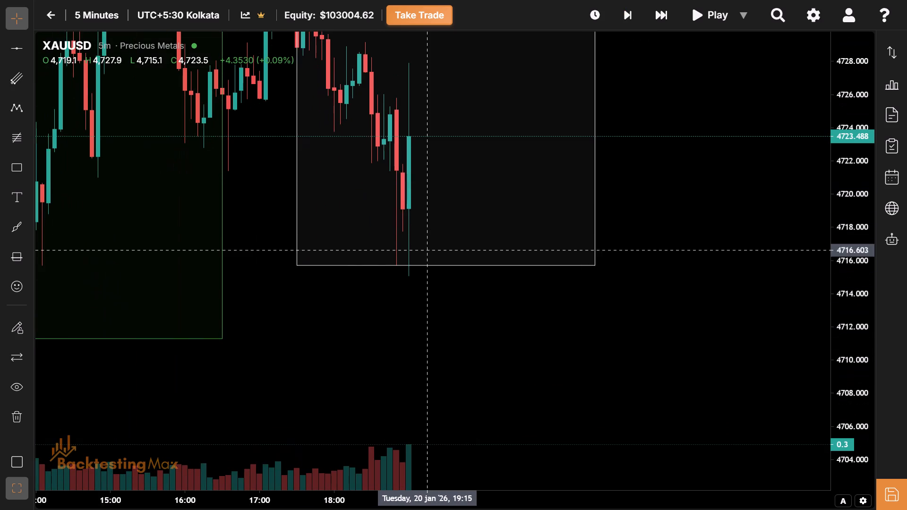
left_click_drag(446, 263, 453, 275)
Advance the replay by two bars to 19:10 on 20 January.
left_click_drag(362, 272, 578, 287)
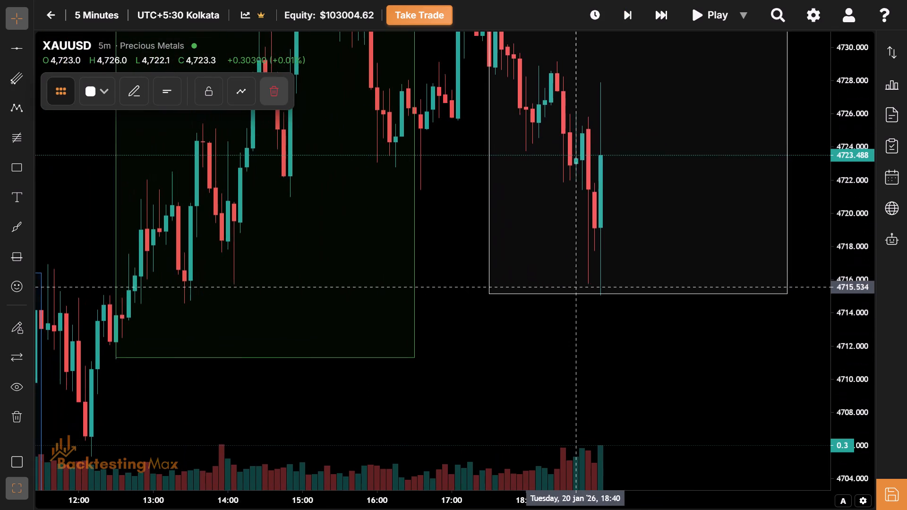
left_click_drag(578, 287, 454, 332)
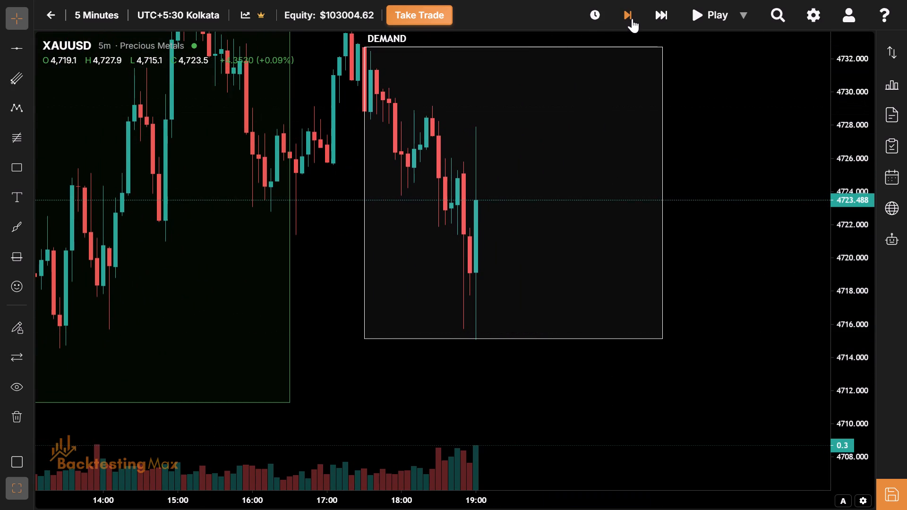
left_click(632, 19)
left_click(632, 19)
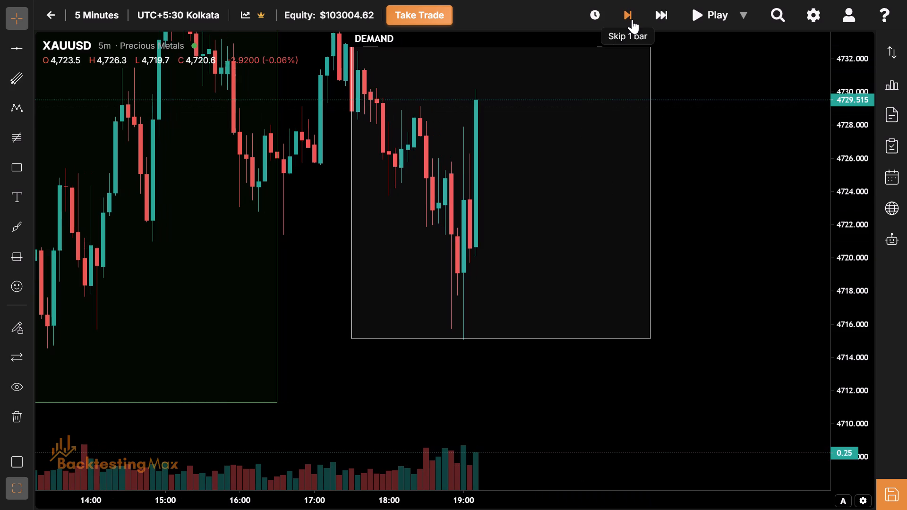
Examine the 20 January price action across the Asian, London and NY session boxes for a possible trade setup.
left_click_drag(566, 129, 462, 248)
left_click_drag(426, 264, 397, 236)
left_click_drag(399, 312, 398, 313)
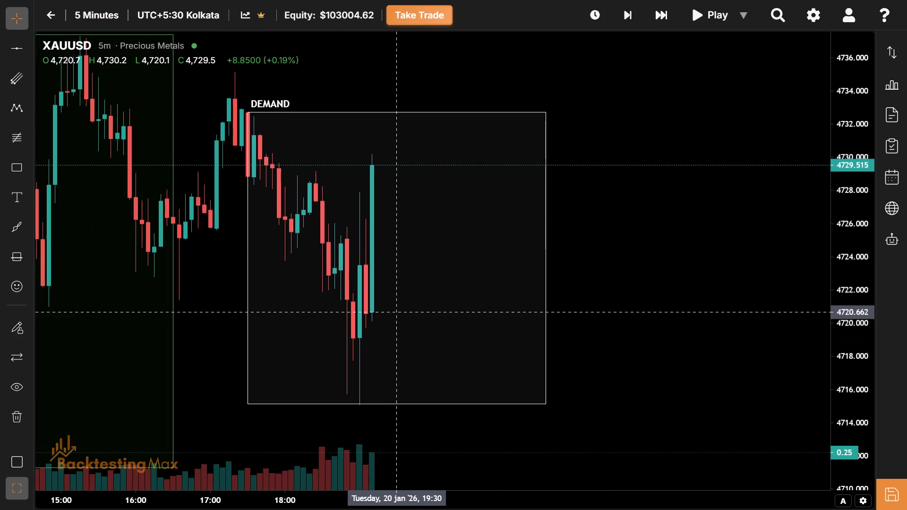
left_click_drag(398, 313, 397, 316)
left_click_drag(397, 316, 373, 339)
left_click_drag(373, 339, 374, 389)
left_click_drag(400, 281, 528, 312)
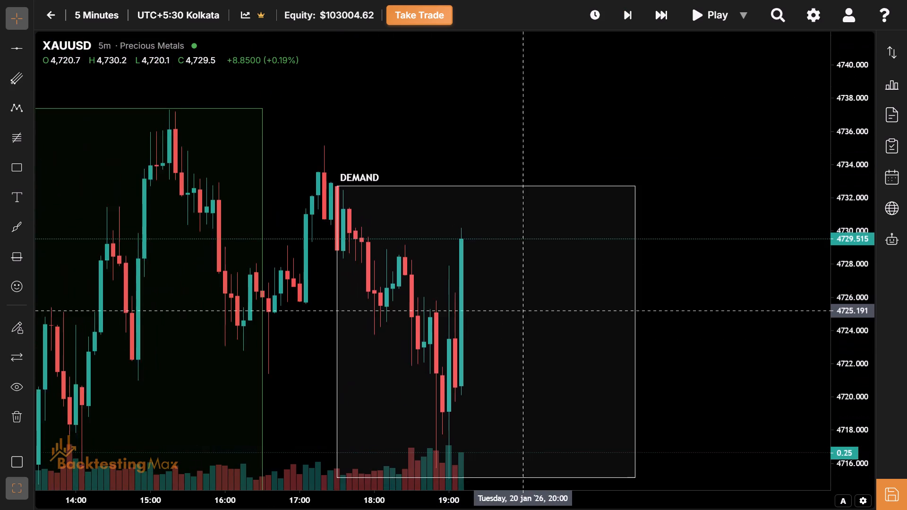
left_click_drag(528, 312, 539, 318)
left_click_drag(437, 329, 676, 306)
left_click_drag(695, 384, 445, 240)
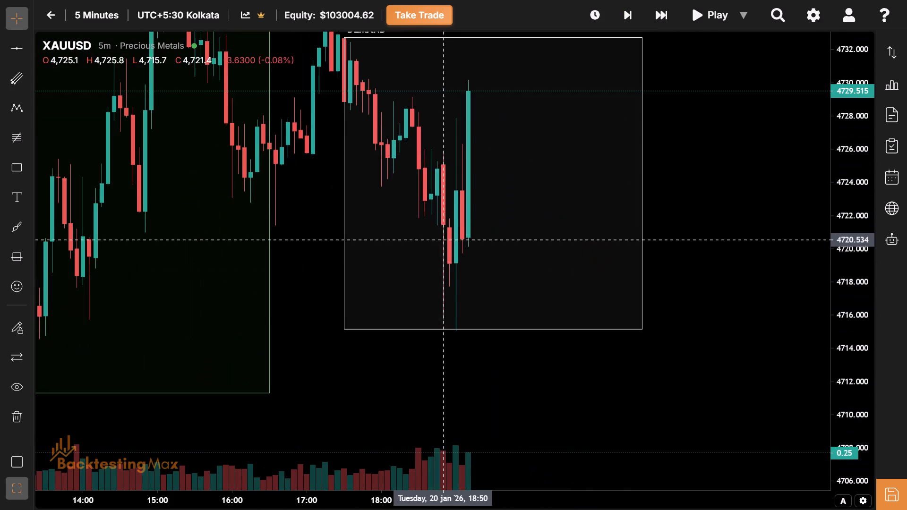
left_click_drag(525, 240, 639, 213)
left_click_drag(415, 426, 648, 412)
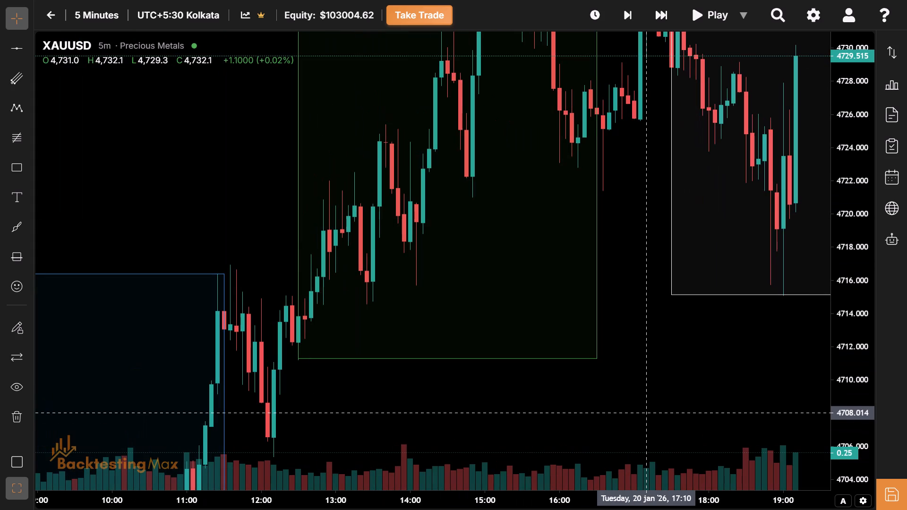
left_click_drag(436, 472, 406, 284)
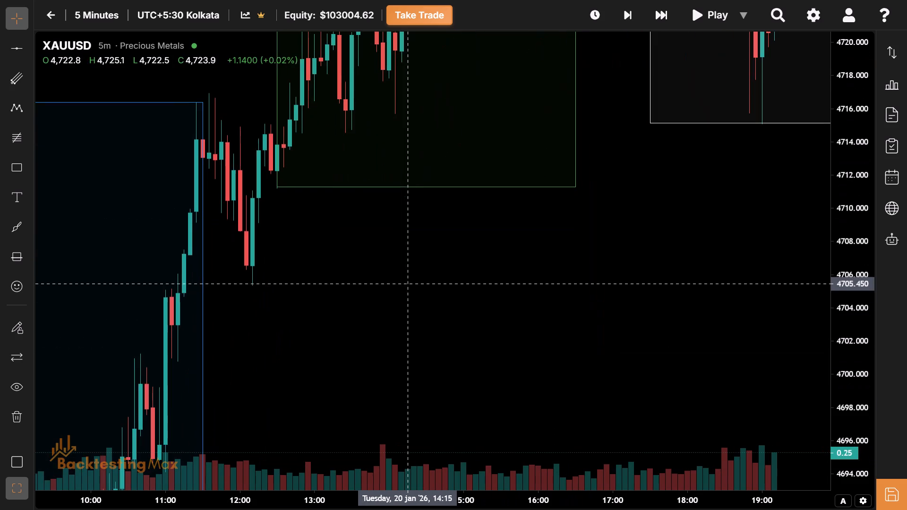
left_click_drag(504, 113, 406, 346)
left_click_drag(408, 250, 330, 348)
left_click_drag(572, 314, 441, 292)
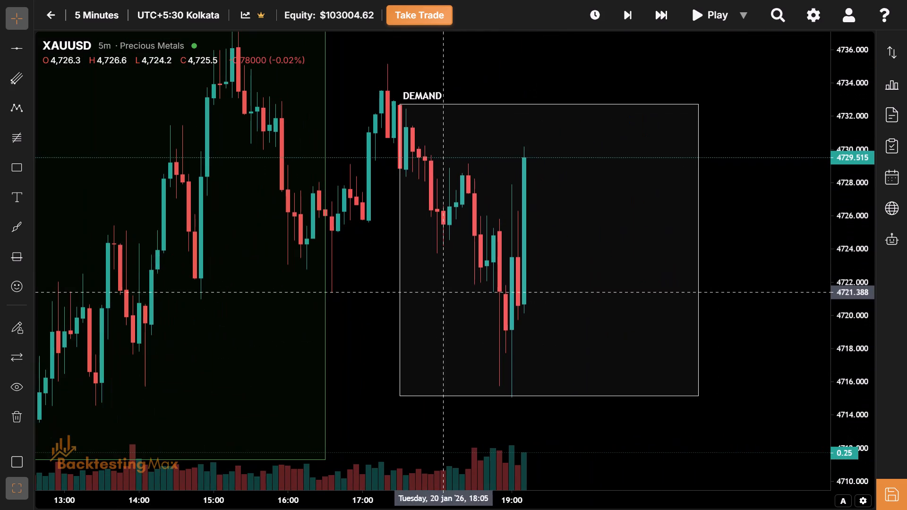
left_click_drag(537, 279, 463, 324)
left_click_drag(463, 324, 403, 323)
left_click_drag(768, 362, 688, 265)
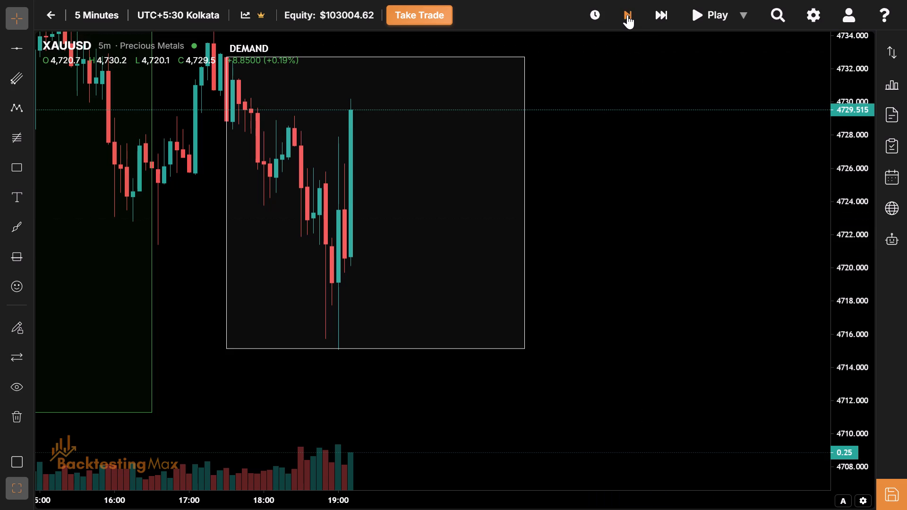
Advance the replay by three bars to 19:25 on 20 January.
left_click(627, 15)
left_click(627, 15)
left_click(627, 15)
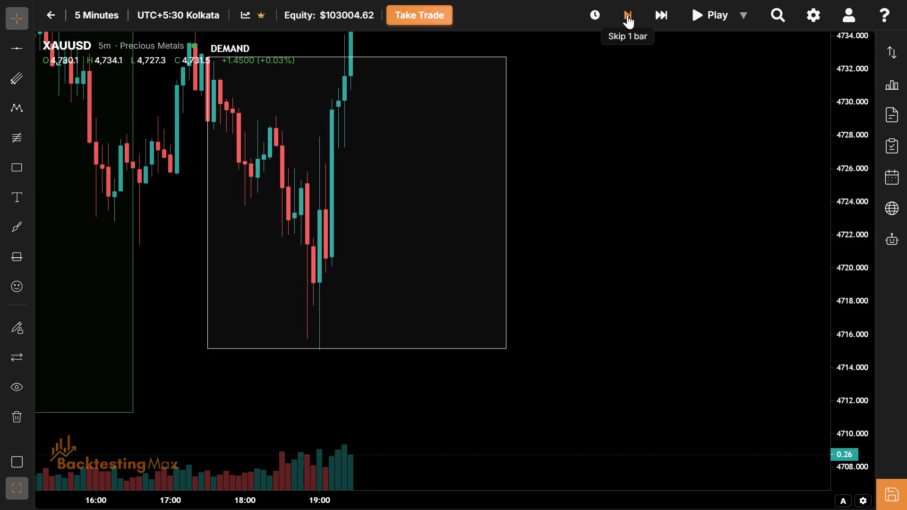
Raise the NY session box's top edge to the new session high at about 4738.1.
left_click_drag(564, 118, 658, 366)
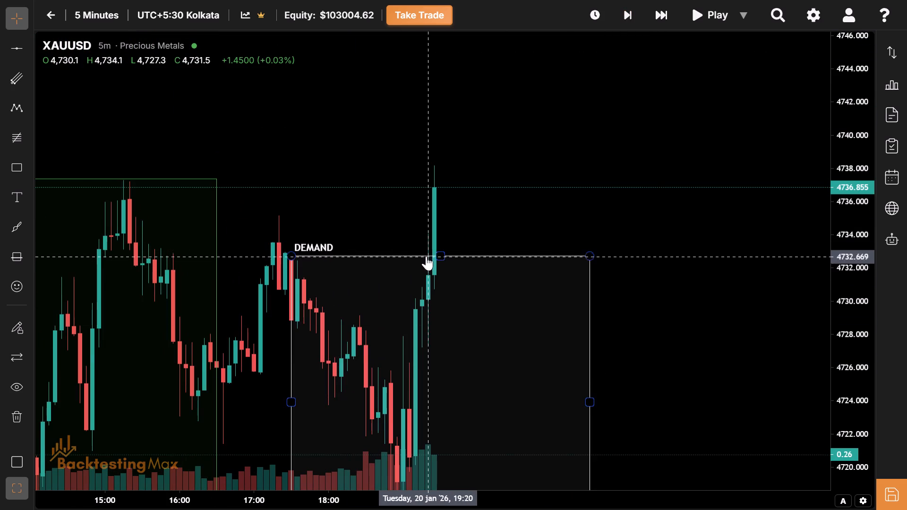
left_click_drag(438, 257, 426, 164)
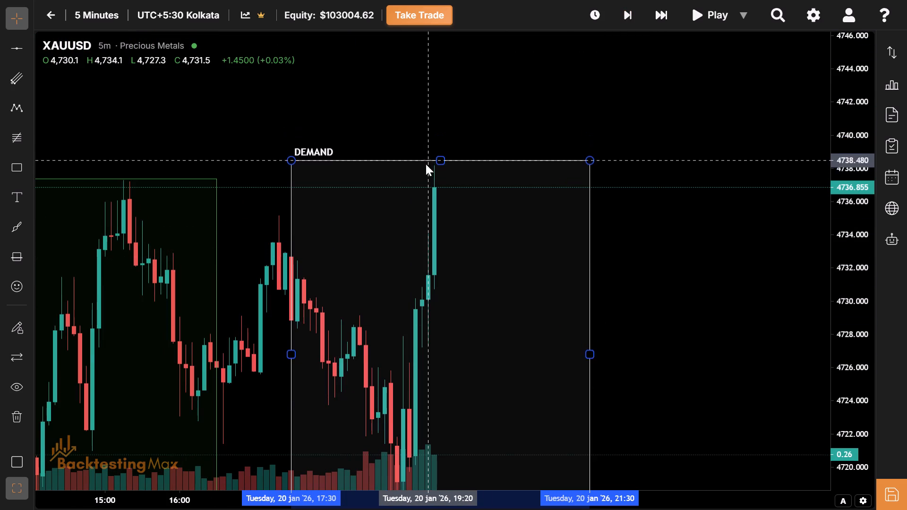
left_click_drag(426, 164, 426, 169)
Advance the replay by two bars to 19:35 on 20 January.
left_click_drag(413, 338, 387, 123)
left_click_drag(387, 123, 376, 206)
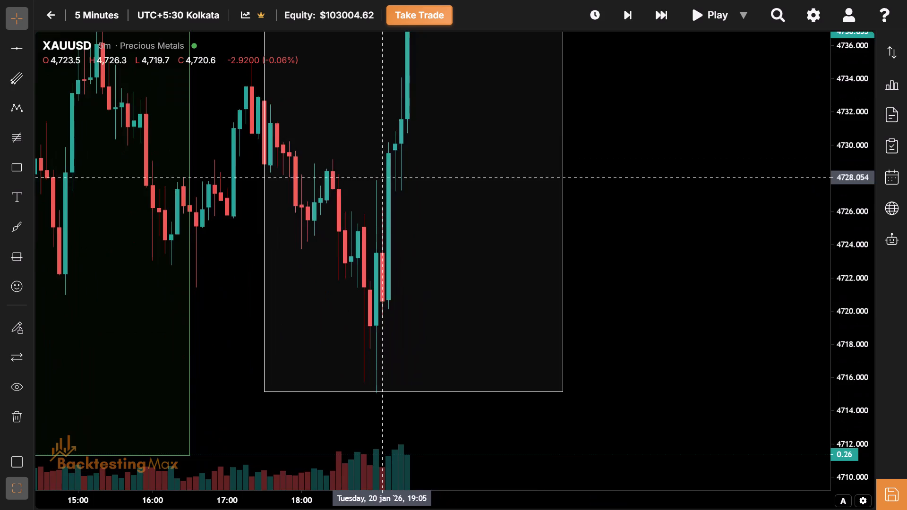
left_click_drag(376, 206, 358, 307)
left_click(634, 25)
left_click(634, 25)
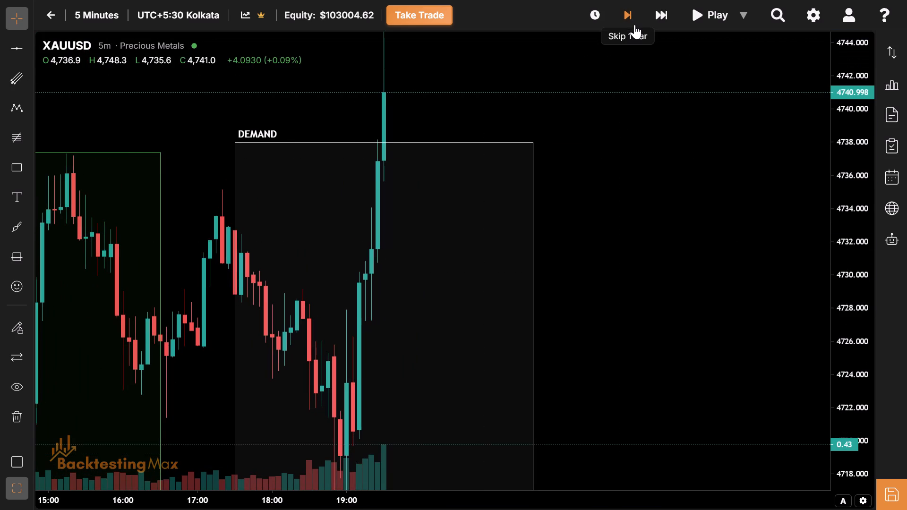
Raise the NY session box's top edge to the 19:30 candle's high at about 4748.2.
left_click_drag(482, 76, 538, 285)
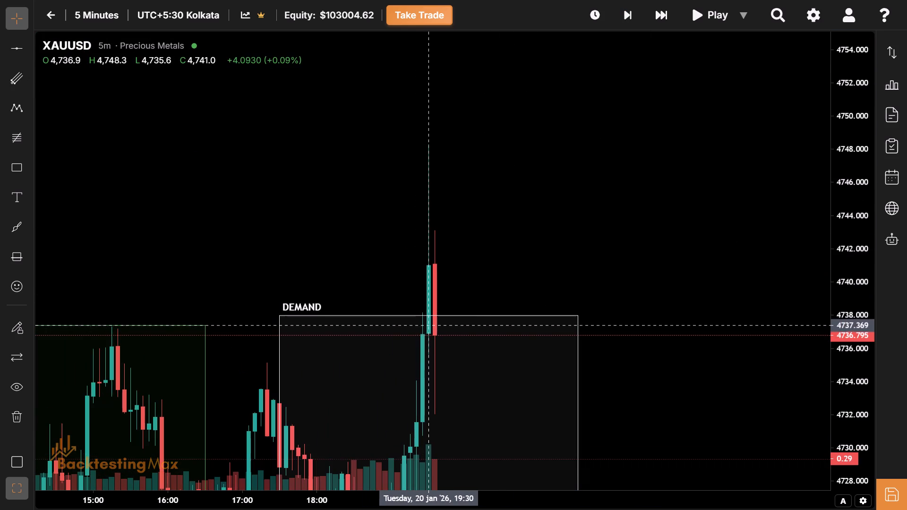
left_click_drag(426, 315, 408, 146)
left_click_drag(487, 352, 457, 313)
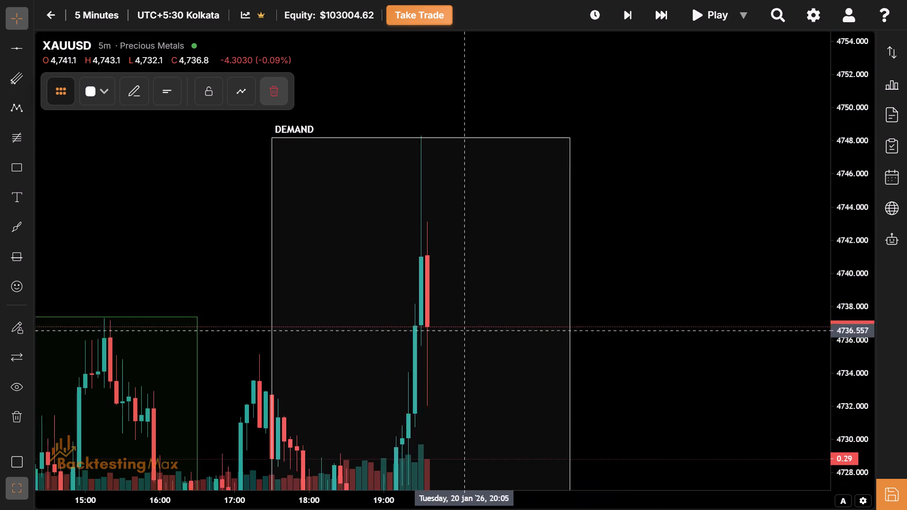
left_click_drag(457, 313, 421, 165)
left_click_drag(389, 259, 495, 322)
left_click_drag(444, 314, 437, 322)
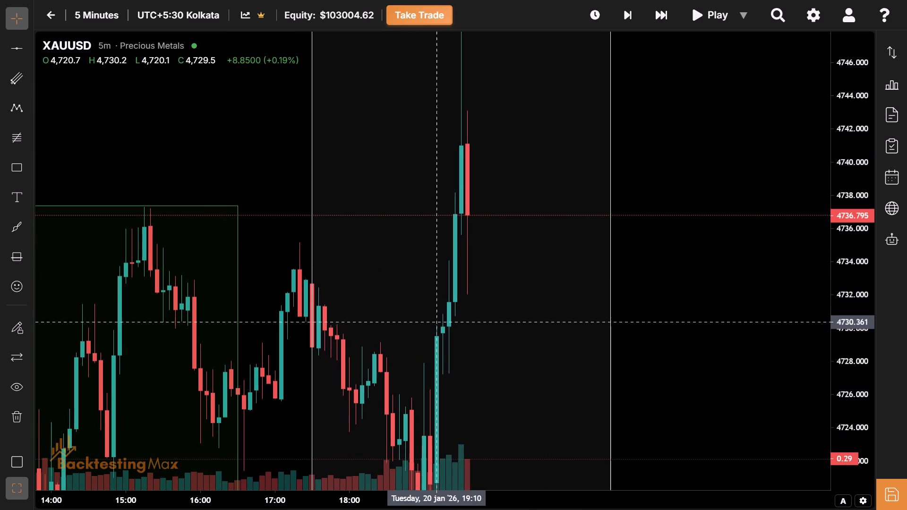
Advance the replay by five bars to 20:00 on 20 January.
left_click_drag(535, 272, 454, 335)
left_click(637, 8)
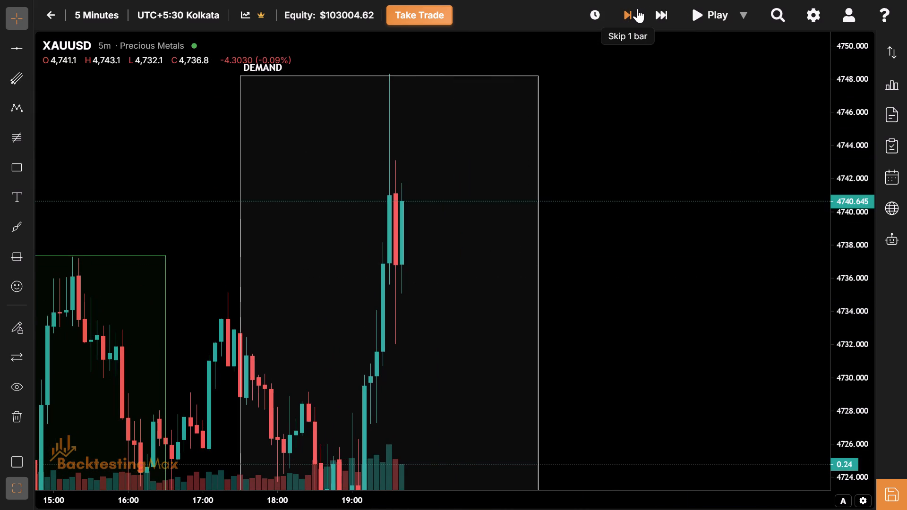
left_click_drag(624, 279, 646, 116)
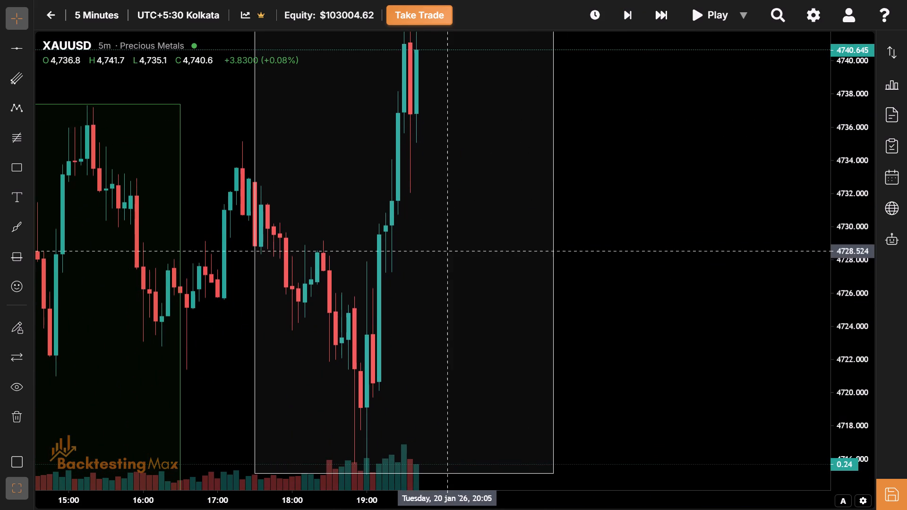
left_click_drag(442, 251, 432, 321)
left_click_drag(359, 297, 387, 337)
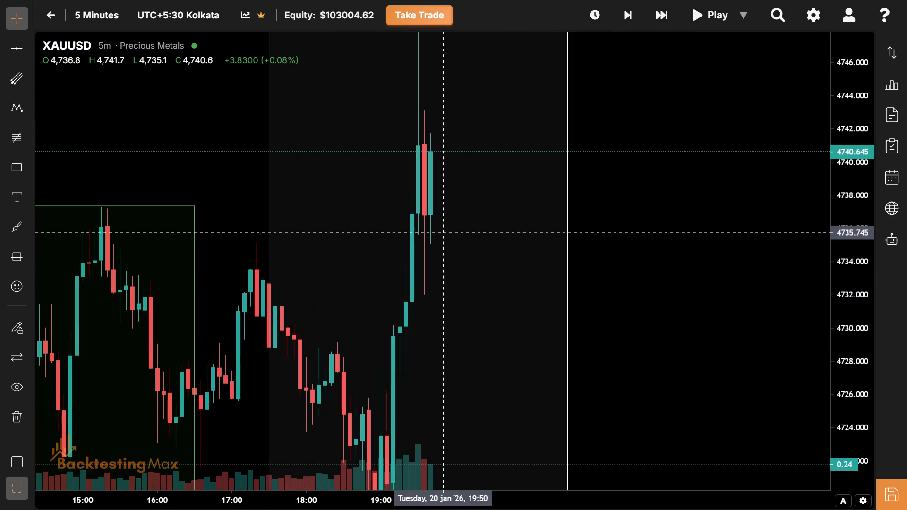
left_click_drag(425, 226, 334, 260)
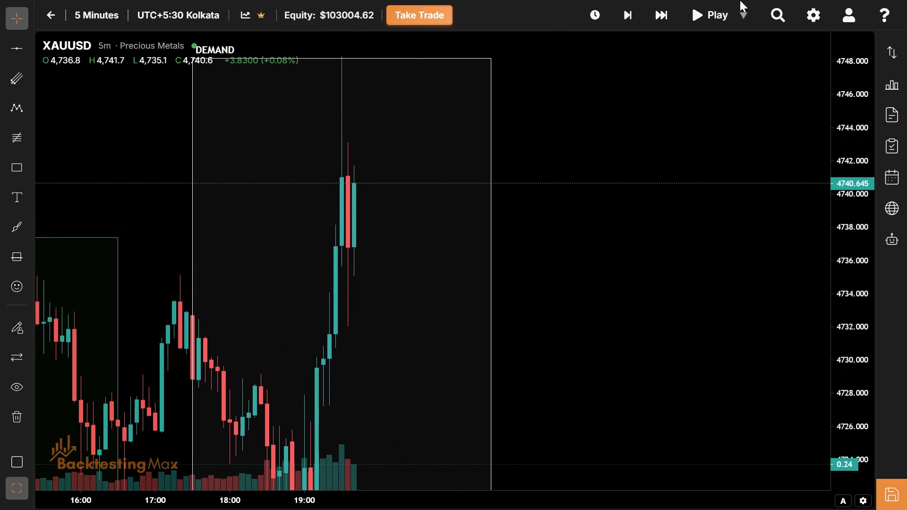
left_click(627, 15)
left_click(627, 15)
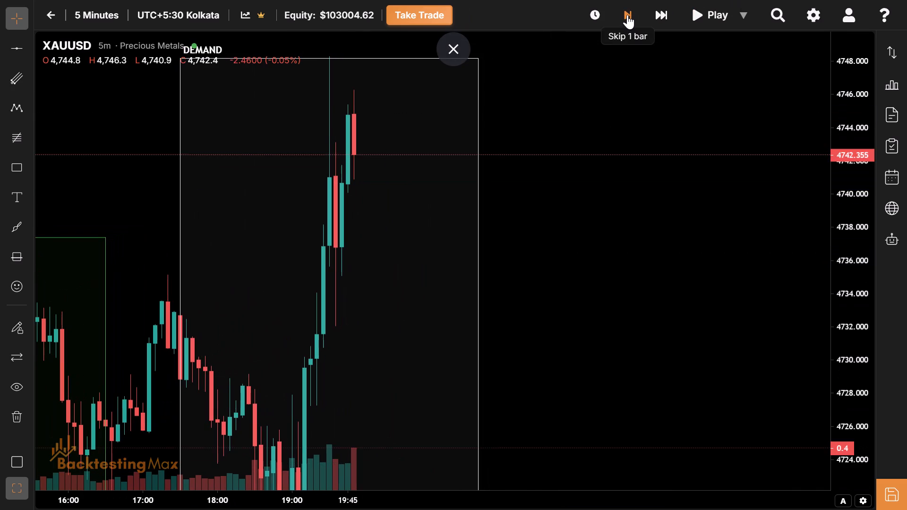
left_click(627, 15)
left_click(627, 15)
Raise the NY session box's top edge to the new session high at about 4750.8.
left_click_drag(583, 244, 639, 420)
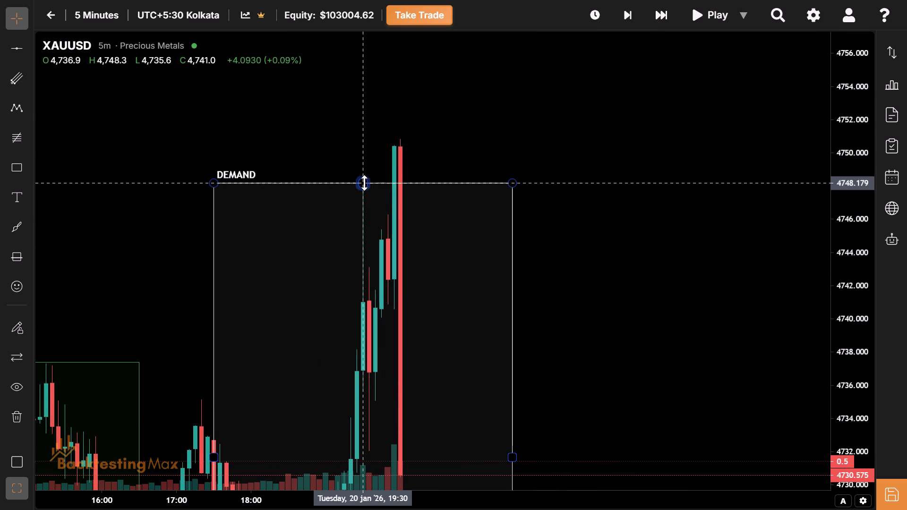
left_click_drag(364, 183, 357, 139)
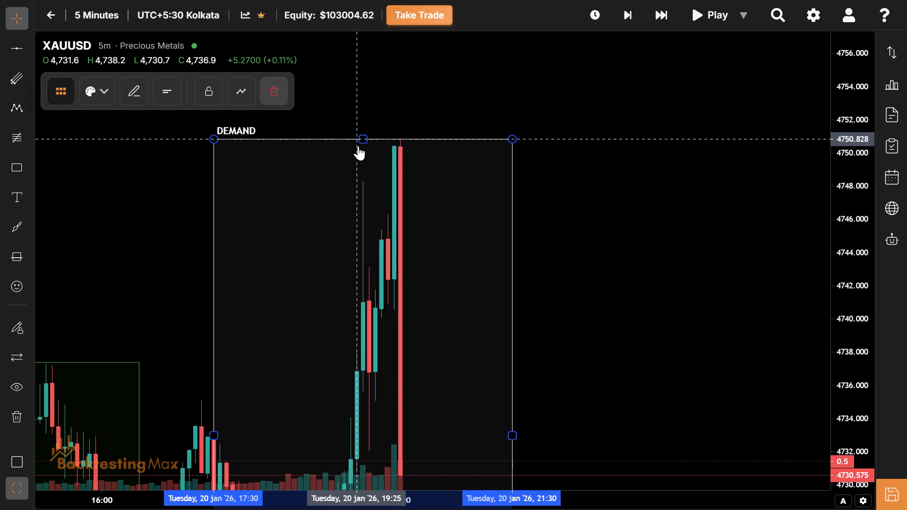
Advance the replay bar by bar to 21:30 on 20 January, the end of the NY session box.
left_click_drag(446, 306, 431, 215)
left_click_drag(431, 215, 372, 160)
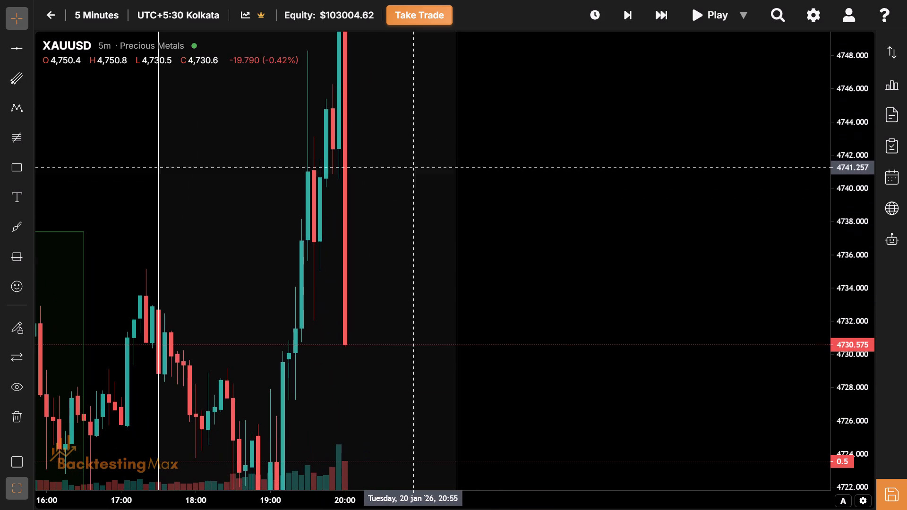
left_click(622, 26)
left_click(622, 26)
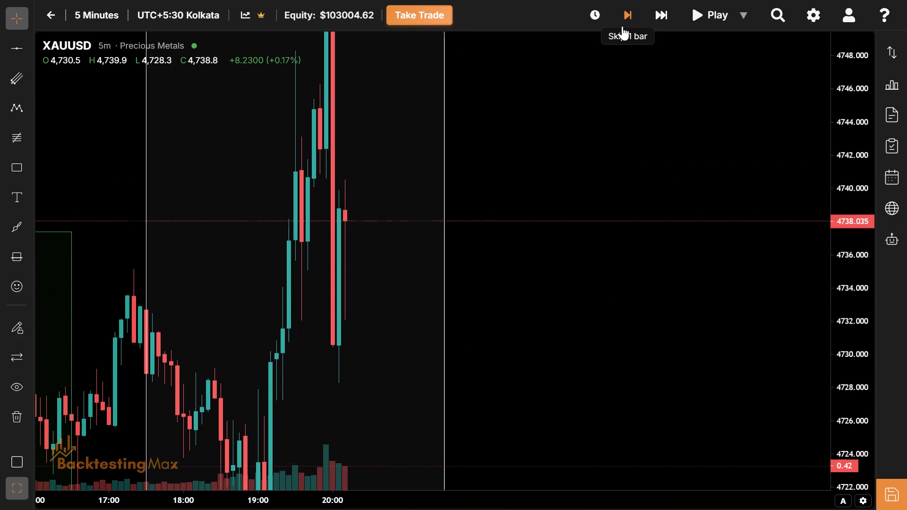
left_click(622, 26)
left_click(622, 26)
left_click(622, 26)
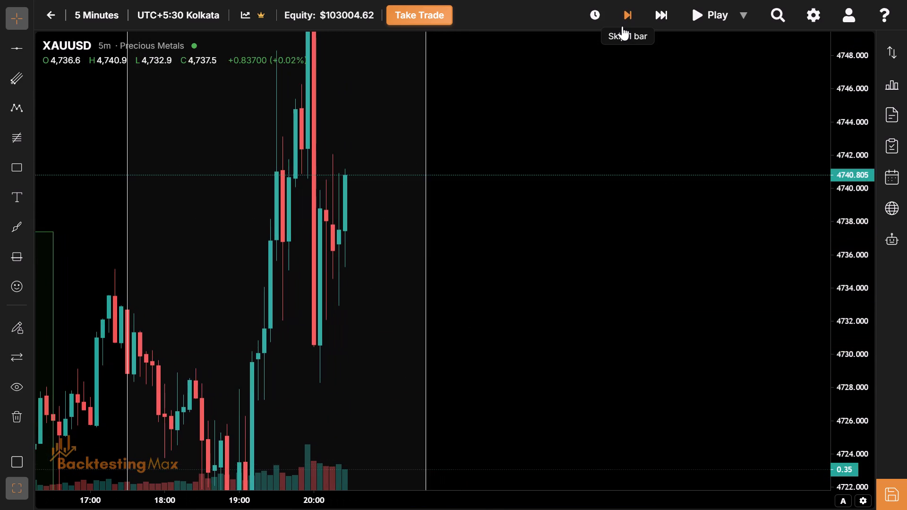
triple_click(622, 26)
triple_click(622, 26)
triple_click(622, 26)
triple_click(622, 26)
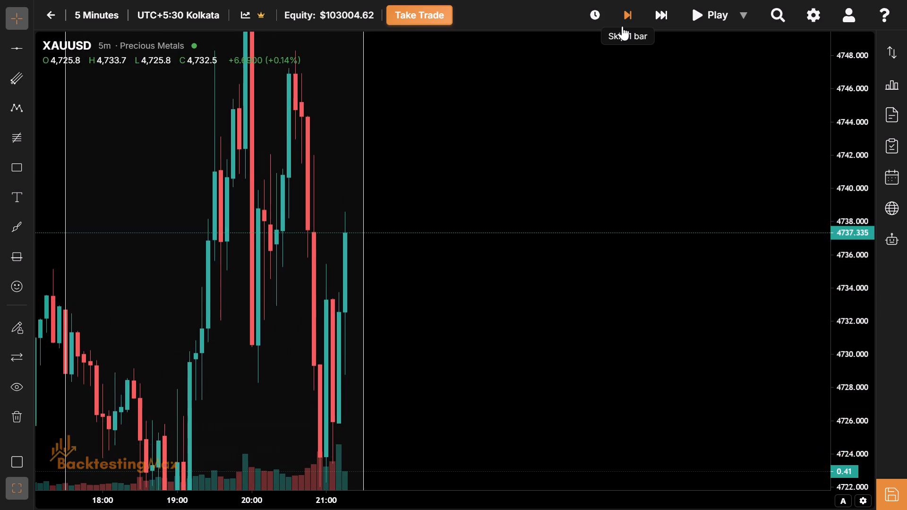
left_click(622, 26)
Review the 20 January price action across the NY, London and Asian session boxes for trade setups.
left_click_drag(622, 26, 536, 302)
left_click_drag(536, 302, 701, 116)
left_click_drag(369, 371, 411, 509)
left_click_drag(424, 223, 496, 228)
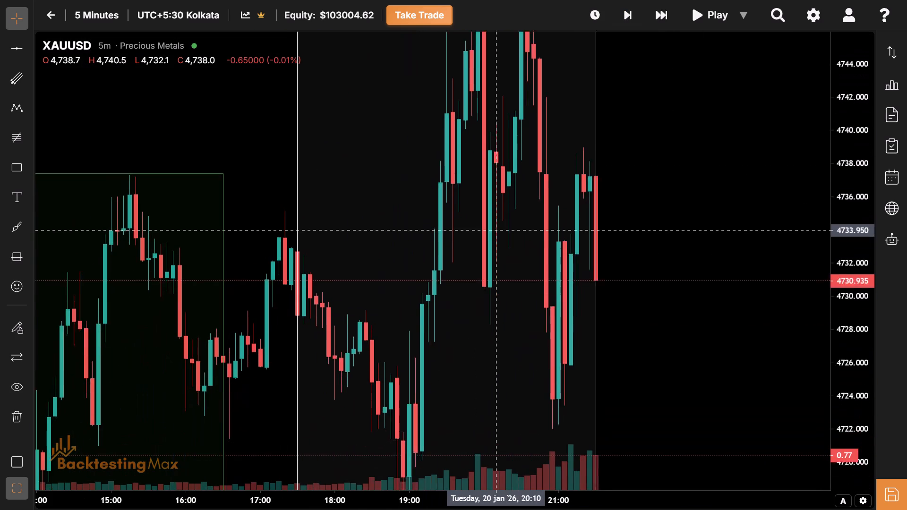
left_click_drag(496, 228, 499, 167)
left_click_drag(436, 301, 430, 187)
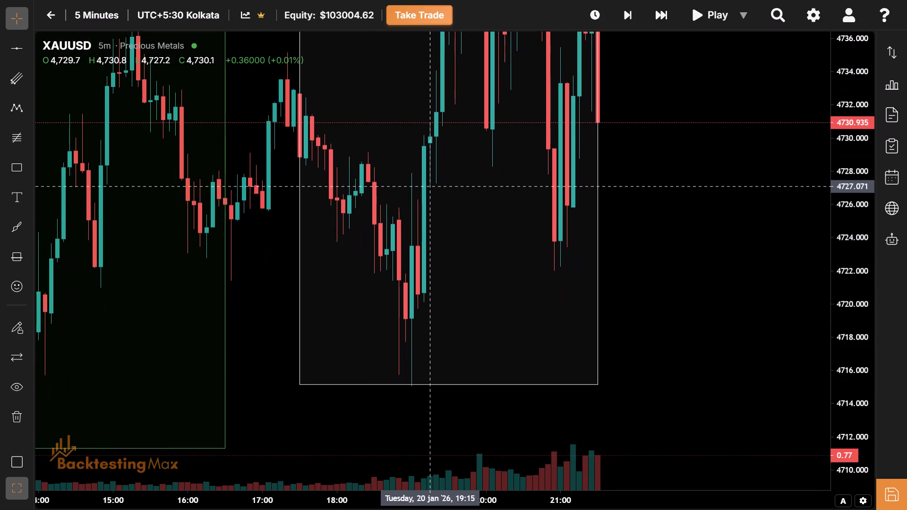
left_click_drag(376, 297, 608, 256)
left_click_drag(470, 468, 790, 335)
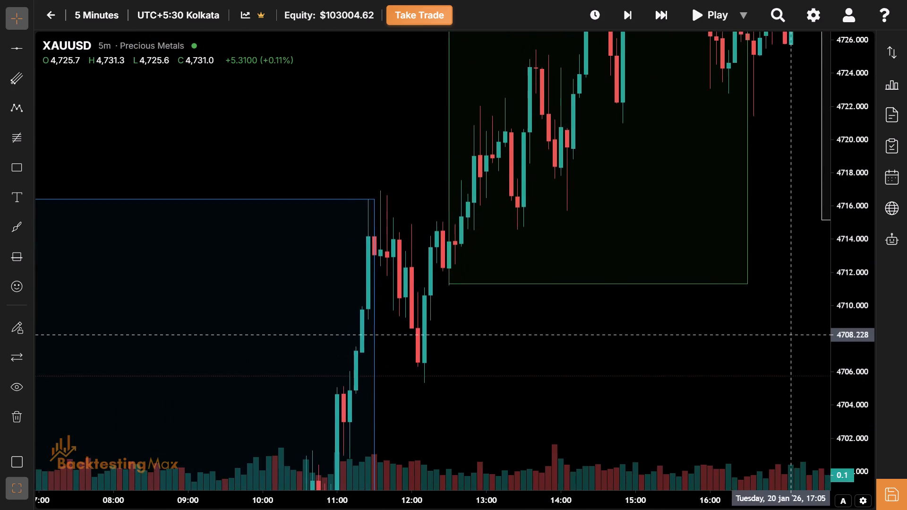
left_click_drag(790, 335, 343, 491)
left_click_drag(516, 312, 282, 509)
left_click_drag(531, 362, 446, 408)
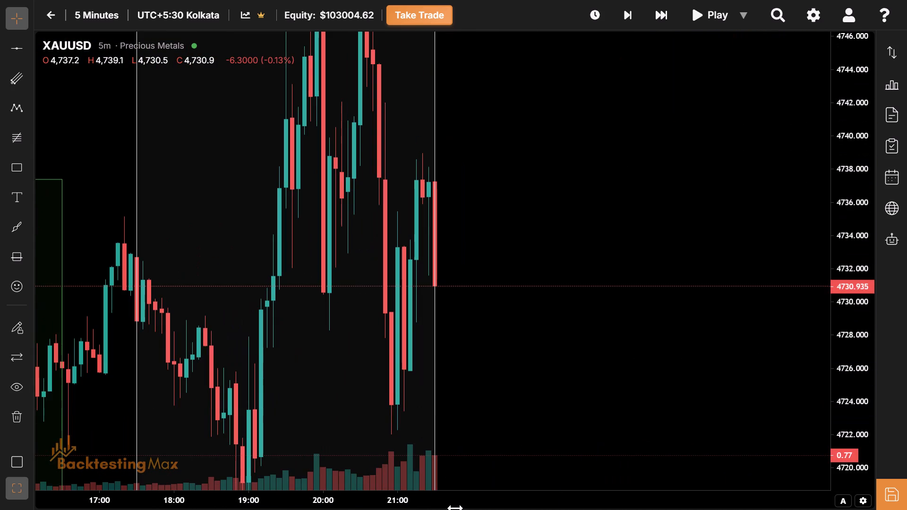
left_click_drag(405, 493, 349, 509)
left_click_drag(518, 321, 372, 324)
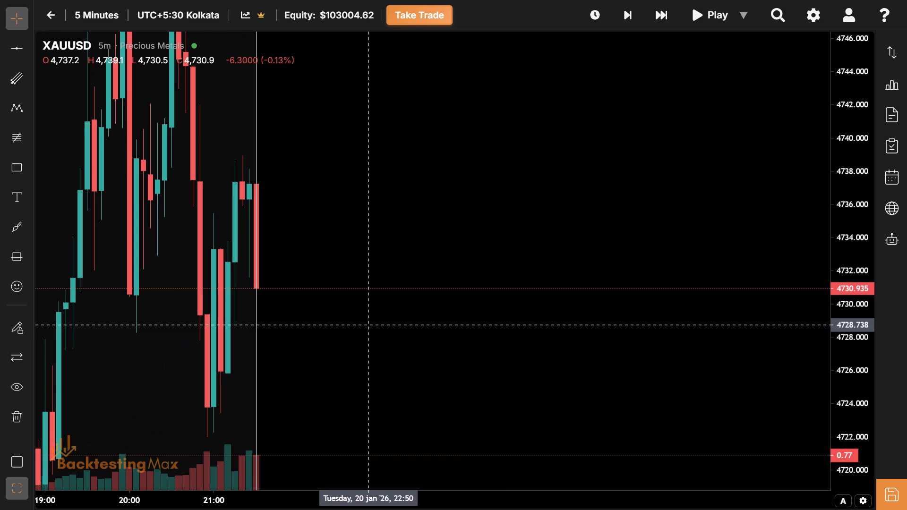
Save the backtest by updating the XAUUSD NY SESSION STRATEGY session without finishing it.
key("ctrl+s")
left_click(363, 349)
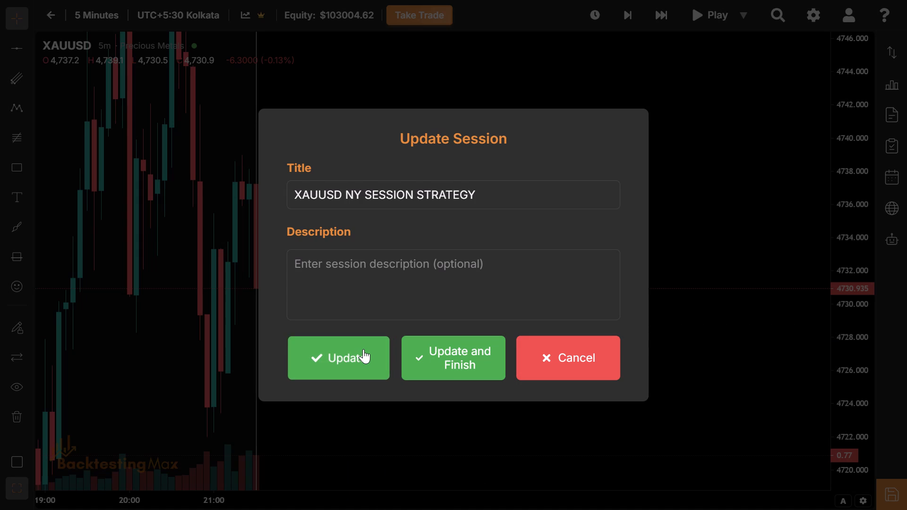
Exit the full-screen view of the chart.
left_click_drag(460, 234, 411, 272)
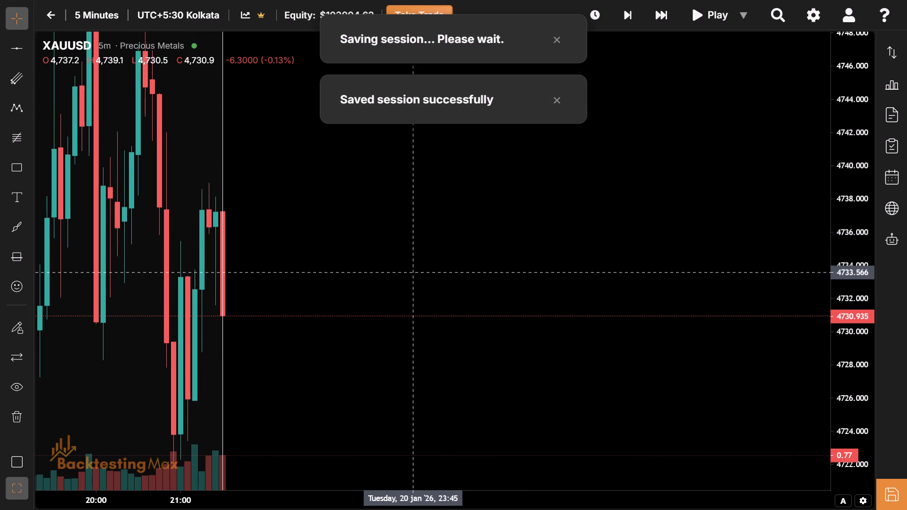
key("Escape")
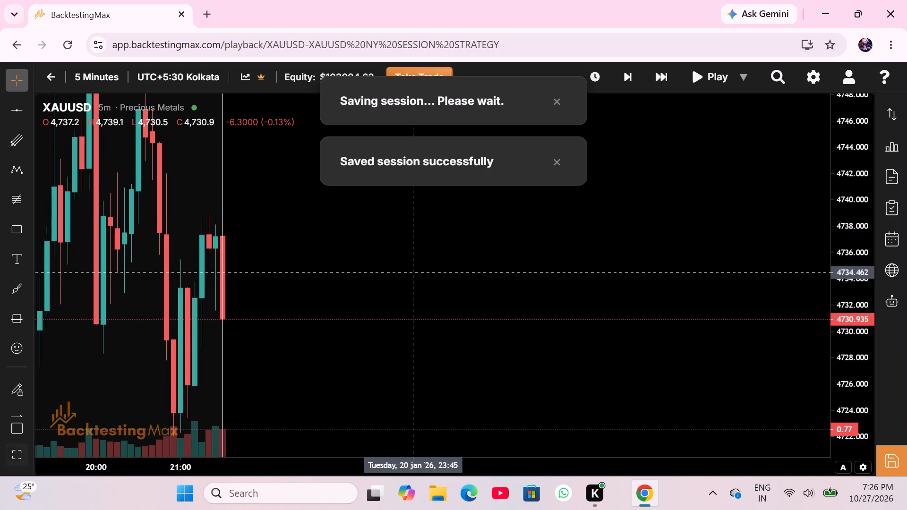